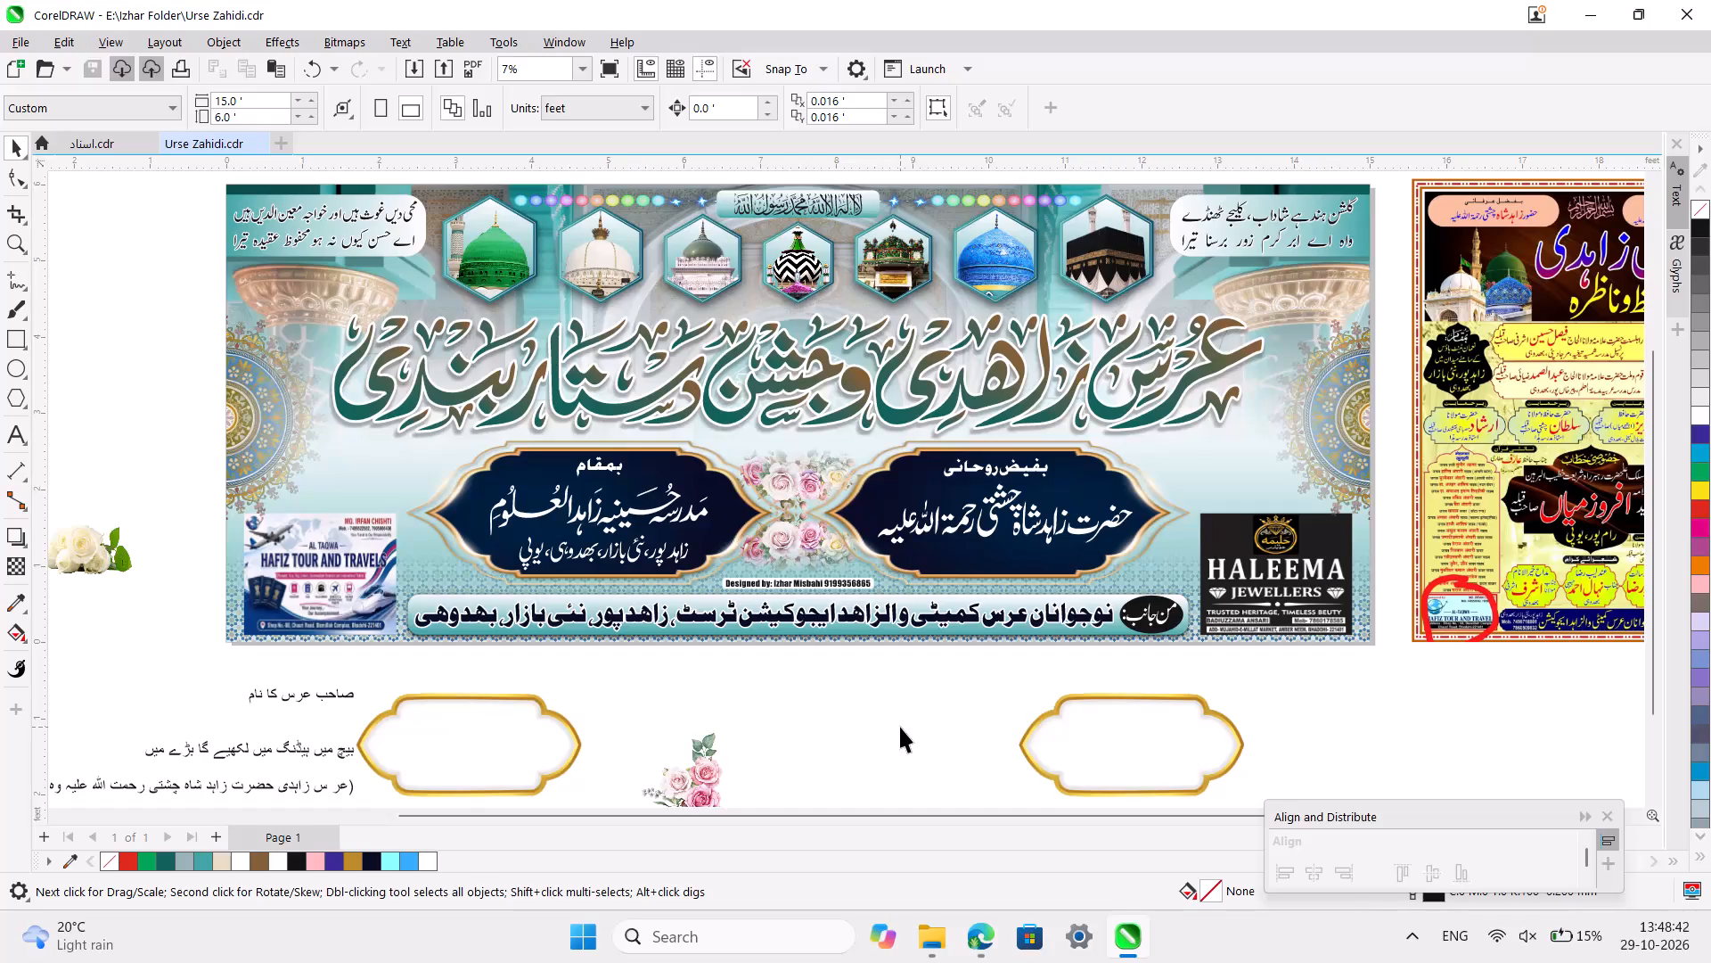
Move the grouped designer credit text off its white strip to just below the banner's bottom edge, at about Y -0.2 ft.
{"action": "scroll", "coordinate": [900, 727], "scroll_direction": "right", "scroll_amount": 1}
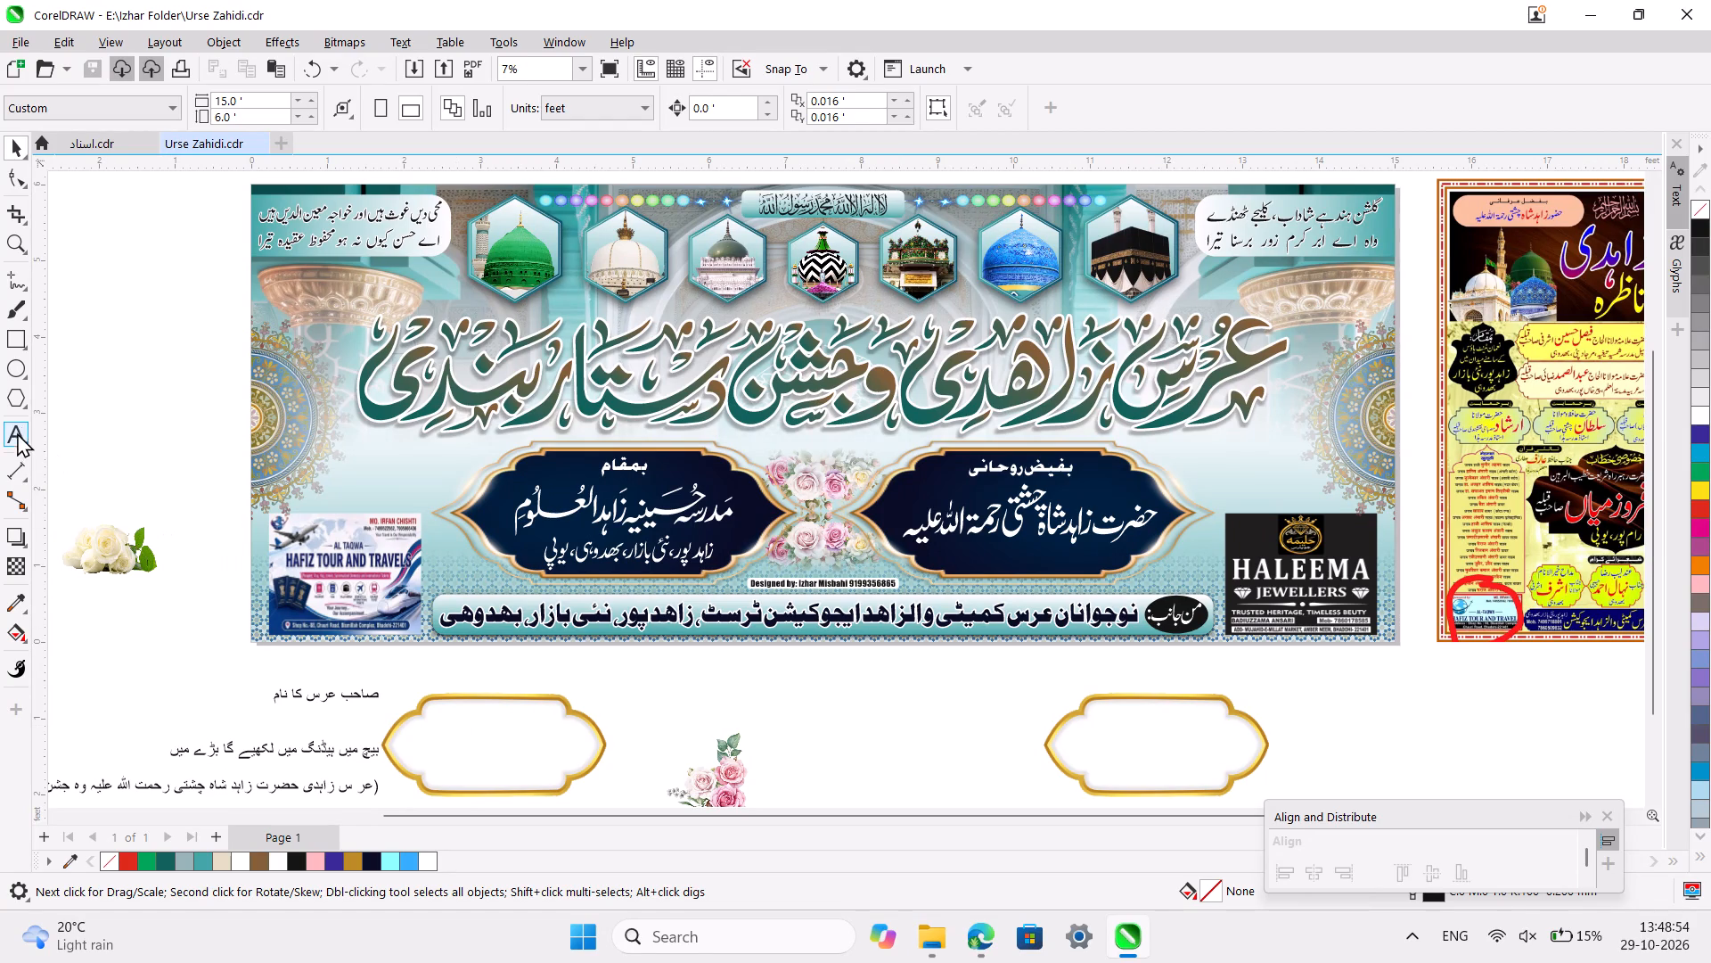
{"action": "left_click", "coordinate": [829, 580]}
{"action": "scroll", "coordinate": [829, 580], "scroll_direction": "up", "scroll_amount": 2, "text": "ctrl"}
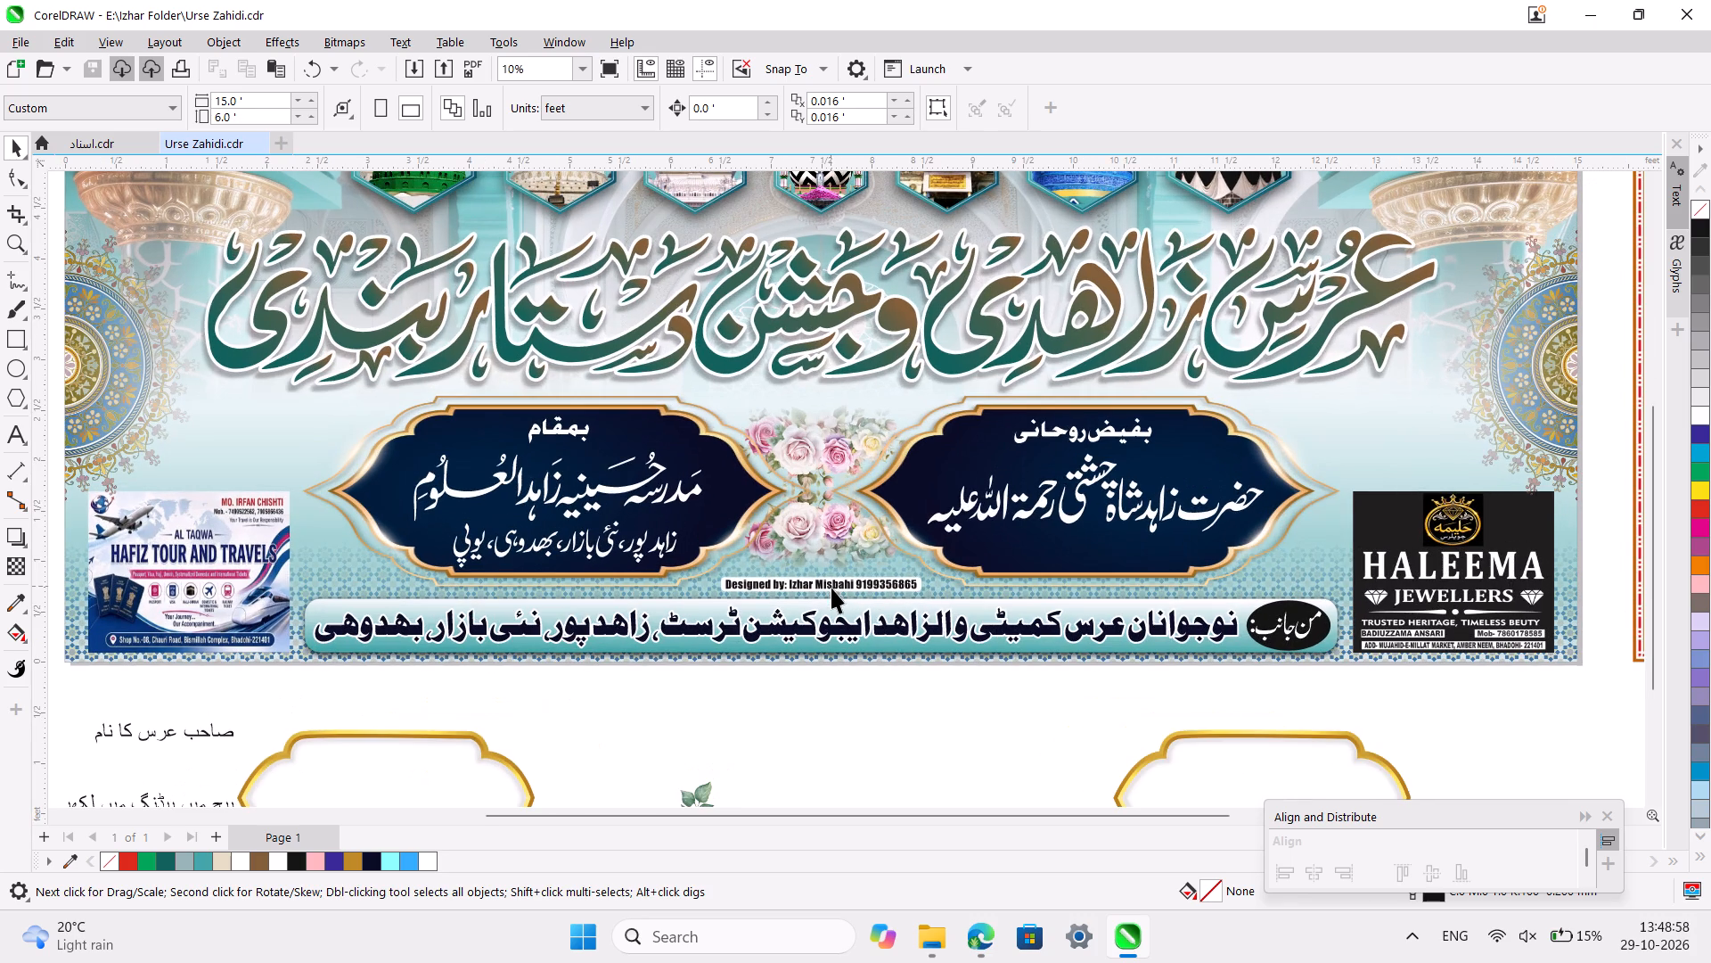
{"action": "left_click", "coordinate": [839, 589], "text": "alt"}
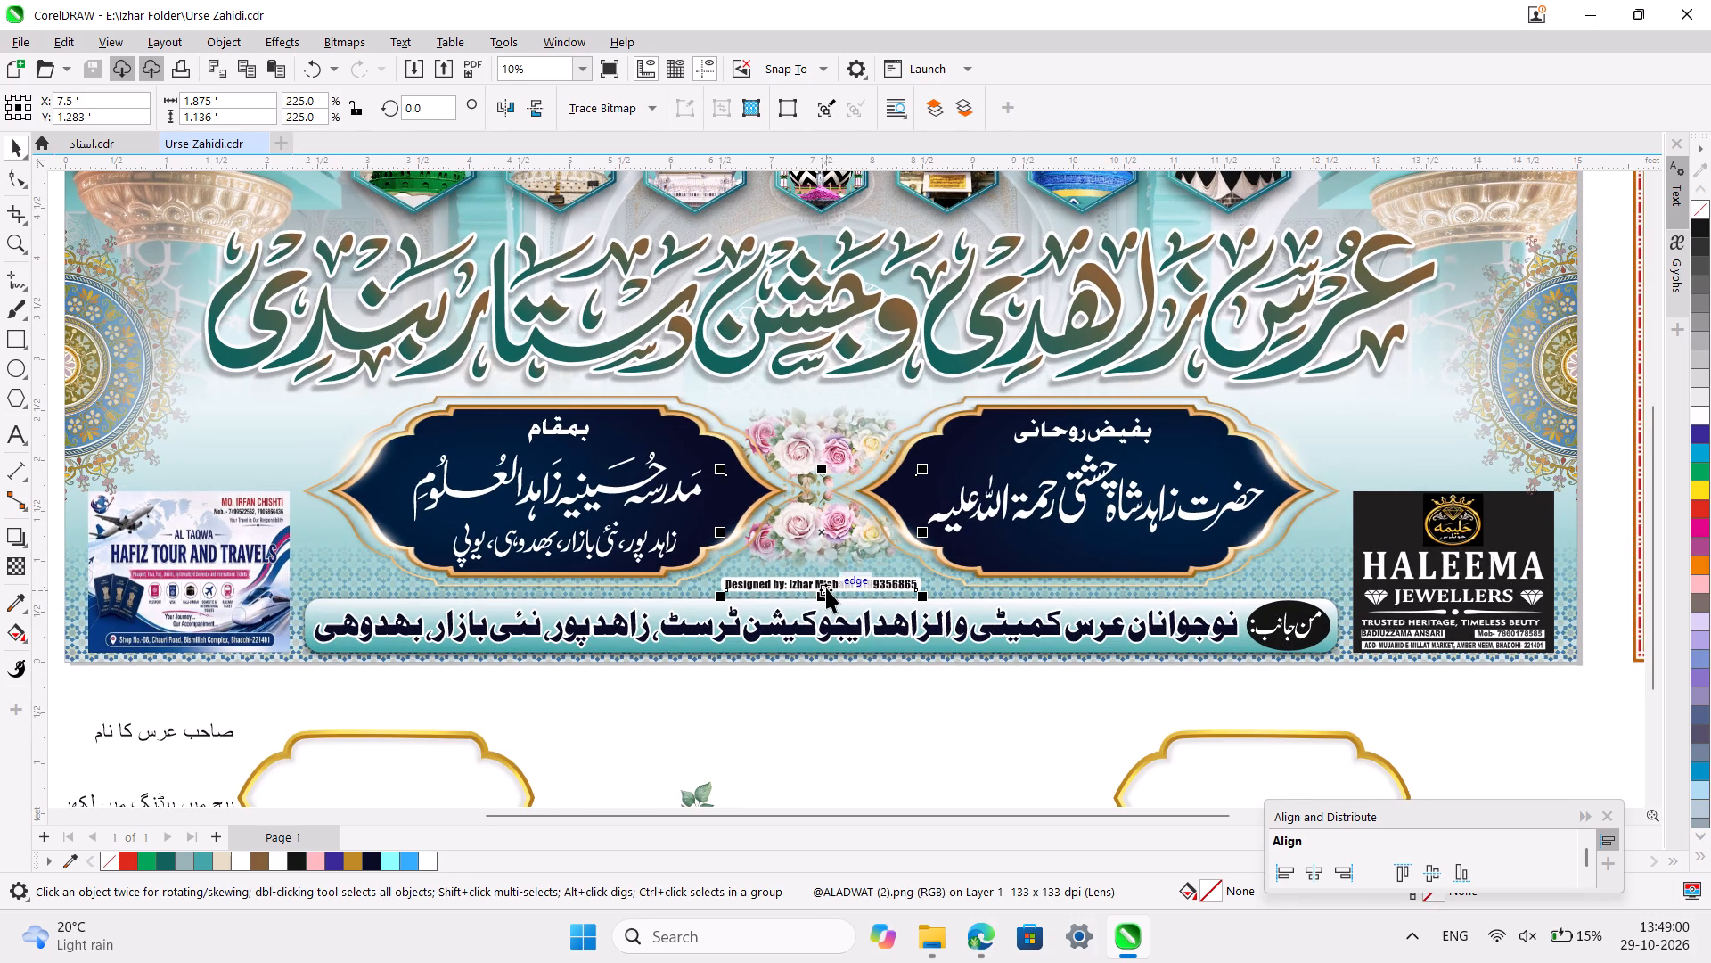
{"action": "left_click", "coordinate": [799, 586], "text": "alt"}
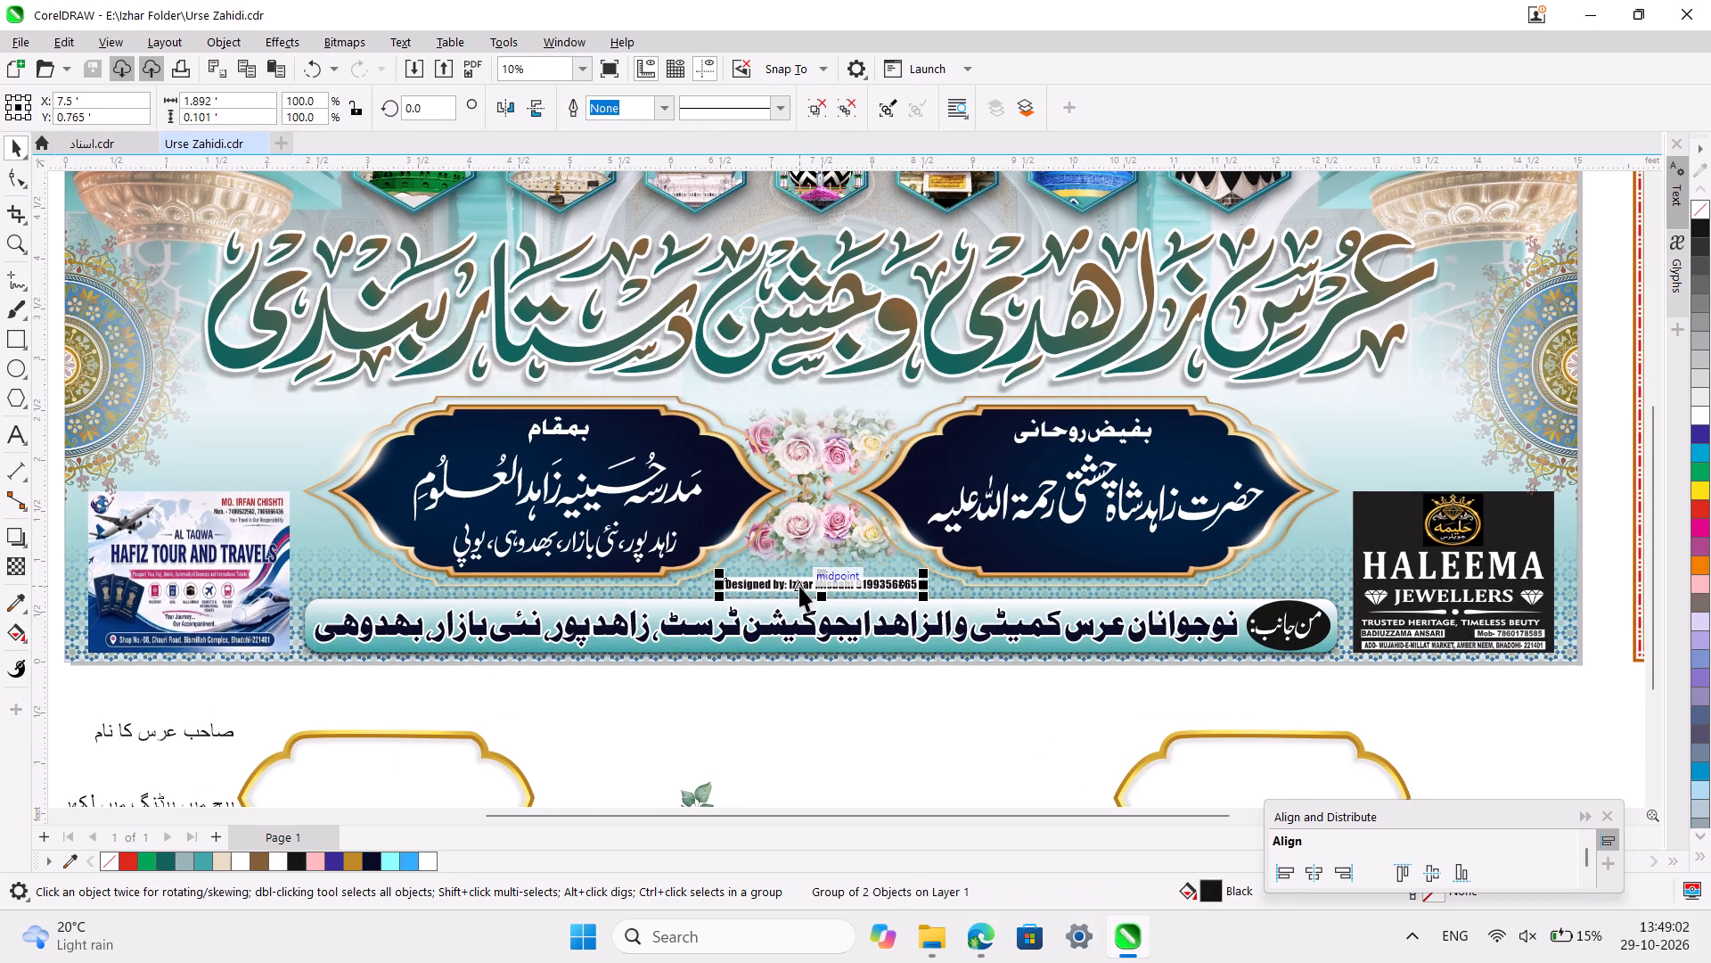
{"action": "left_click", "coordinate": [799, 586], "text": "alt"}
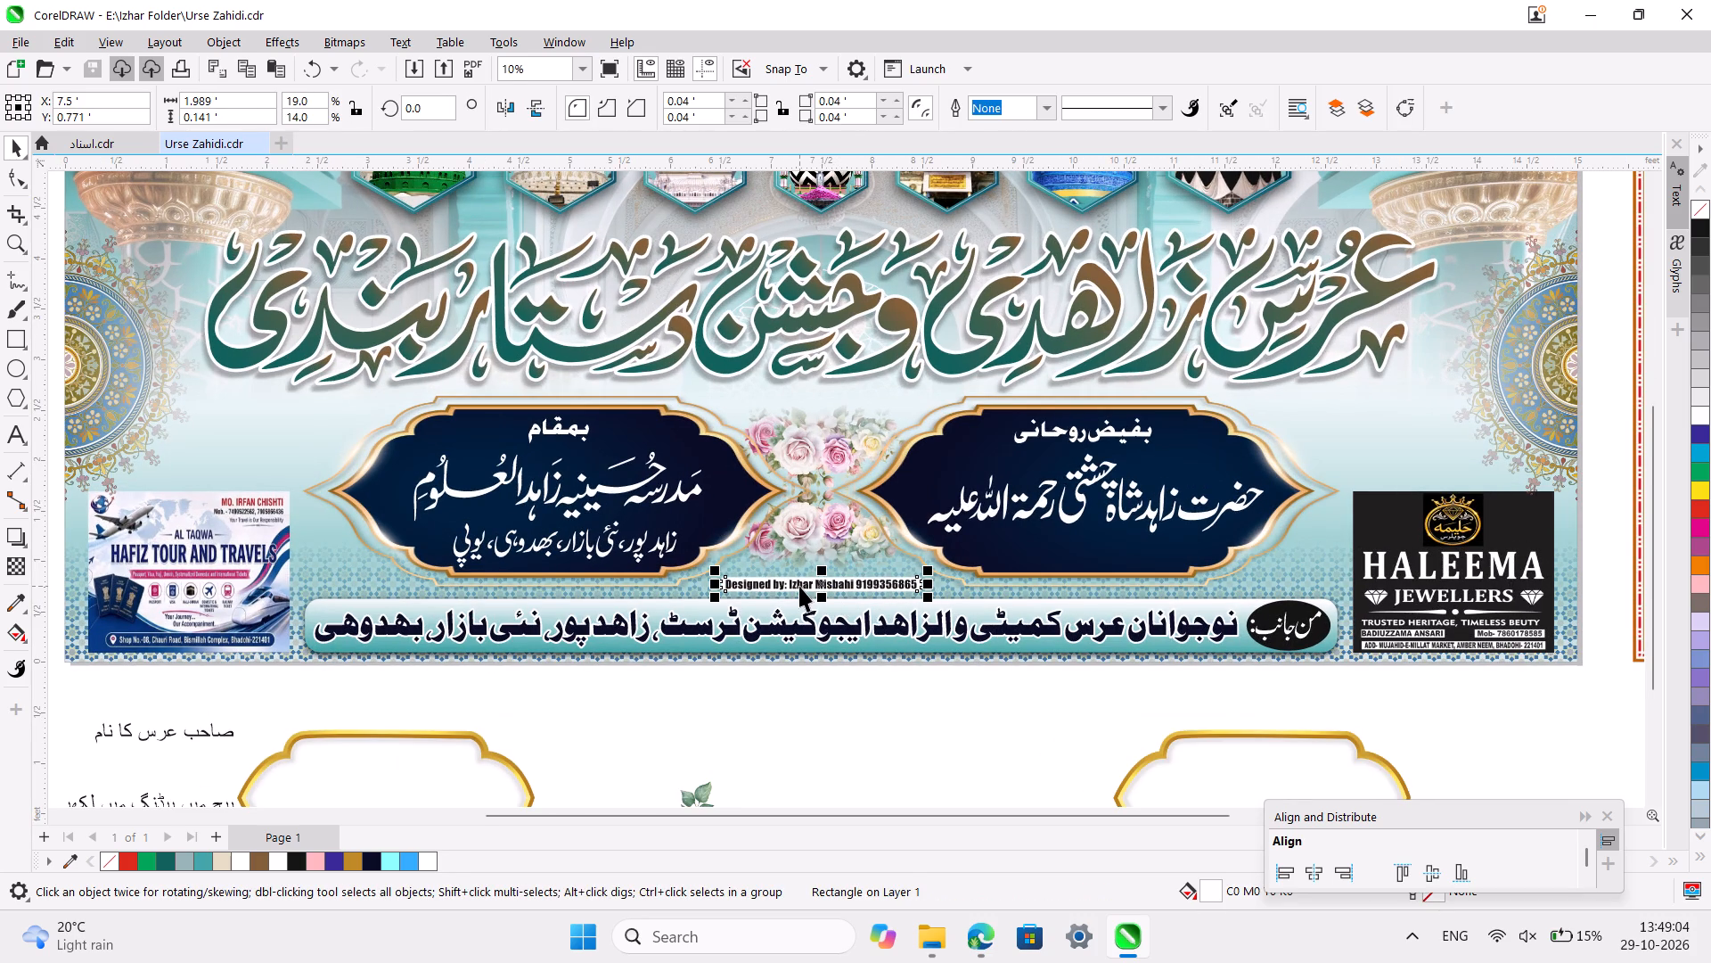
{"action": "scroll", "coordinate": [742, 654], "scroll_direction": "up", "scroll_amount": 4, "text": "ctrl"}
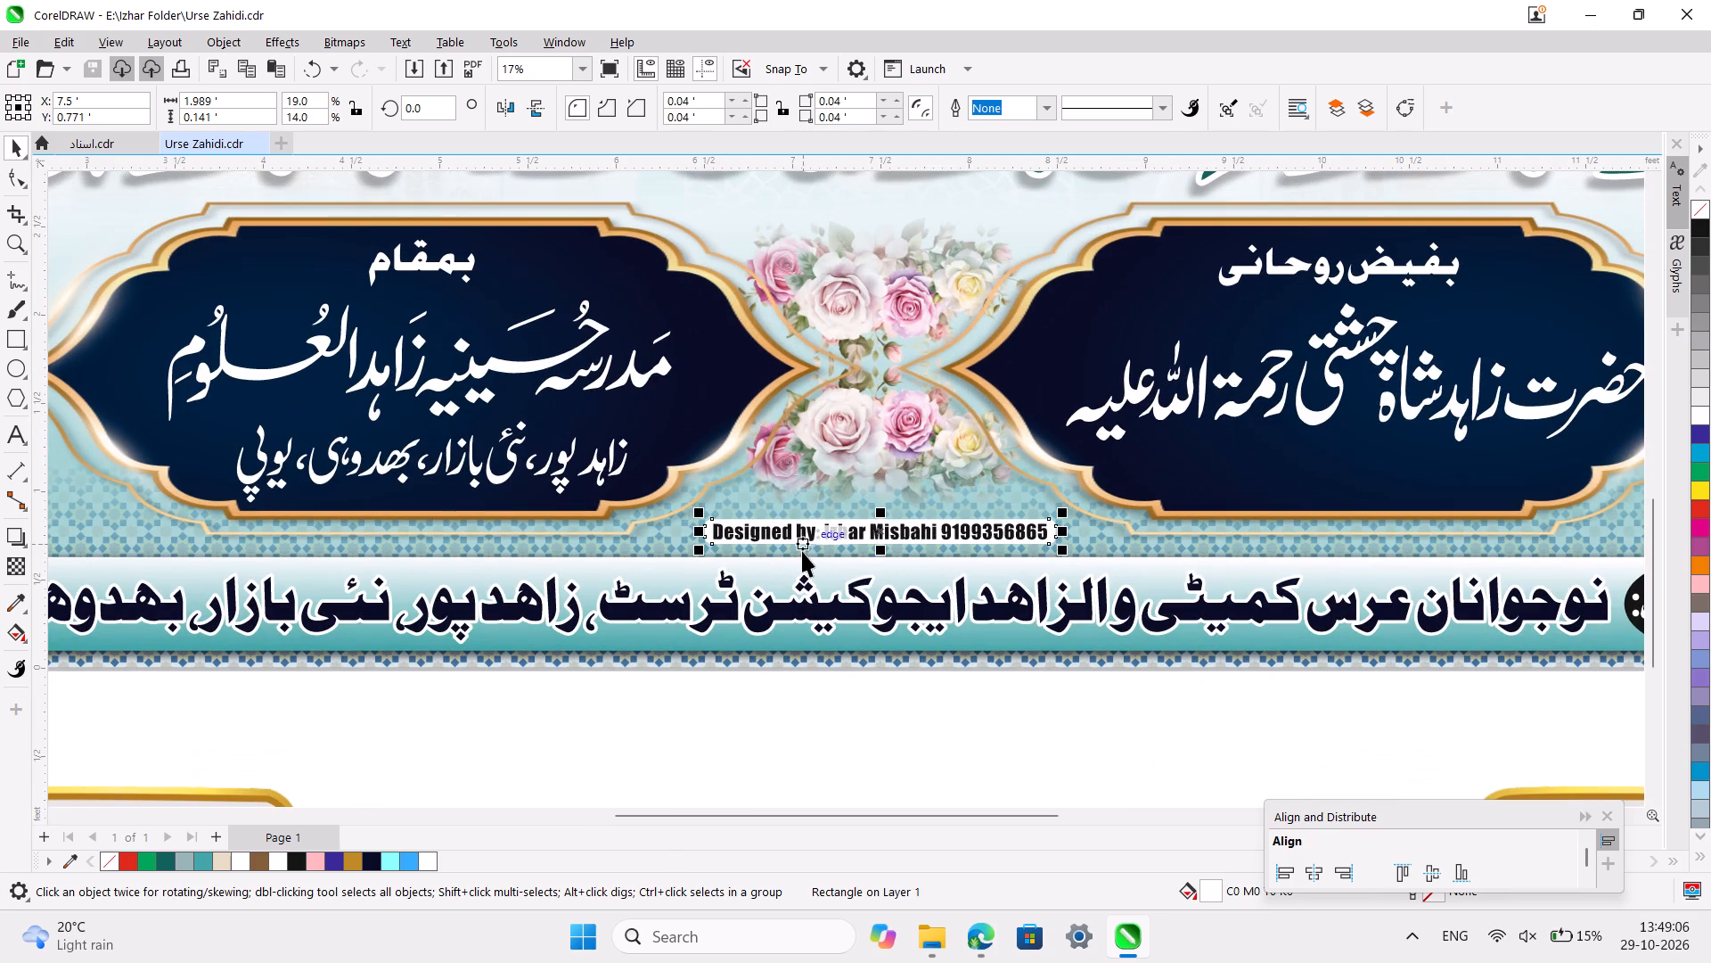
{"action": "left_click", "coordinate": [814, 526]}
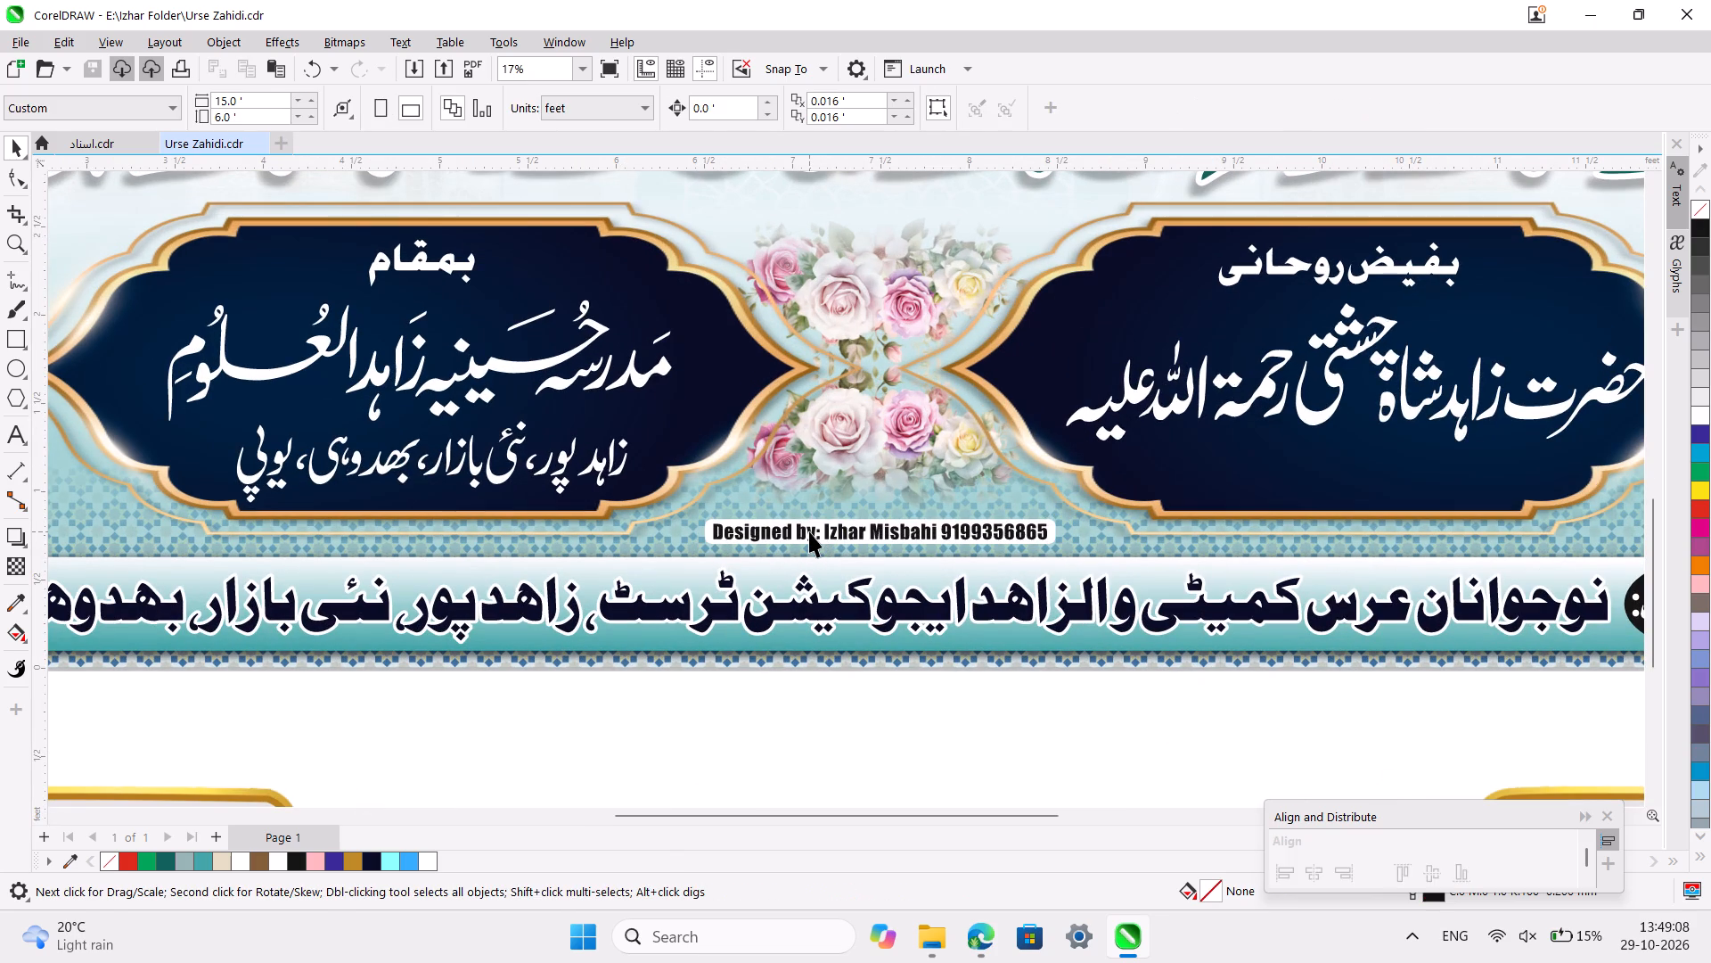
{"action": "left_click", "coordinate": [809, 531], "text": "alt"}
{"action": "left_click", "coordinate": [800, 533], "text": "alt"}
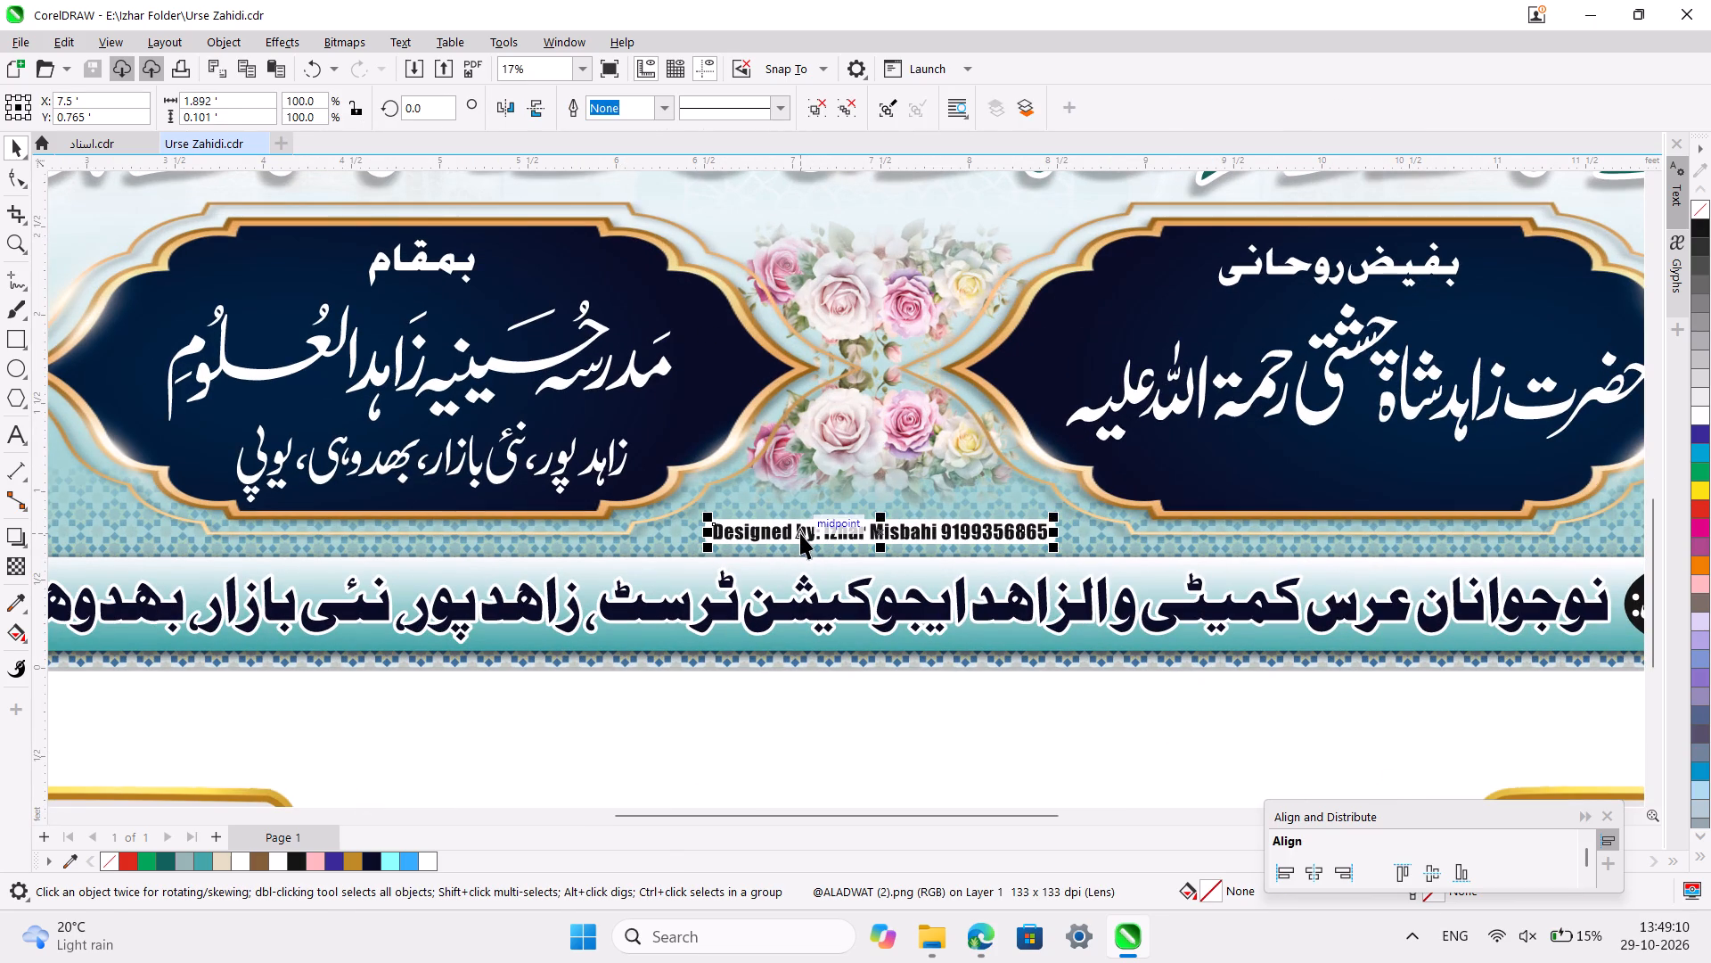
{"action": "left_click", "coordinate": [800, 533], "text": "alt"}
{"action": "left_click", "coordinate": [800, 533], "text": "alt"}
{"action": "double_click", "coordinate": [800, 533], "text": "alt"}
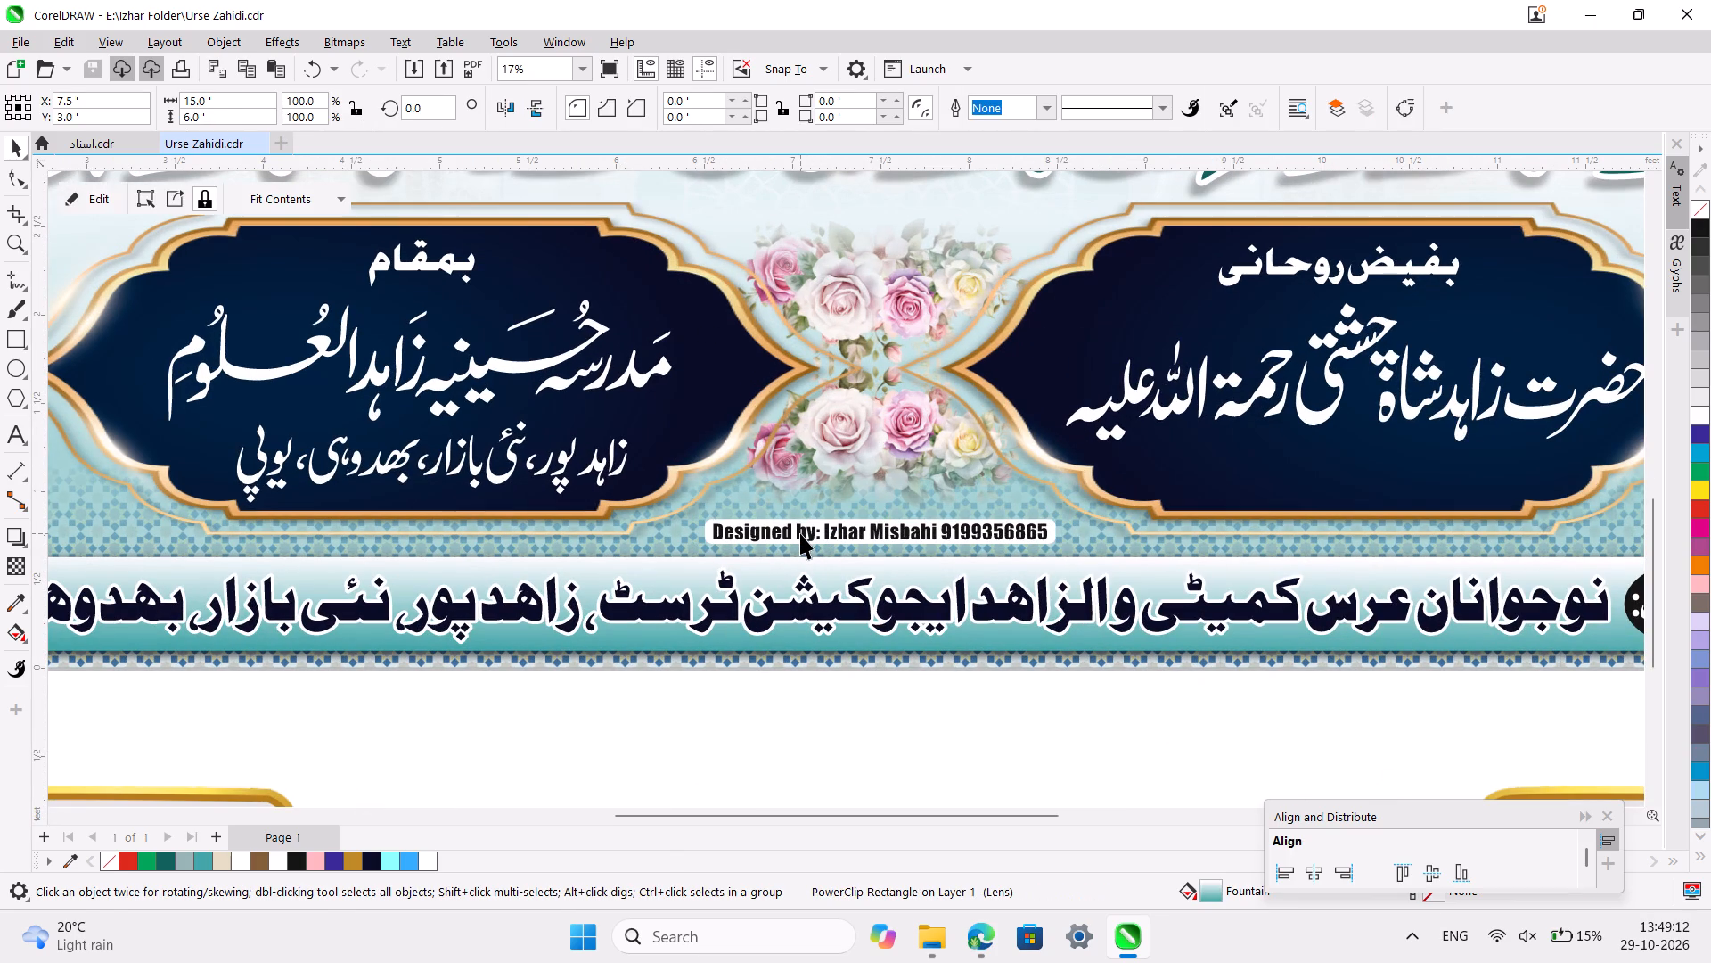
{"action": "left_click", "coordinate": [800, 533], "text": "alt"}
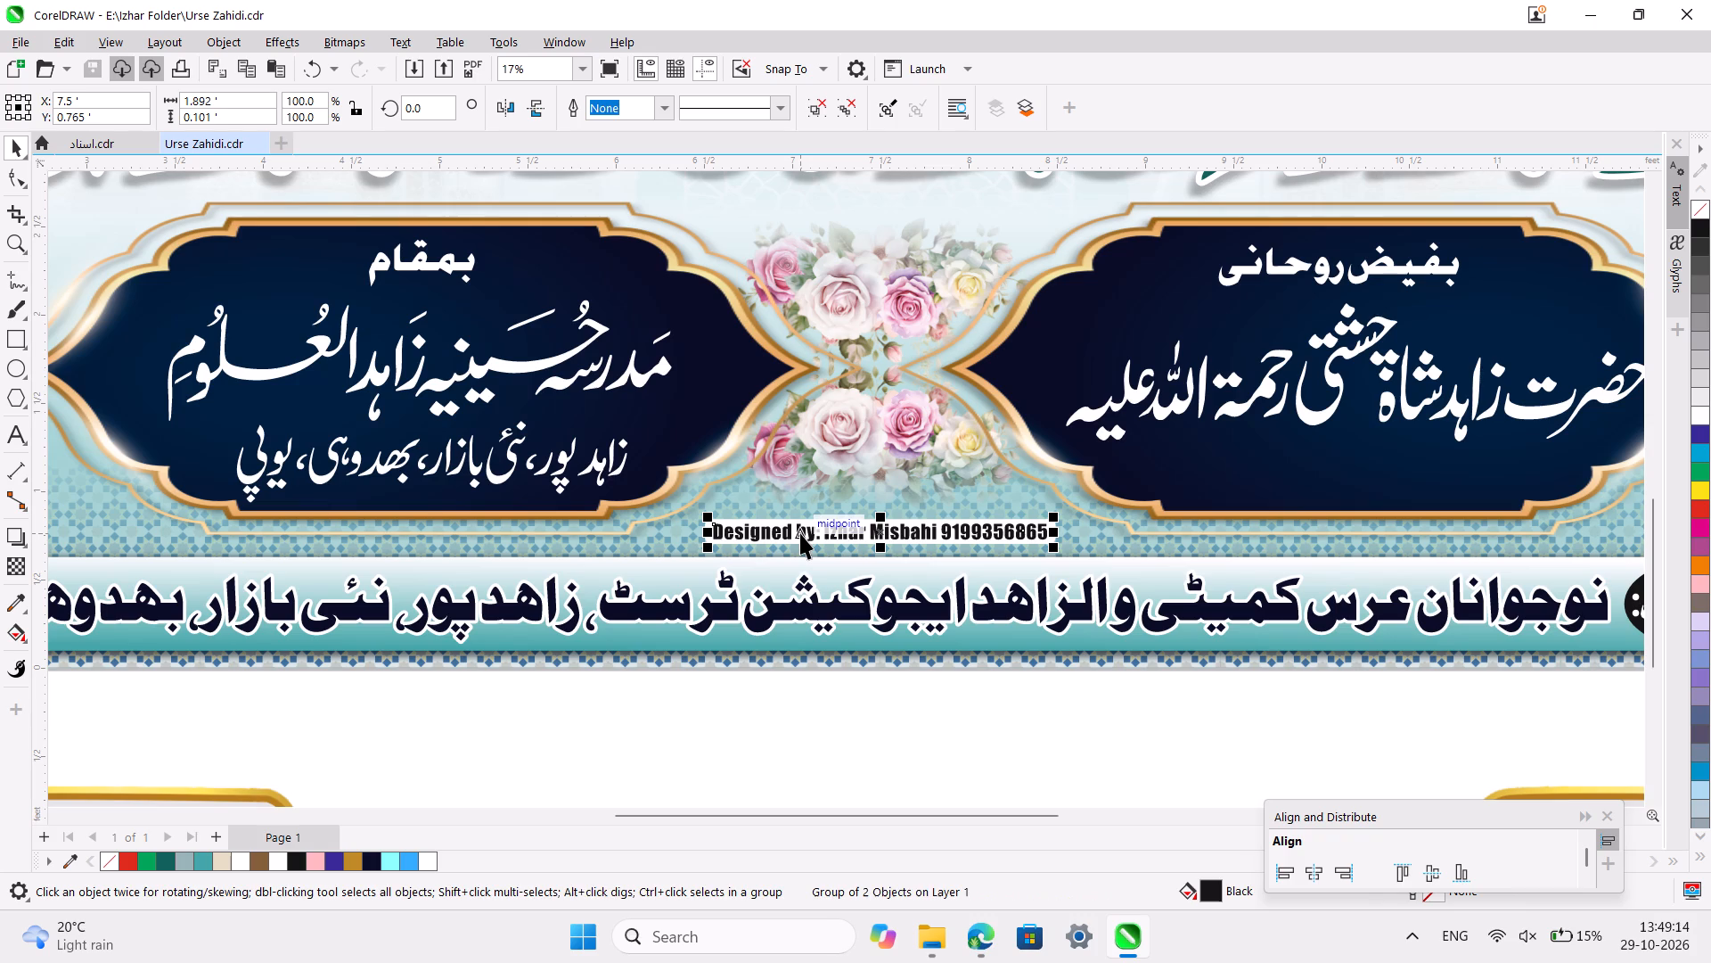
{"action": "left_click_drag", "start_coordinate": [800, 533], "coordinate": [780, 703]}
Duplicate the designer credit text and place the copy just beneath the original, at about Y -0.5 ft.
{"action": "scroll", "coordinate": [780, 703], "scroll_direction": "down", "scroll_amount": 4, "text": "ctrl"}
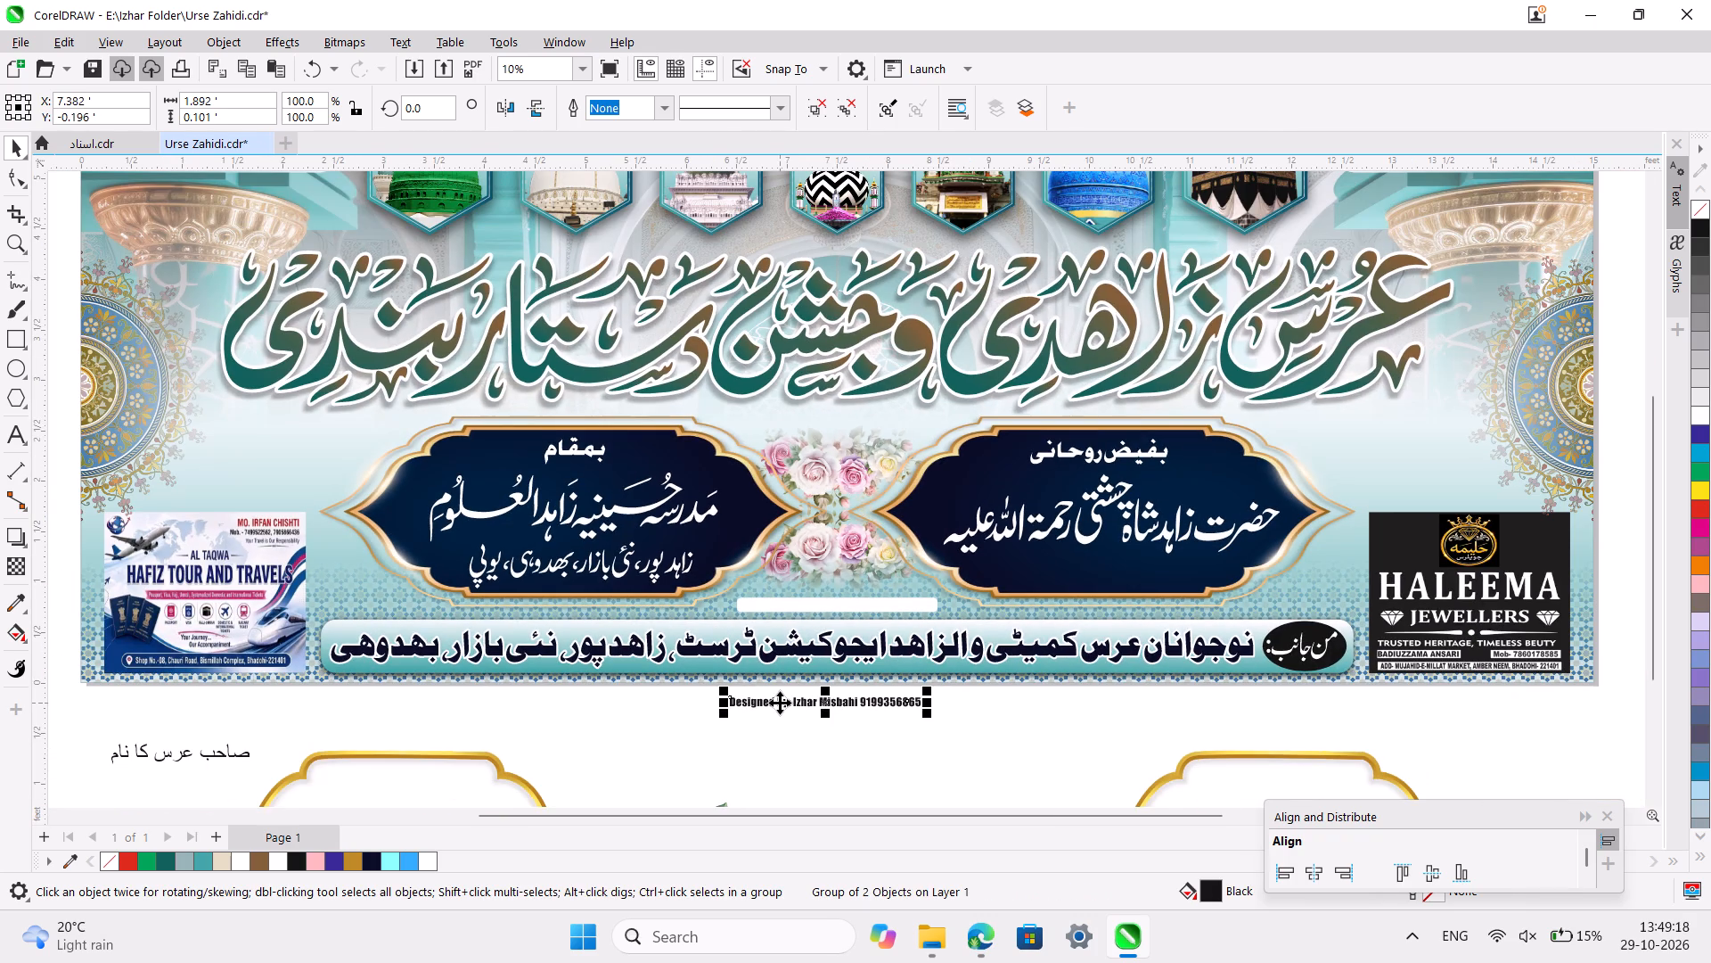
{"action": "key", "text": "ctrl+d"}
{"action": "left_click_drag", "start_coordinate": [780, 703], "coordinate": [788, 737]}
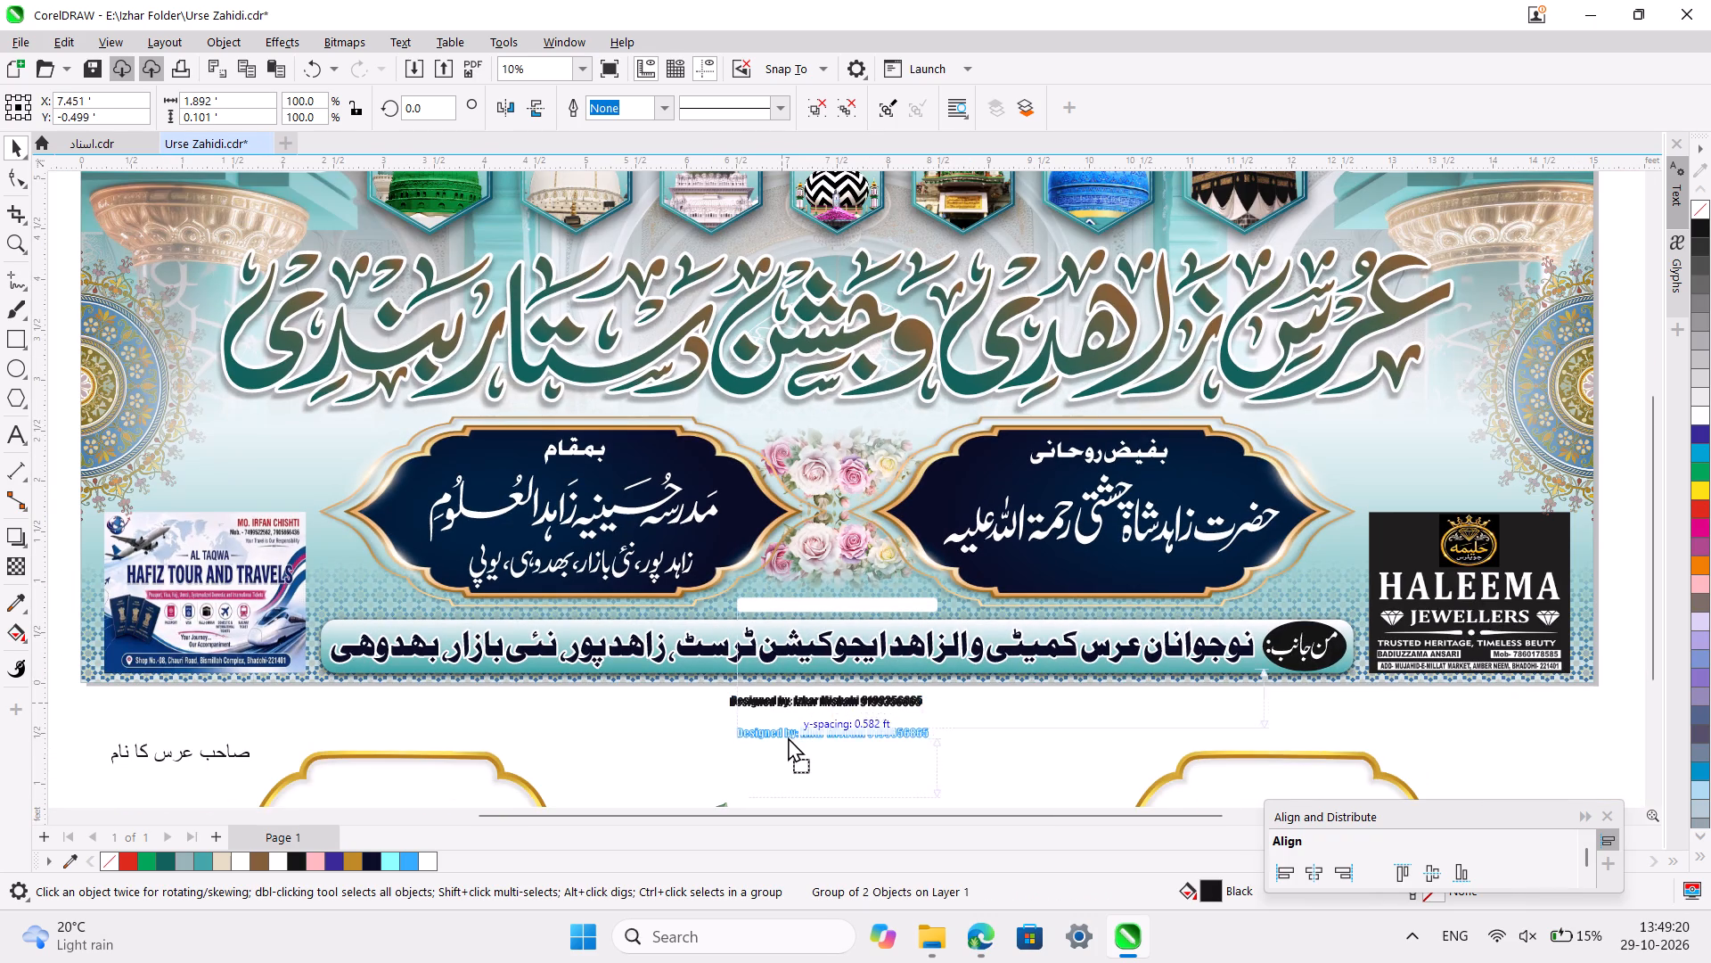
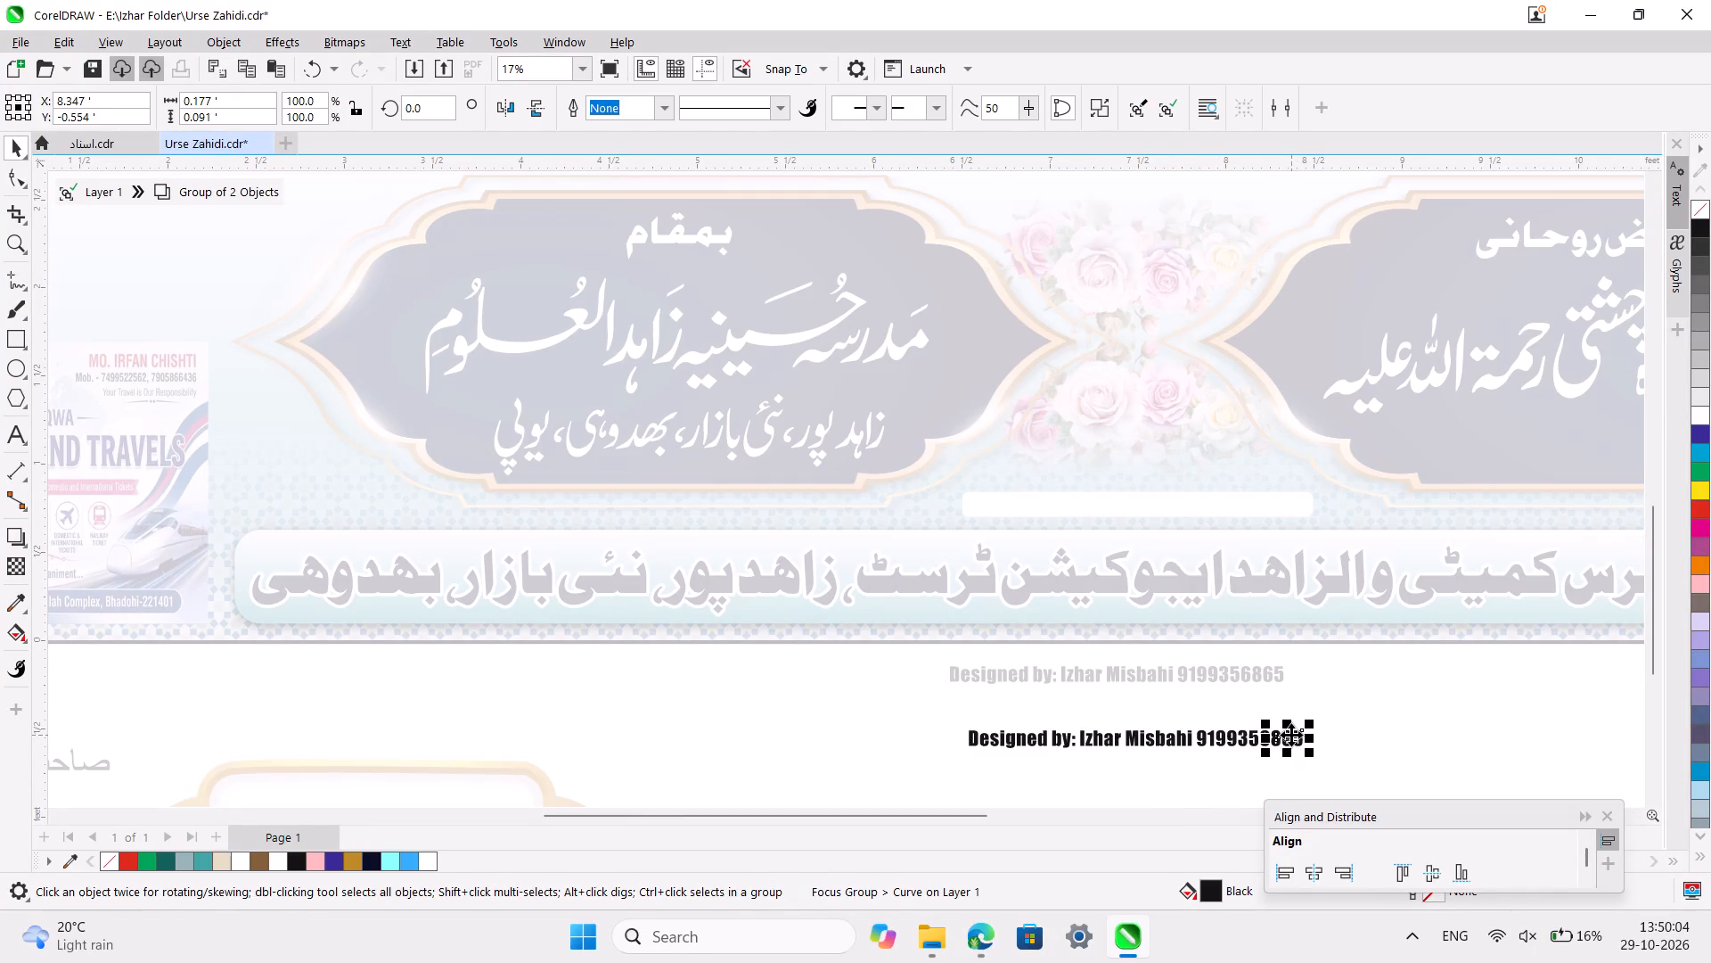
Delete both parts of the duplicated designer credit text below the banner, including the leftover 865 digits.
{"action": "left_click", "coordinate": [1196, 728]}
{"action": "left_click", "coordinate": [1204, 742]}
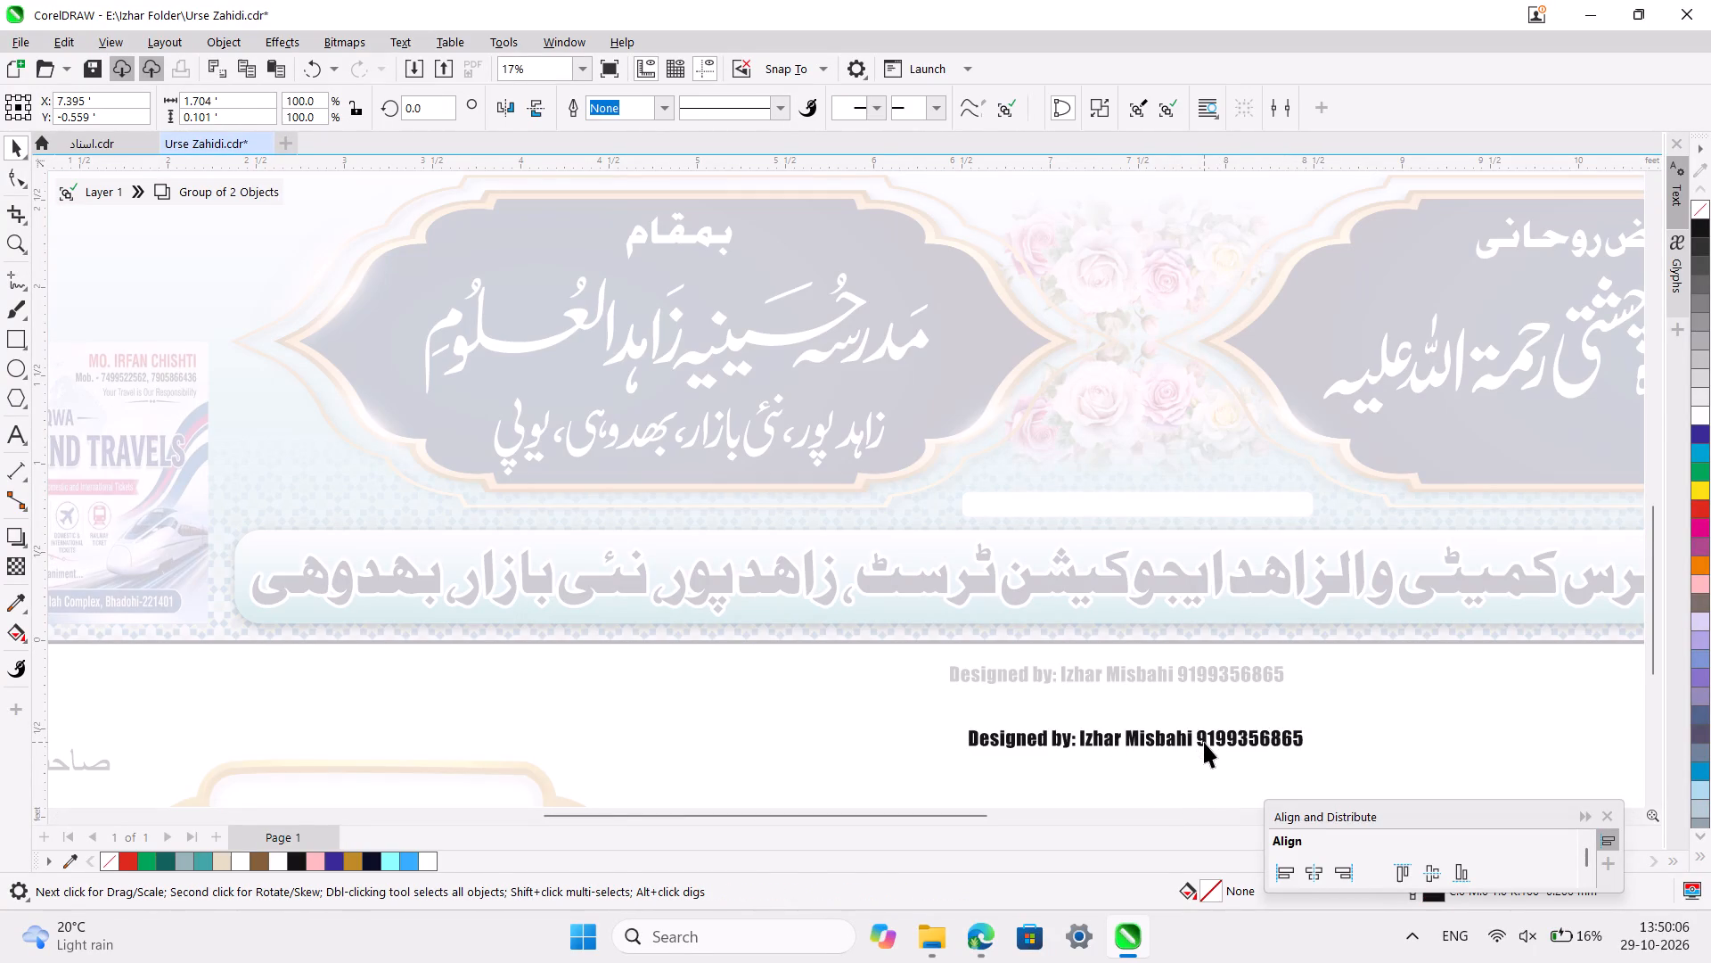
{"action": "scroll", "coordinate": [1204, 742], "scroll_direction": "up", "scroll_amount": 2, "text": "ctrl"}
{"action": "left_click", "coordinate": [1385, 731]}
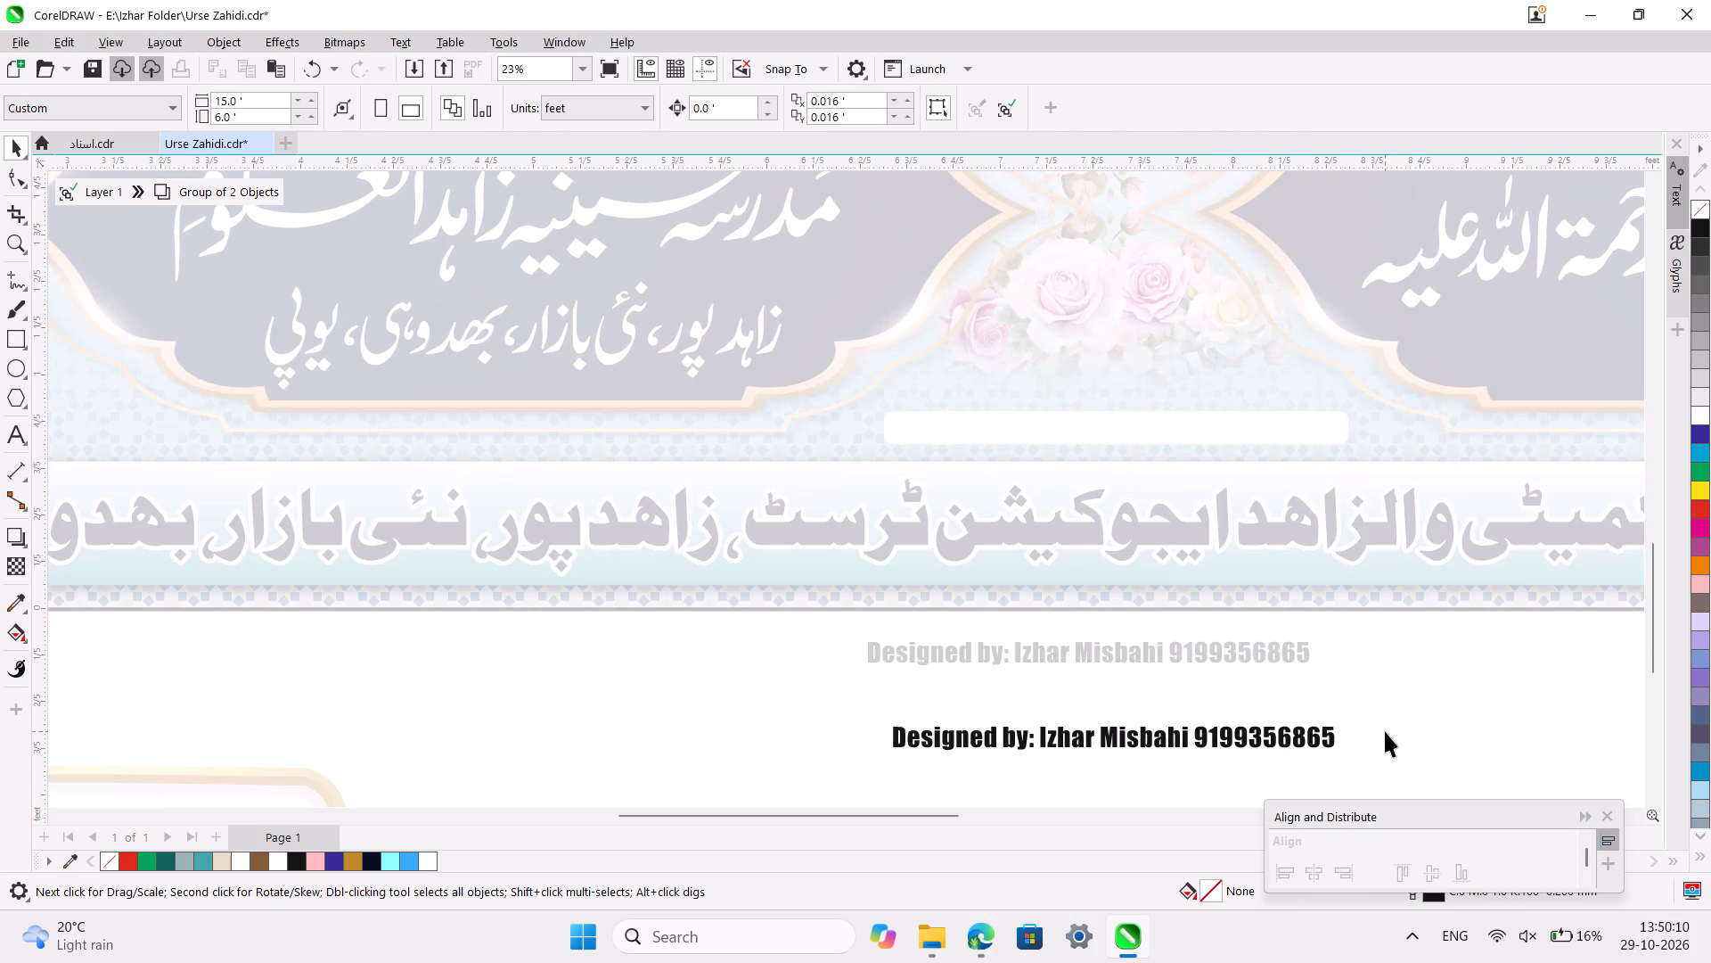
{"action": "left_click", "coordinate": [1086, 652]}
{"action": "left_click", "coordinate": [995, 747]}
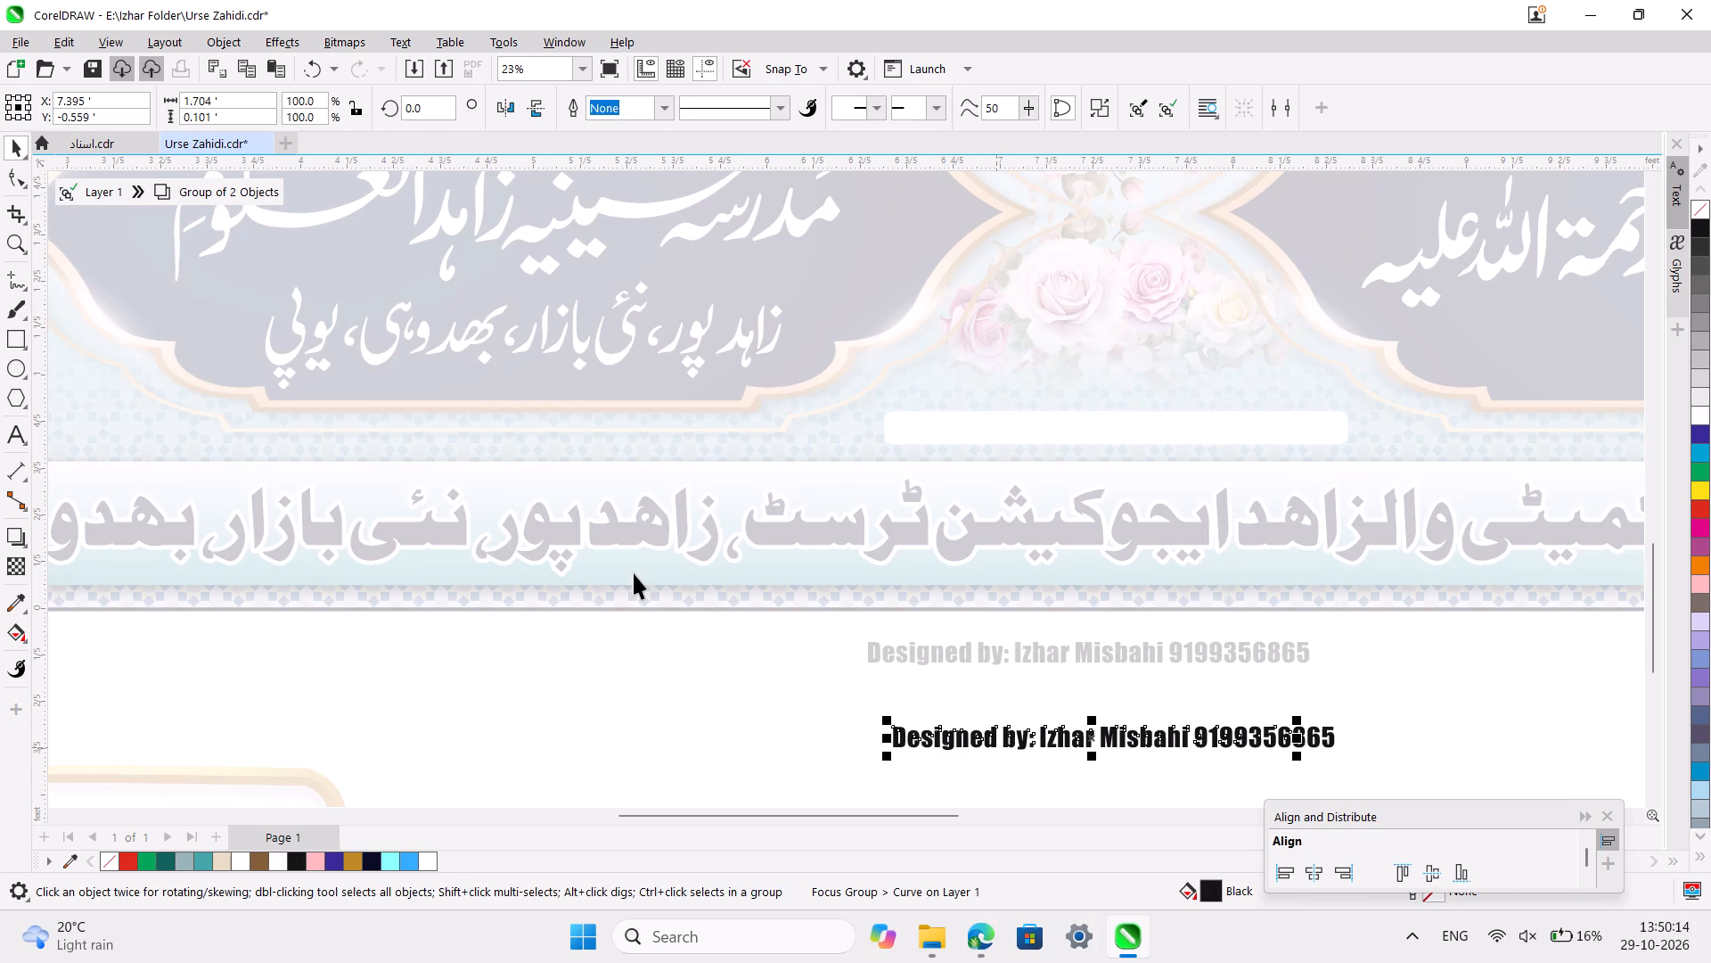
{"action": "key", "text": "BackSpace"}
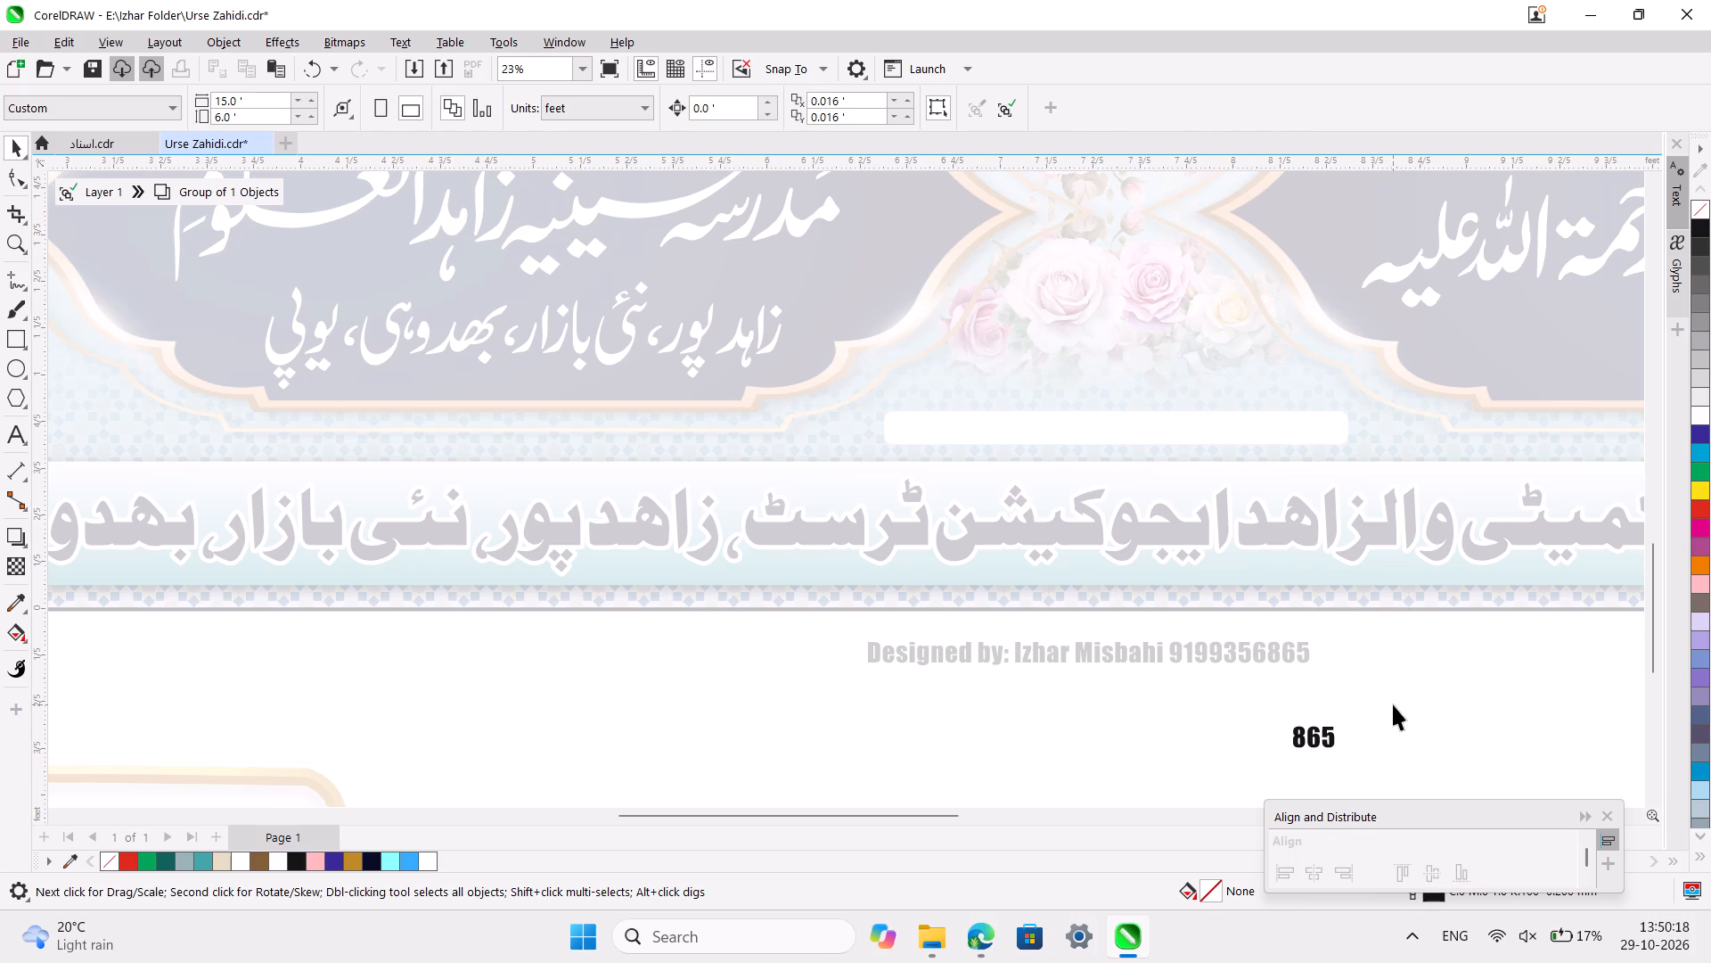
{"action": "left_click_drag", "start_coordinate": [1393, 704], "coordinate": [1256, 759]}
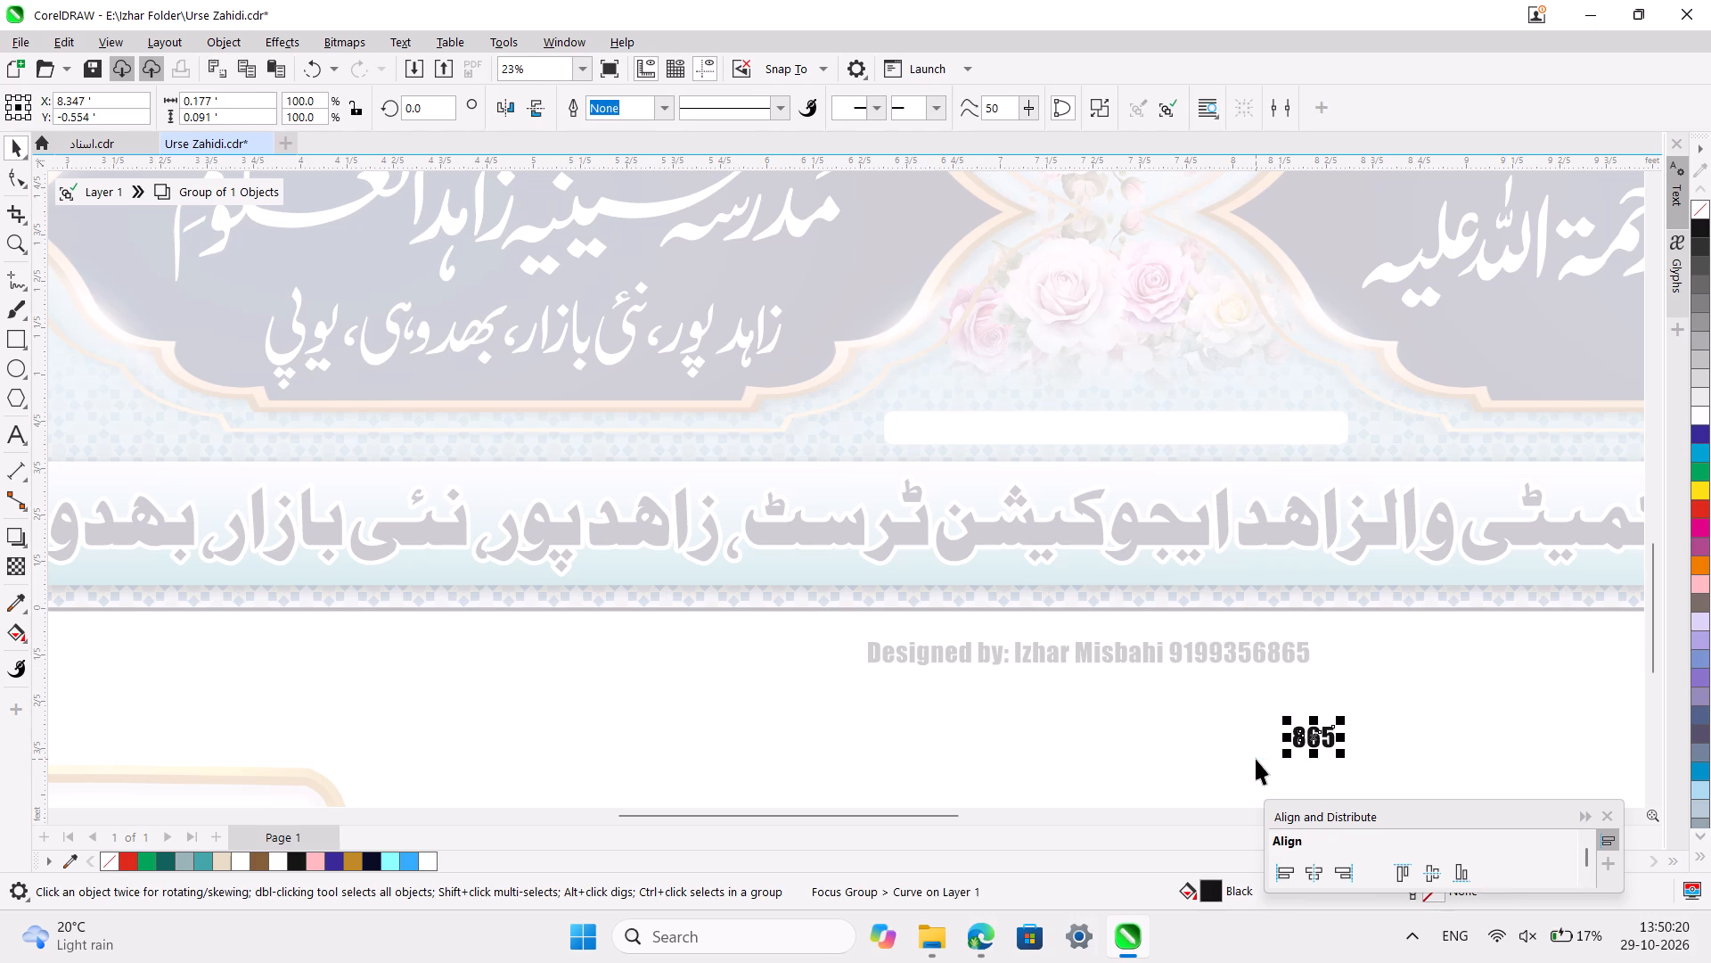
{"action": "key", "text": "Delete"}
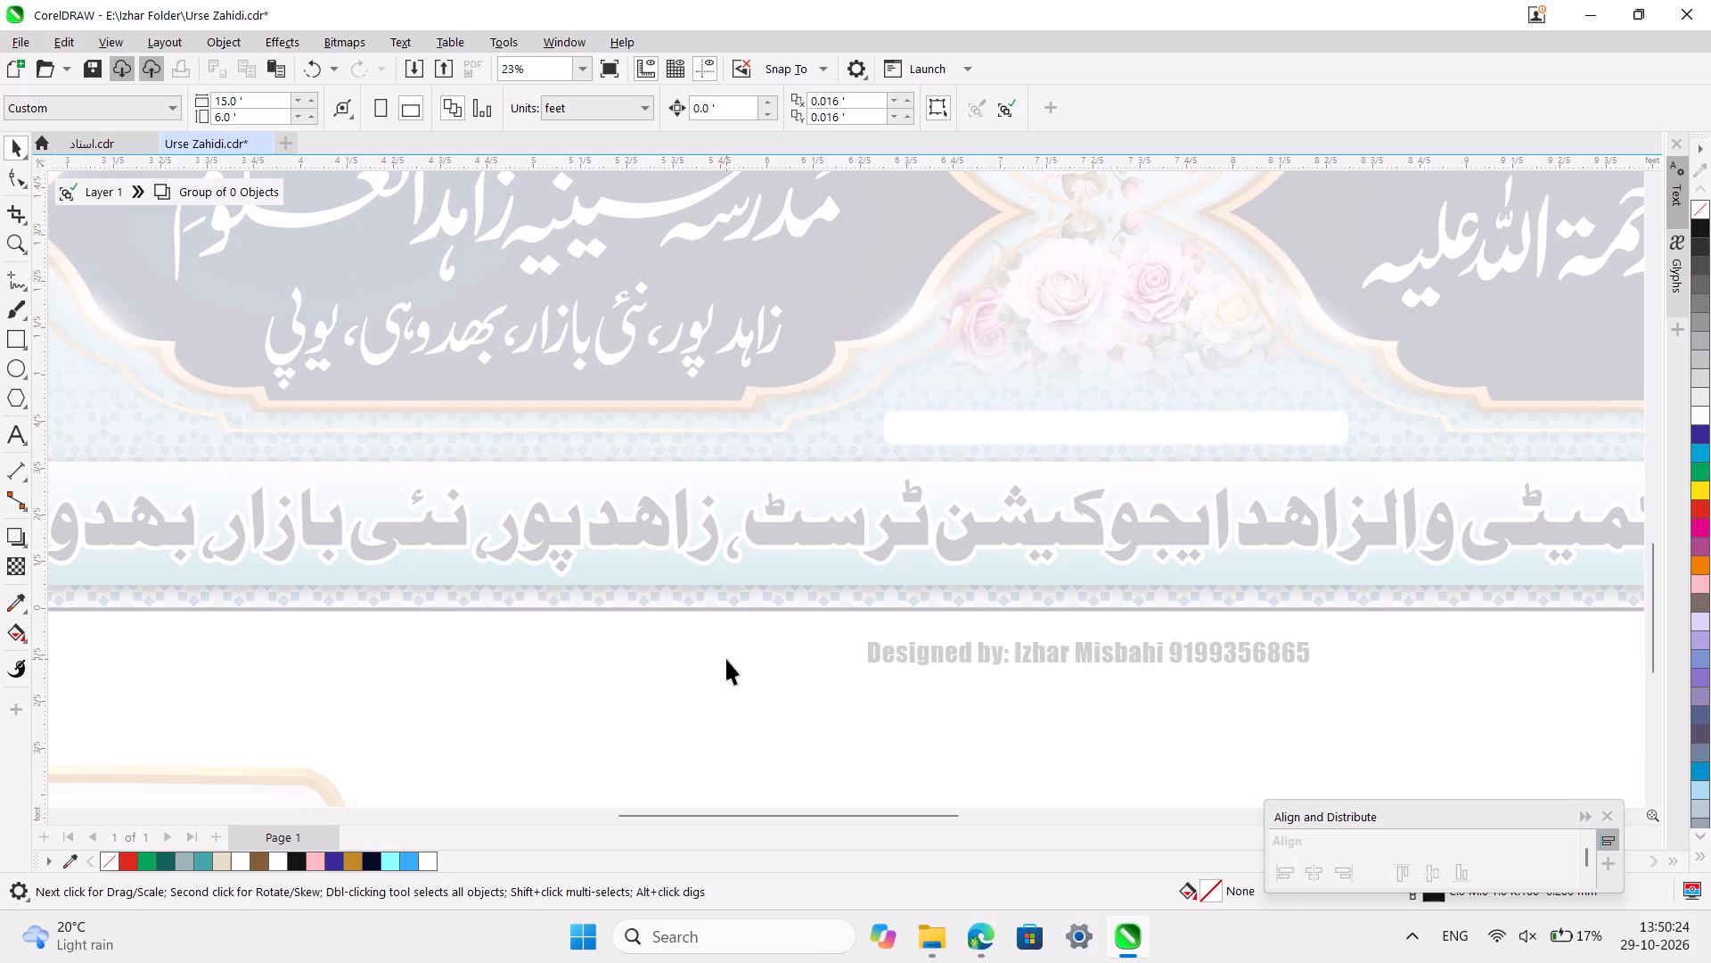
Open the Names Kitabat CorelDRAW drawing from the Izhar Folder.
{"action": "key", "text": "ctrl+o"}
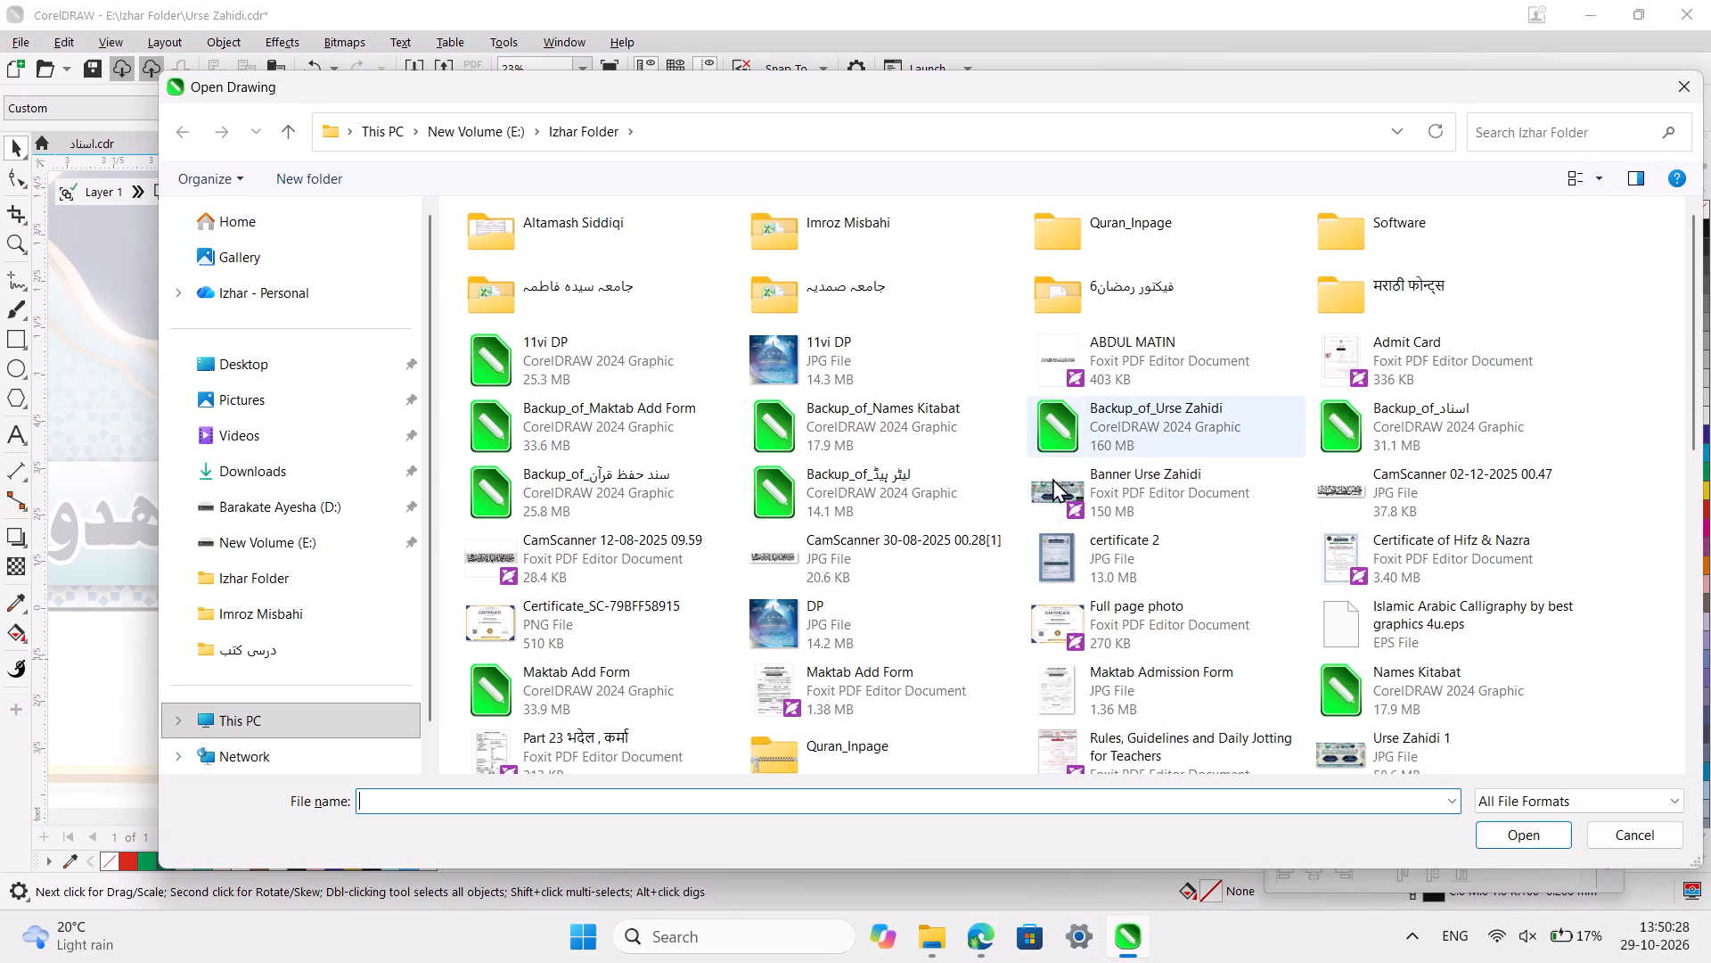
{"action": "scroll", "coordinate": [927, 539], "scroll_direction": "down", "scroll_amount": 1}
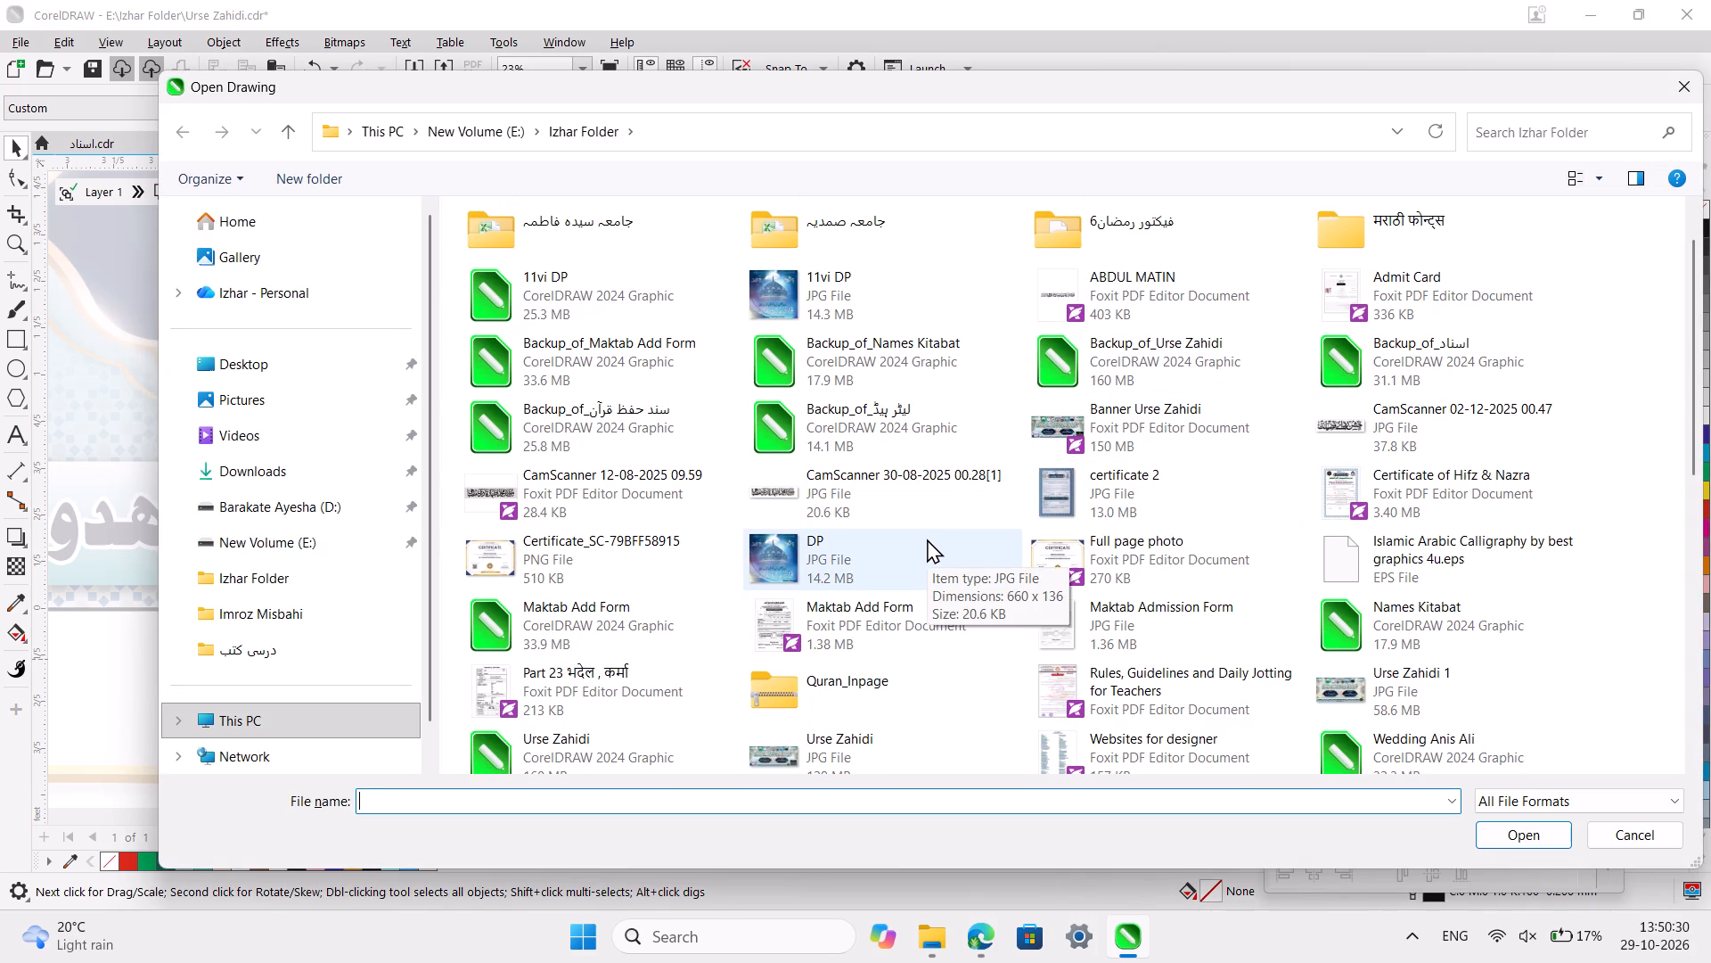
{"action": "scroll", "coordinate": [927, 539], "scroll_direction": "down", "scroll_amount": 2}
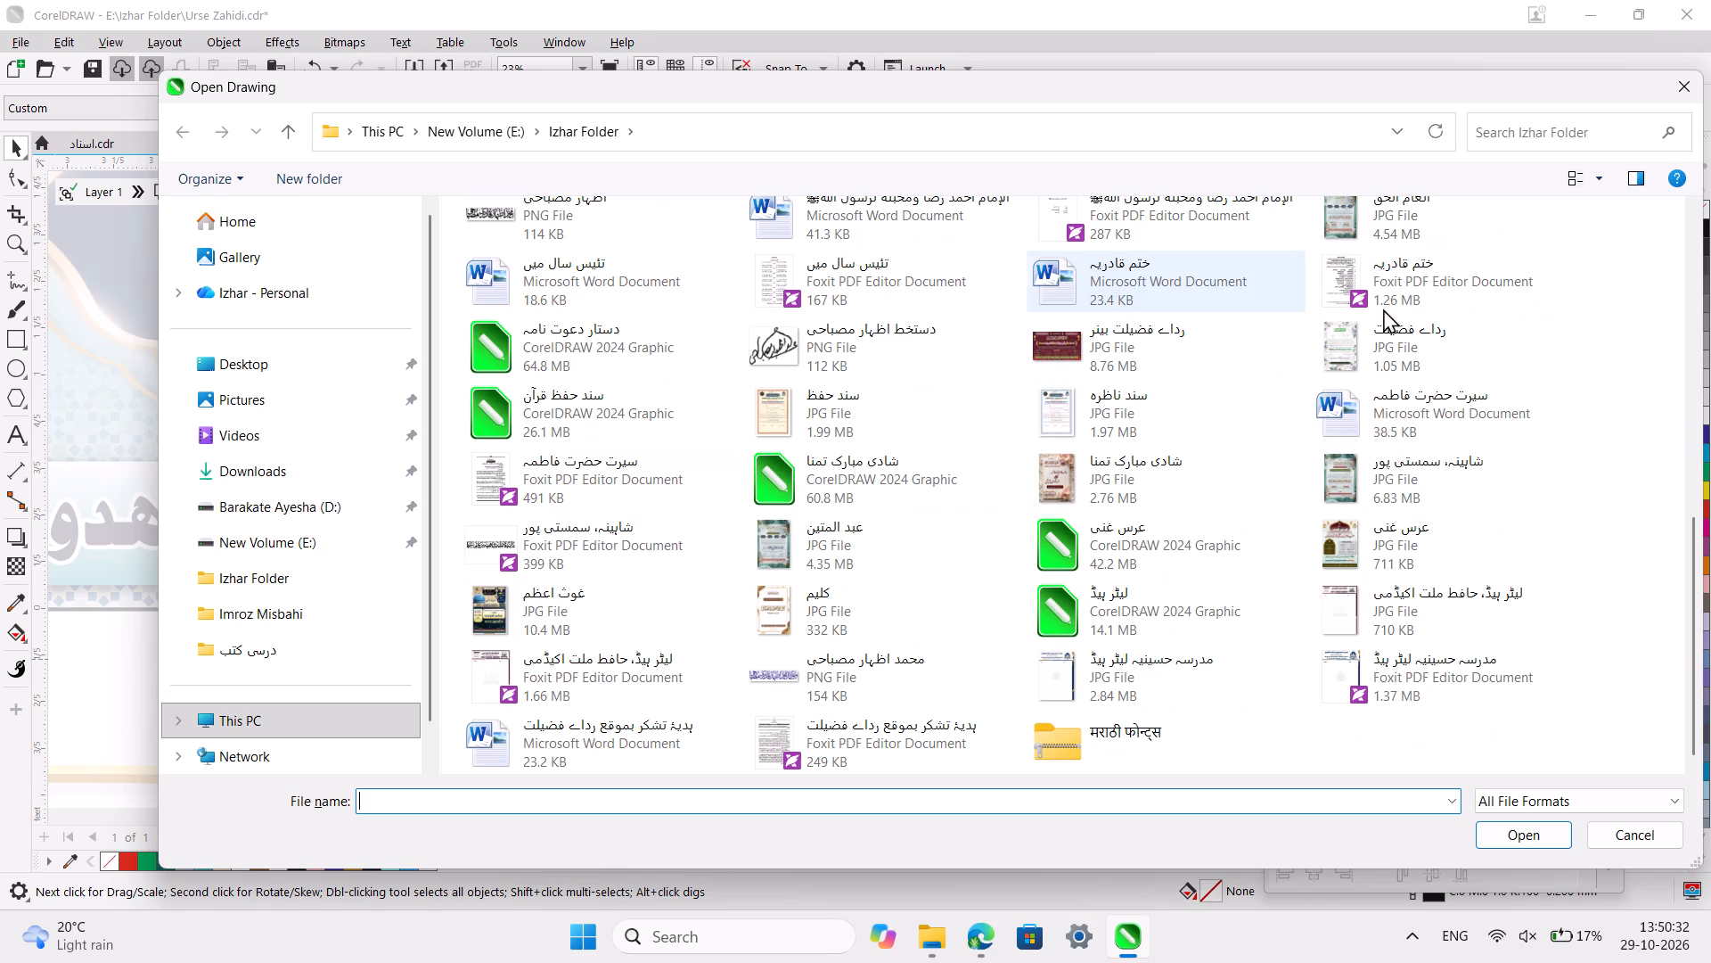
{"action": "scroll", "coordinate": [1466, 318], "scroll_direction": "up", "scroll_amount": 2}
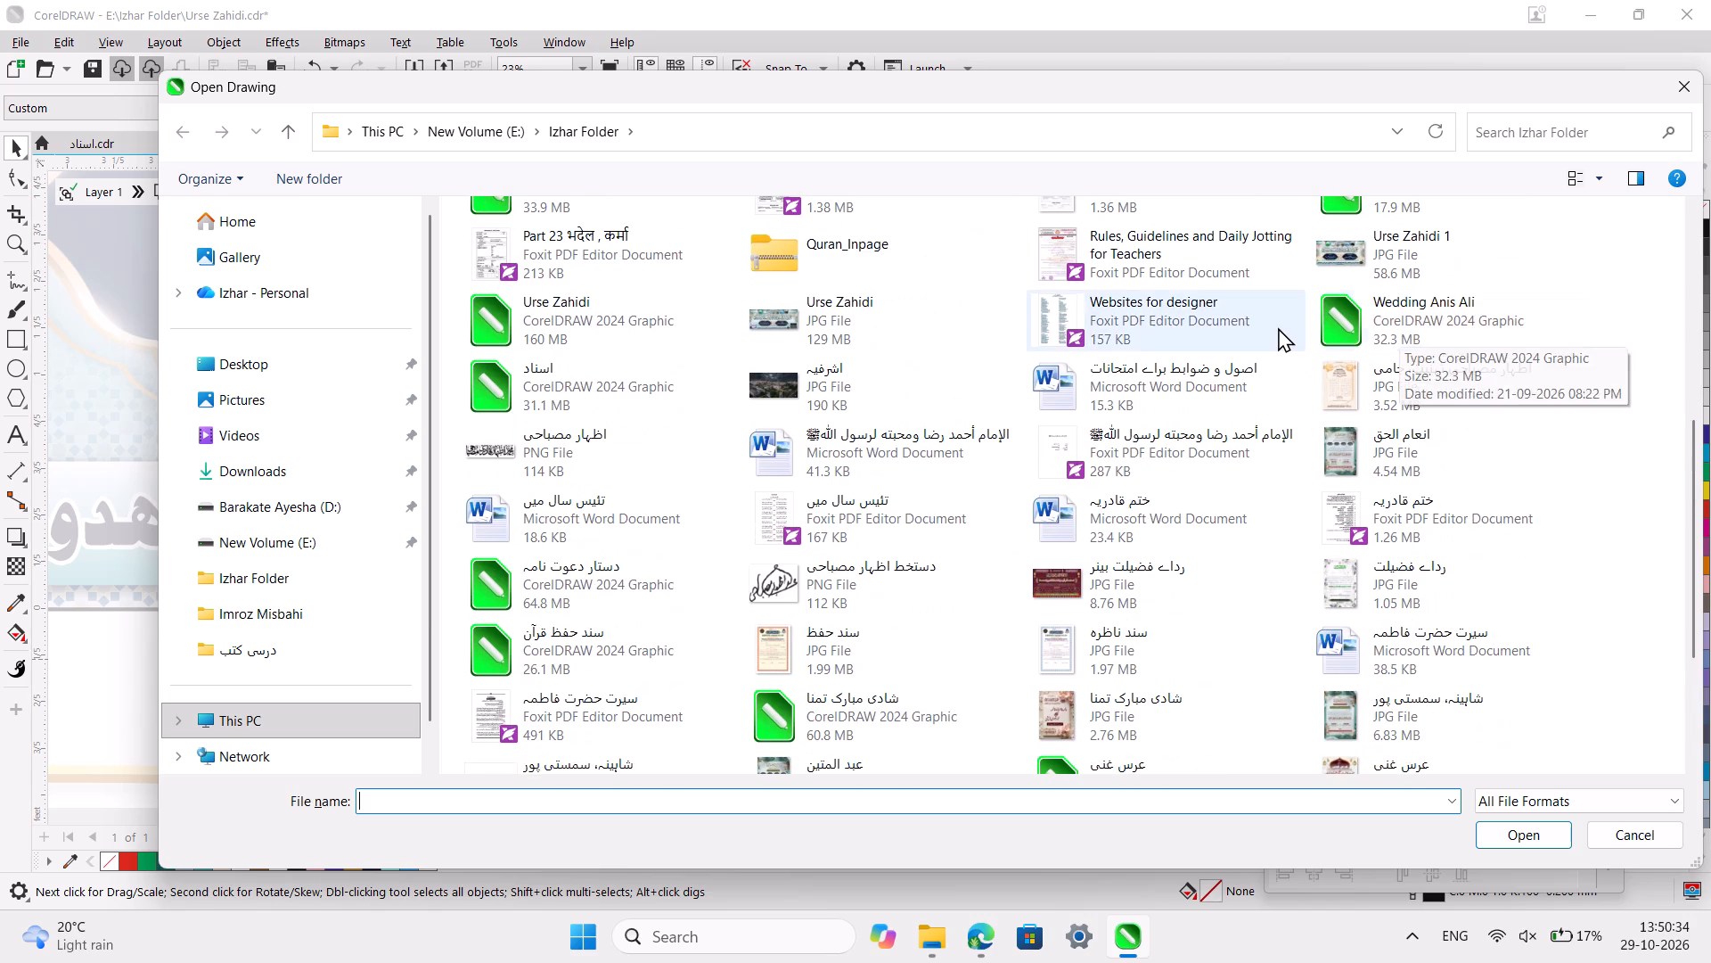
{"action": "scroll", "coordinate": [1278, 327], "scroll_direction": "up", "scroll_amount": 1}
{"action": "scroll", "coordinate": [1400, 335], "scroll_direction": "up", "scroll_amount": 1}
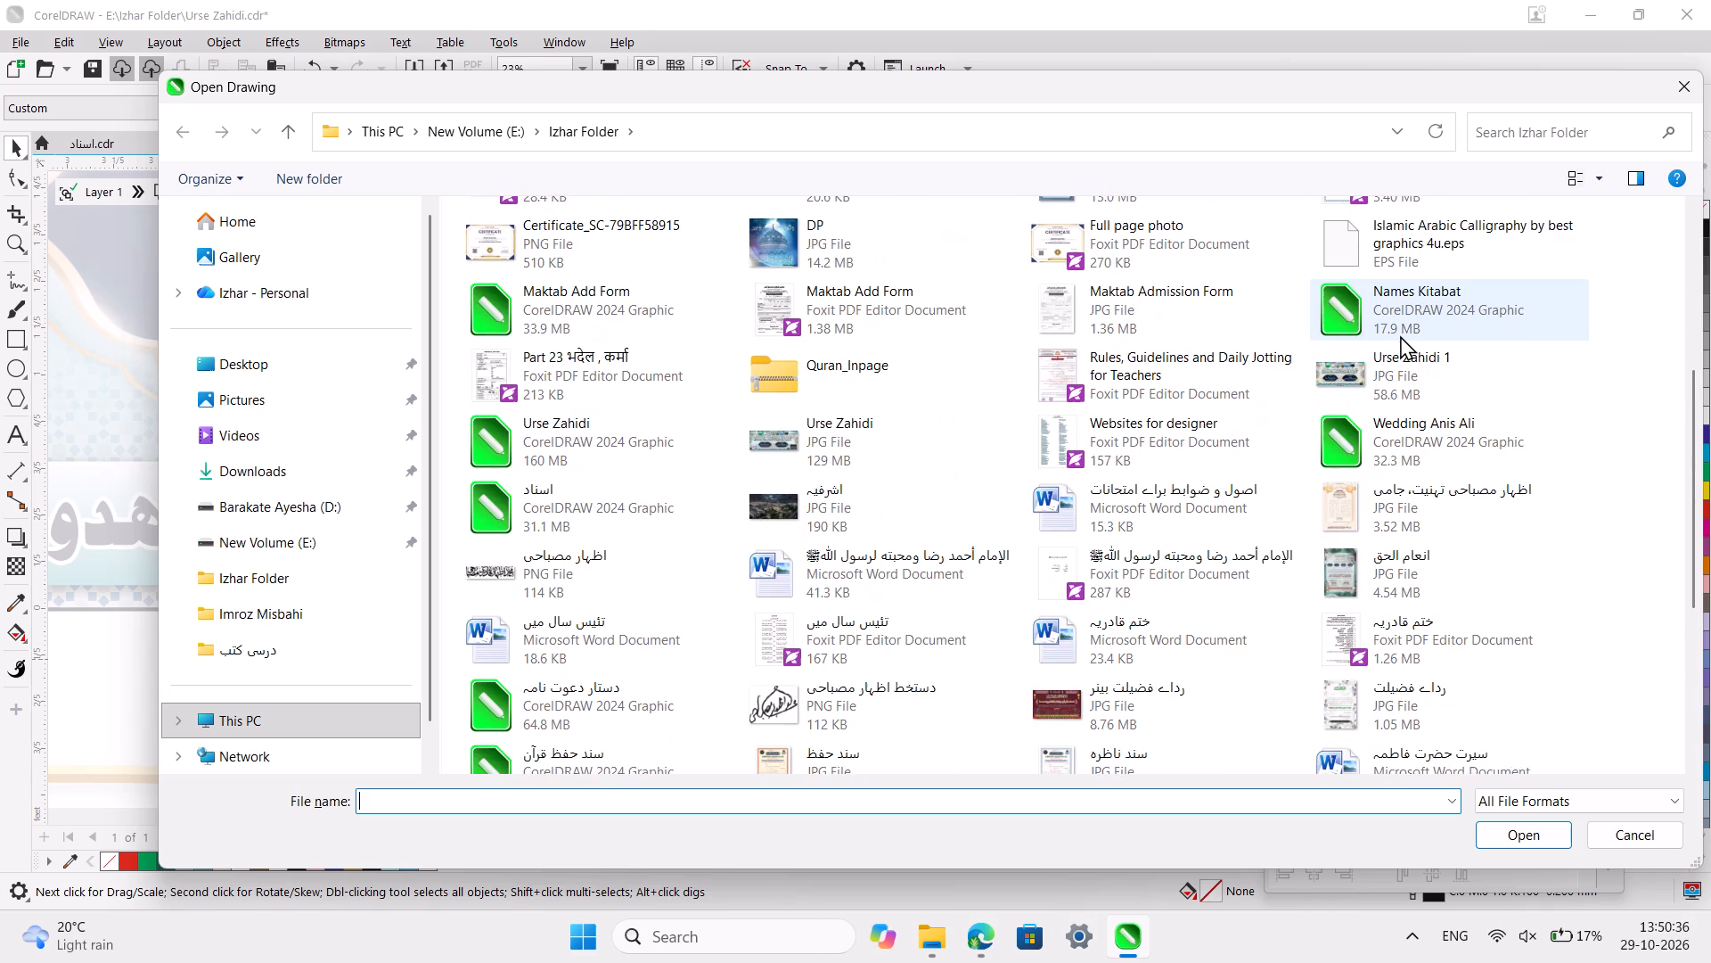
{"action": "scroll", "coordinate": [1400, 335], "scroll_direction": "up", "scroll_amount": 1}
{"action": "double_click", "coordinate": [1496, 294]}
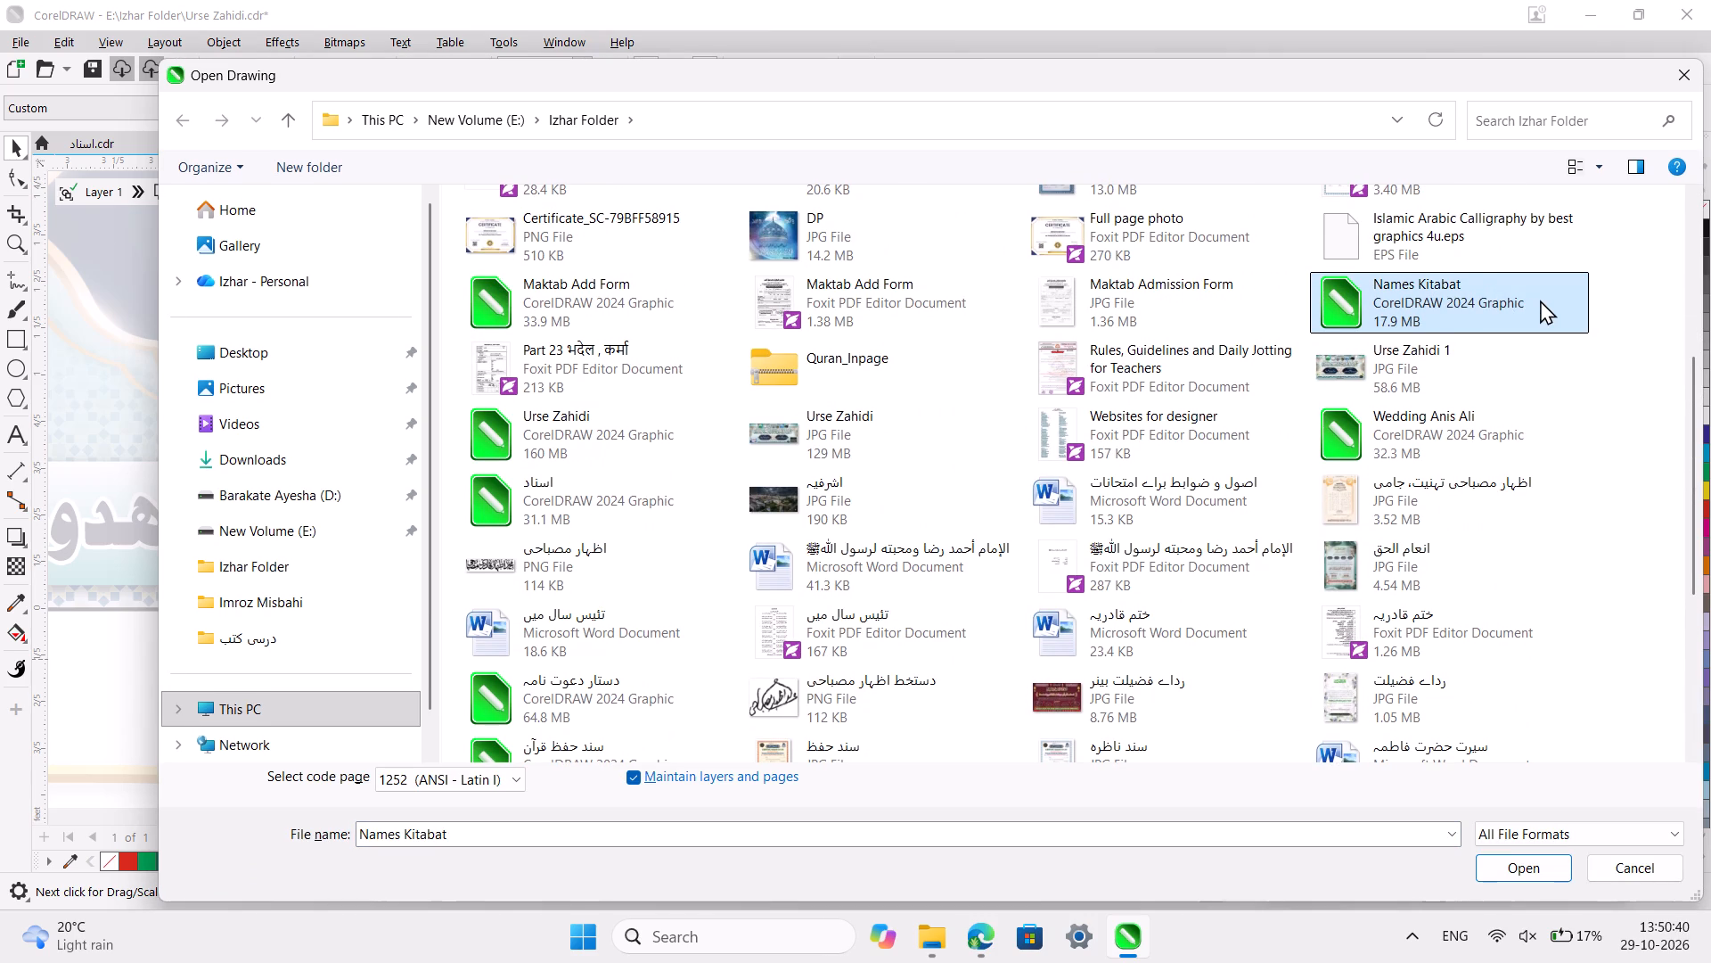
{"action": "double_click", "coordinate": [1540, 300]}
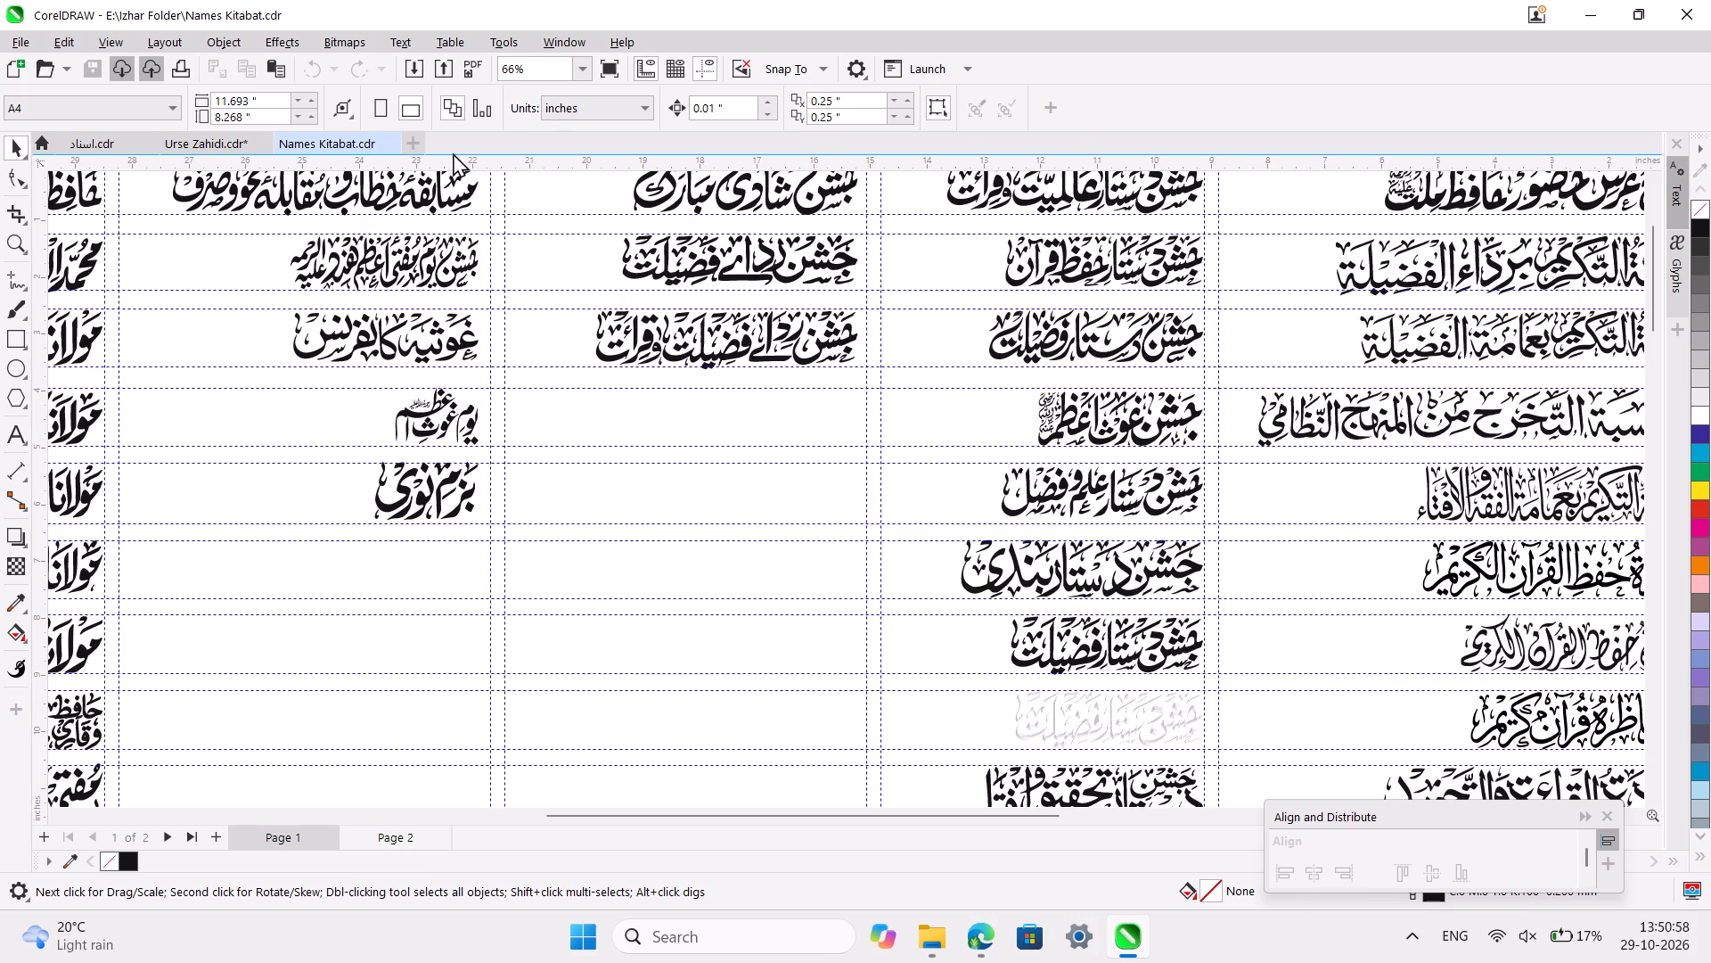
Return to the Urse Zahidi drawing, leave the emptied group, and delete the original designer credit text below the banner.
{"action": "left_click", "coordinate": [200, 136]}
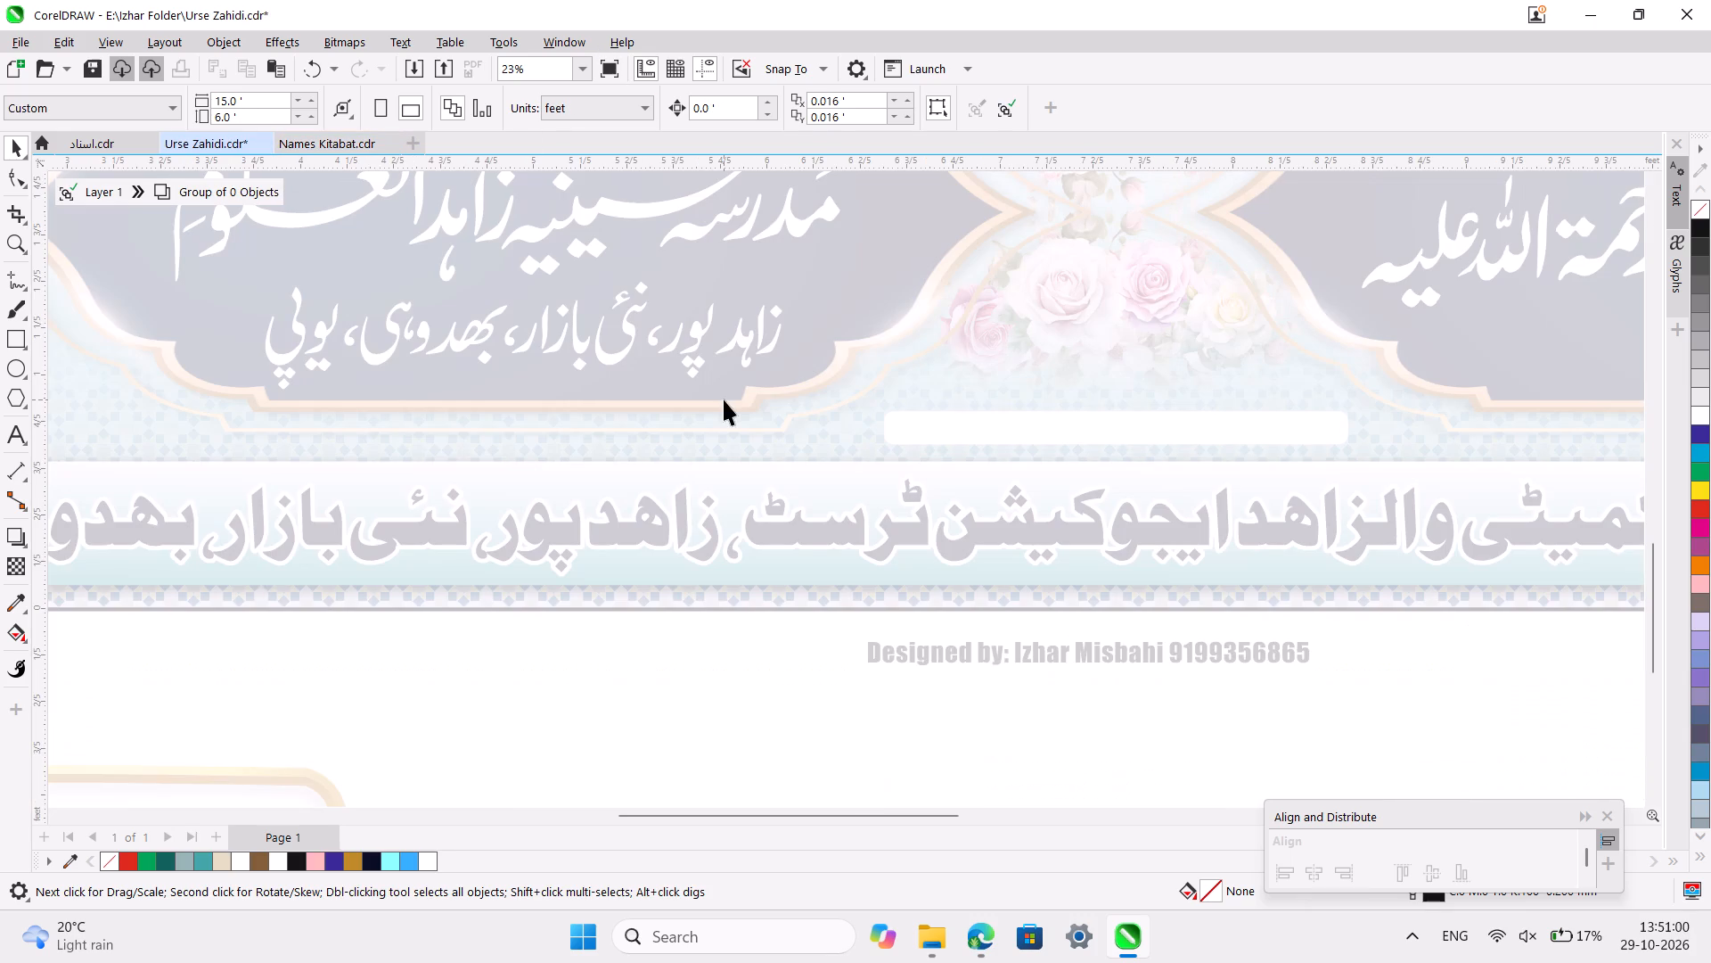
{"action": "scroll", "coordinate": [822, 607], "scroll_direction": "down", "scroll_amount": 2, "text": "ctrl"}
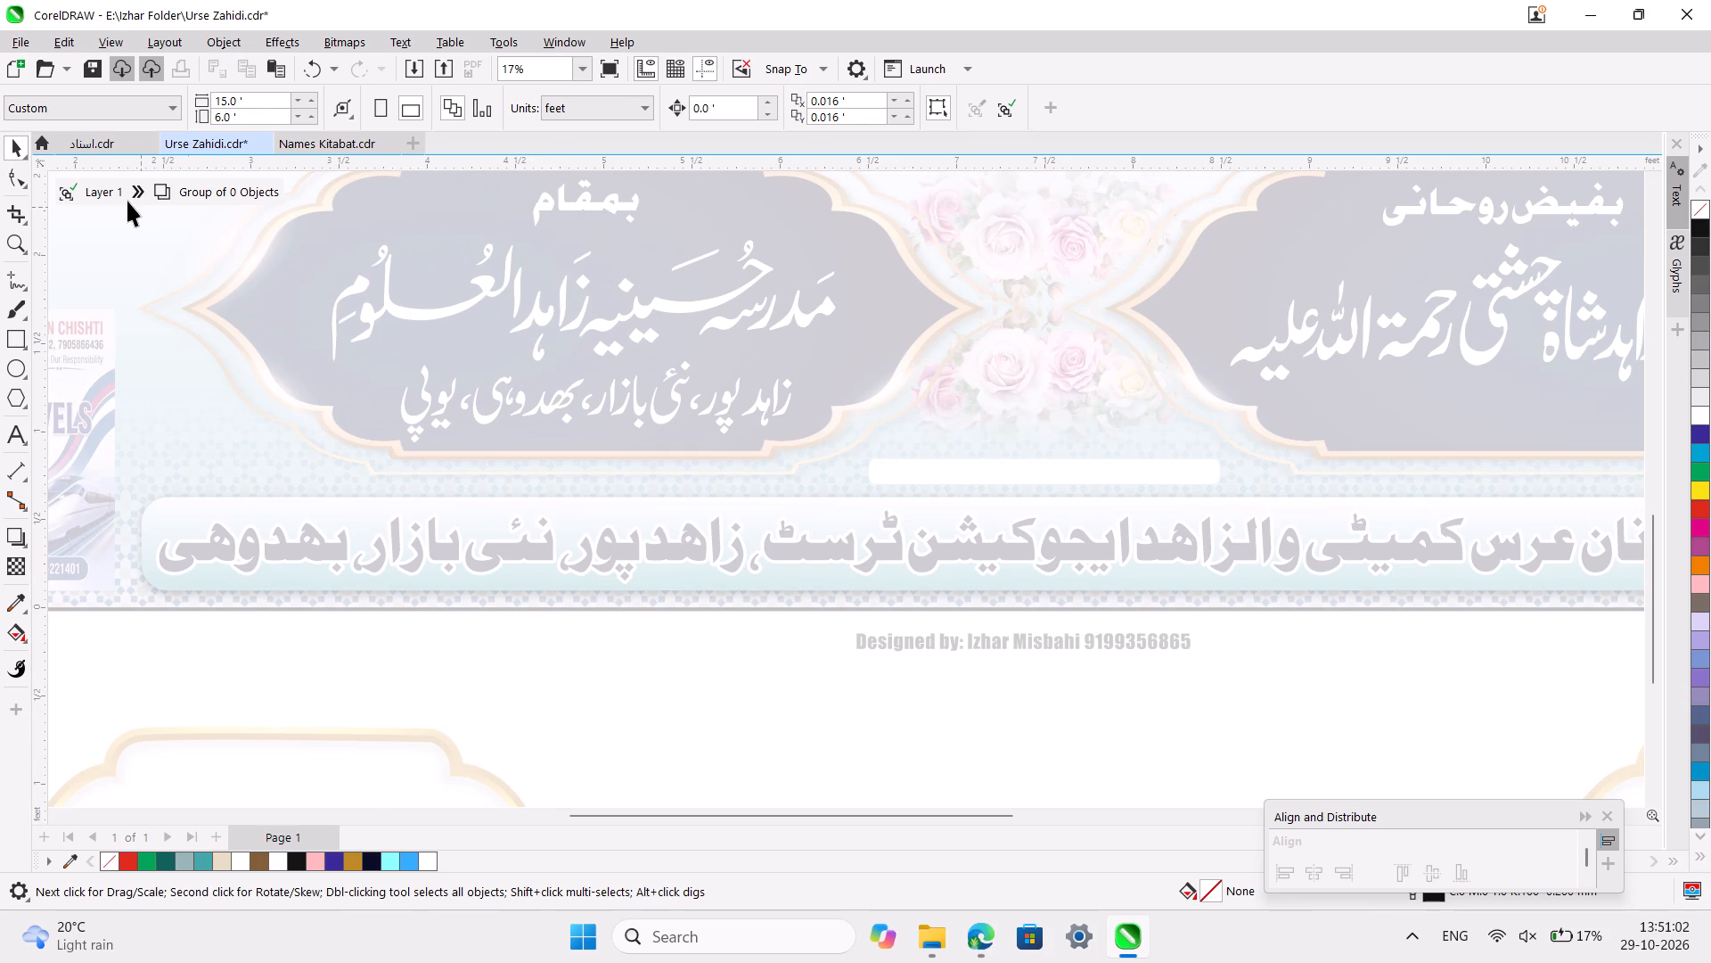
{"action": "left_click", "coordinate": [122, 196]}
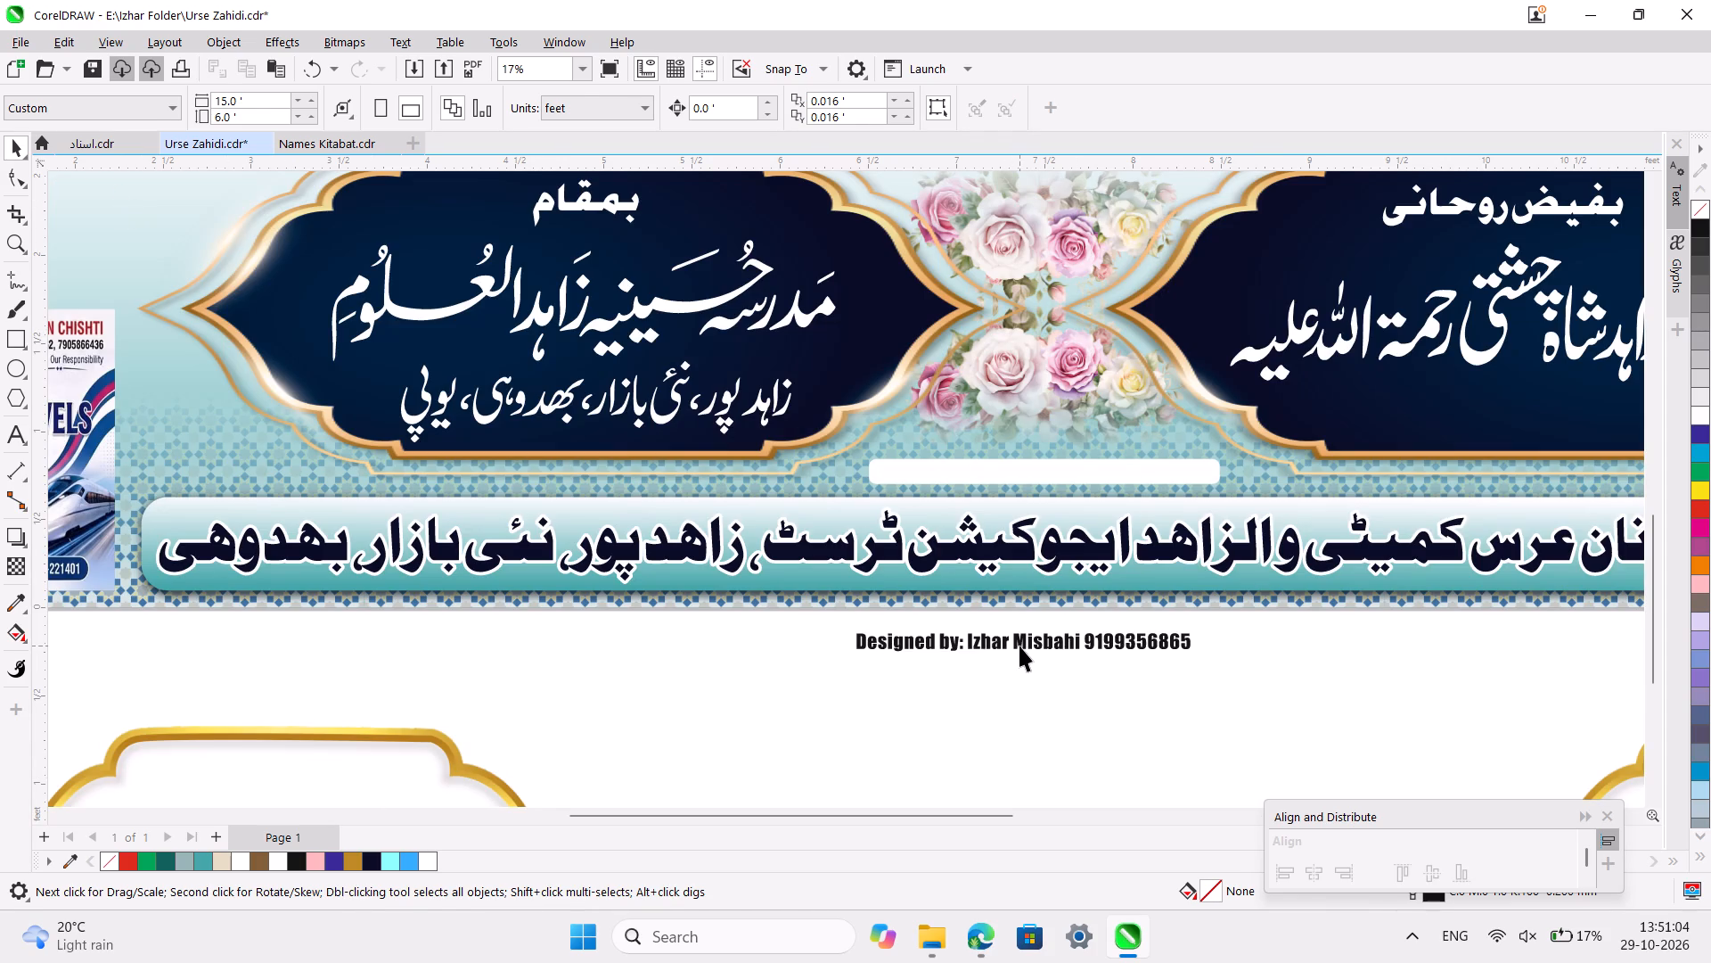
{"action": "left_click", "coordinate": [1019, 646]}
{"action": "scroll", "coordinate": [1019, 646], "scroll_direction": "up", "scroll_amount": 1}
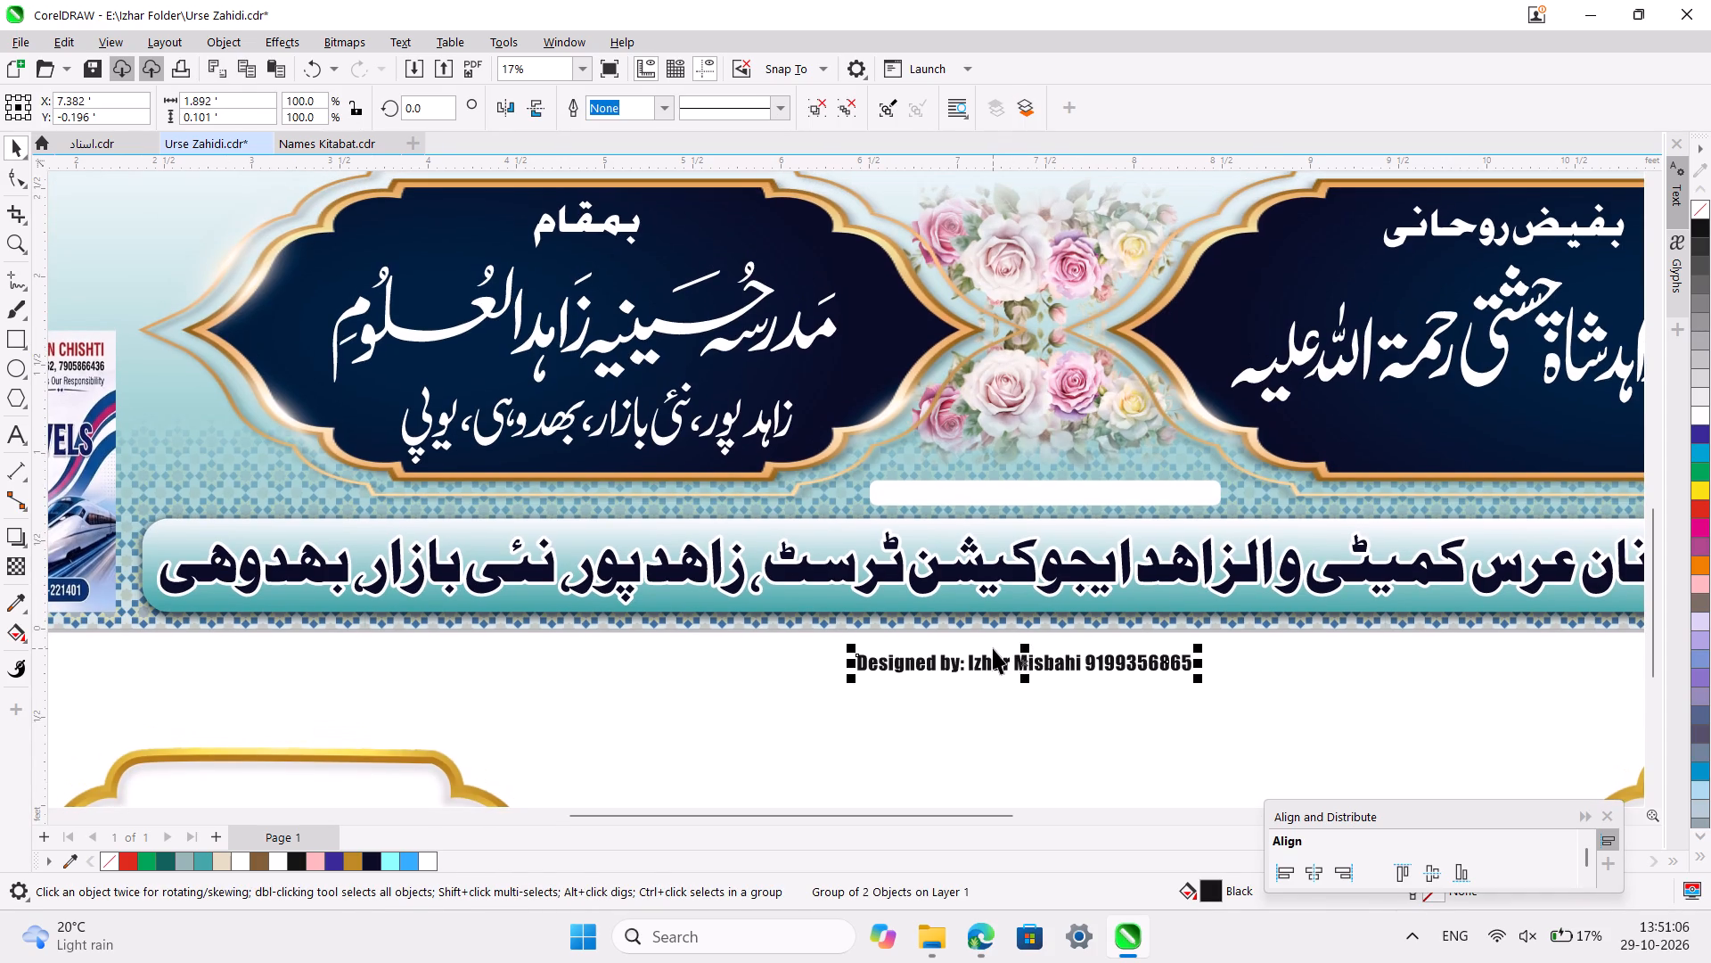
{"action": "key", "text": "Delete"}
Delete the empty white rounded strip that held the designer credit above the banner's bottom text bar.
{"action": "left_click", "coordinate": [1109, 497], "text": "alt"}
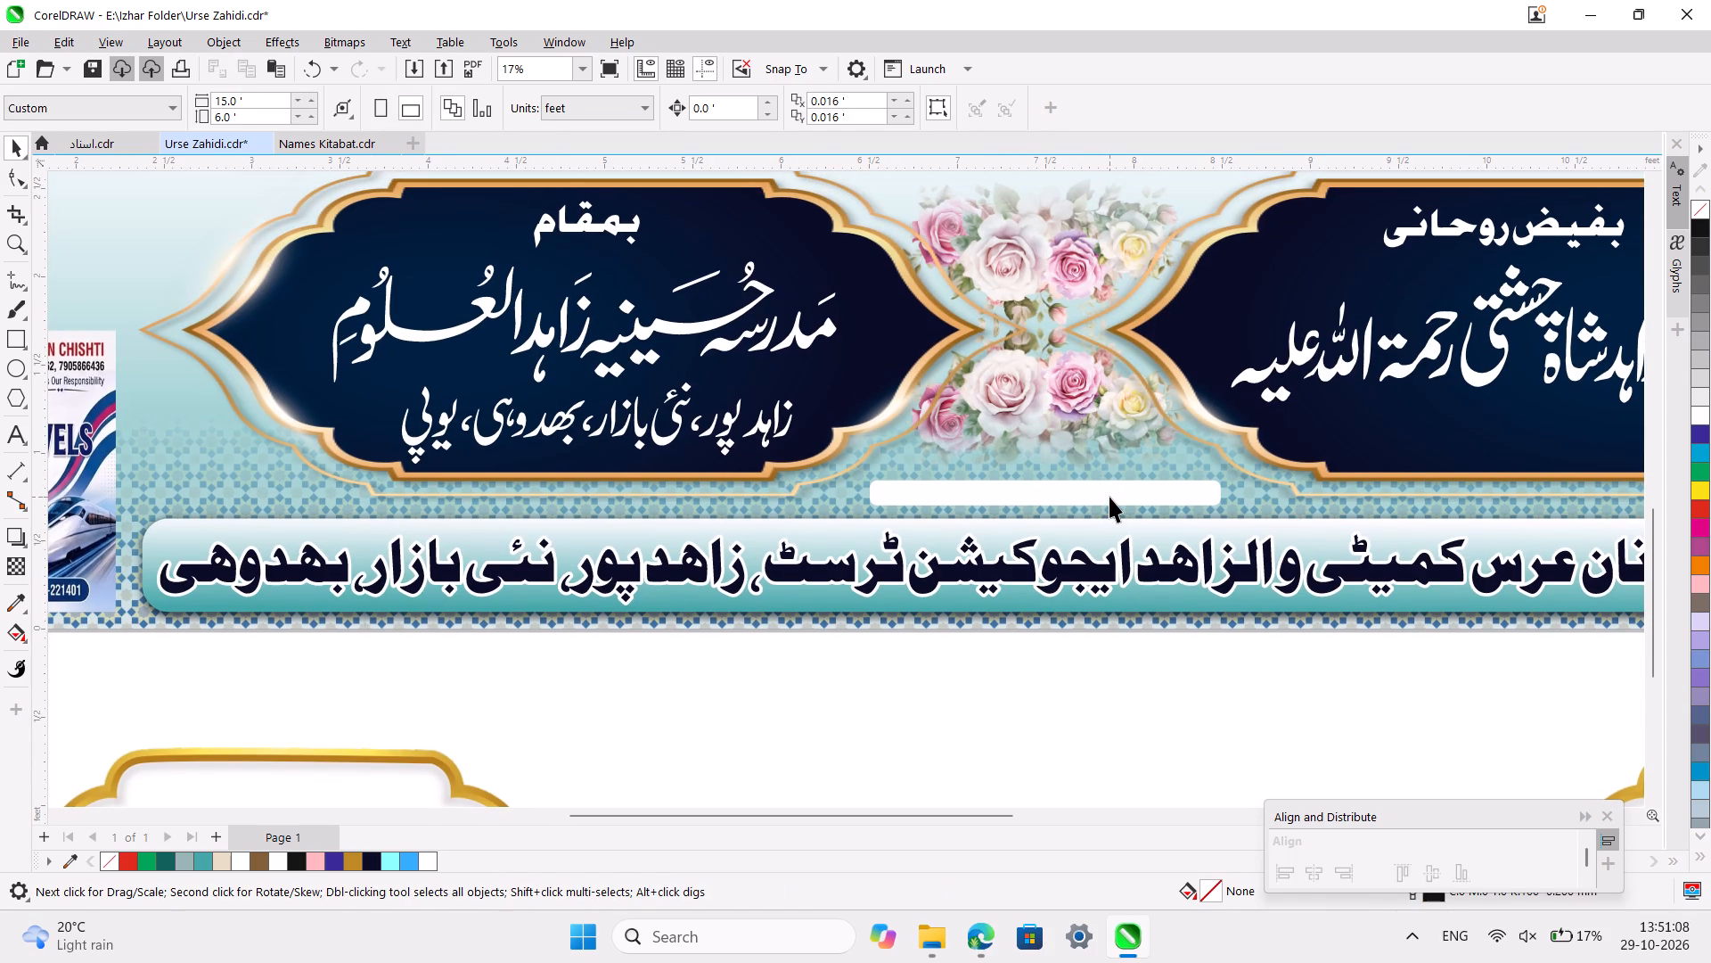
{"action": "left_click", "coordinate": [1109, 497], "text": "alt"}
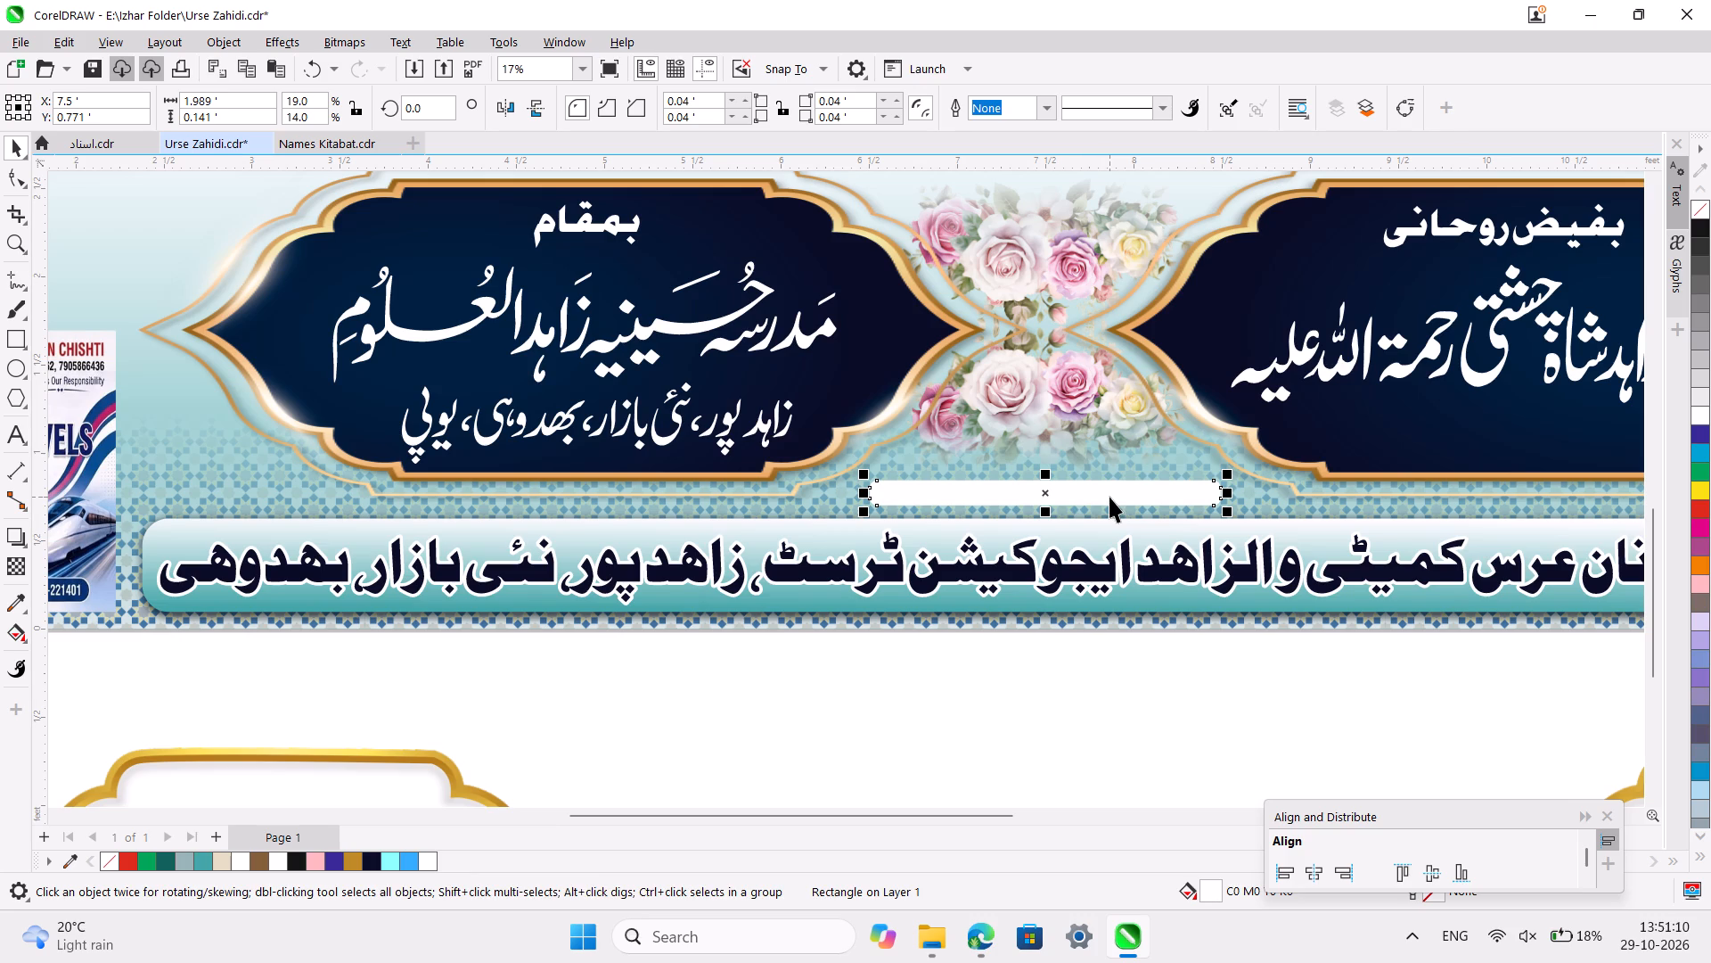
{"action": "left_click_drag", "start_coordinate": [1042, 494], "coordinate": [947, 655]}
{"action": "scroll", "coordinate": [947, 655], "scroll_direction": "down", "scroll_amount": 4, "text": "ctrl"}
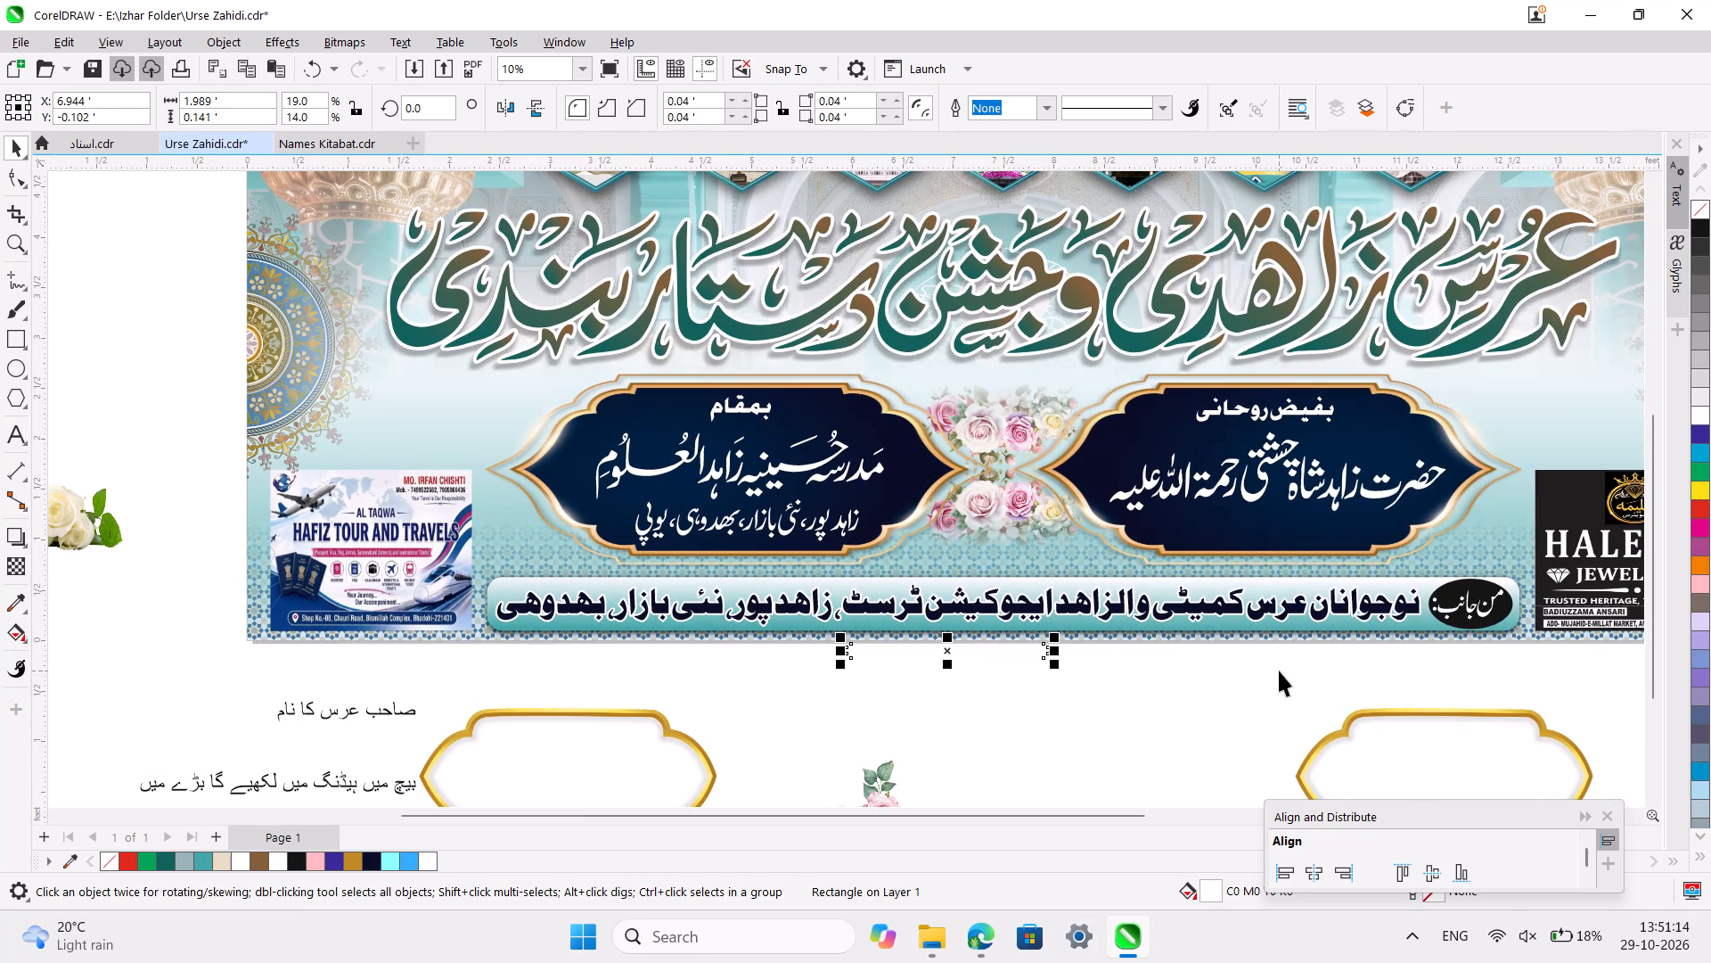
{"action": "key", "text": "Delete"}
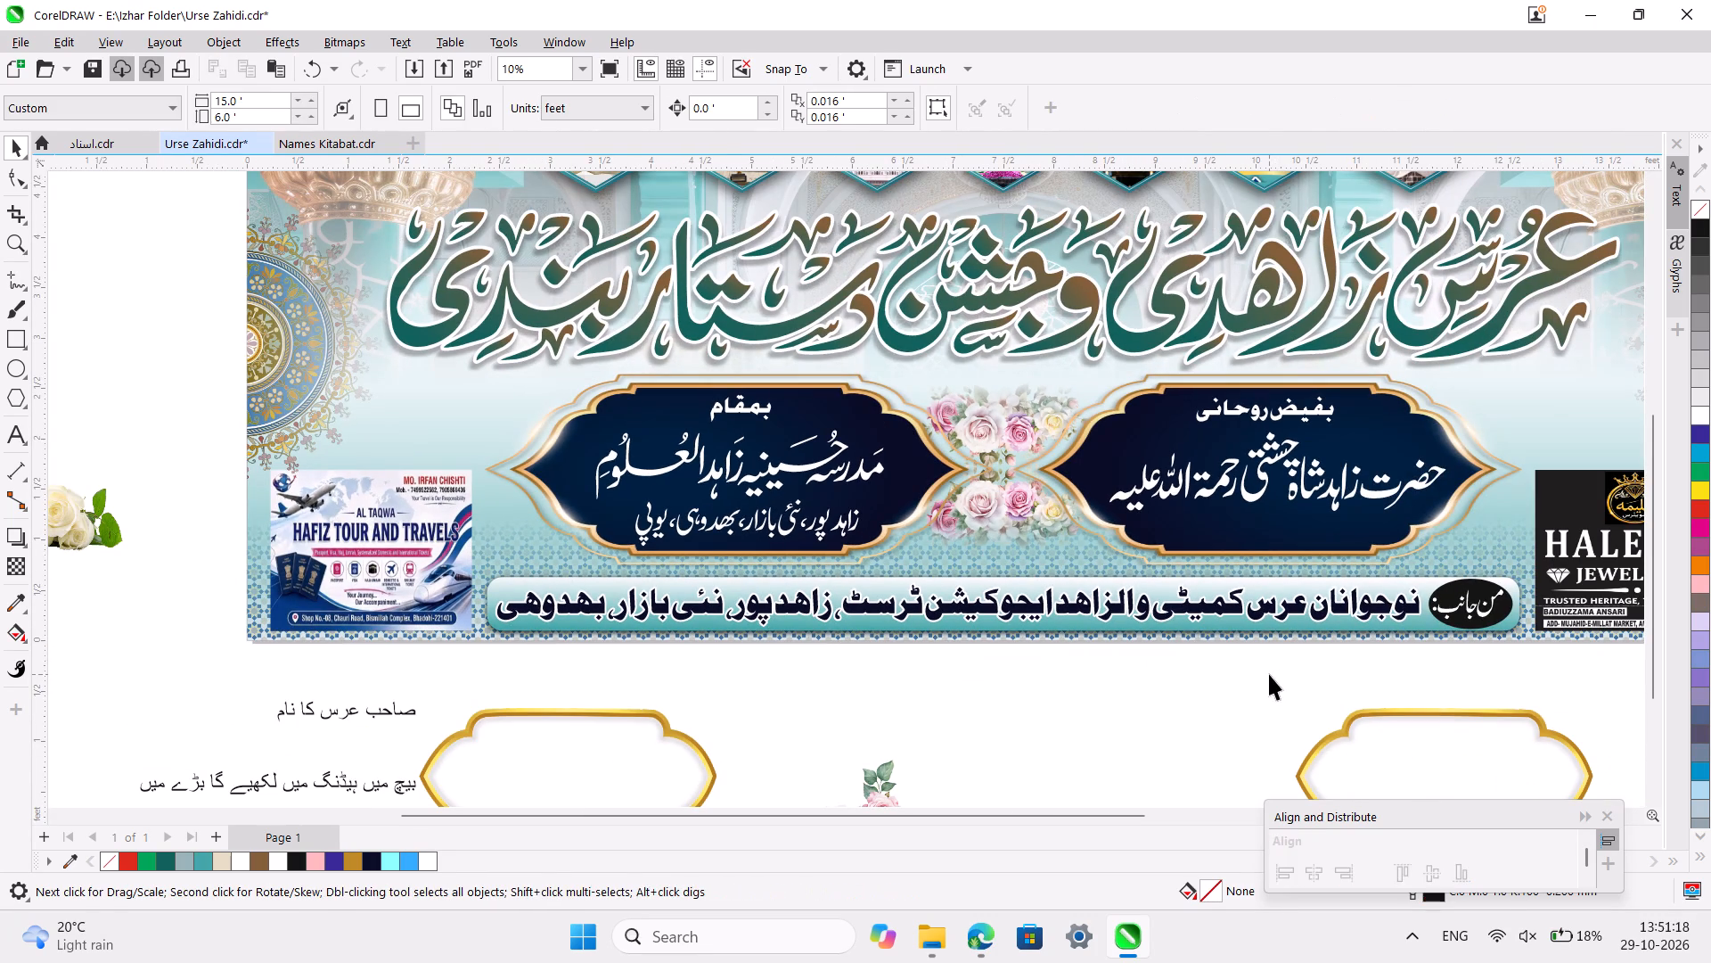
Examine the whole banner layout and the space around its adverts and cartouches.
{"action": "scroll", "coordinate": [1269, 674], "scroll_direction": "left", "scroll_amount": 2}
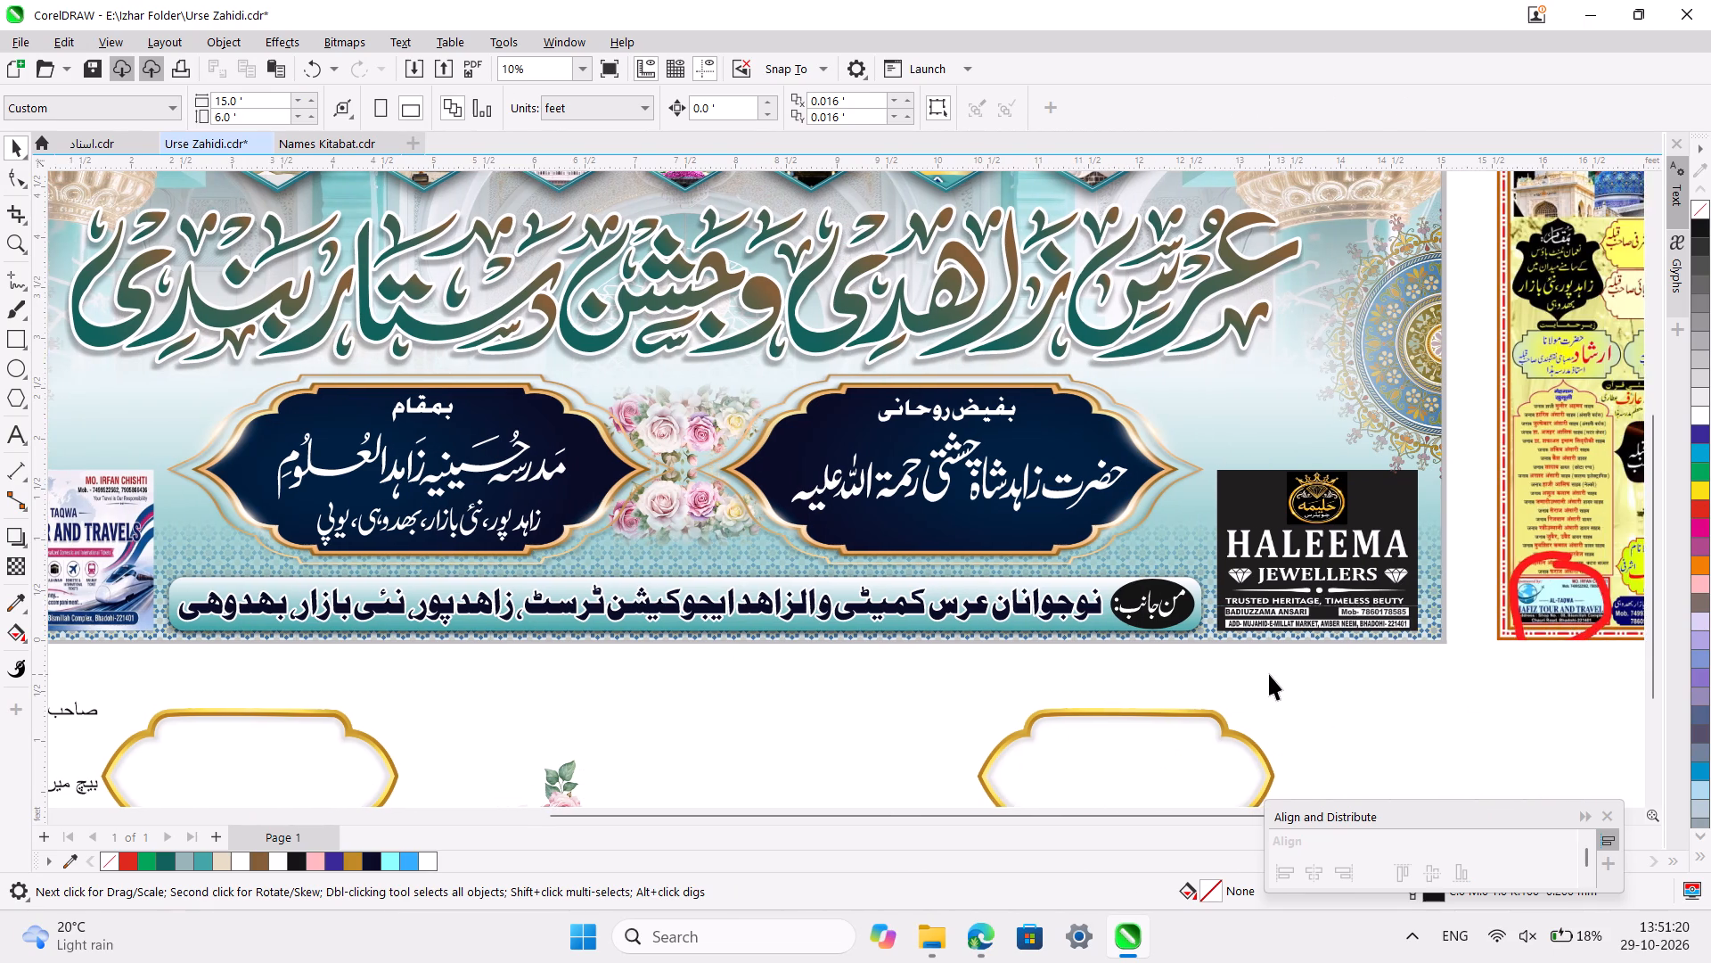
{"action": "scroll", "coordinate": [1269, 674], "scroll_direction": "right", "scroll_amount": 1}
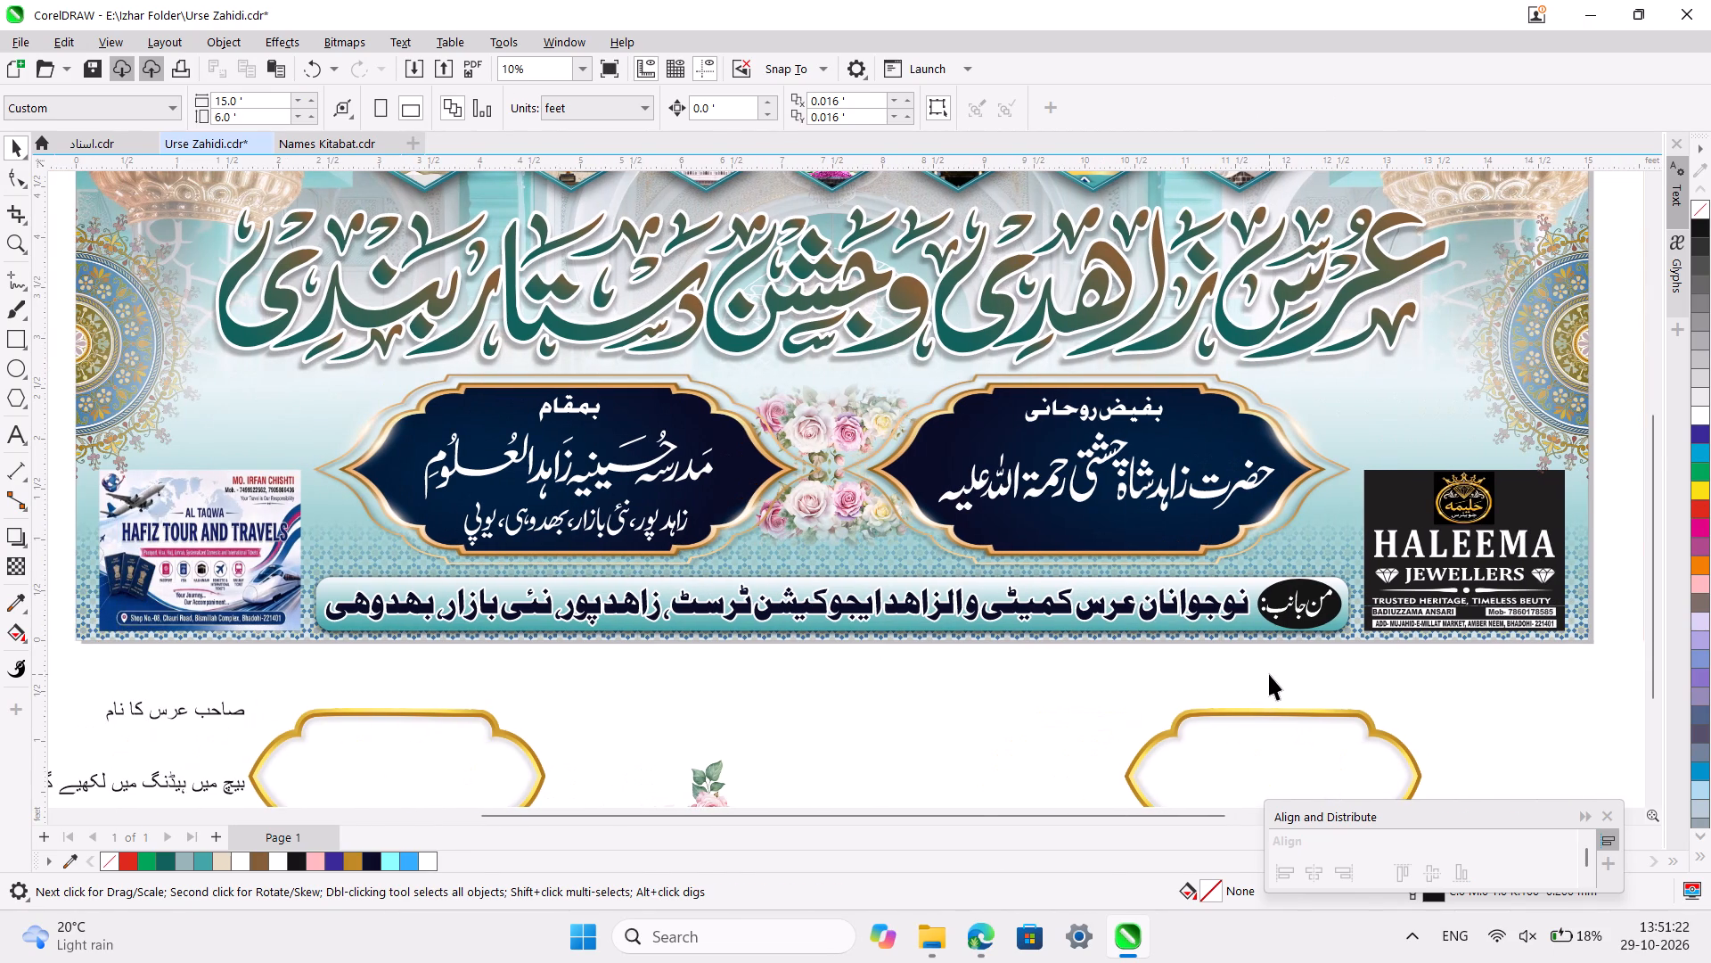
{"action": "scroll", "coordinate": [1269, 674], "scroll_direction": "right", "scroll_amount": 2}
{"action": "scroll", "coordinate": [1269, 674], "scroll_direction": "left", "scroll_amount": 2}
{"action": "scroll", "coordinate": [1019, 685], "scroll_direction": "down", "scroll_amount": 1, "text": "ctrl"}
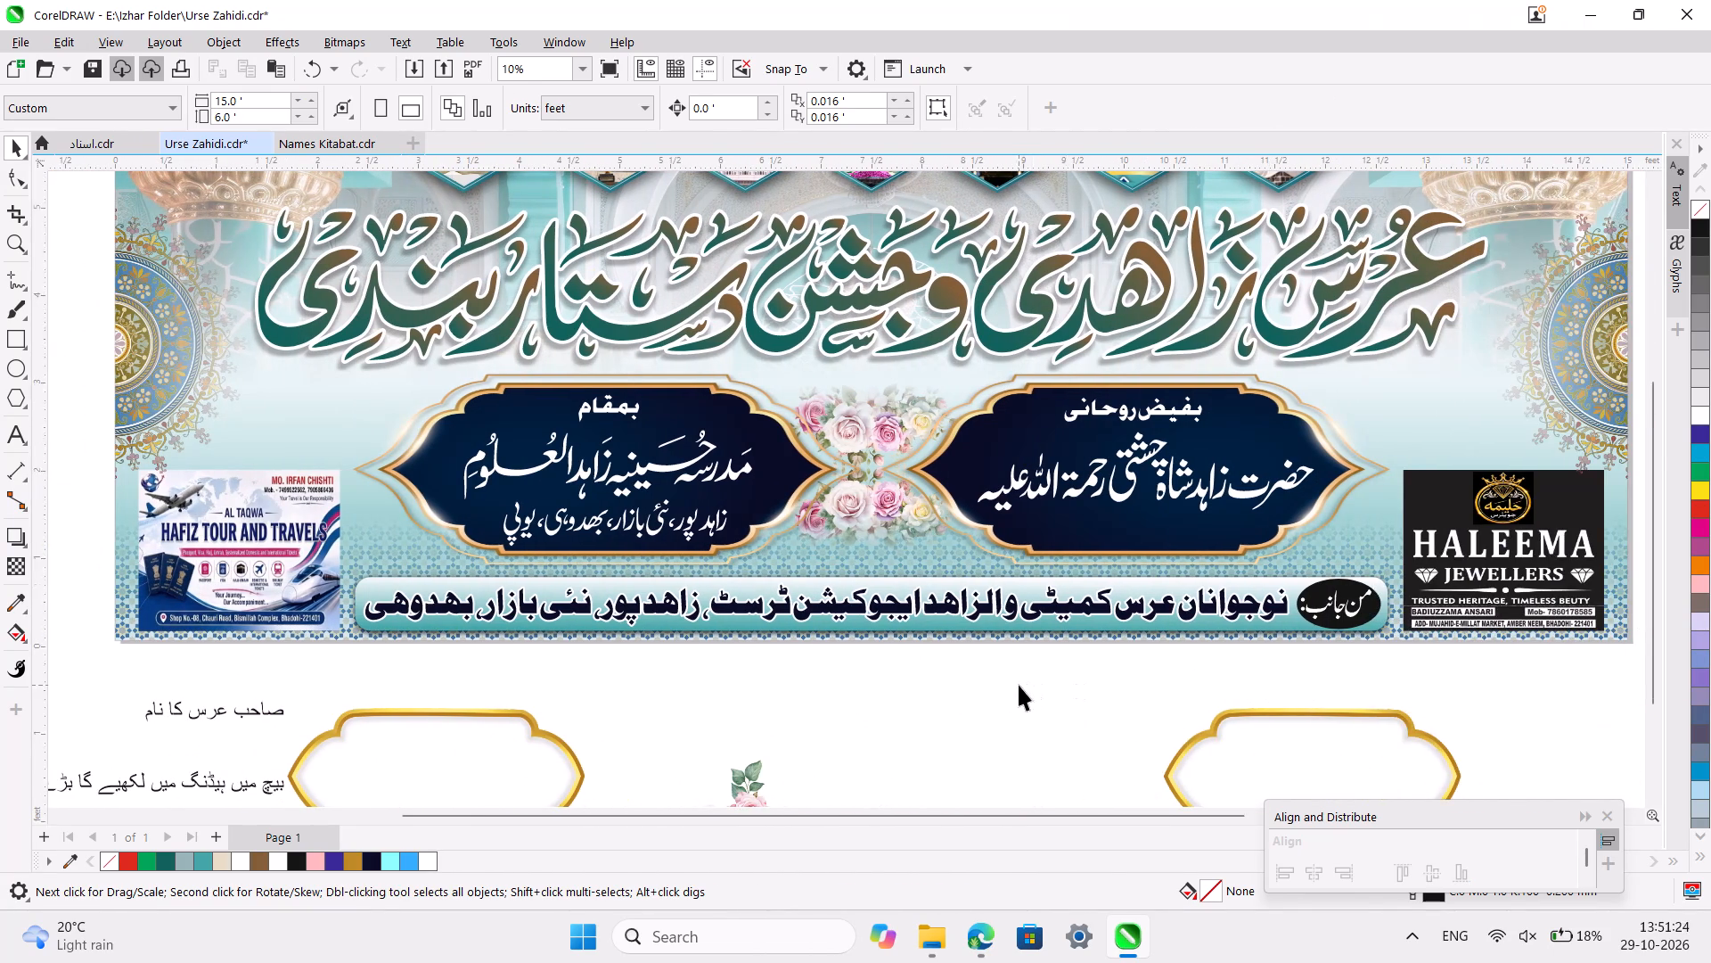
{"action": "scroll", "coordinate": [1019, 685], "scroll_direction": "down", "scroll_amount": 1, "text": "ctrl"}
{"action": "scroll", "coordinate": [1019, 685], "scroll_direction": "up", "scroll_amount": 1}
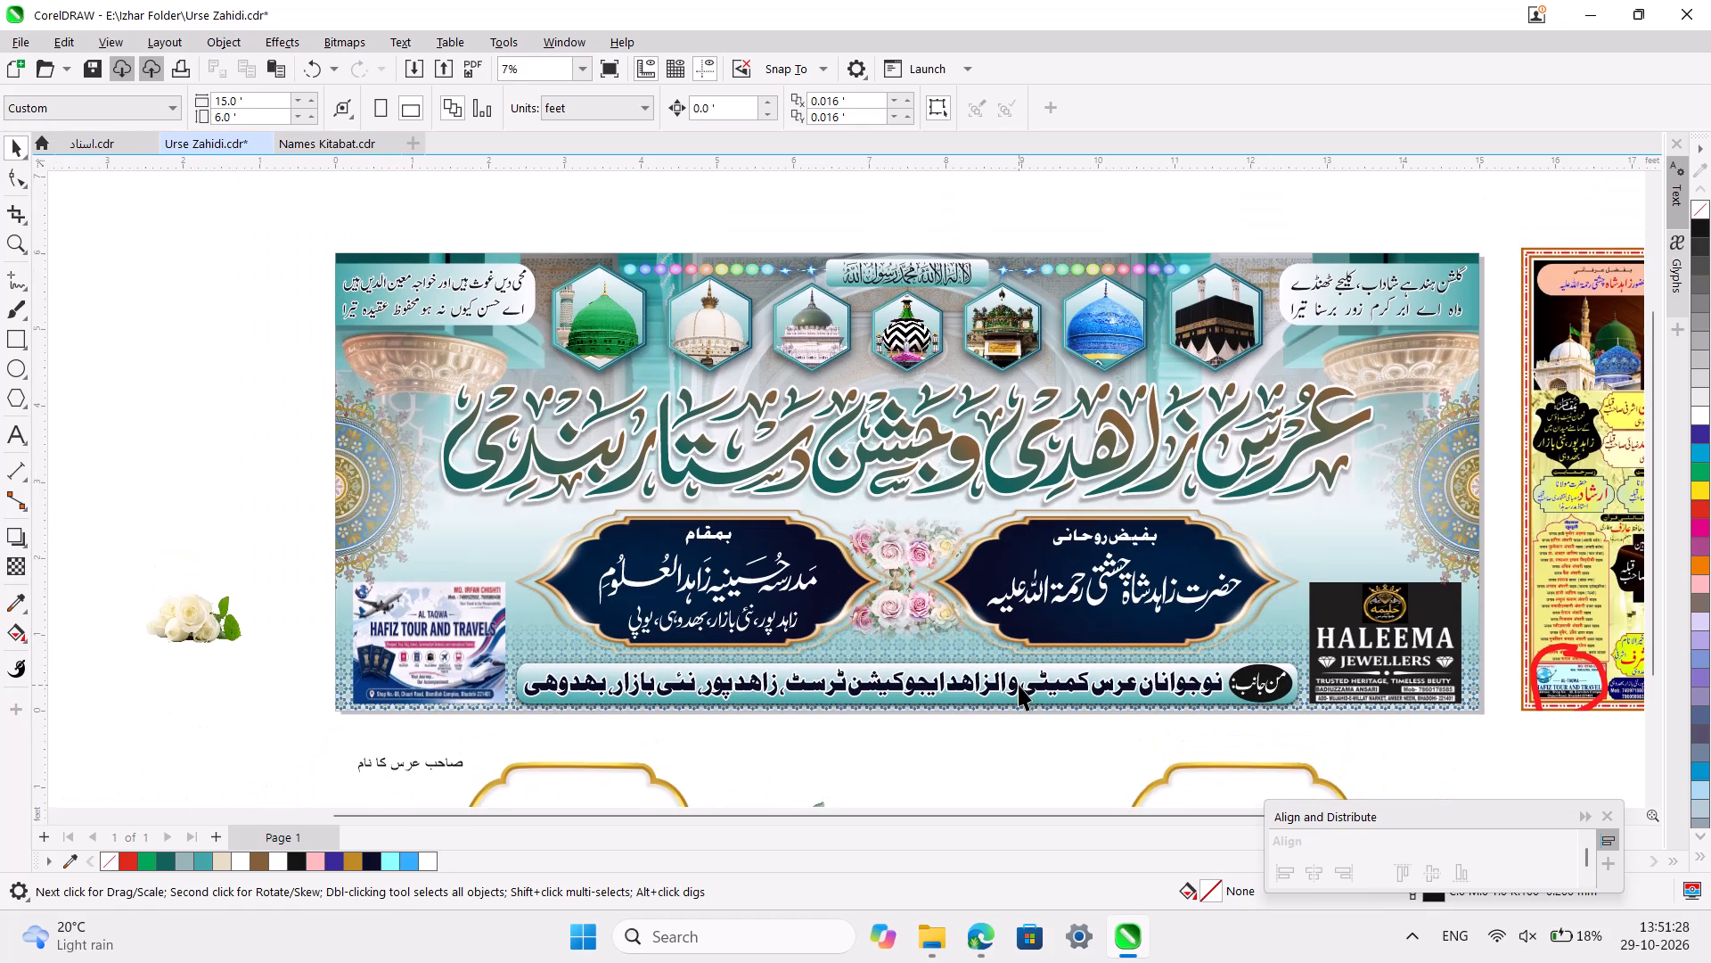
{"action": "scroll", "coordinate": [1019, 685], "scroll_direction": "down", "scroll_amount": 1}
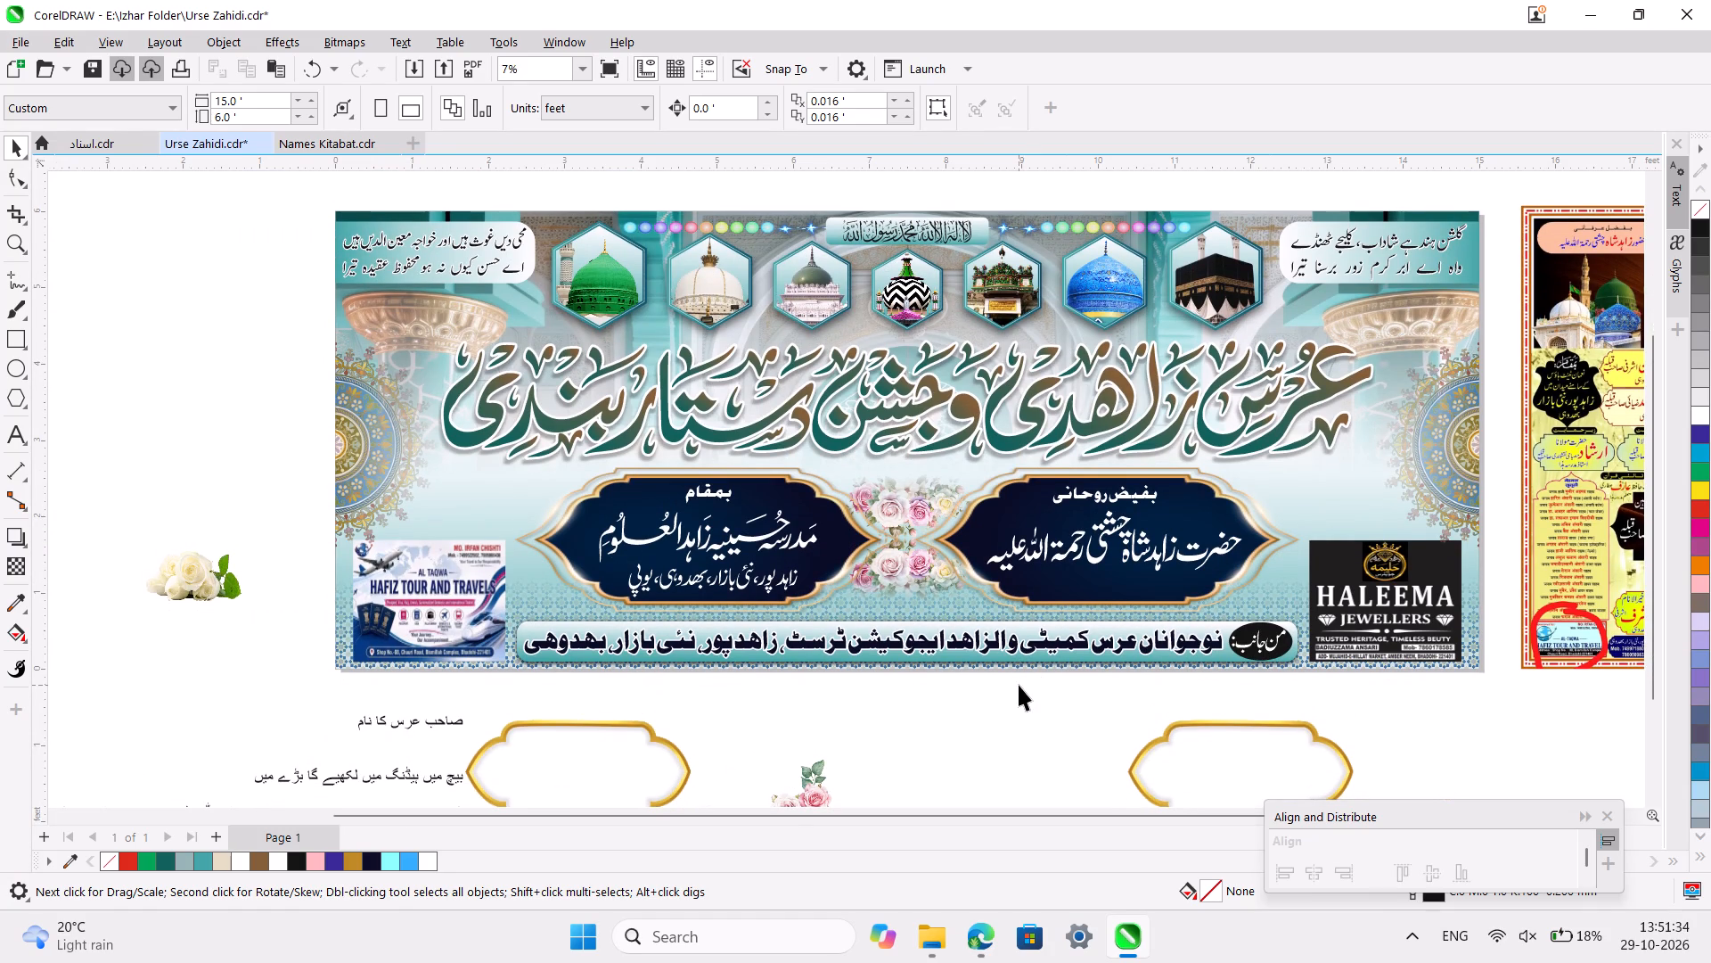
{"action": "scroll", "coordinate": [1019, 685], "scroll_direction": "down", "scroll_amount": 1}
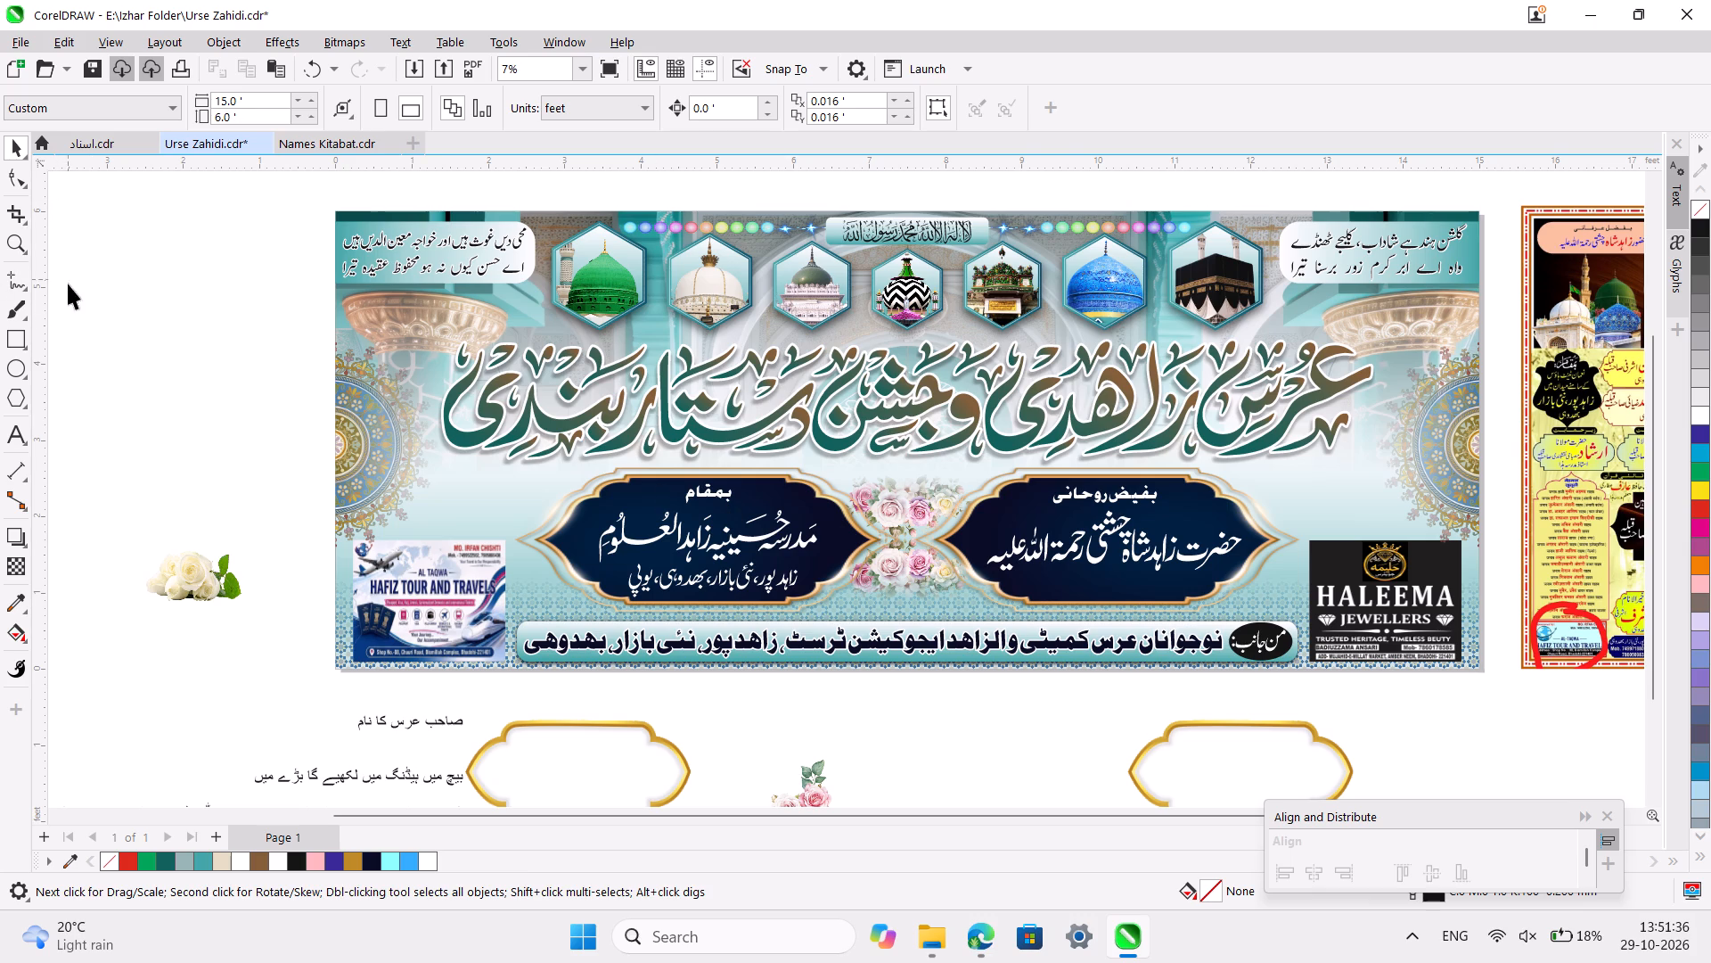
Draw a rectangle about 1.26 by 0.67 ft above the Al Taqwa travel advert, beside the left navy cartouche.
{"action": "left_click", "coordinate": [20, 340]}
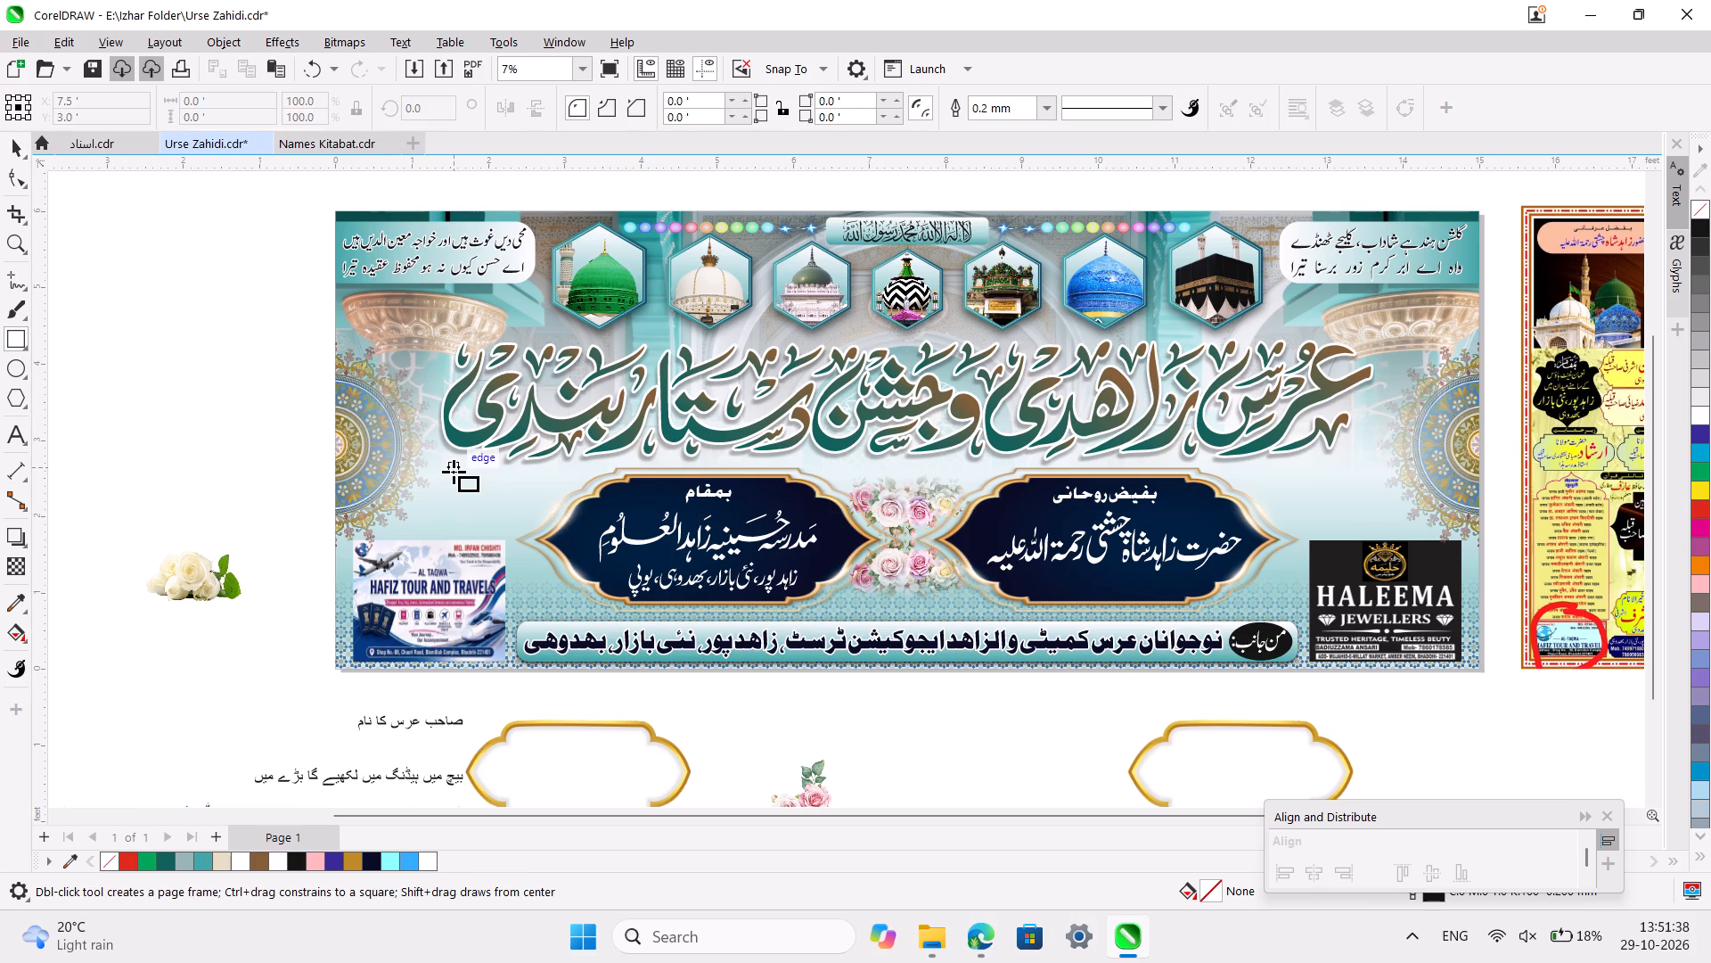
{"action": "scroll", "coordinate": [454, 472], "scroll_direction": "up", "scroll_amount": 3, "text": "ctrl"}
{"action": "left_click_drag", "start_coordinate": [436, 470], "coordinate": [590, 538]}
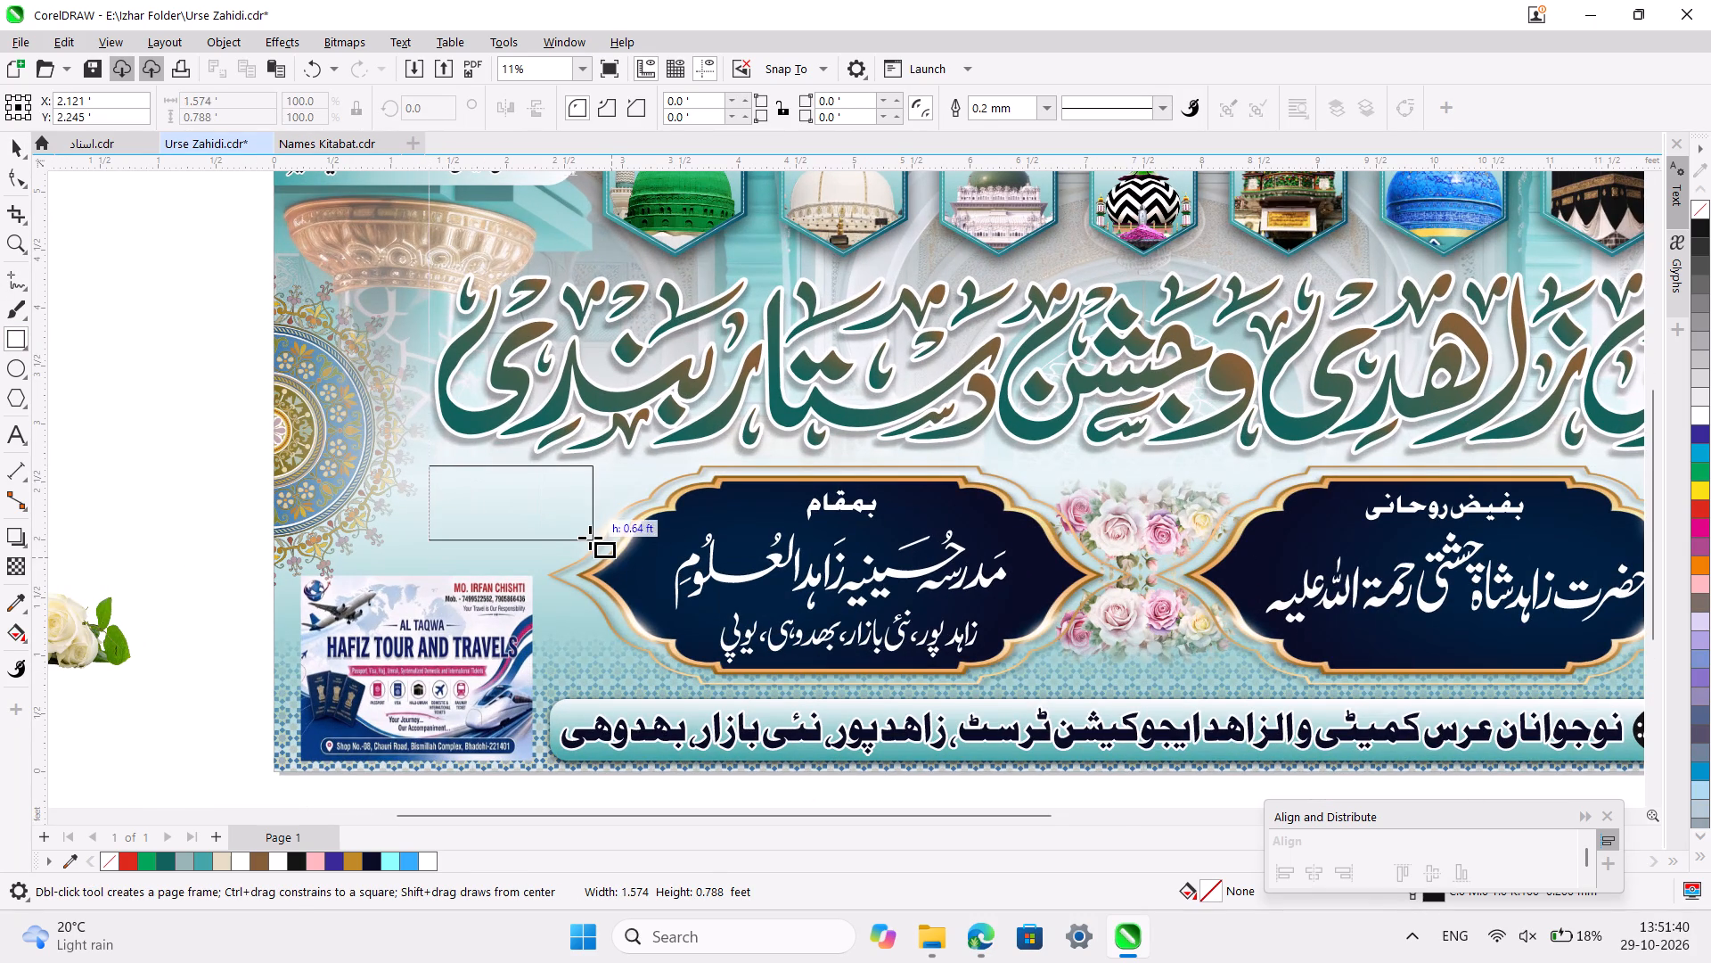
{"action": "left_click_drag", "start_coordinate": [590, 538], "coordinate": [571, 541]}
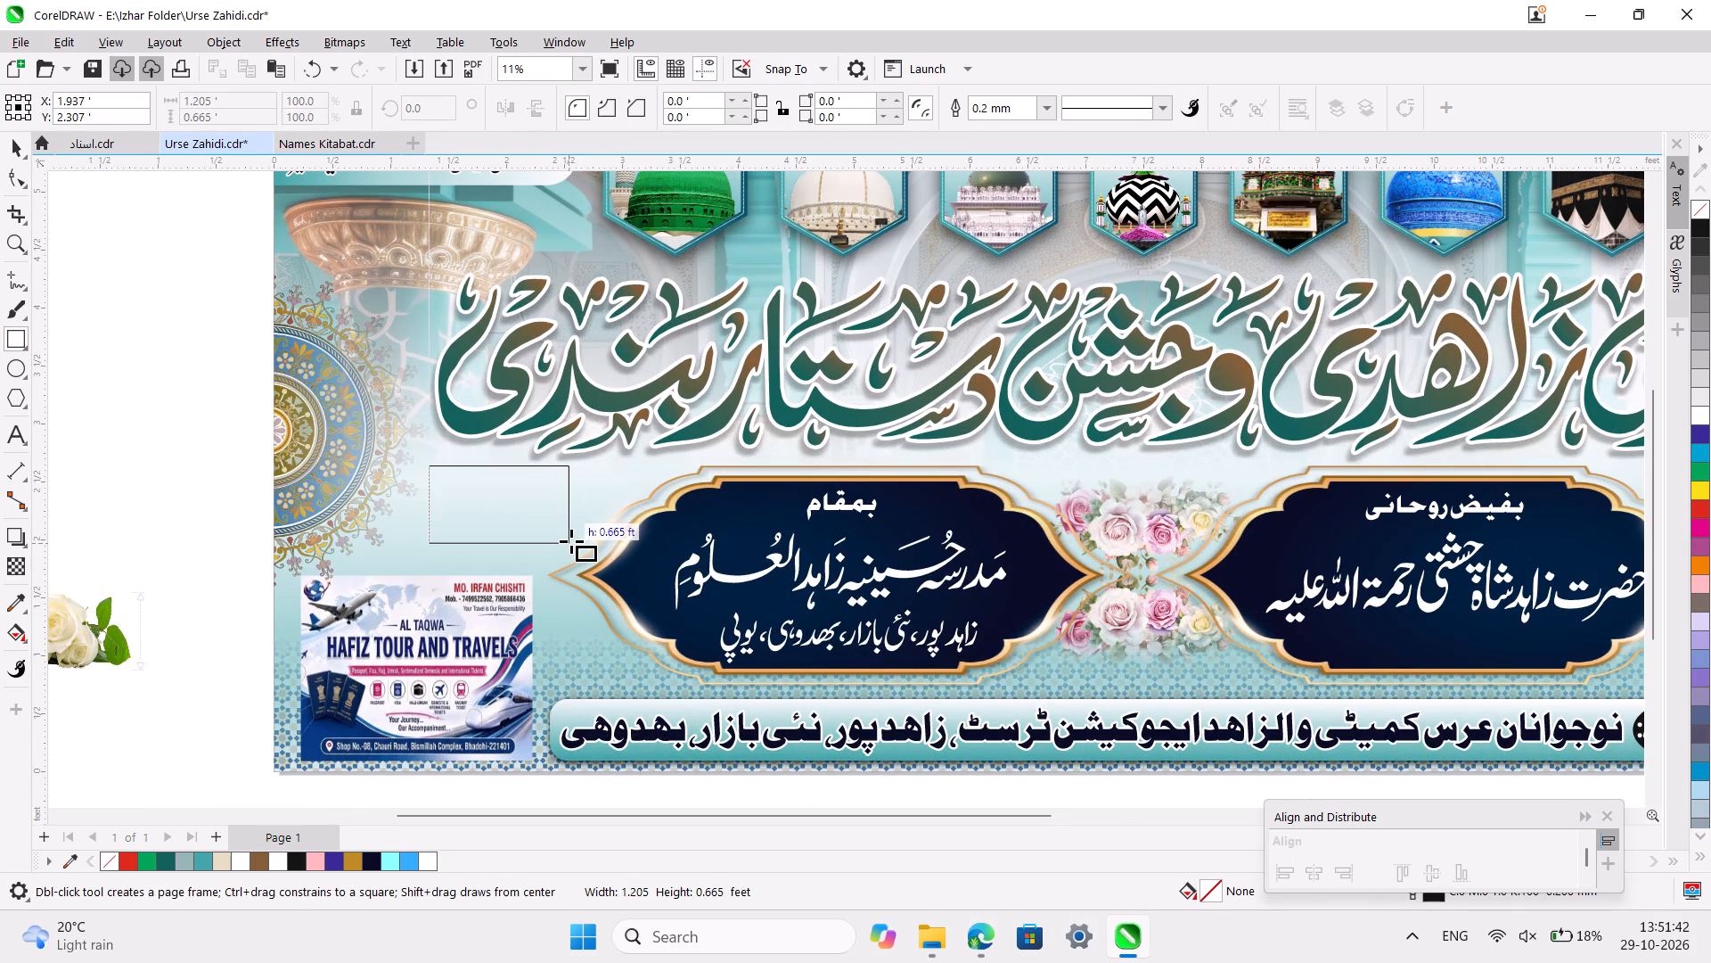
{"action": "left_click_drag", "start_coordinate": [571, 541], "coordinate": [572, 543]}
{"action": "scroll", "coordinate": [572, 543], "scroll_direction": "up", "scroll_amount": 3, "text": "ctrl"}
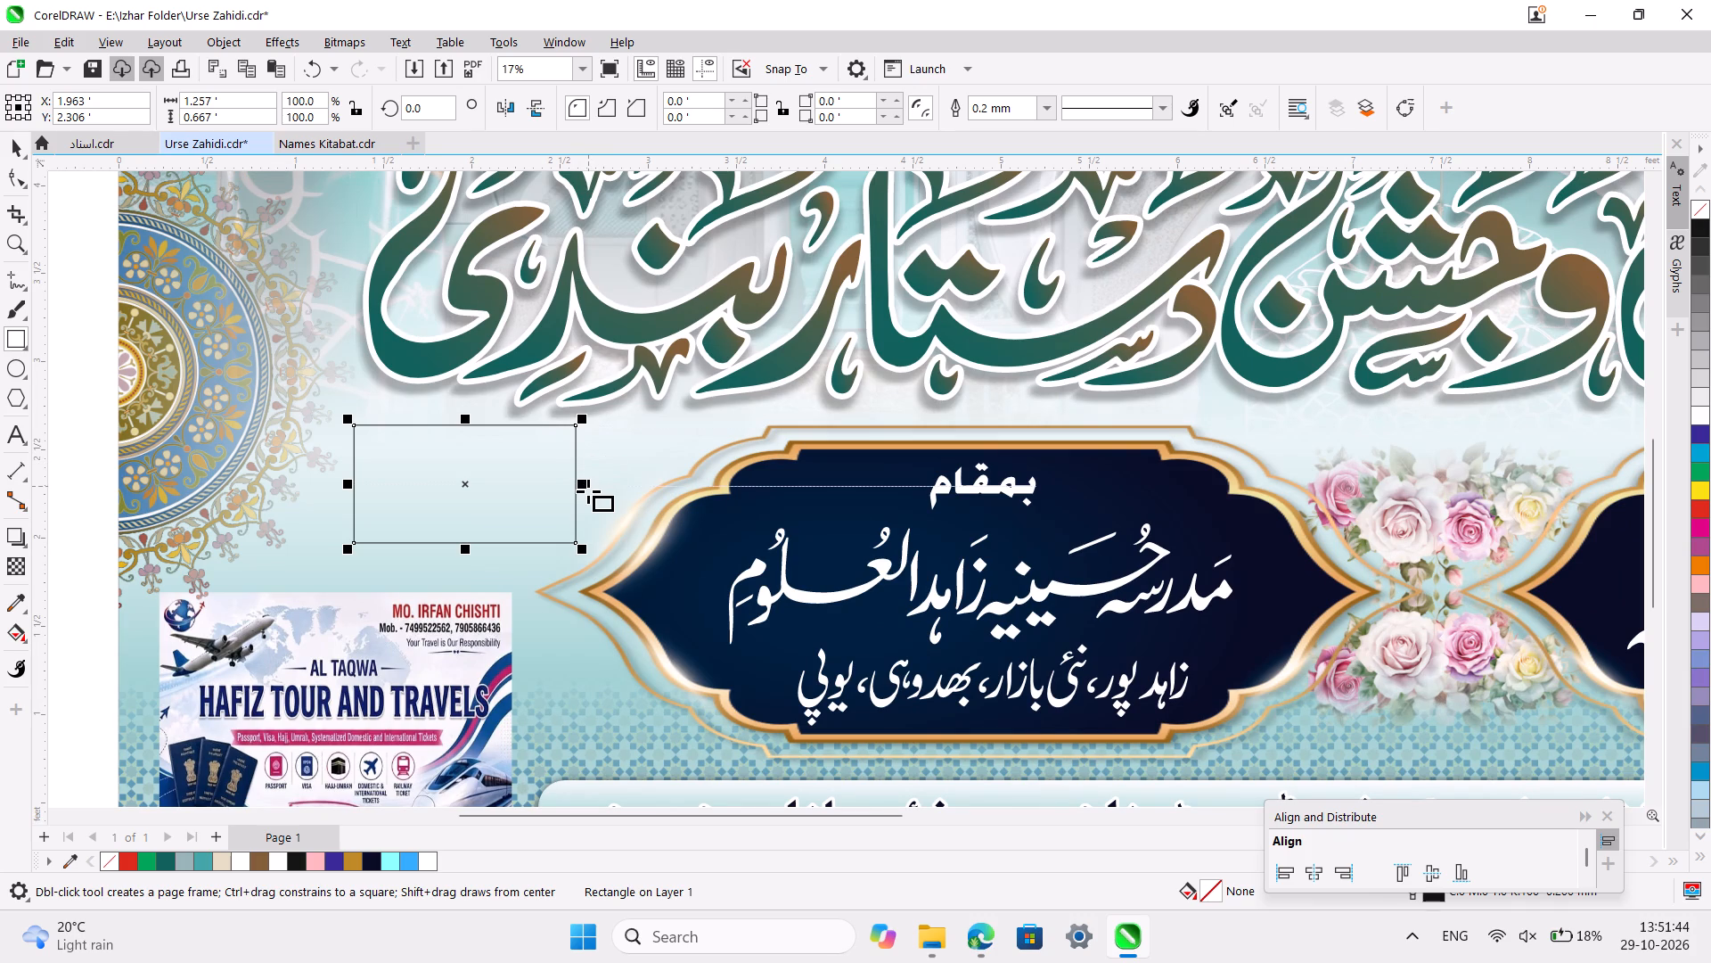
Shrink the new rectangle to about 1.03 by 0.55 ft and move it to about X 1.93 ft, Y 2.23 ft.
{"action": "key", "text": "ctrl+space"}
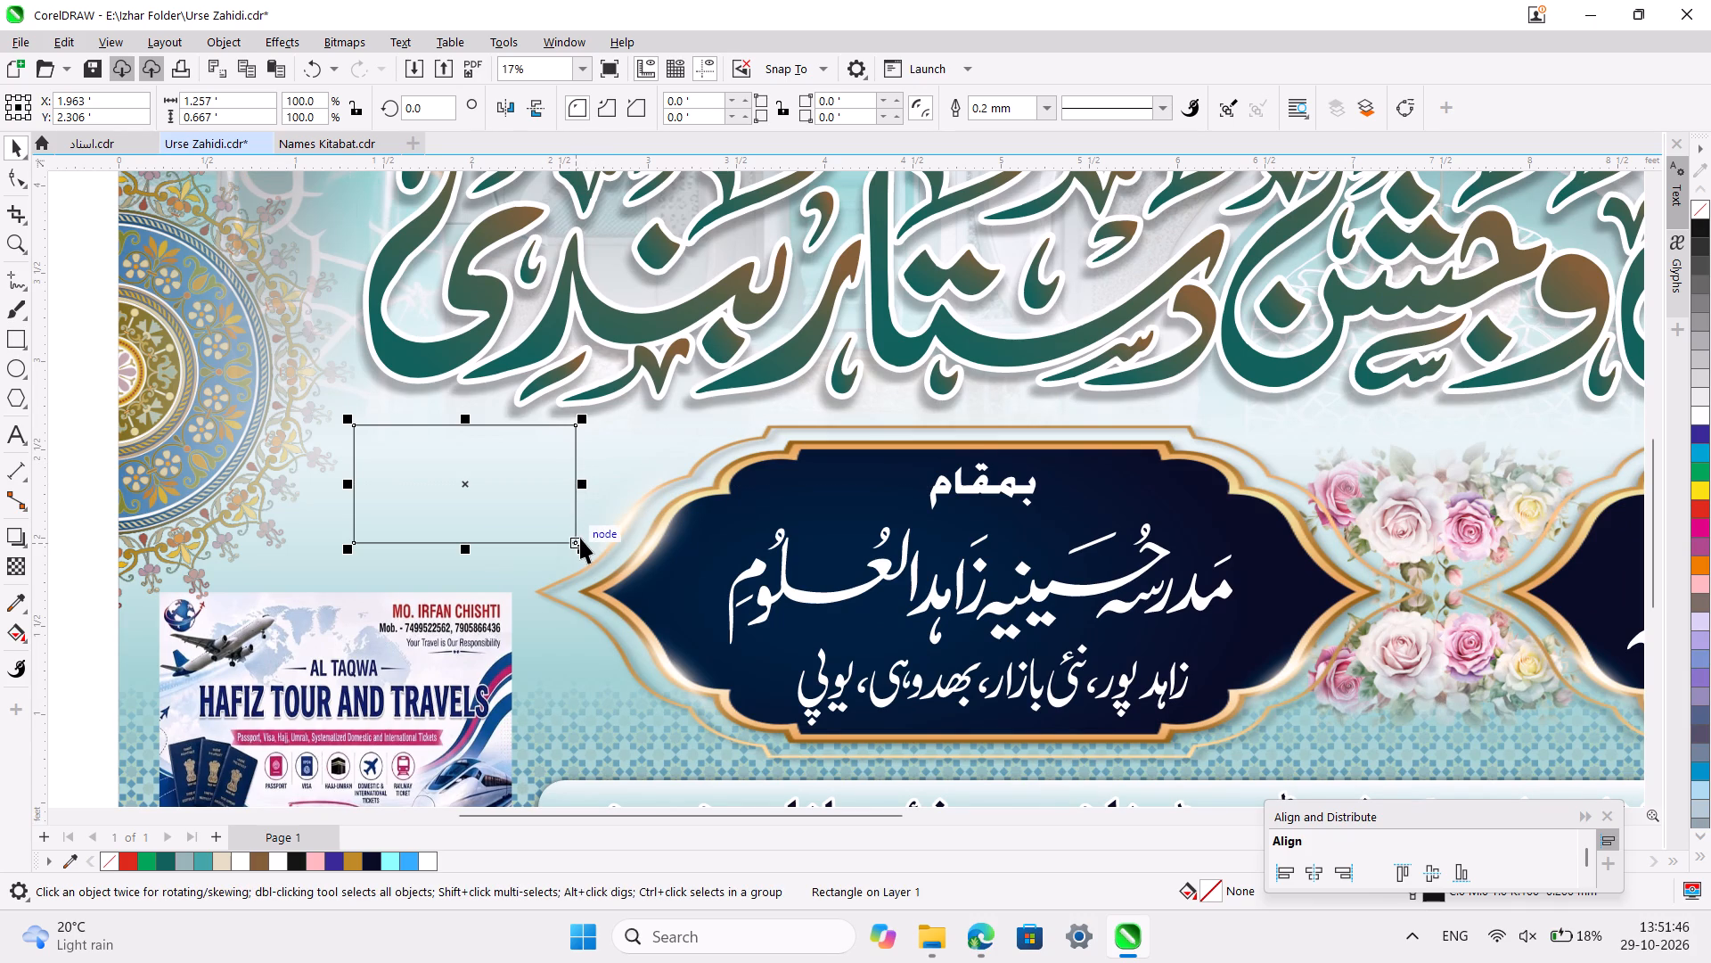
{"action": "scroll", "coordinate": [580, 538], "scroll_direction": "up", "scroll_amount": 2, "text": "ctrl"}
{"action": "left_click_drag", "start_coordinate": [581, 554], "coordinate": [565, 550]}
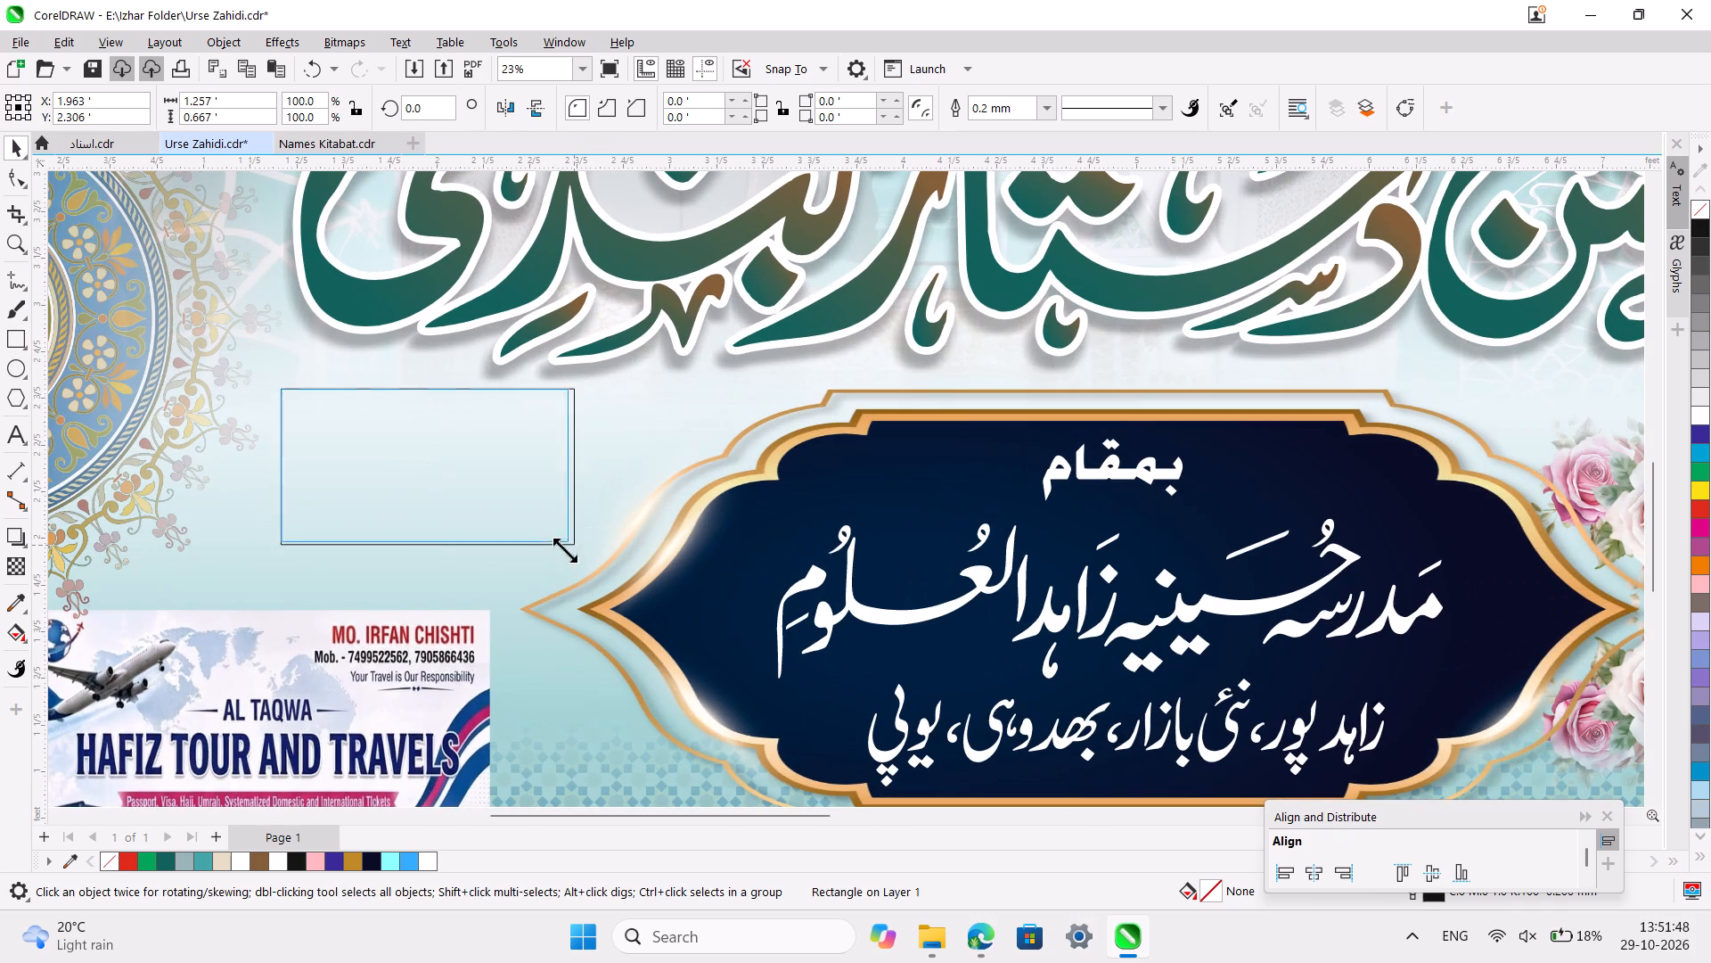
{"action": "left_click_drag", "start_coordinate": [565, 550], "coordinate": [528, 528]}
{"action": "left_click_drag", "start_coordinate": [402, 454], "coordinate": [422, 484]}
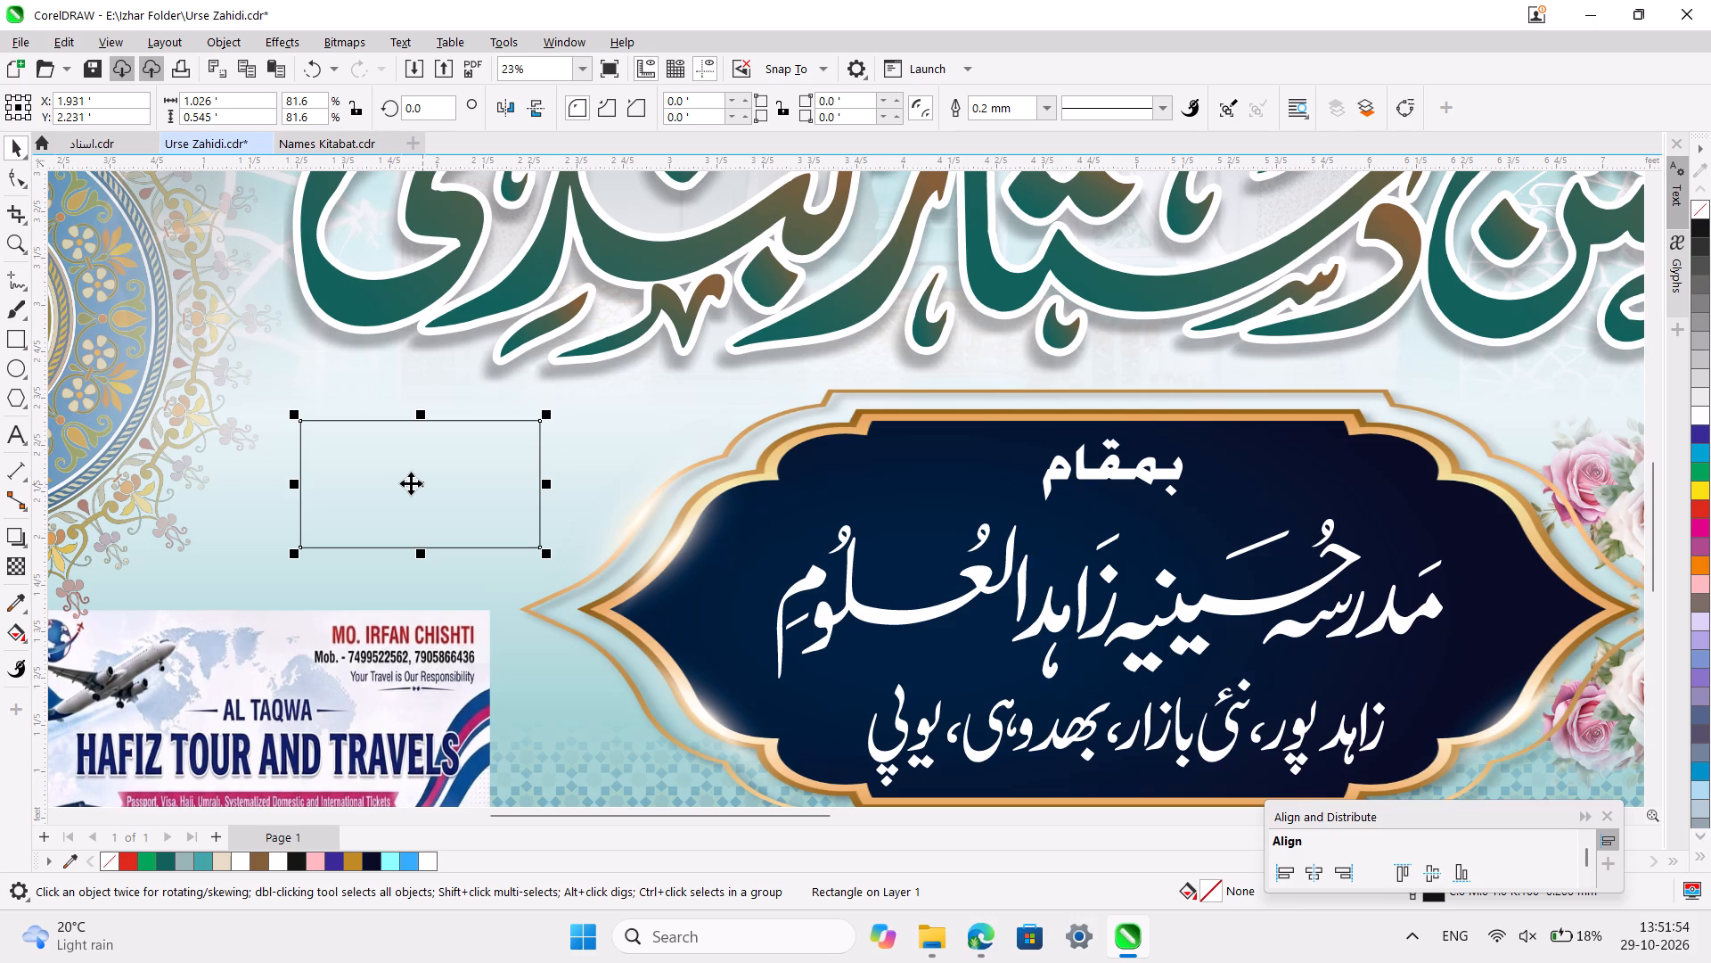
Round all four corners of the new rectangle above the travel advert to a radius of about 0.13 ft.
{"action": "left_click", "coordinate": [16, 179]}
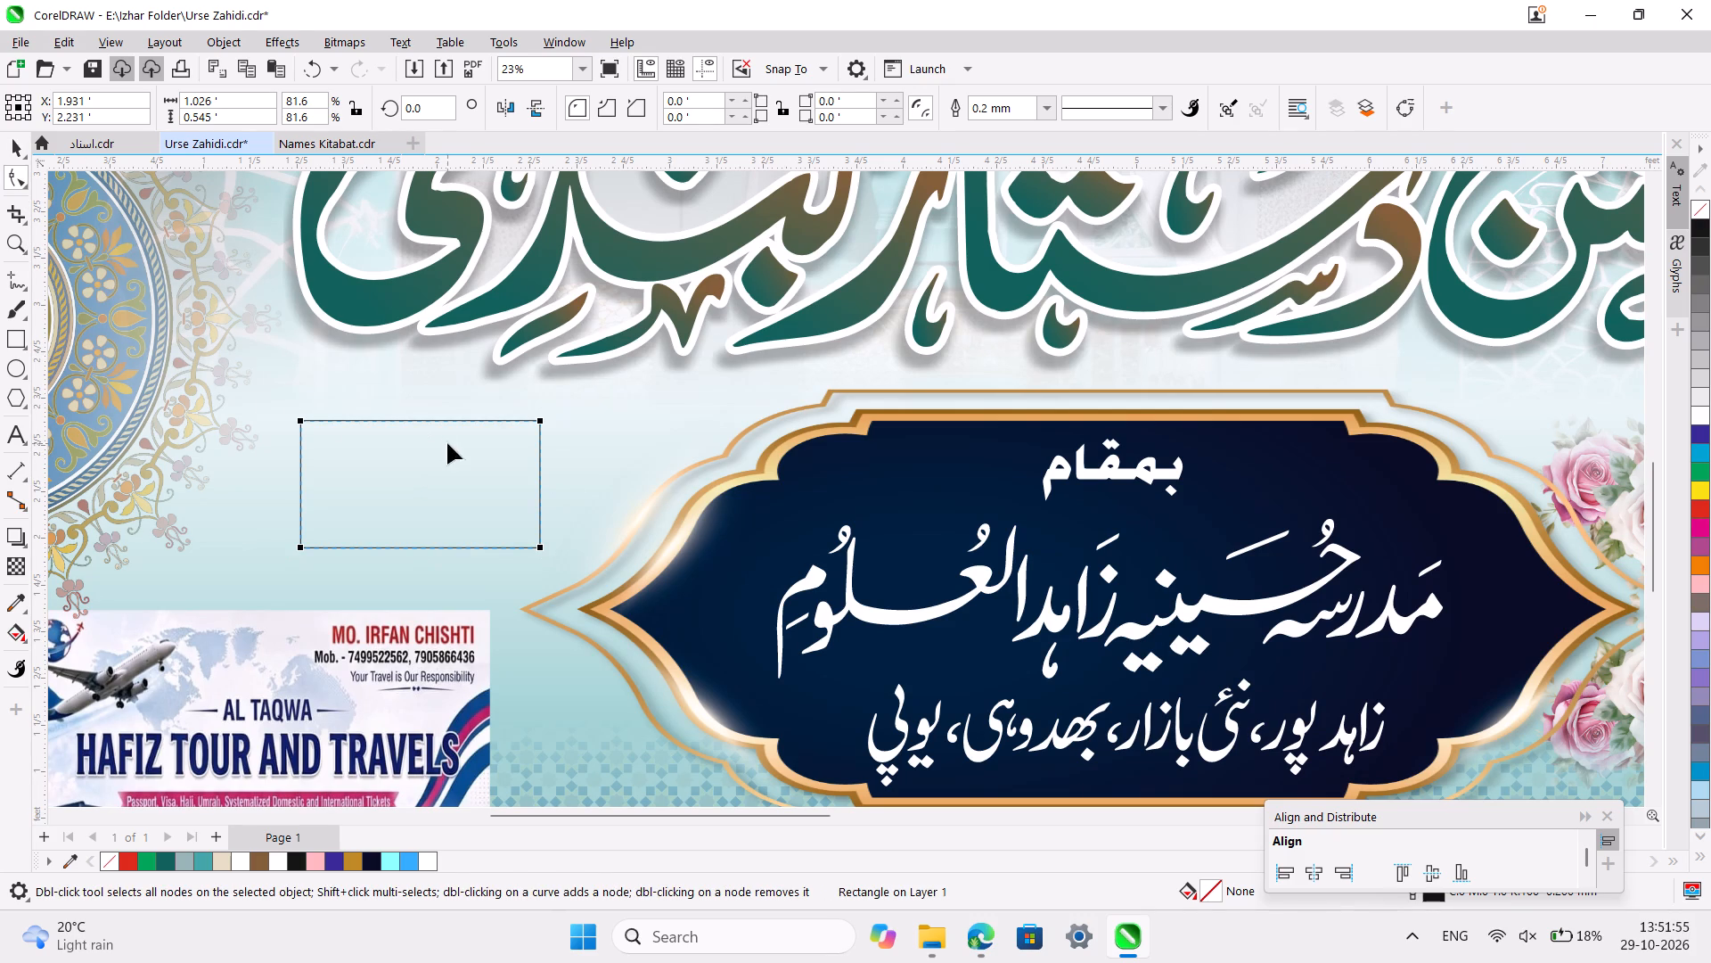
{"action": "left_click_drag", "start_coordinate": [305, 424], "coordinate": [321, 420]}
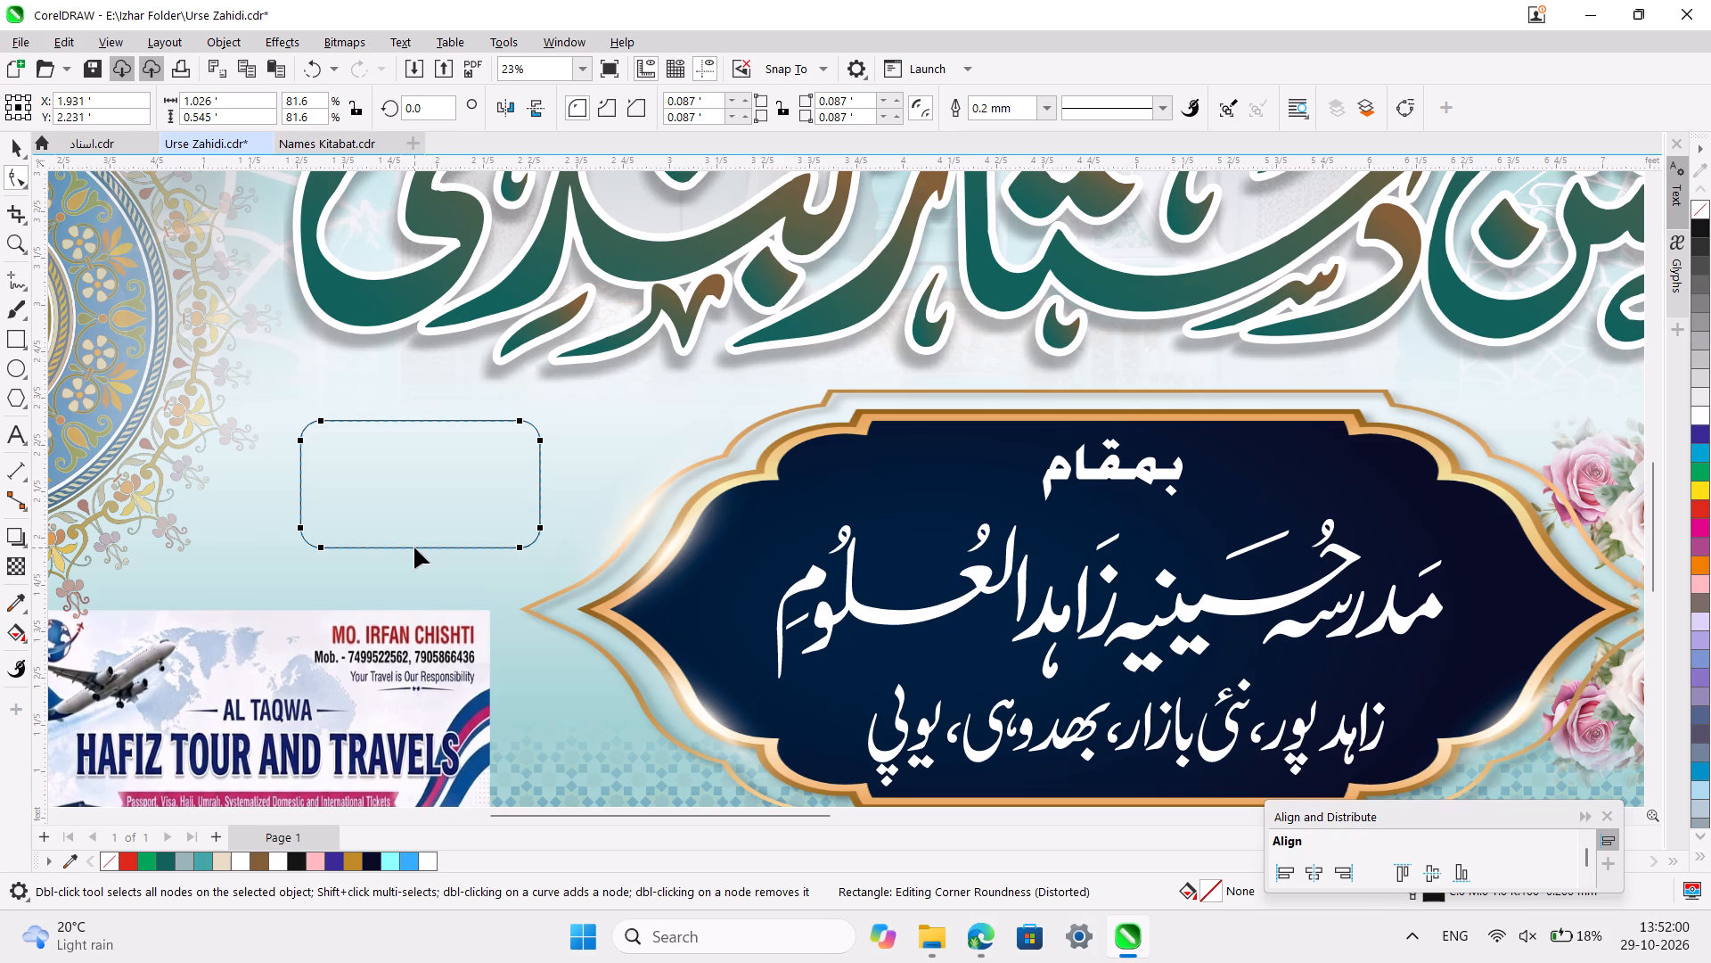
{"action": "left_click_drag", "start_coordinate": [325, 422], "coordinate": [353, 425]}
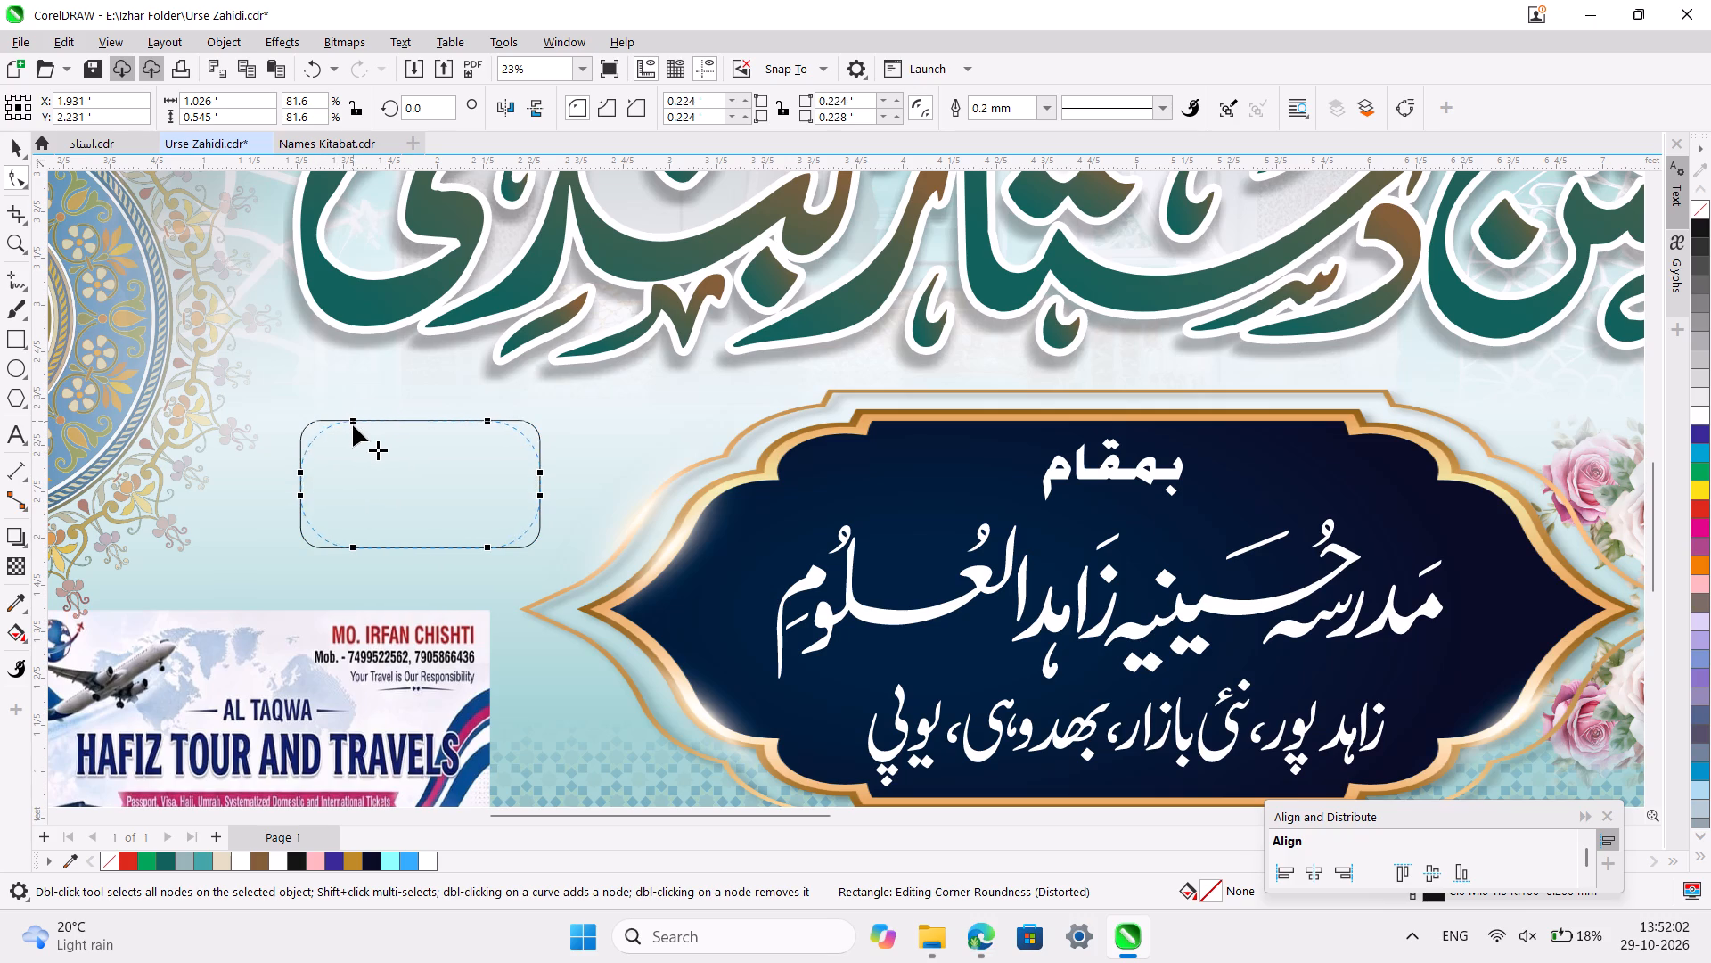
{"action": "left_click_drag", "start_coordinate": [353, 425], "coordinate": [332, 433]}
Reduce the rounded box's height to about 0.46 ft from its lower edge, keeping its upper edge in place.
{"action": "scroll", "coordinate": [438, 513], "scroll_direction": "up", "scroll_amount": 1, "text": "ctrl"}
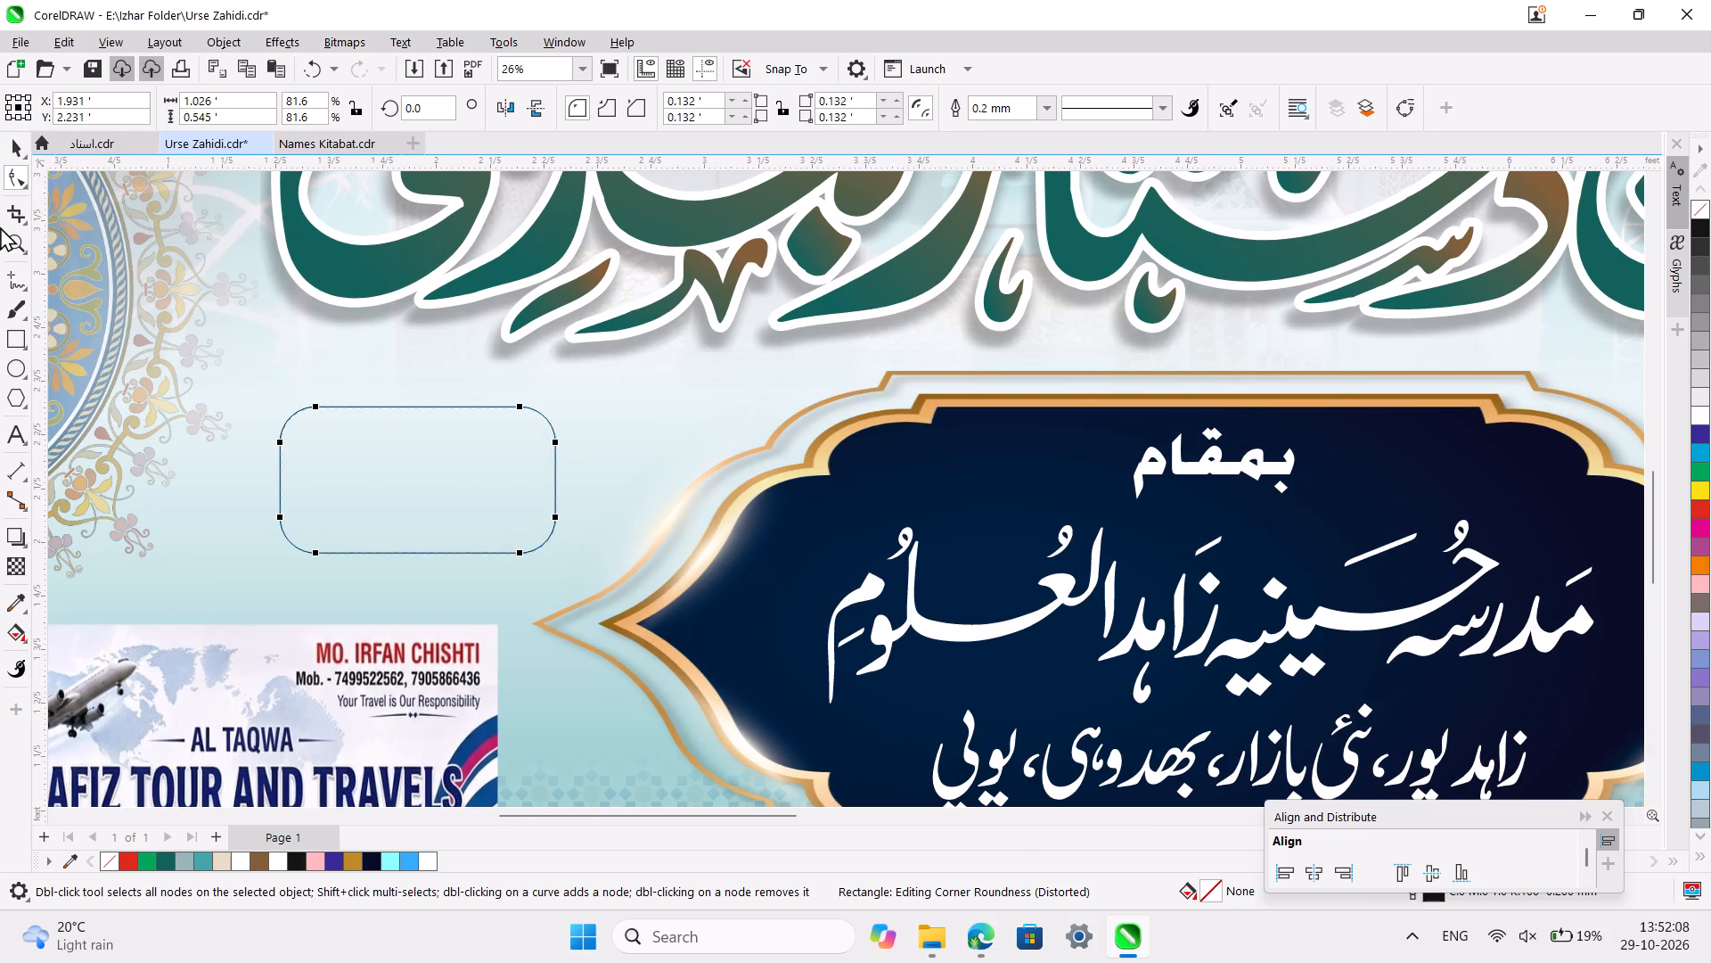
{"action": "left_click", "coordinate": [26, 144]}
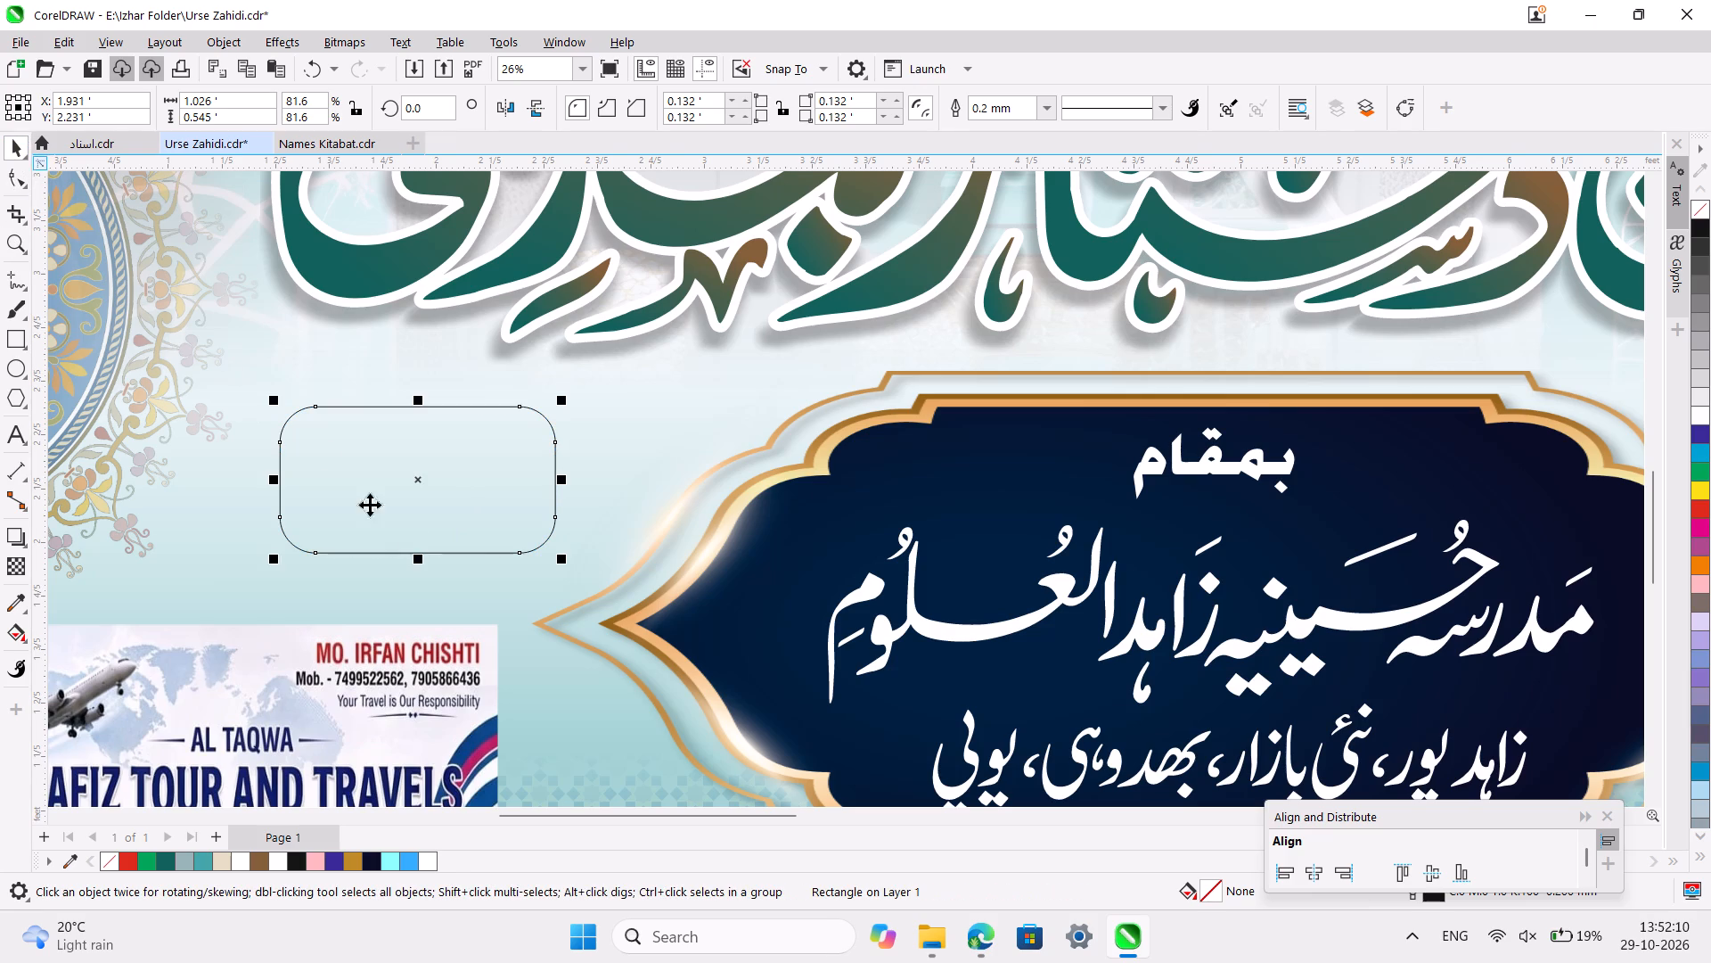
{"action": "left_click_drag", "start_coordinate": [417, 559], "coordinate": [423, 535]}
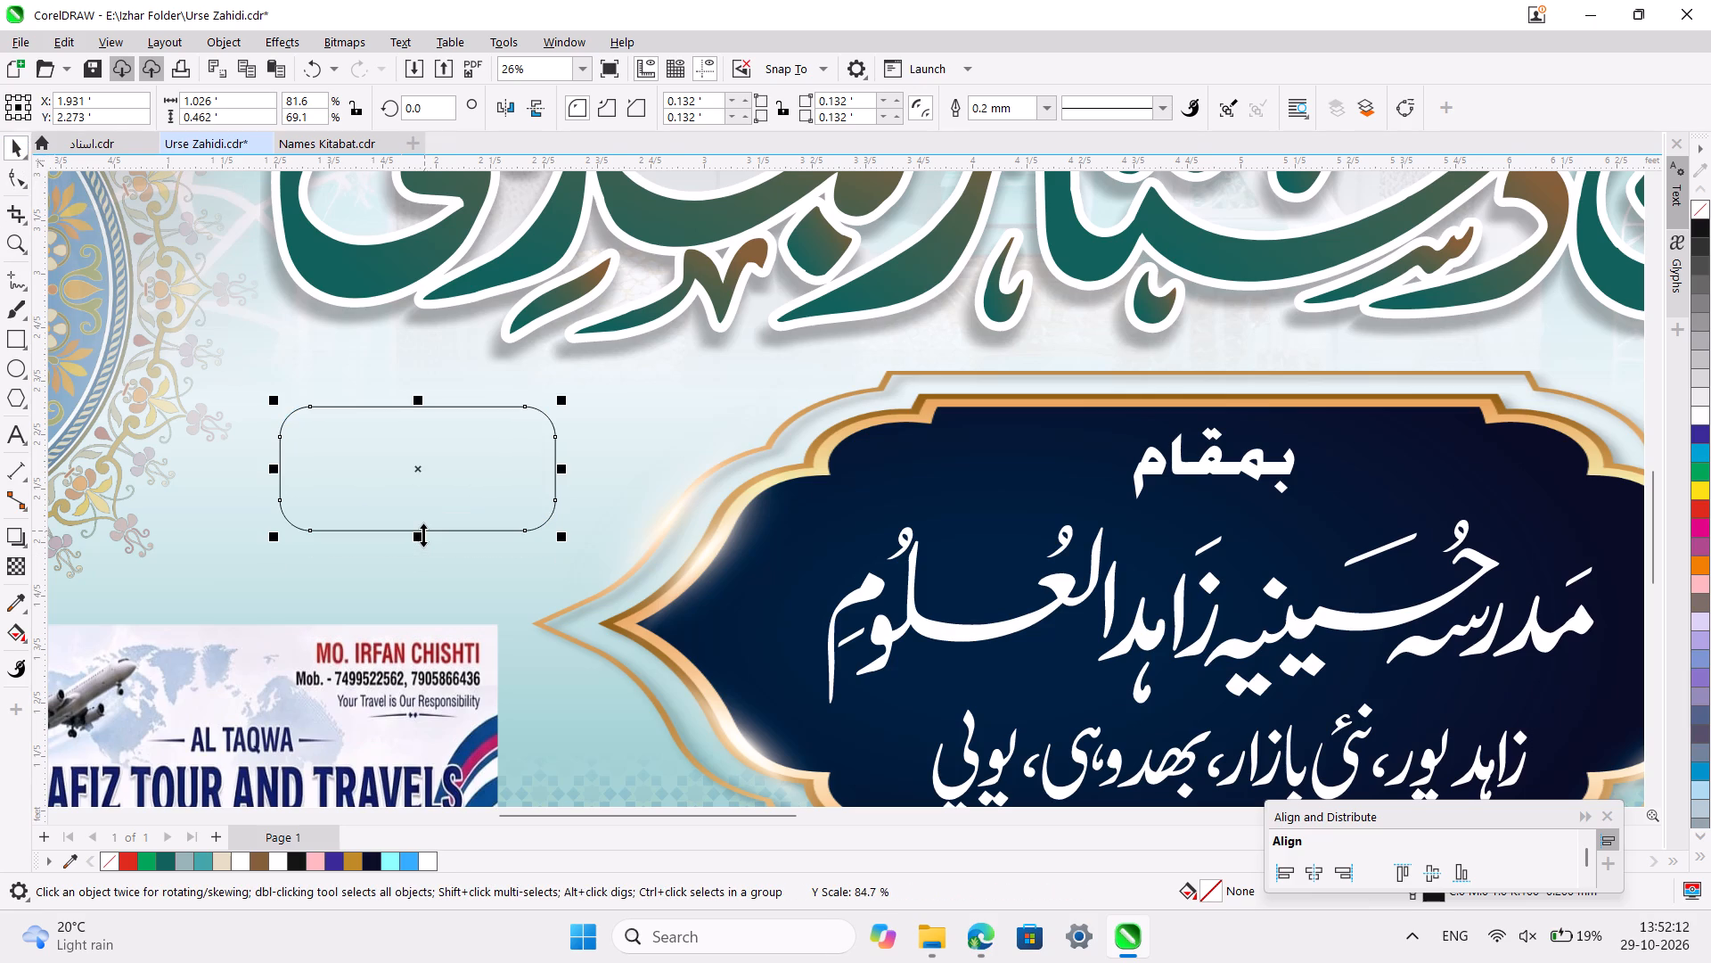
Fill the rounded box above the travel advert with white (#FFFFFF).
{"action": "scroll", "coordinate": [423, 535], "scroll_direction": "down", "scroll_amount": 4, "text": "ctrl"}
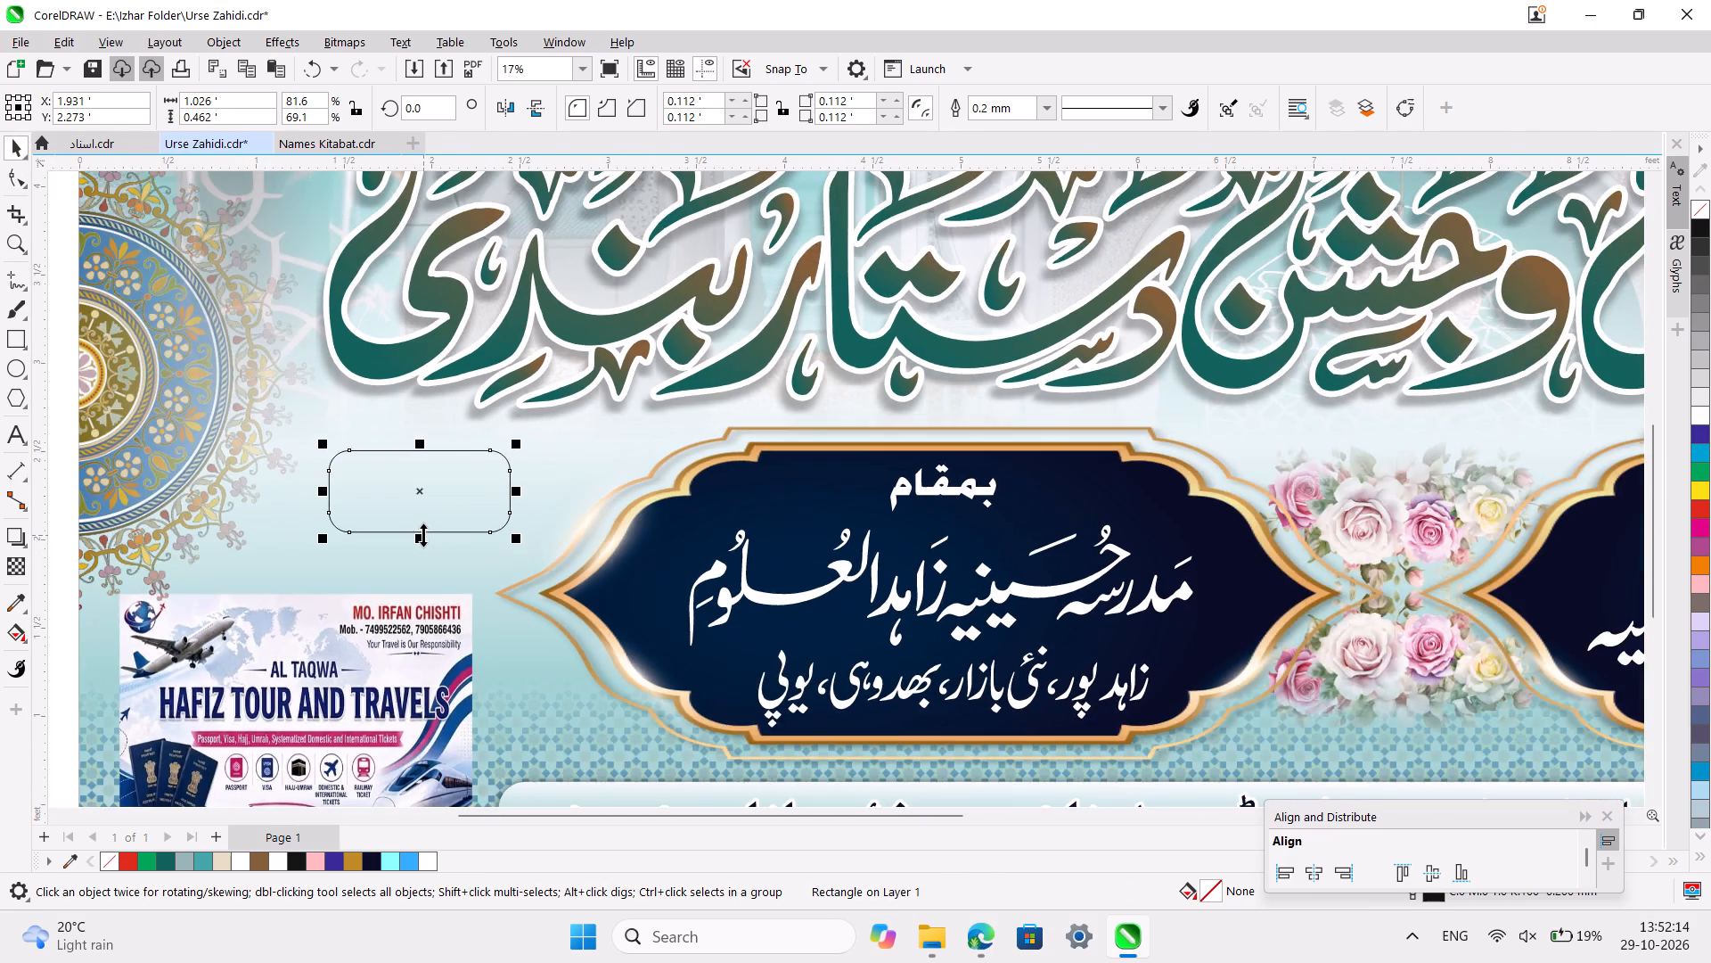
{"action": "scroll", "coordinate": [423, 535], "scroll_direction": "down", "scroll_amount": 3, "text": "ctrl"}
{"action": "left_click", "coordinate": [178, 479]}
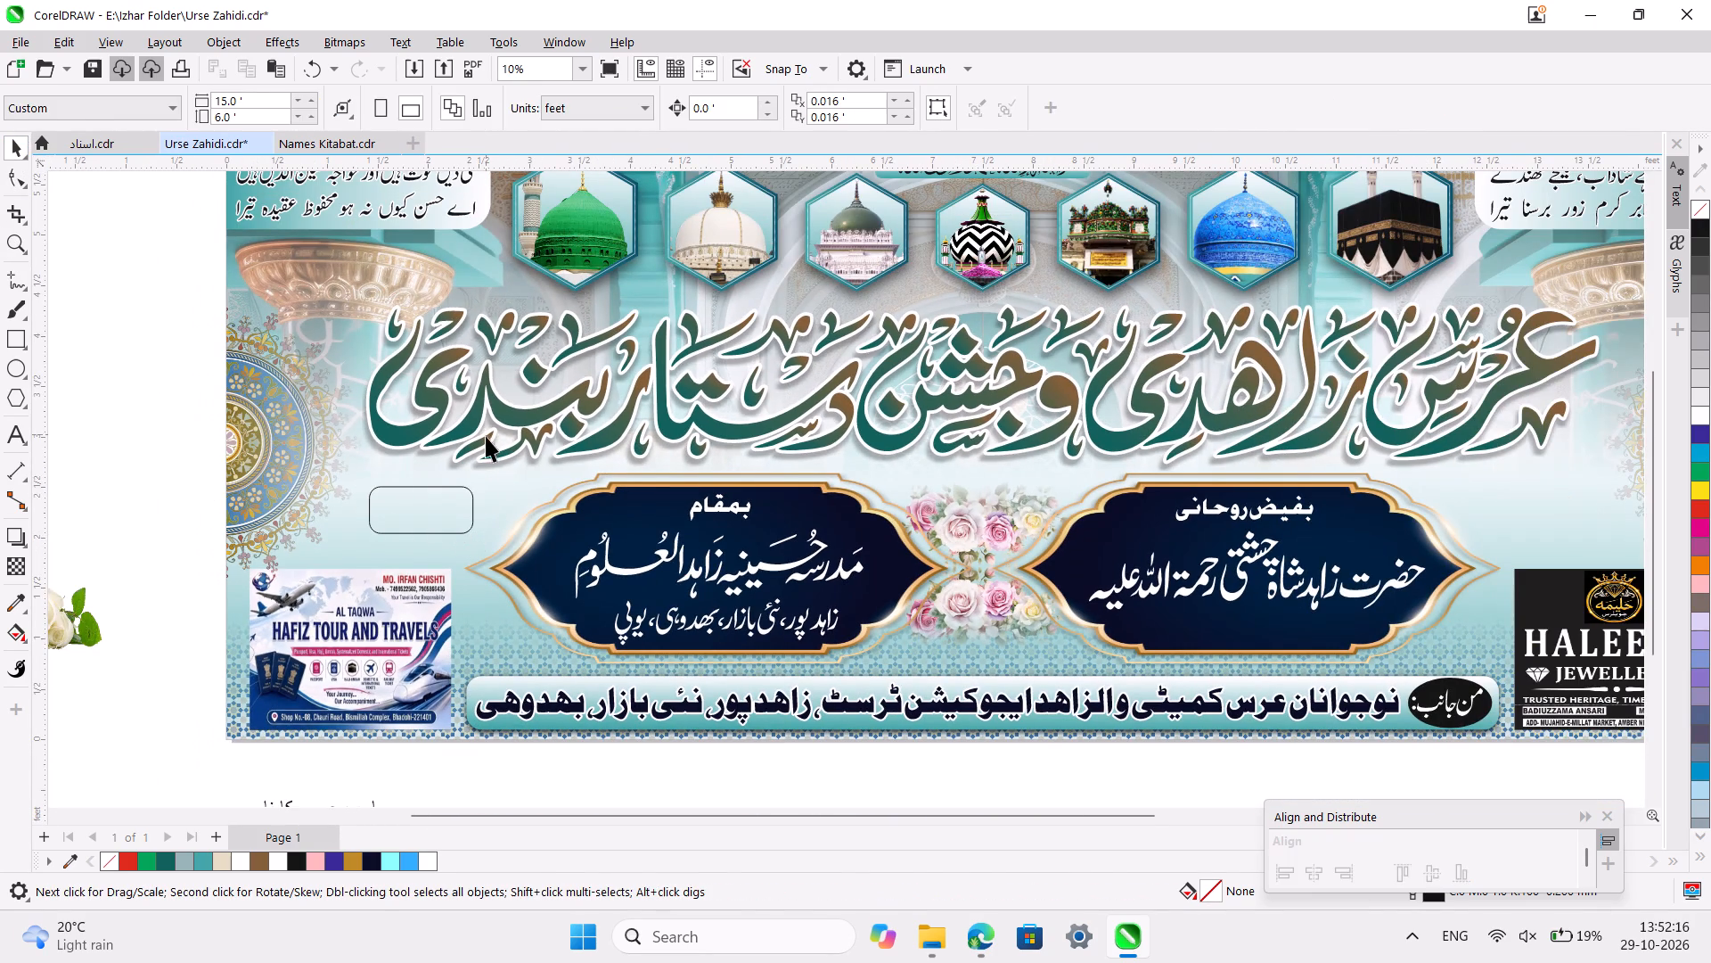
{"action": "left_click", "coordinate": [454, 493]}
{"action": "scroll", "coordinate": [454, 493], "scroll_direction": "up", "scroll_amount": 2, "text": "ctrl"}
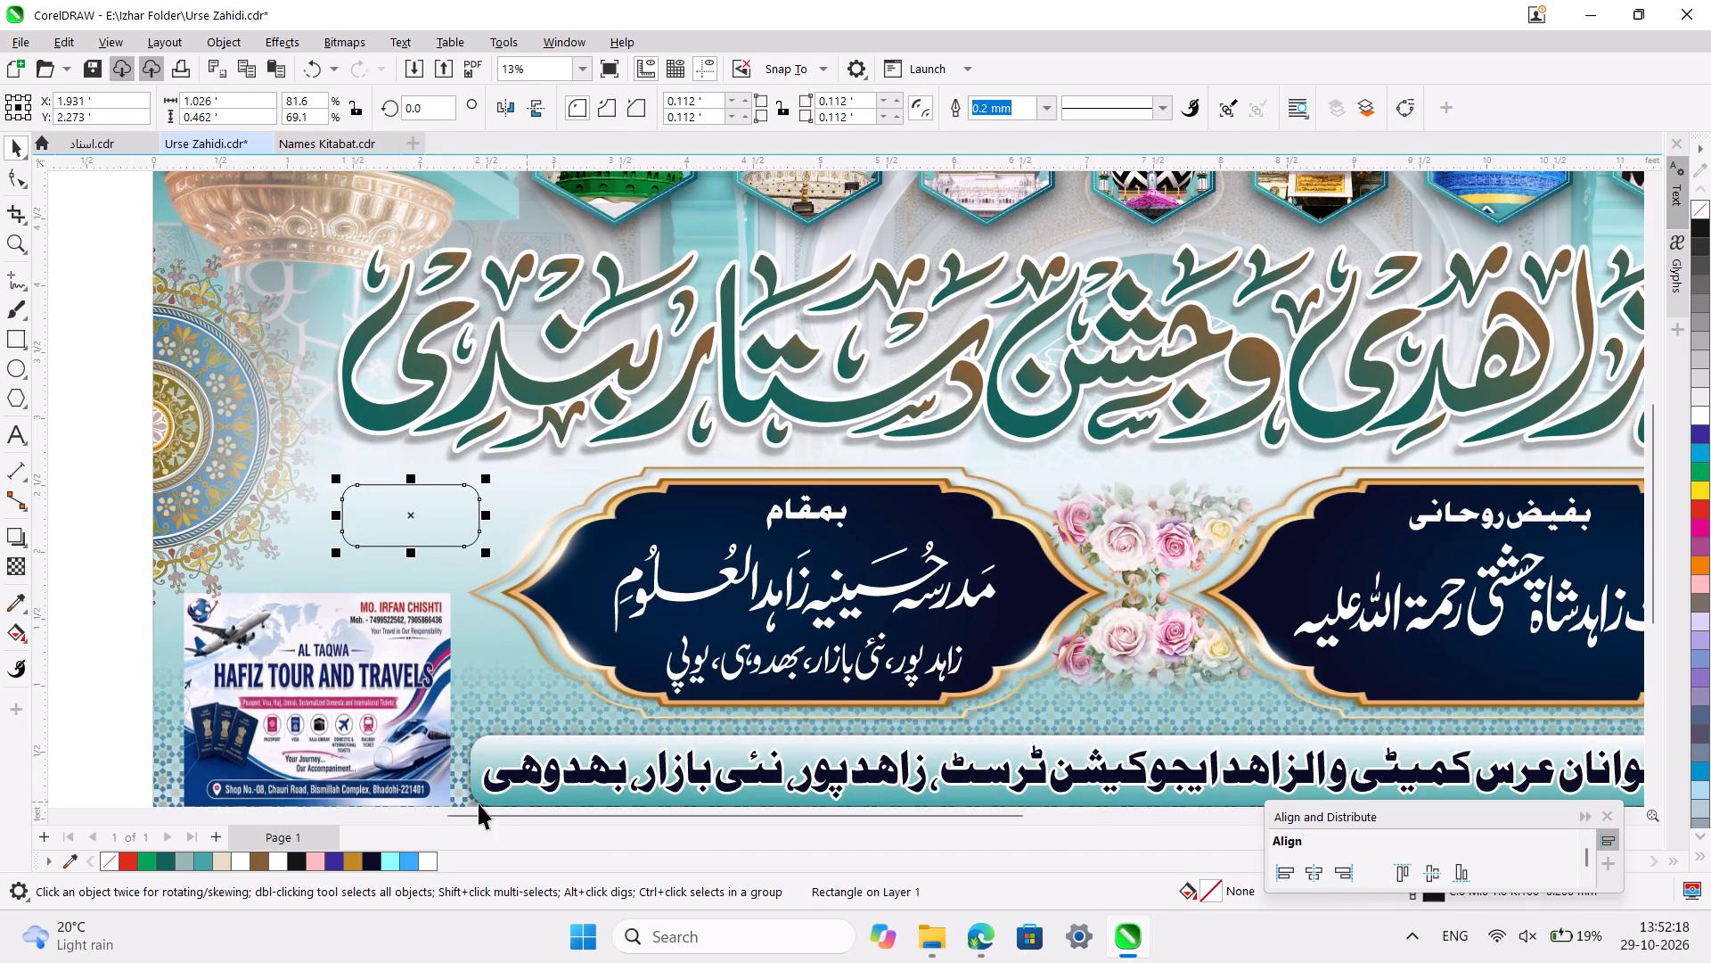
{"action": "left_click", "coordinate": [242, 863]}
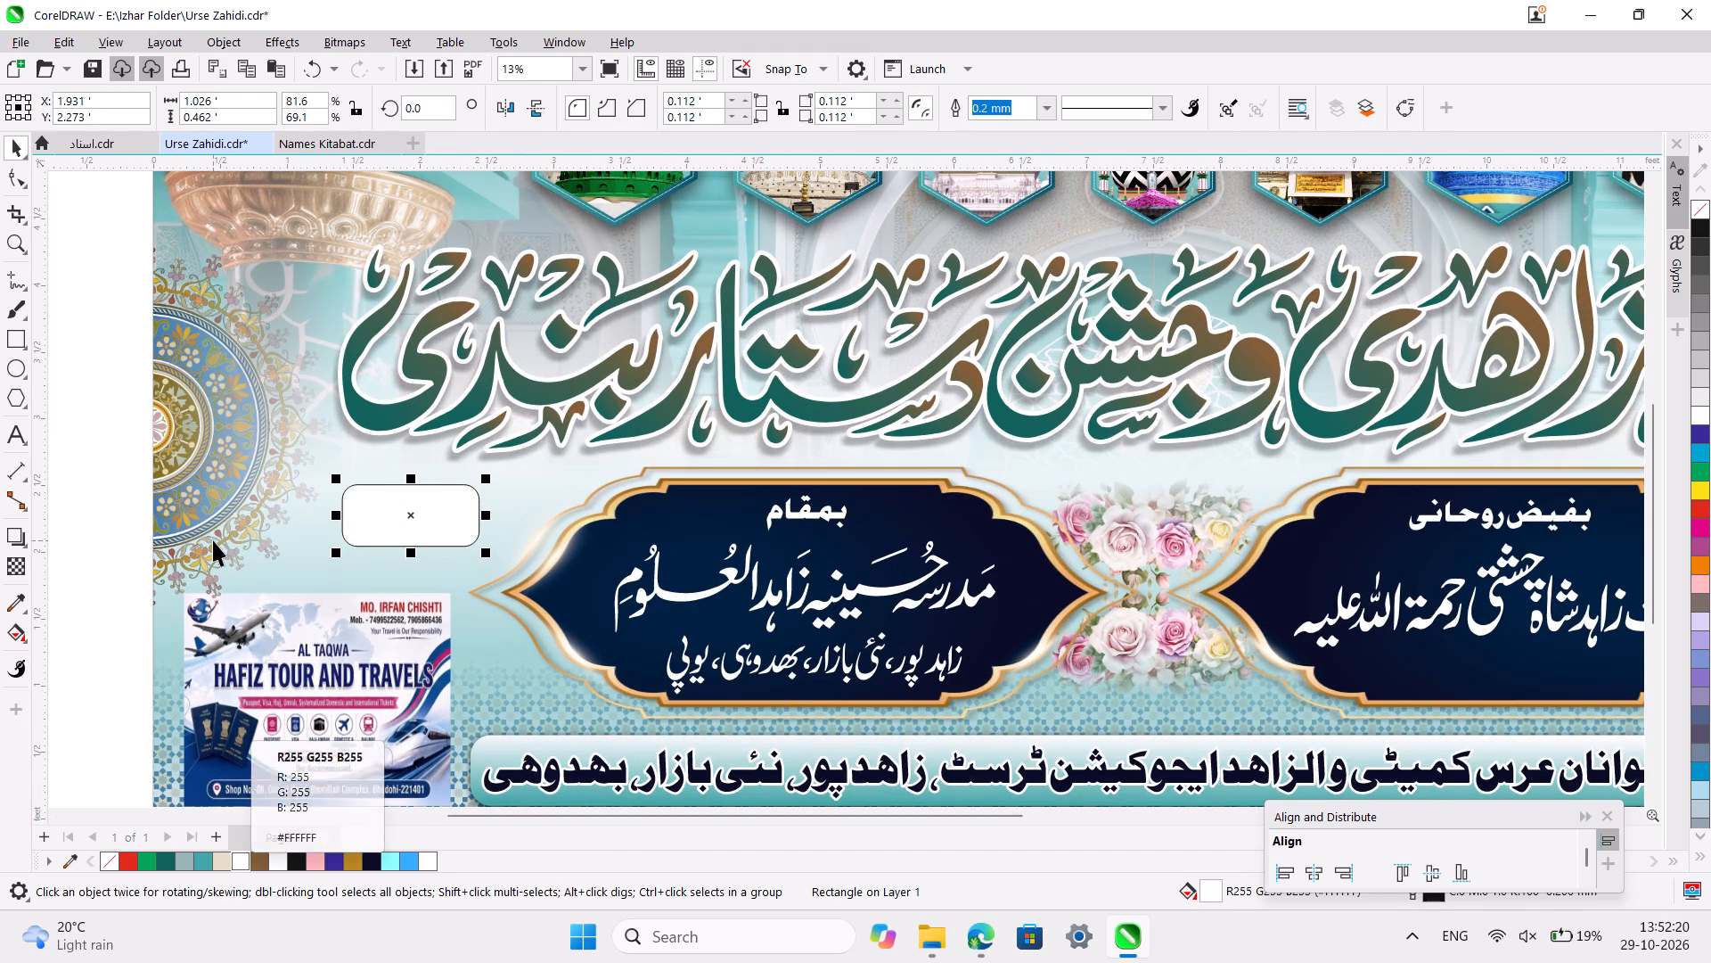
Set the rounded box's outline width to None.
{"action": "scroll", "coordinate": [213, 540], "scroll_direction": "right", "scroll_amount": 1}
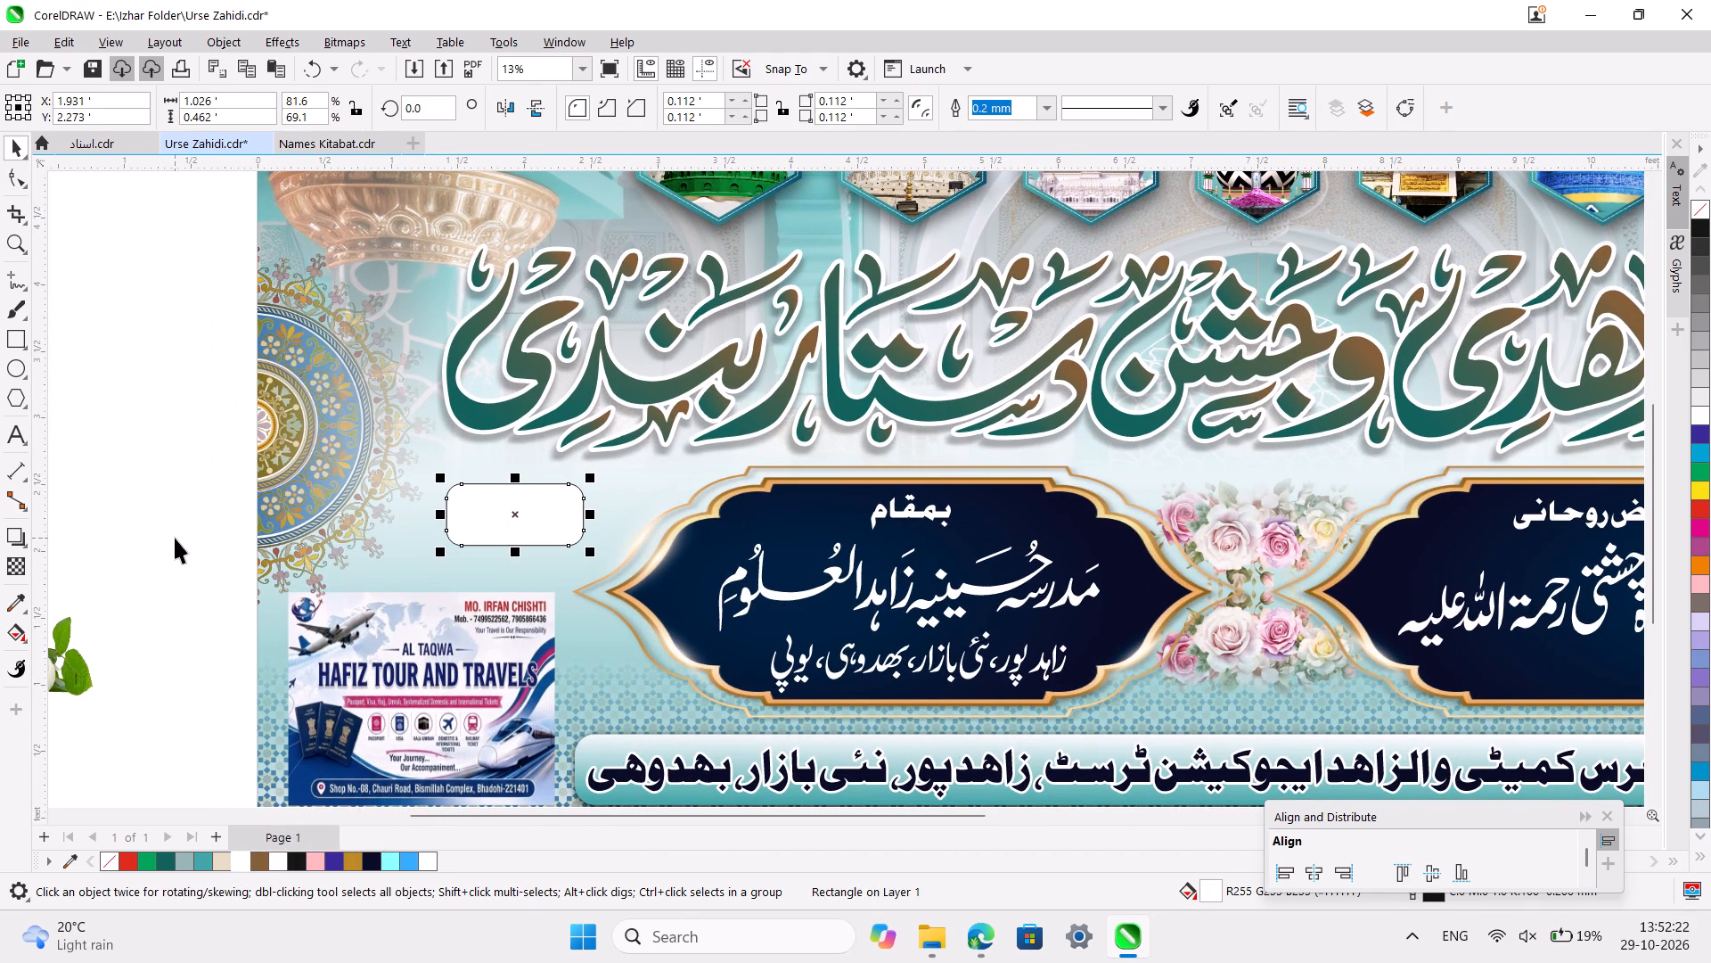
{"action": "scroll", "coordinate": [175, 538], "scroll_direction": "up", "scroll_amount": 2, "text": "ctrl"}
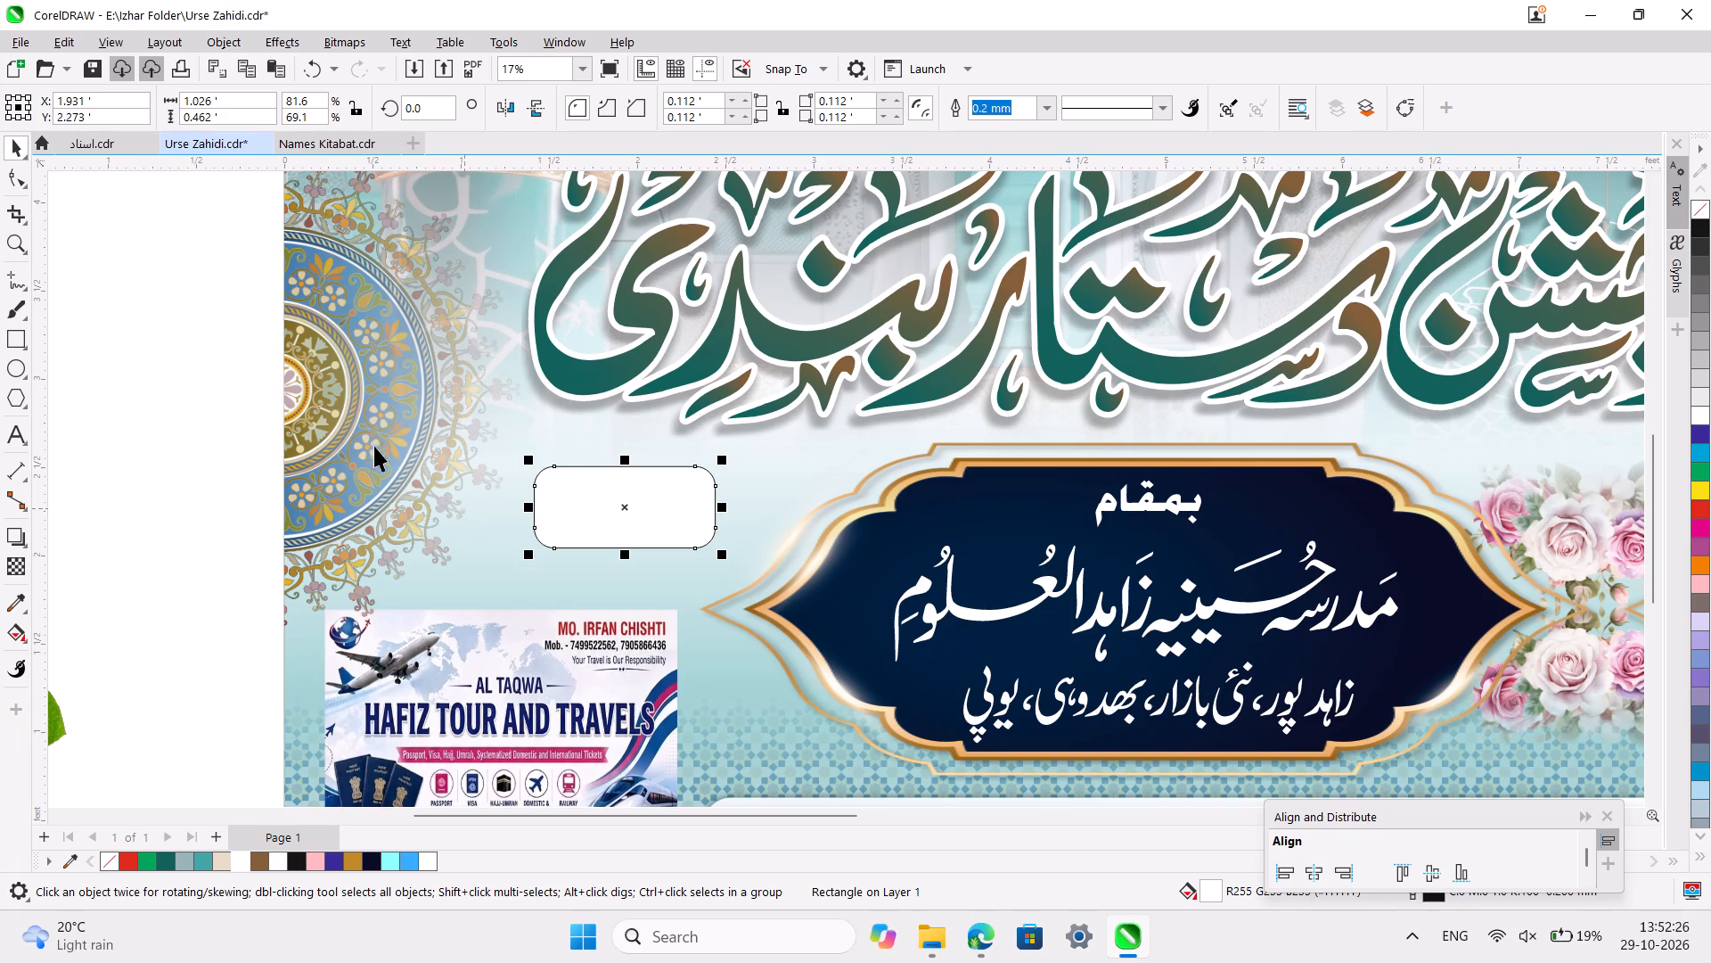
{"action": "left_click", "coordinate": [254, 445]}
{"action": "left_click", "coordinate": [646, 492]}
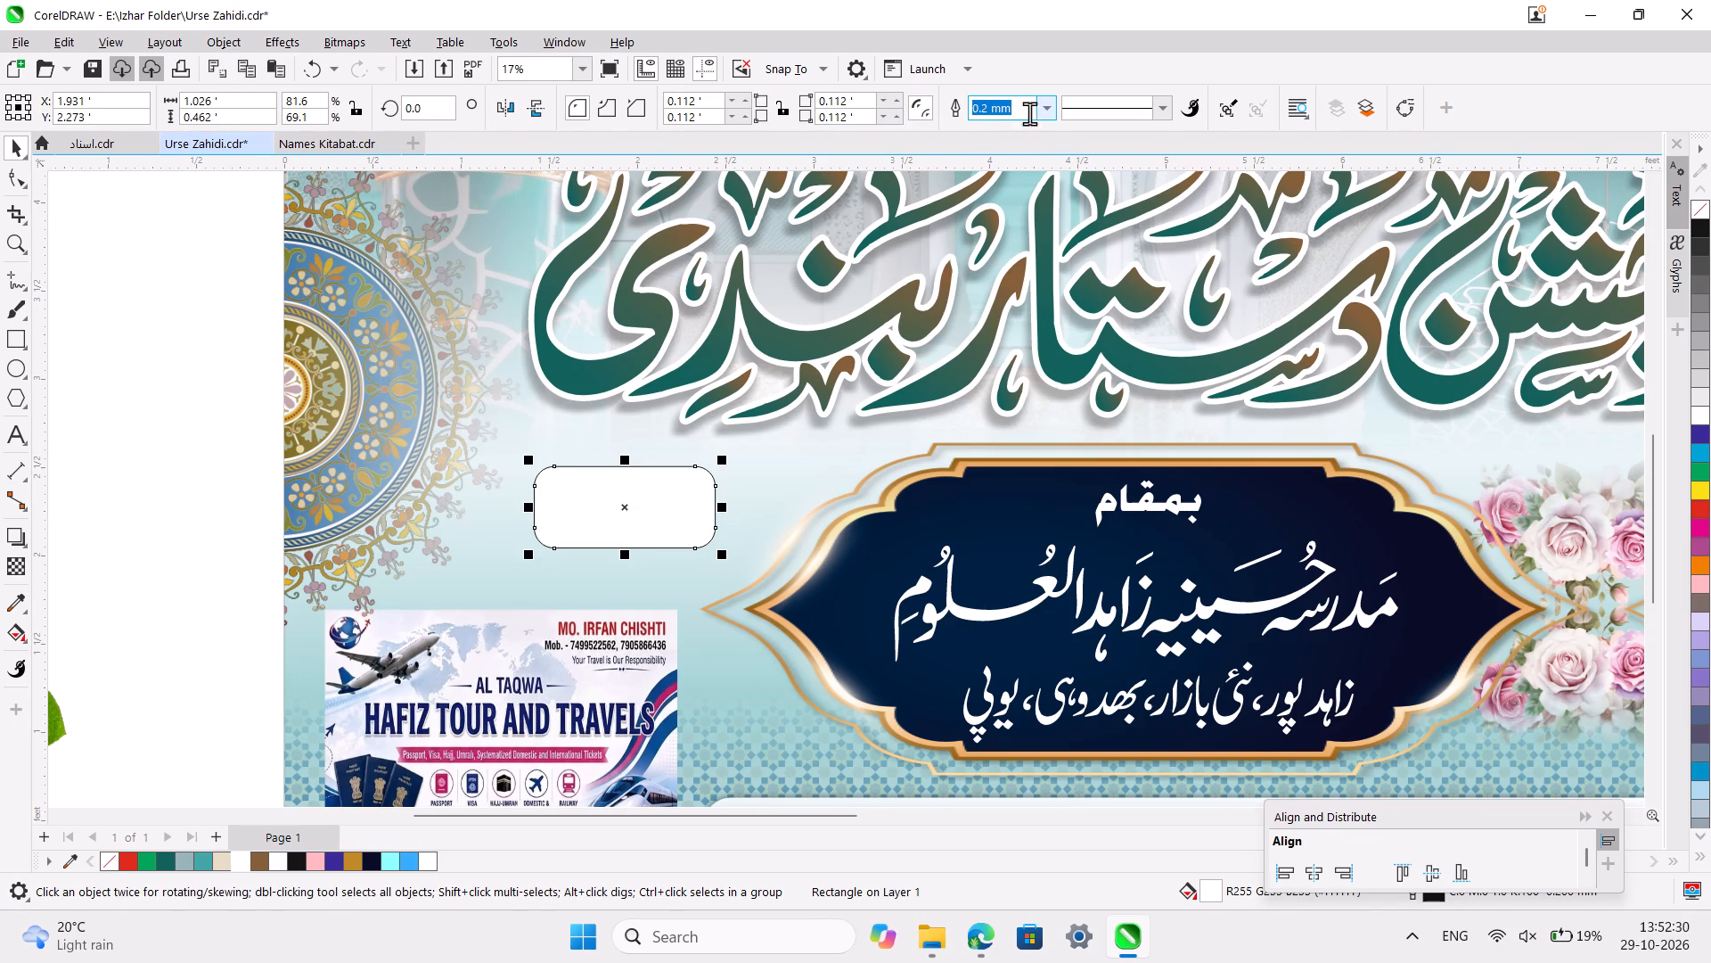
{"action": "left_click", "coordinate": [1040, 113]}
{"action": "left_click", "coordinate": [1017, 130]}
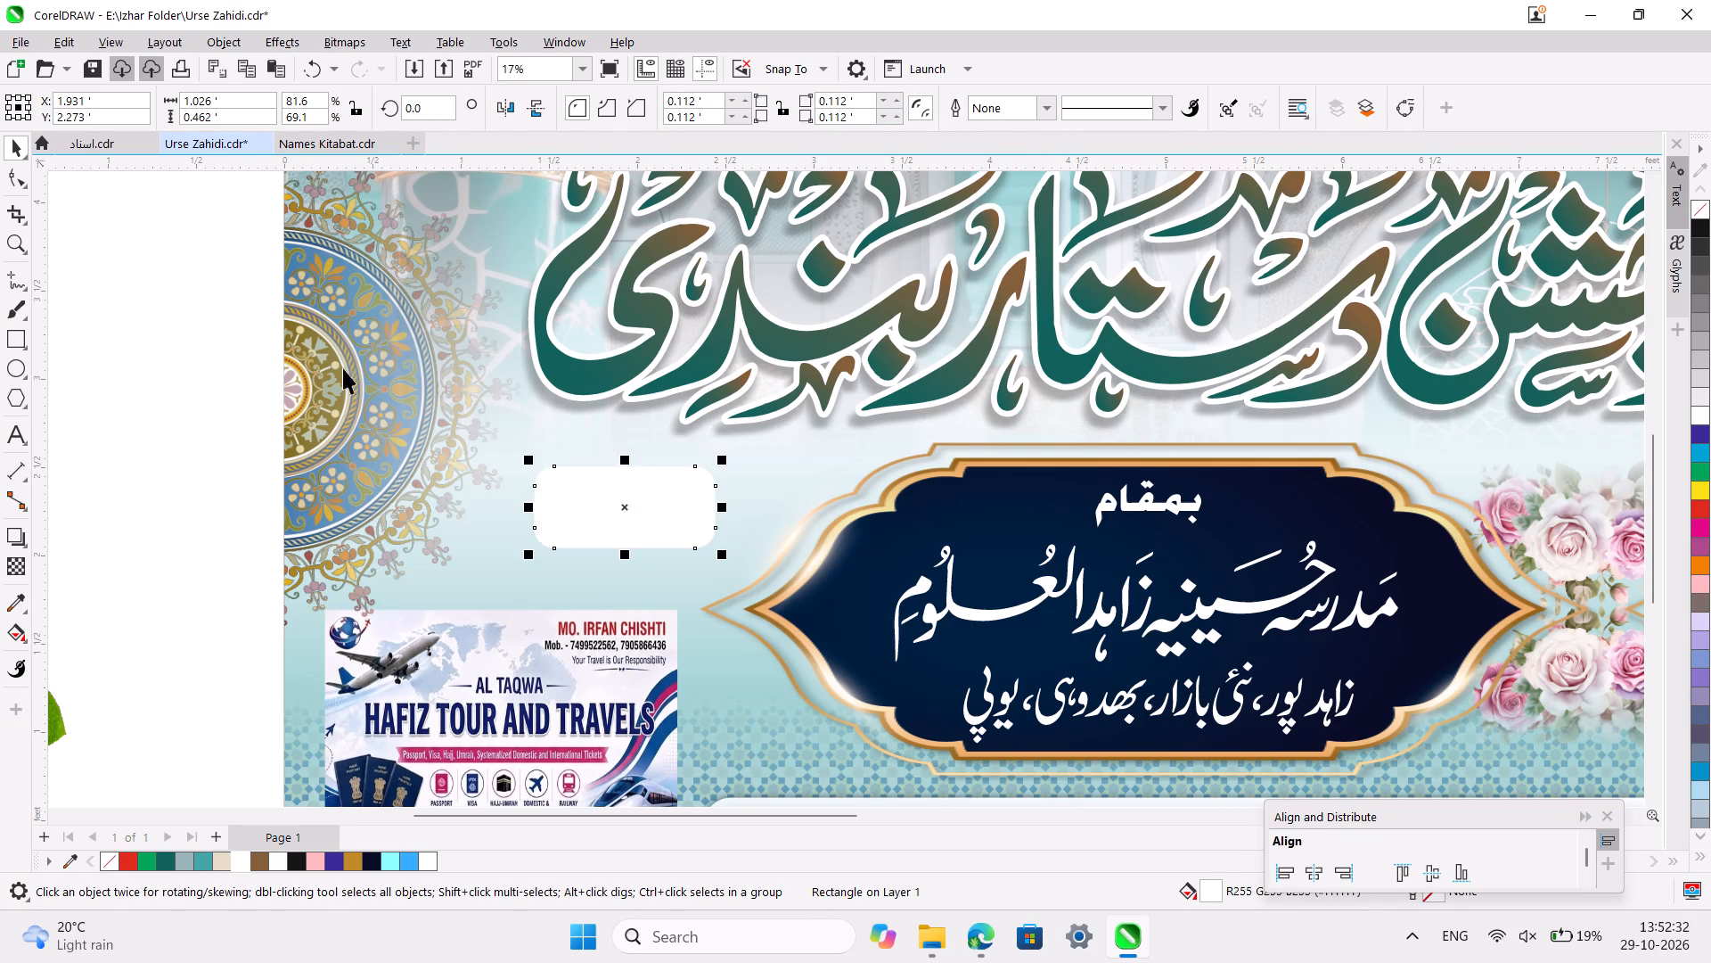
{"action": "left_click", "coordinate": [123, 466]}
Try grey-blue, beige and other white fills on the rounded box, and settle on 255 Gray white.
{"action": "scroll", "coordinate": [559, 499], "scroll_direction": "up", "scroll_amount": 2, "text": "ctrl"}
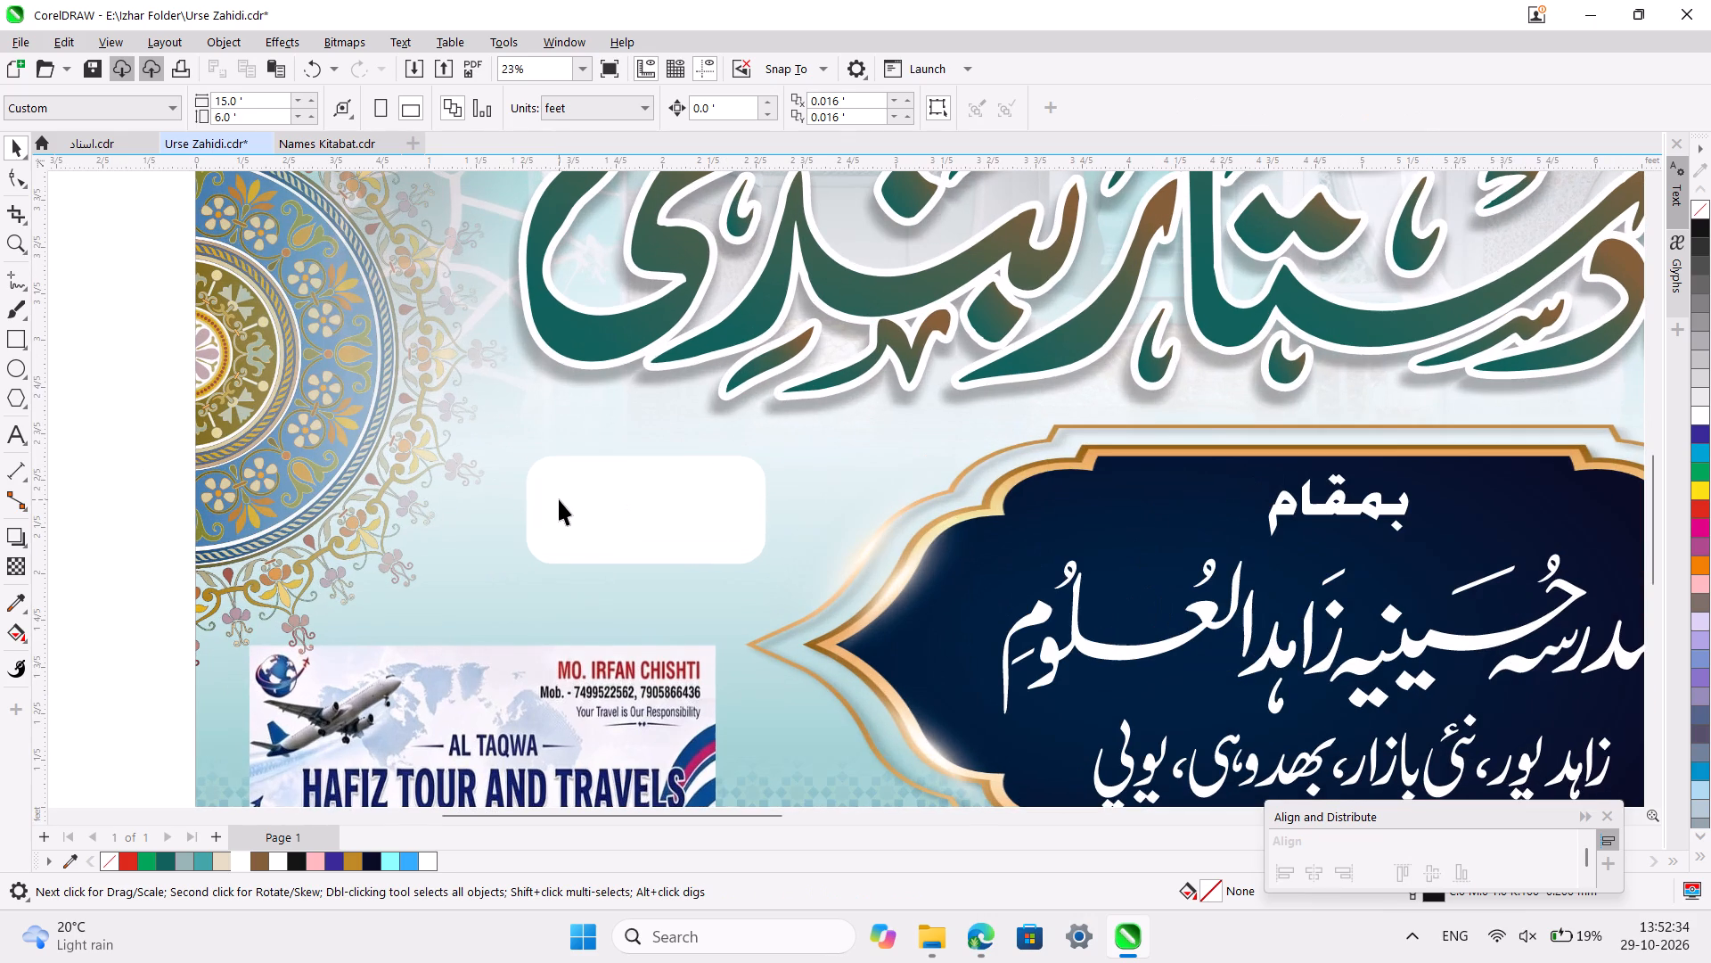
{"action": "left_click", "coordinate": [657, 504]}
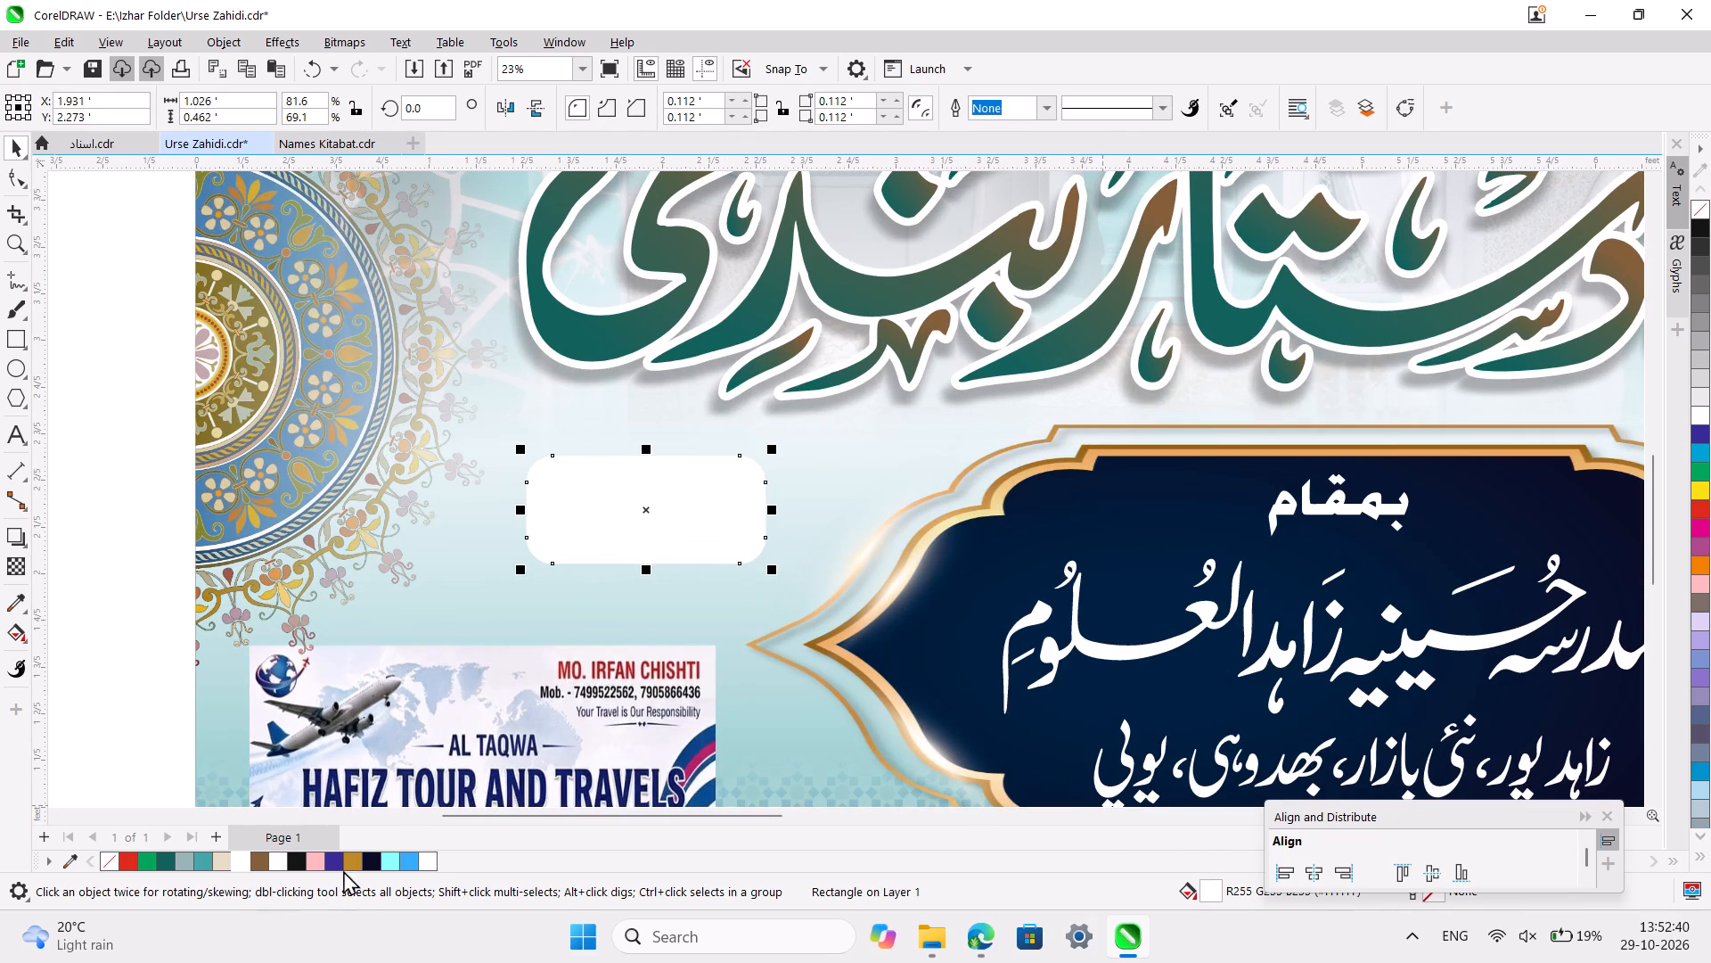
{"action": "left_click", "coordinate": [193, 860]}
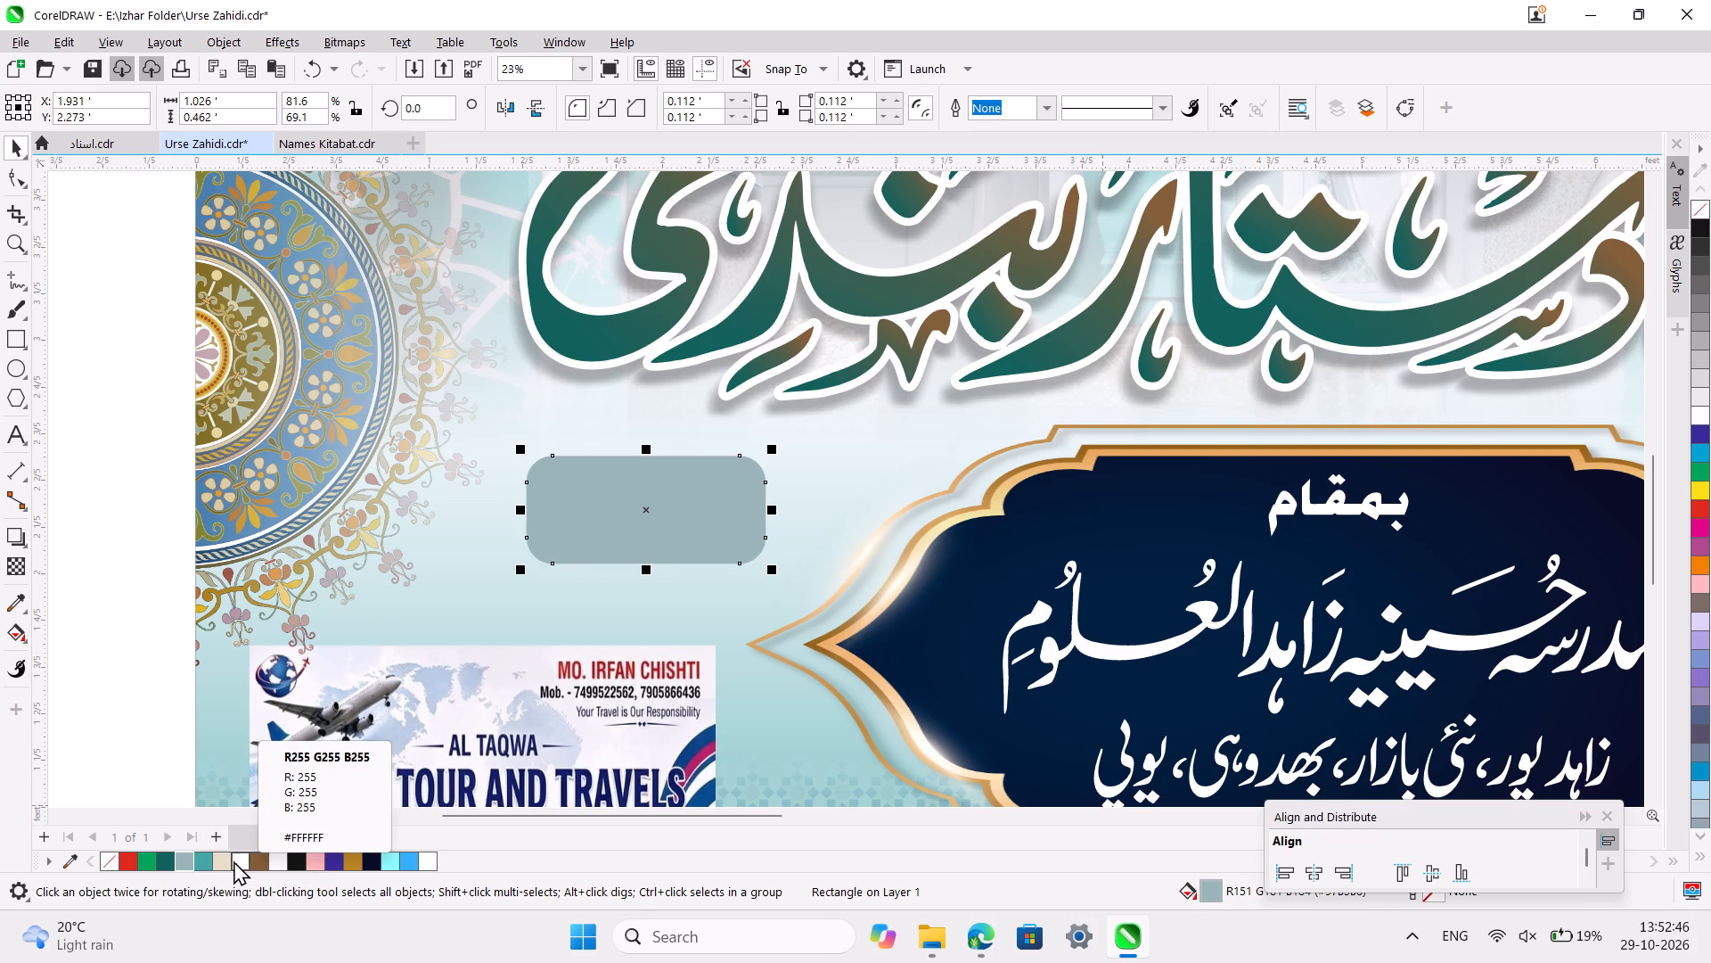
{"action": "left_click", "coordinate": [231, 860]}
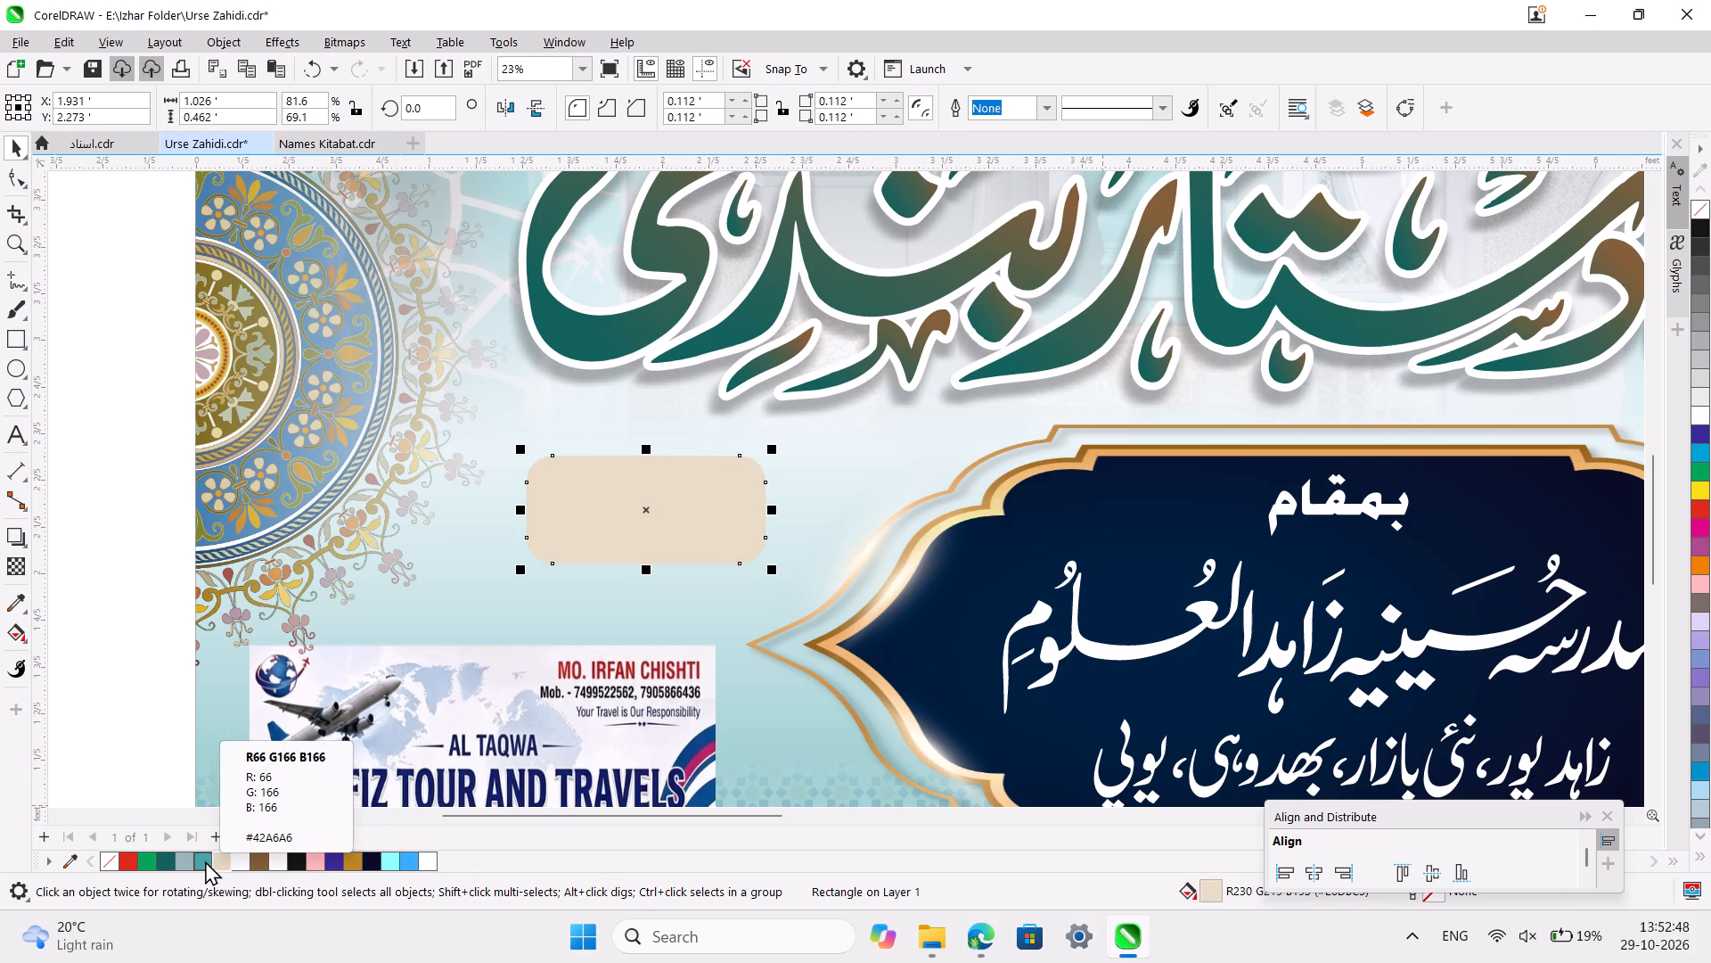
{"action": "left_click", "coordinate": [243, 870]}
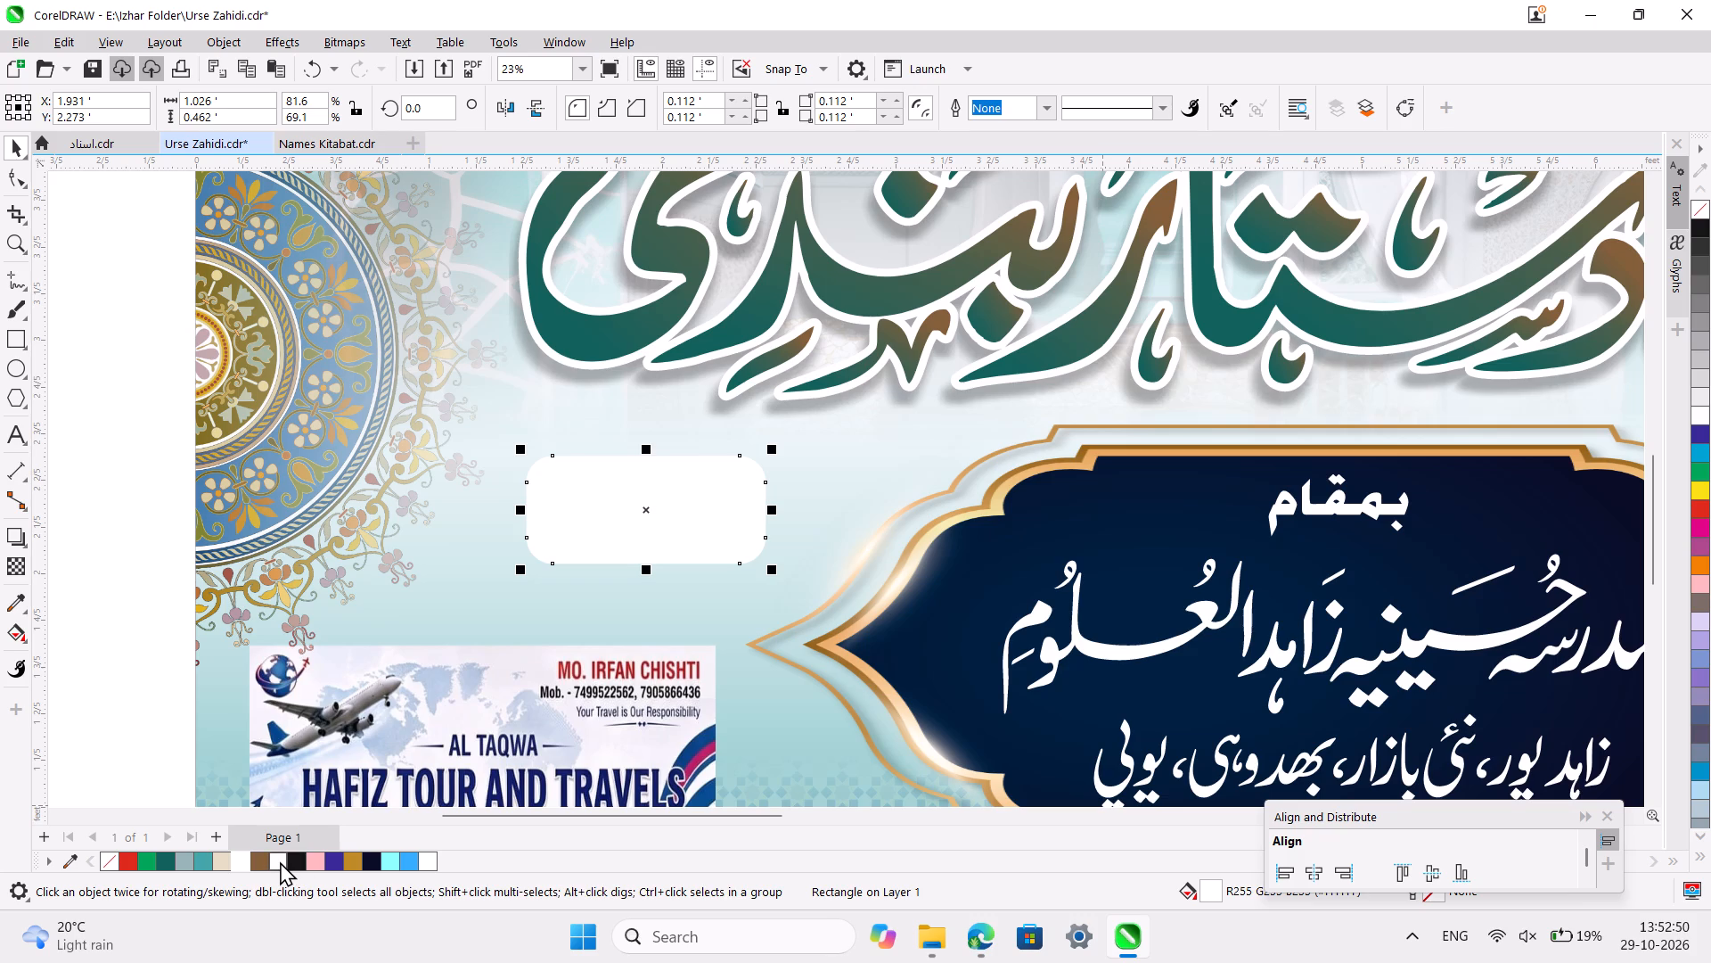
{"action": "left_click", "coordinate": [280, 861]}
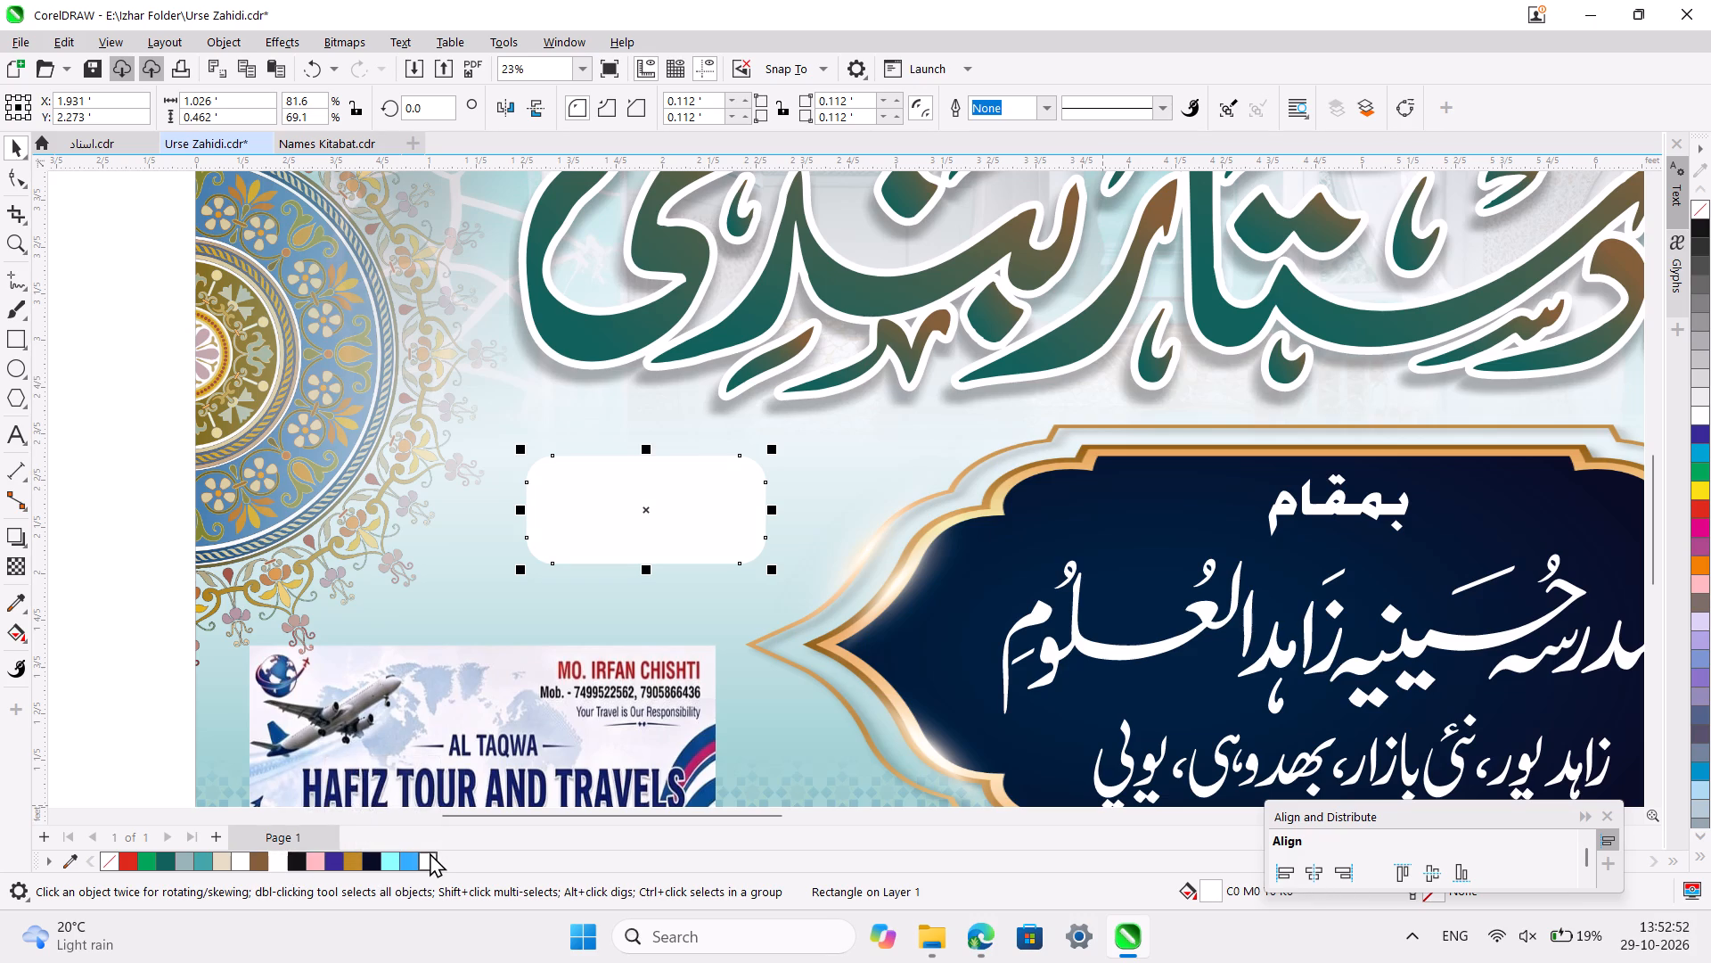
{"action": "left_click", "coordinate": [430, 852]}
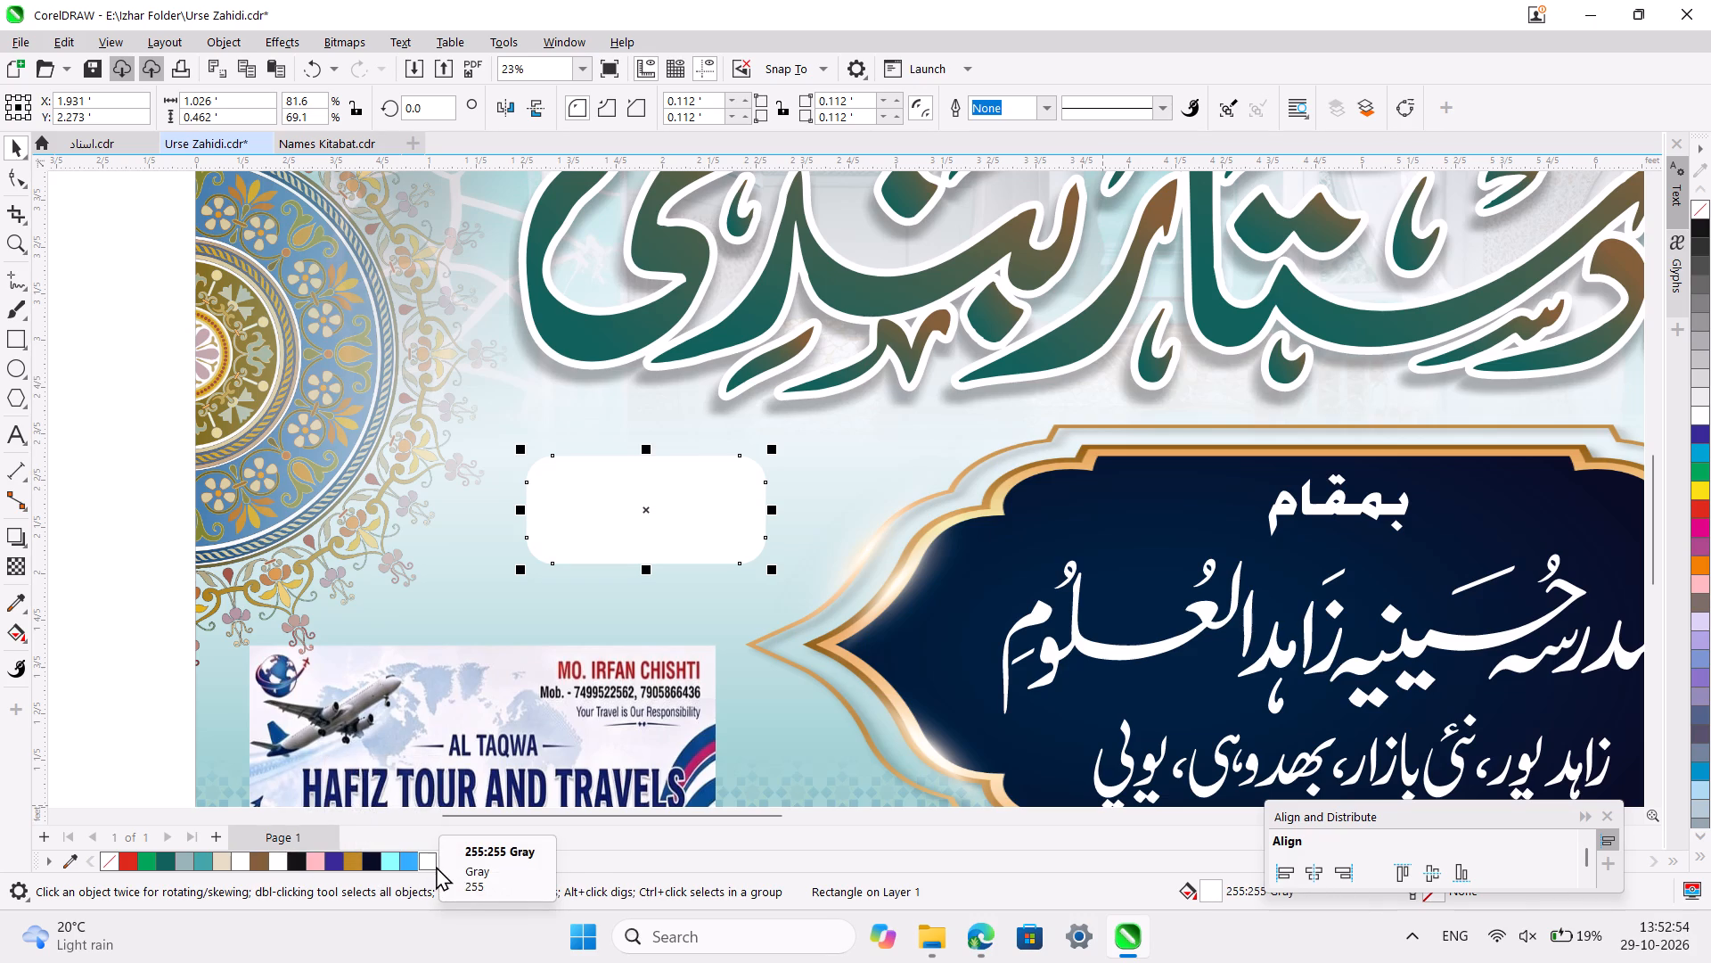
{"action": "left_click", "coordinate": [429, 853]}
{"action": "left_click", "coordinate": [151, 626]}
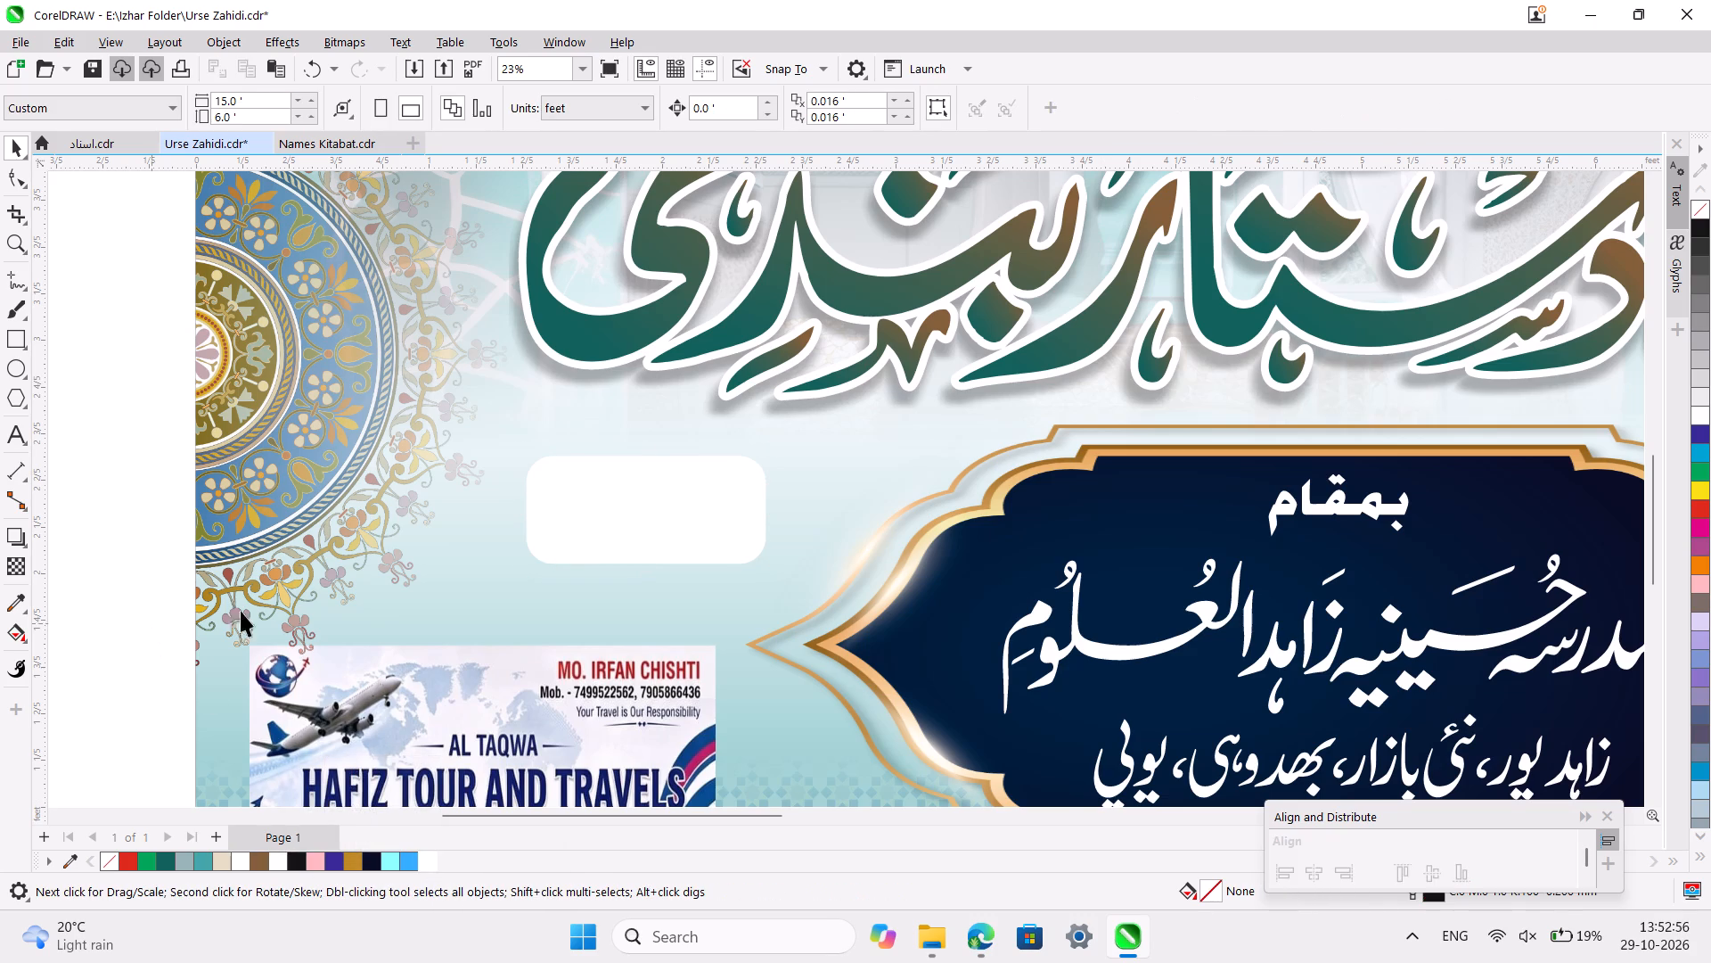
Start the contact name as Arial text in the empty space beside the mandala and enlarge it to about 317 pt.
{"action": "scroll", "coordinate": [304, 589], "scroll_direction": "right", "scroll_amount": 1}
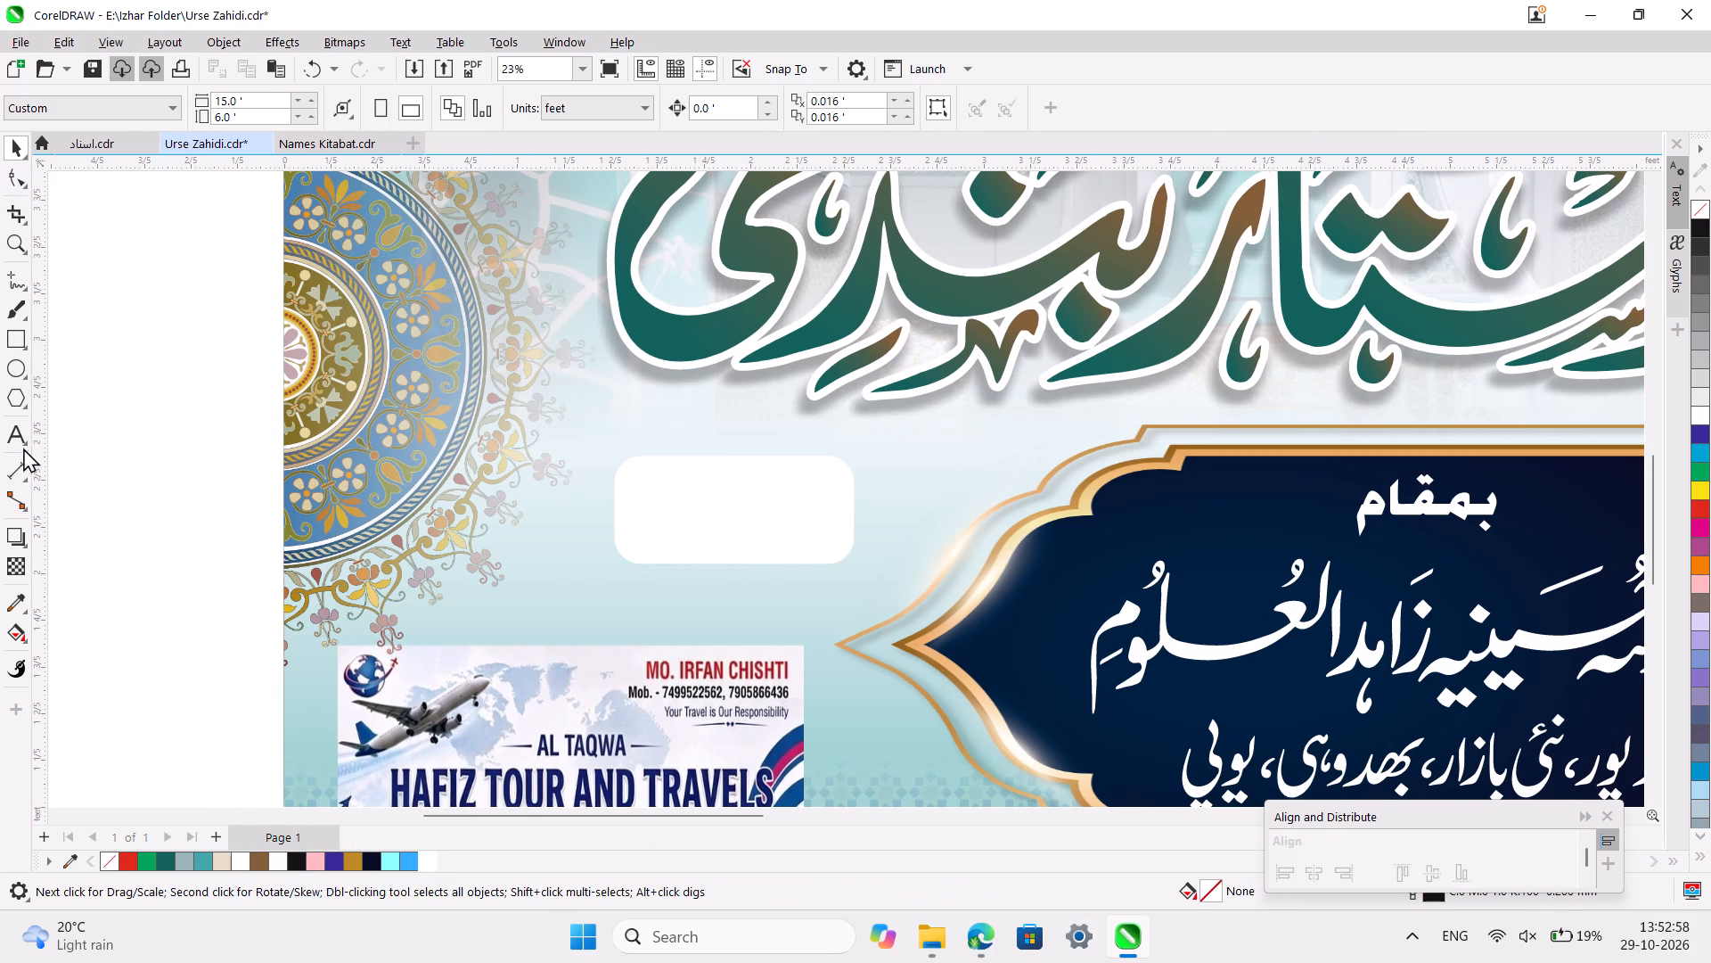
{"action": "left_click", "coordinate": [20, 433]}
{"action": "left_click", "coordinate": [133, 435]}
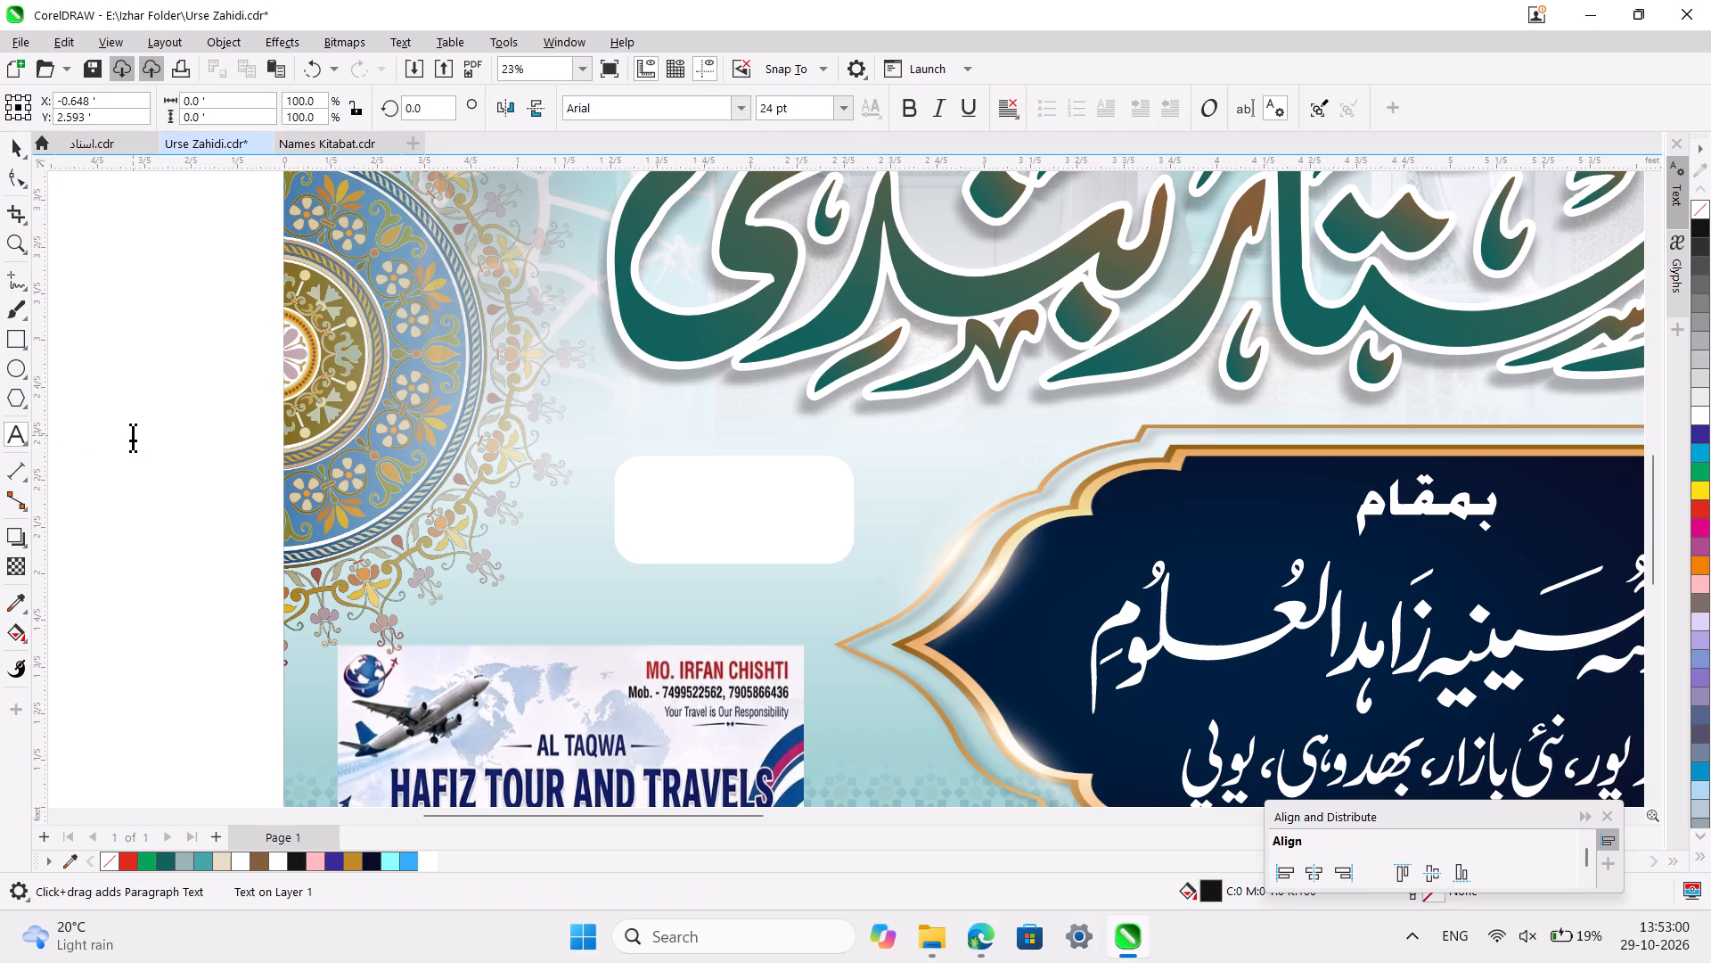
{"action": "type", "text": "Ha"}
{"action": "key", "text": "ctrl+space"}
{"action": "left_click_drag", "start_coordinate": [153, 427], "coordinate": [289, 375]}
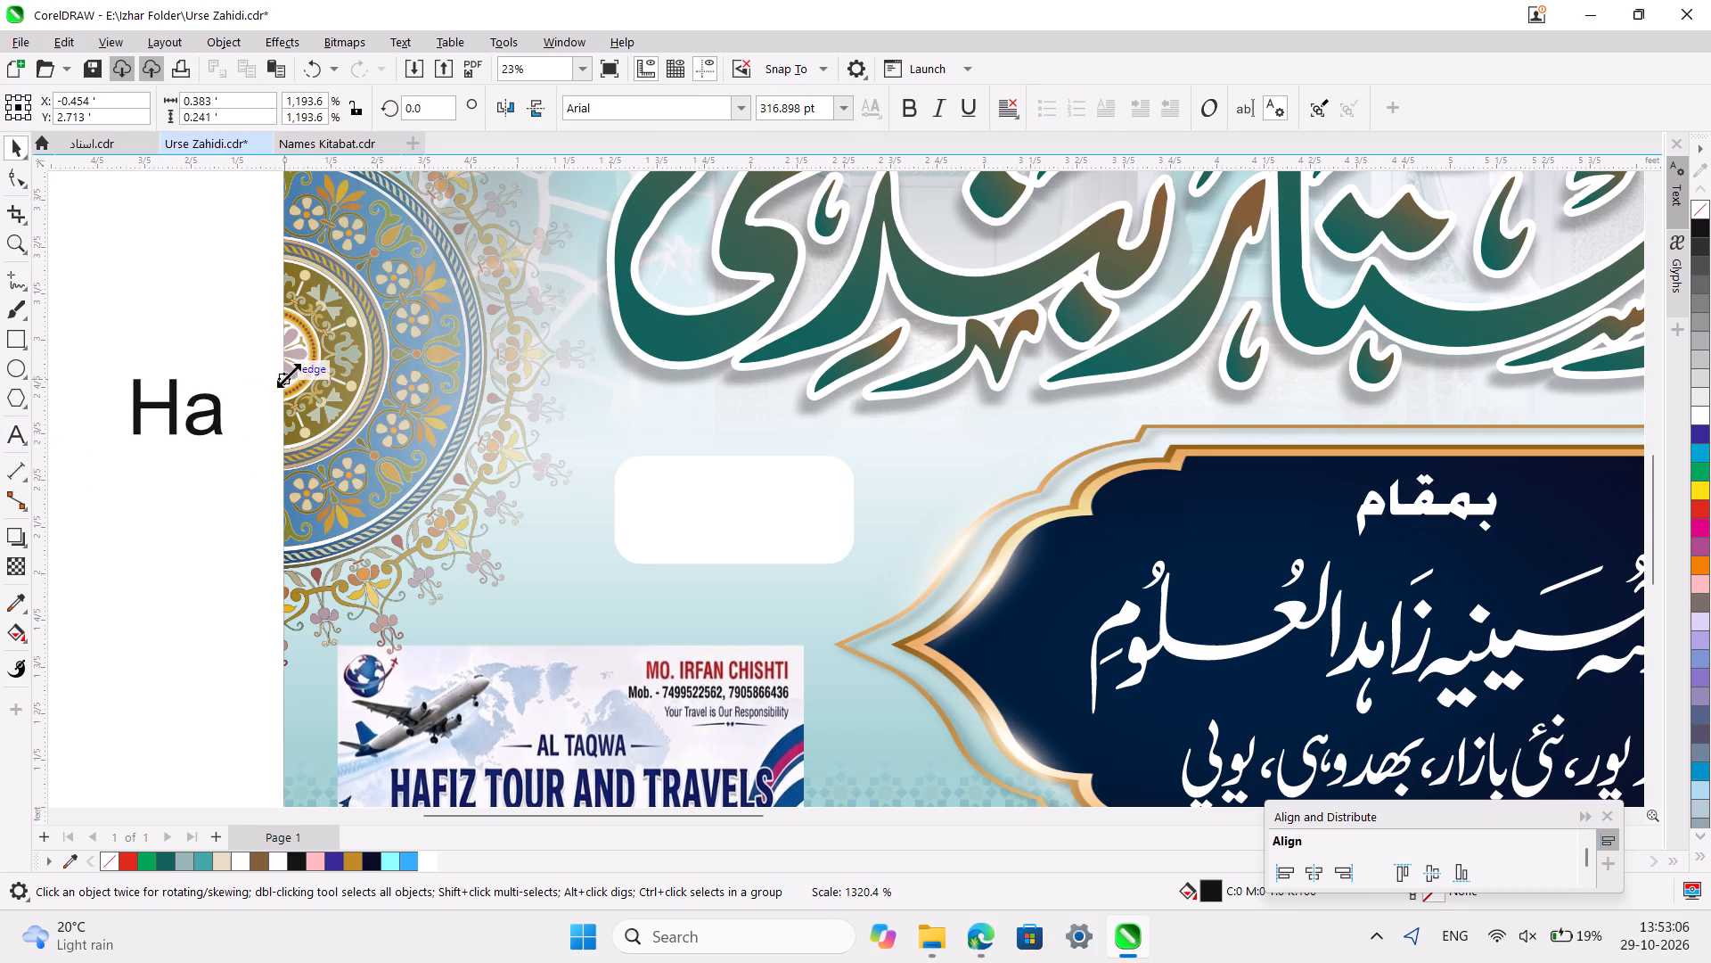
{"action": "left_click_drag", "start_coordinate": [289, 375], "coordinate": [282, 375]}
Complete the text with the contact's name followed by ", Nai Bazar", and paste the phone number on a second line.
{"action": "double_click", "coordinate": [228, 414]}
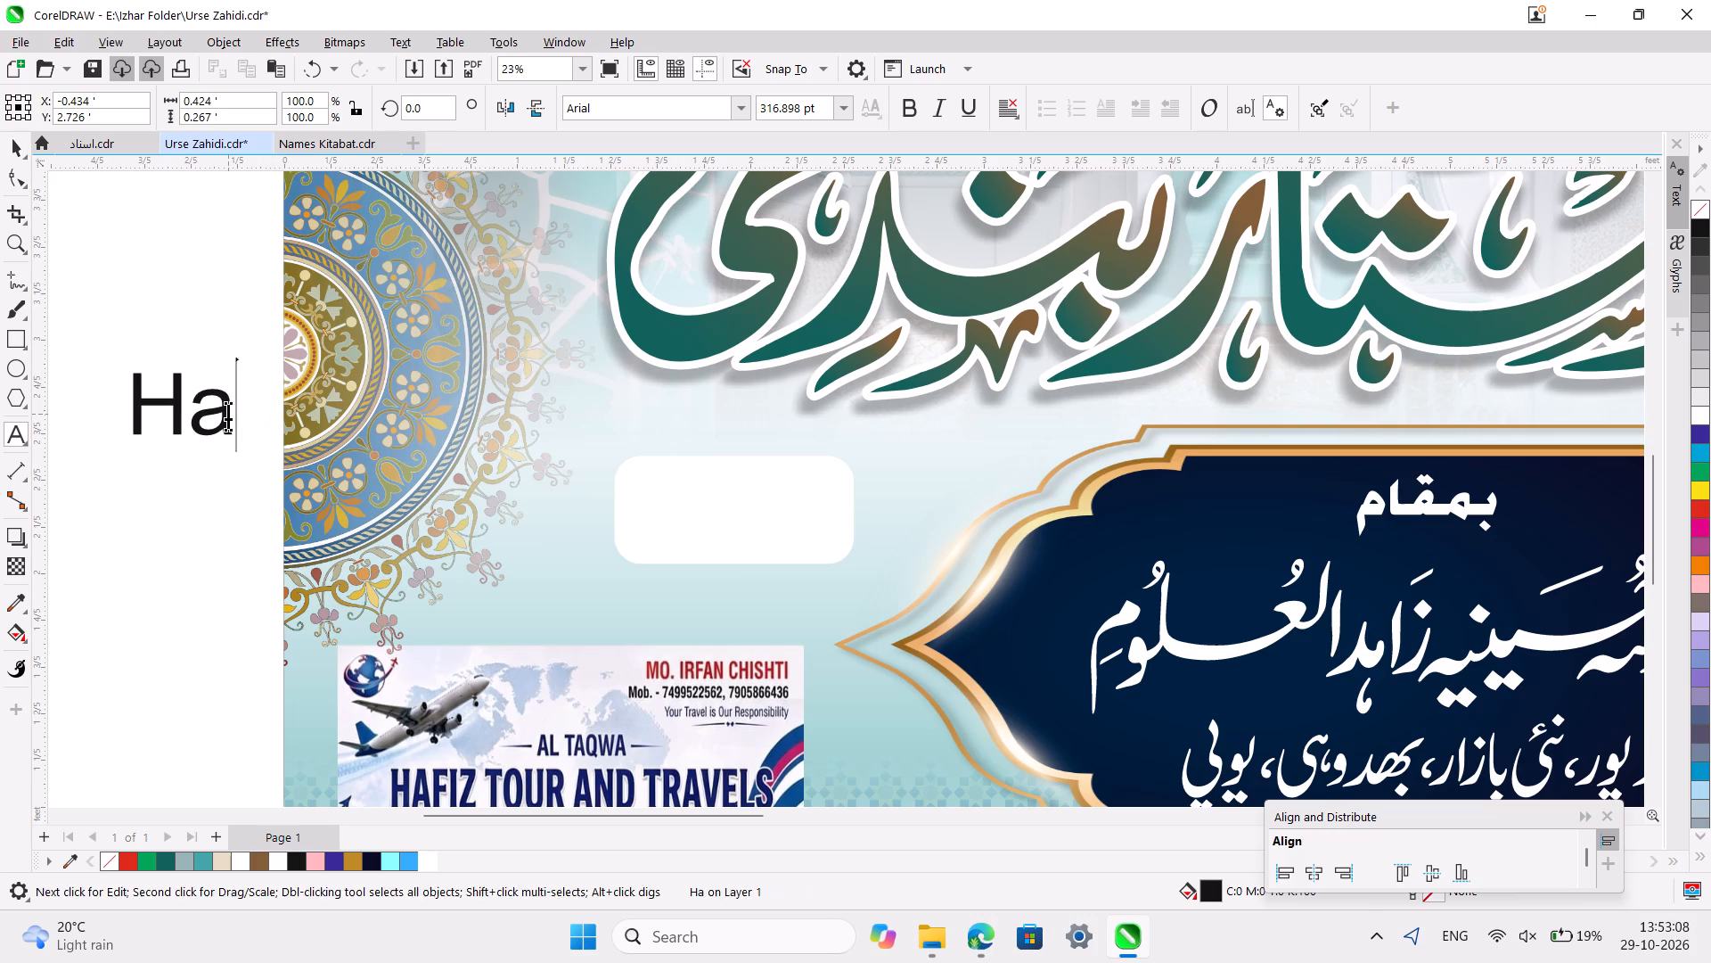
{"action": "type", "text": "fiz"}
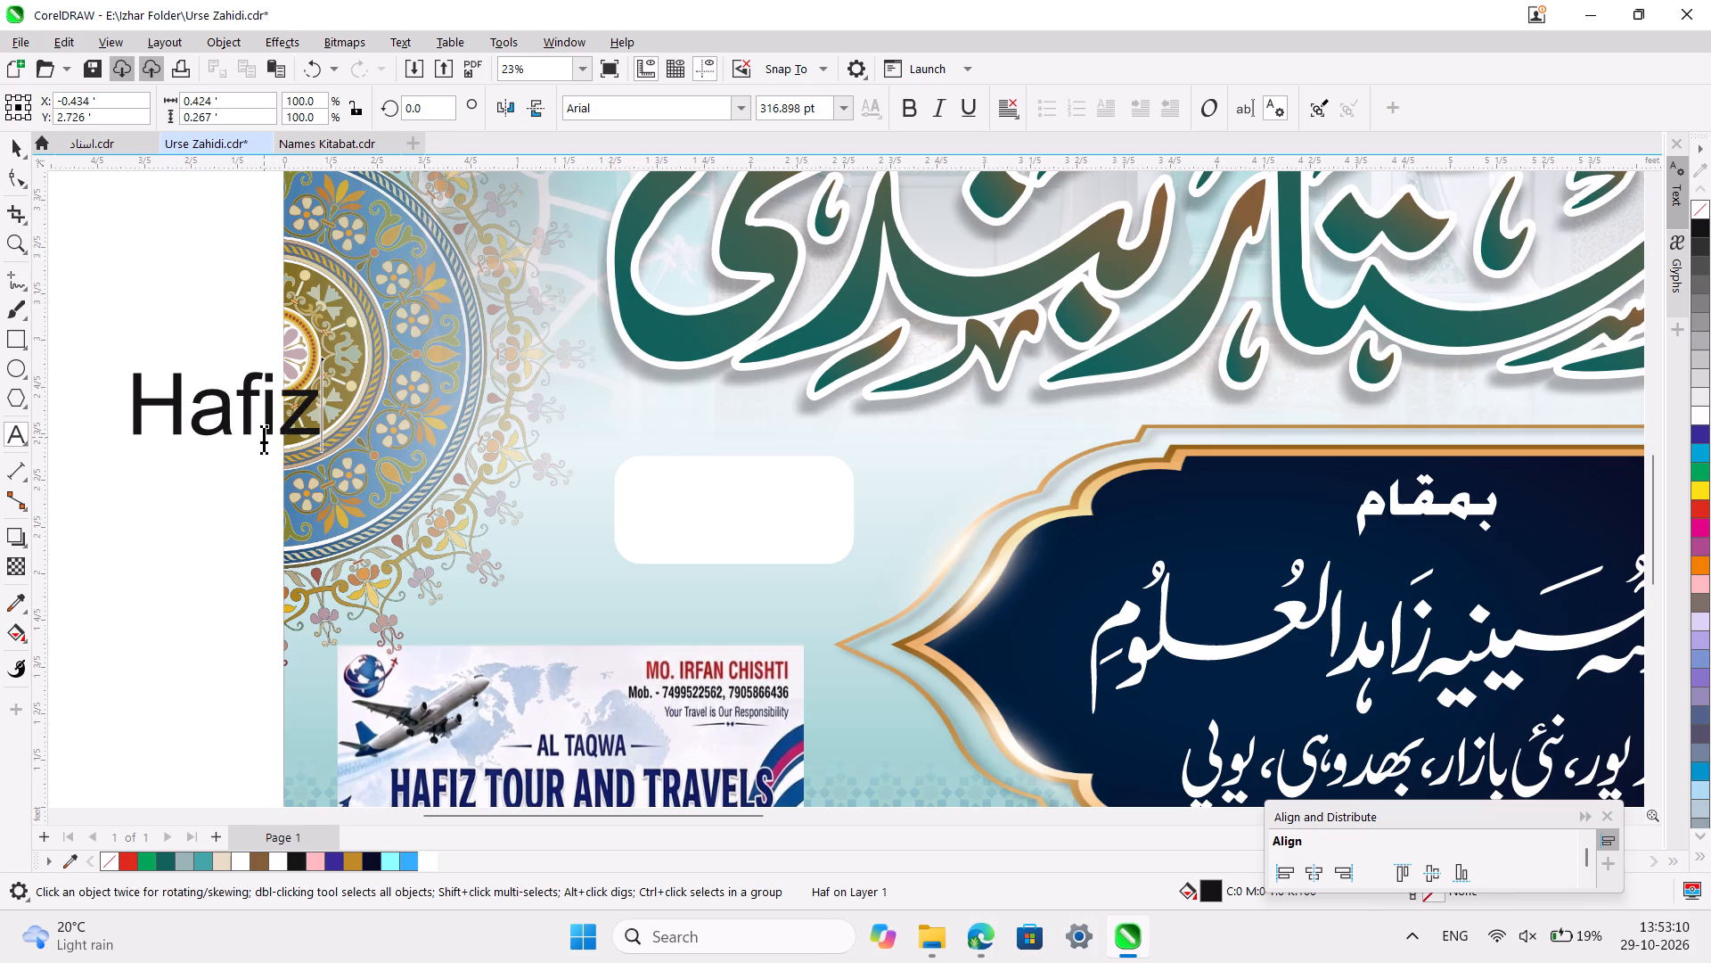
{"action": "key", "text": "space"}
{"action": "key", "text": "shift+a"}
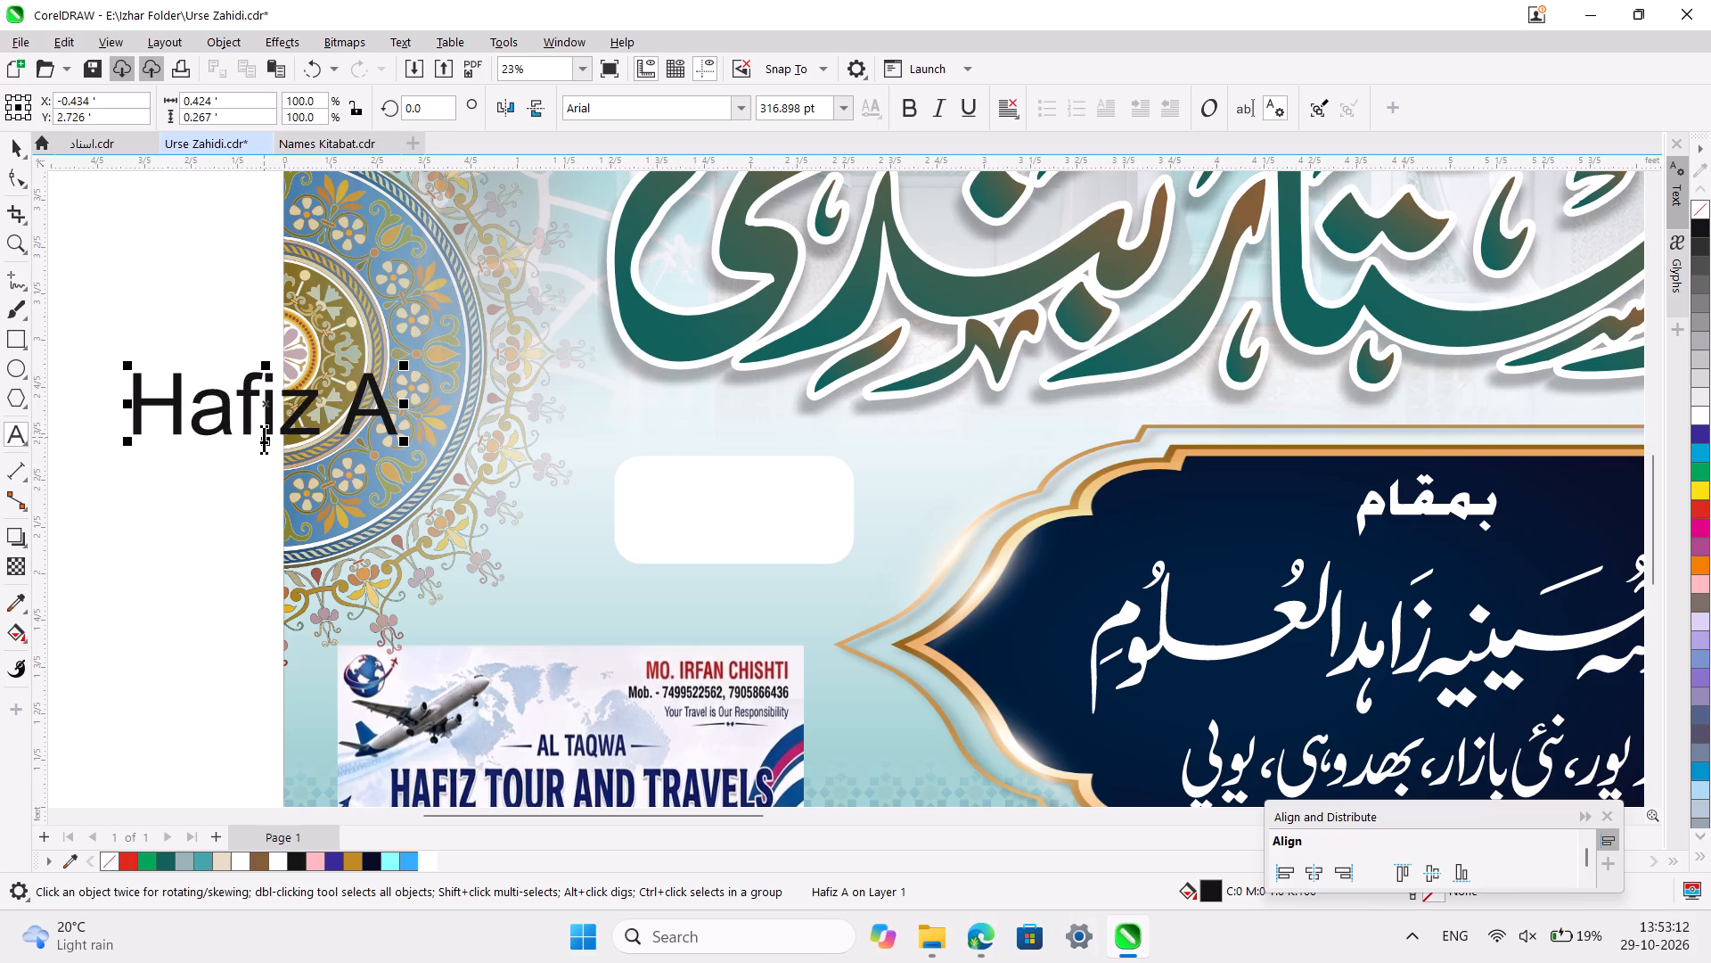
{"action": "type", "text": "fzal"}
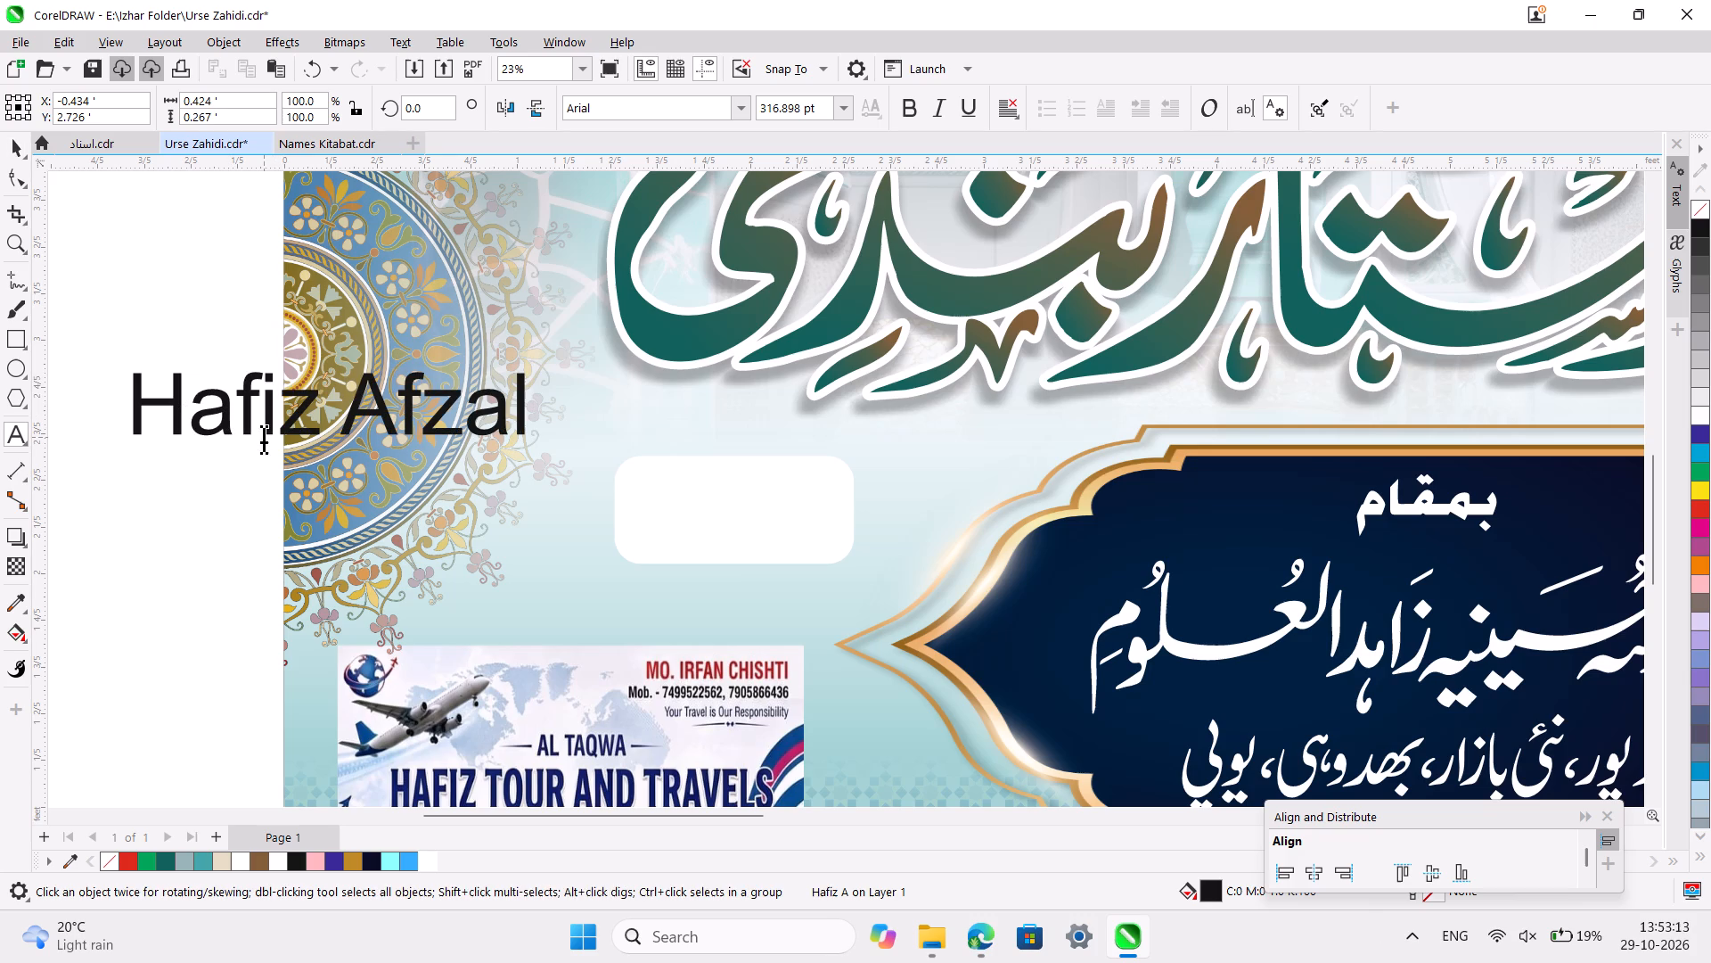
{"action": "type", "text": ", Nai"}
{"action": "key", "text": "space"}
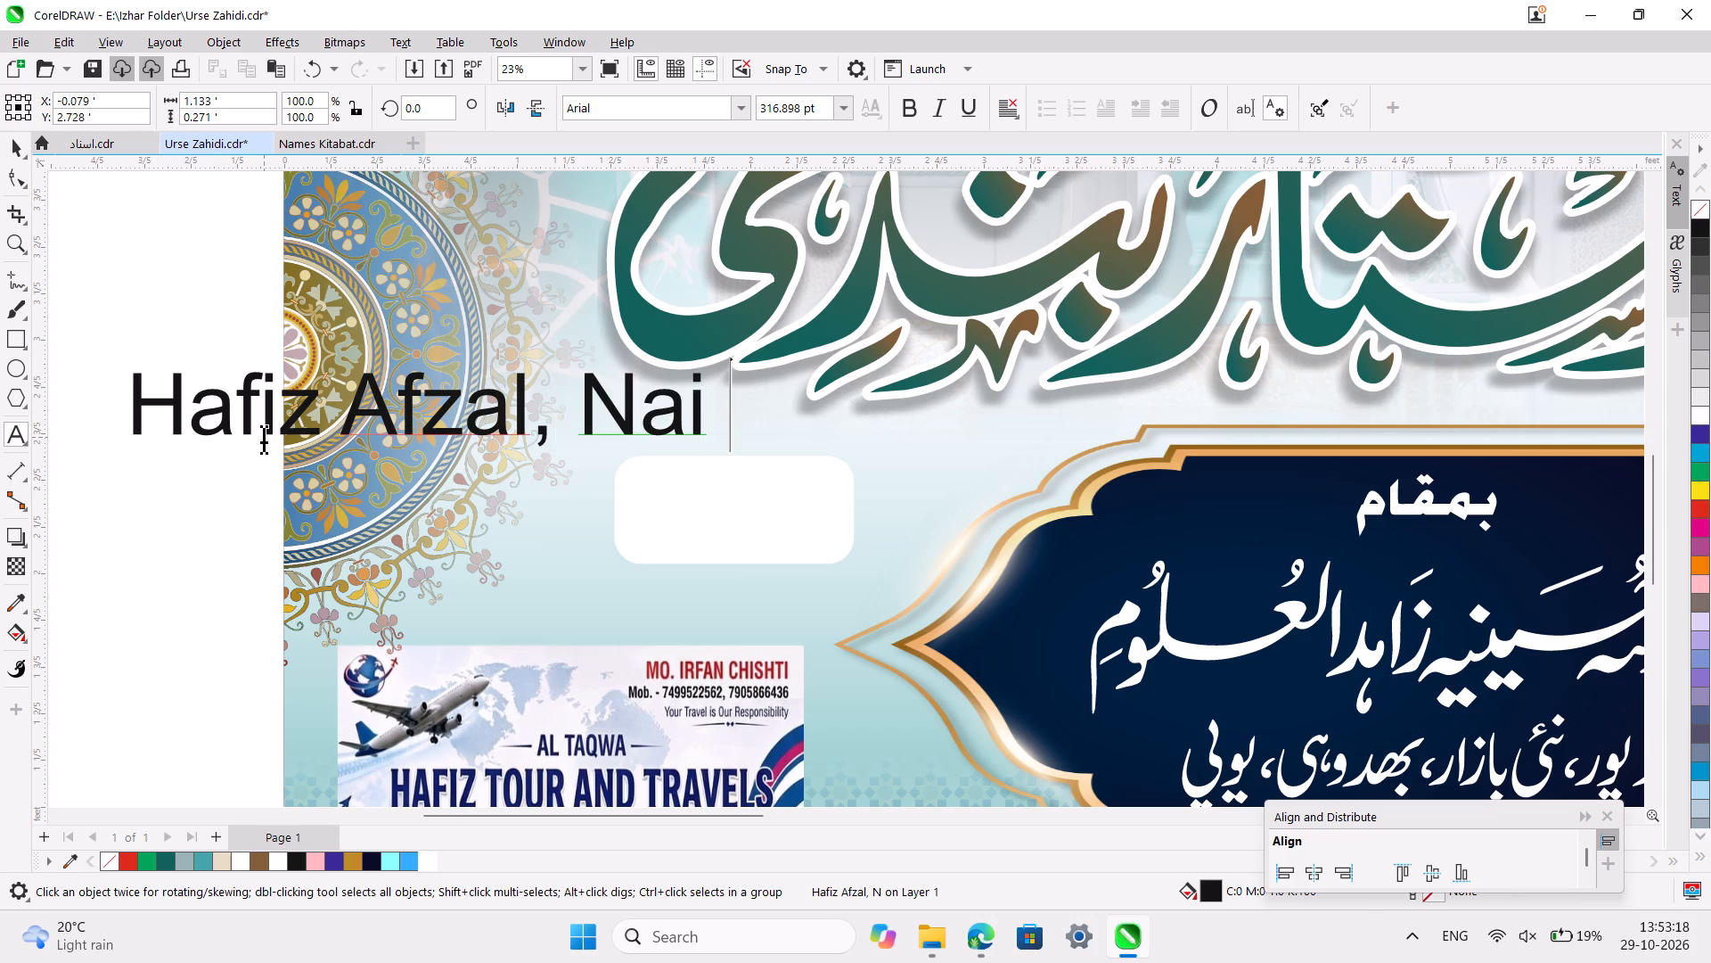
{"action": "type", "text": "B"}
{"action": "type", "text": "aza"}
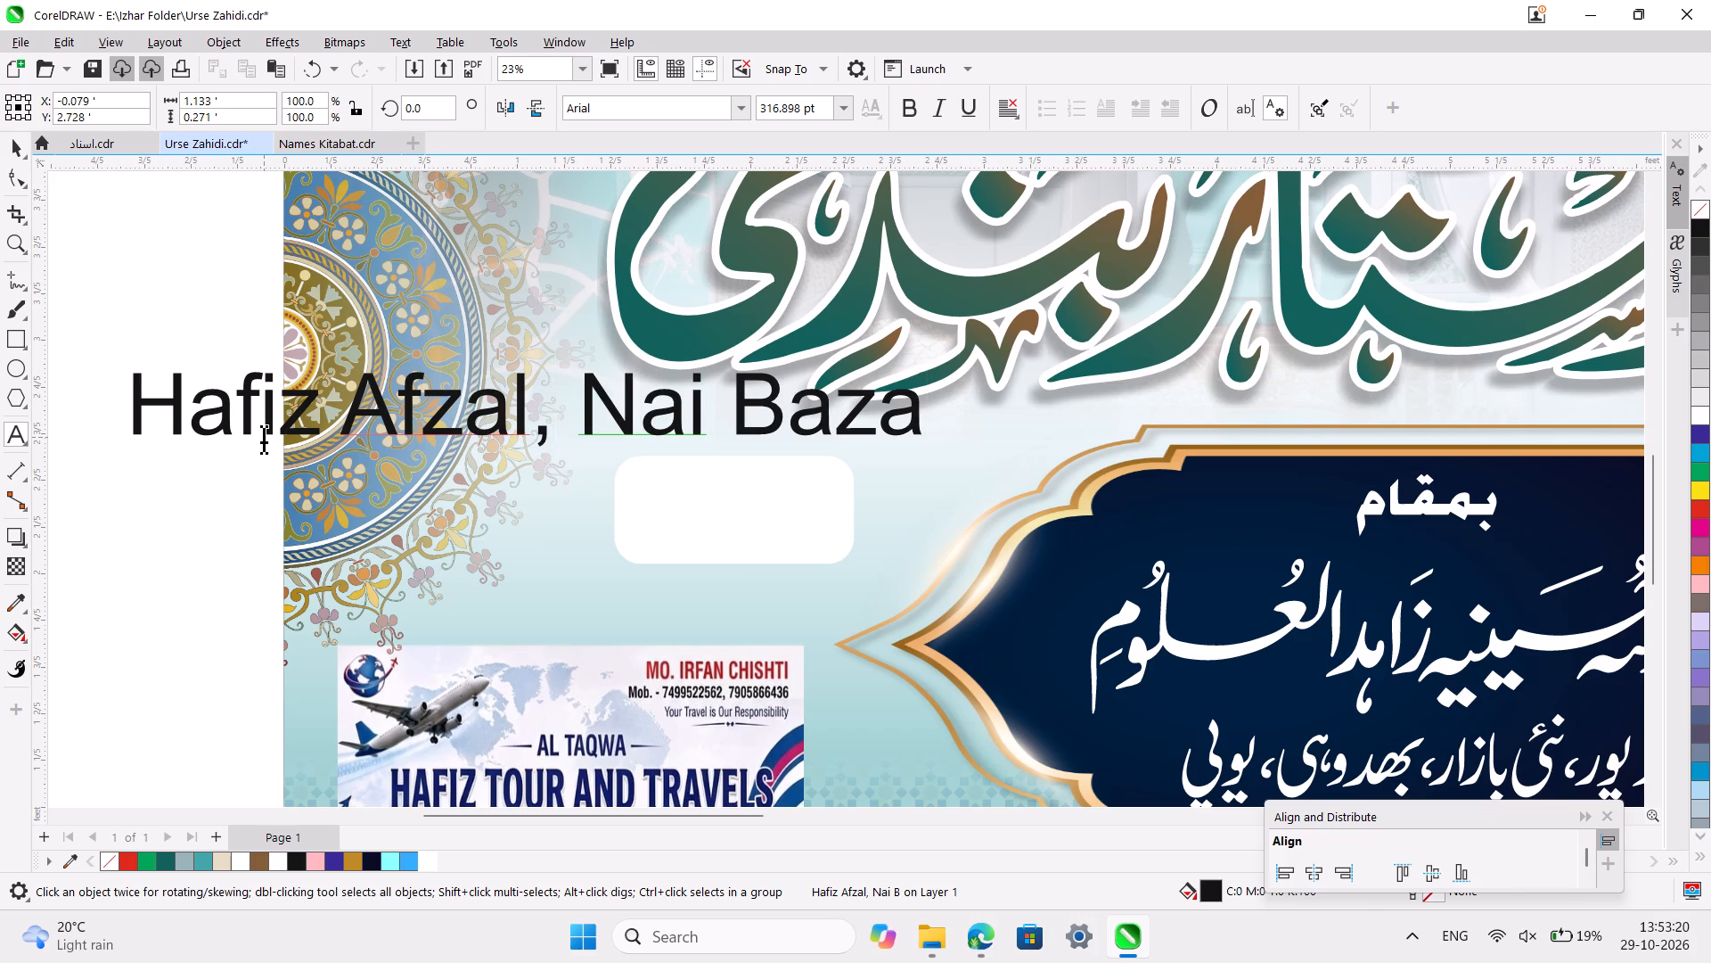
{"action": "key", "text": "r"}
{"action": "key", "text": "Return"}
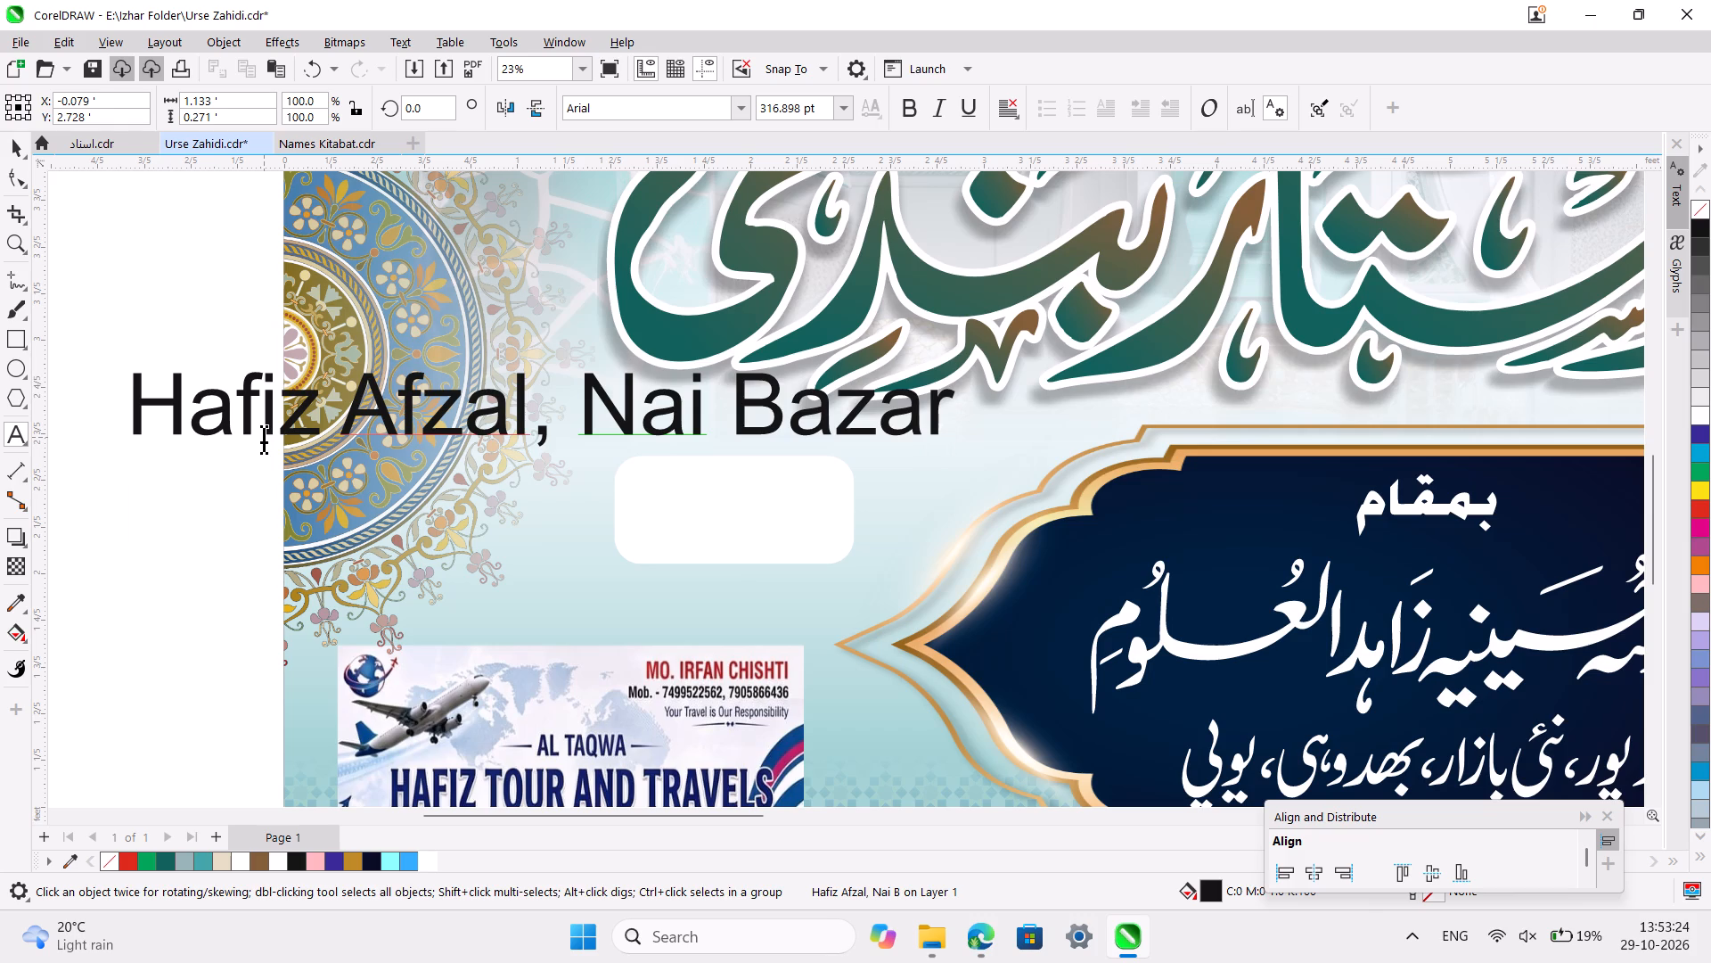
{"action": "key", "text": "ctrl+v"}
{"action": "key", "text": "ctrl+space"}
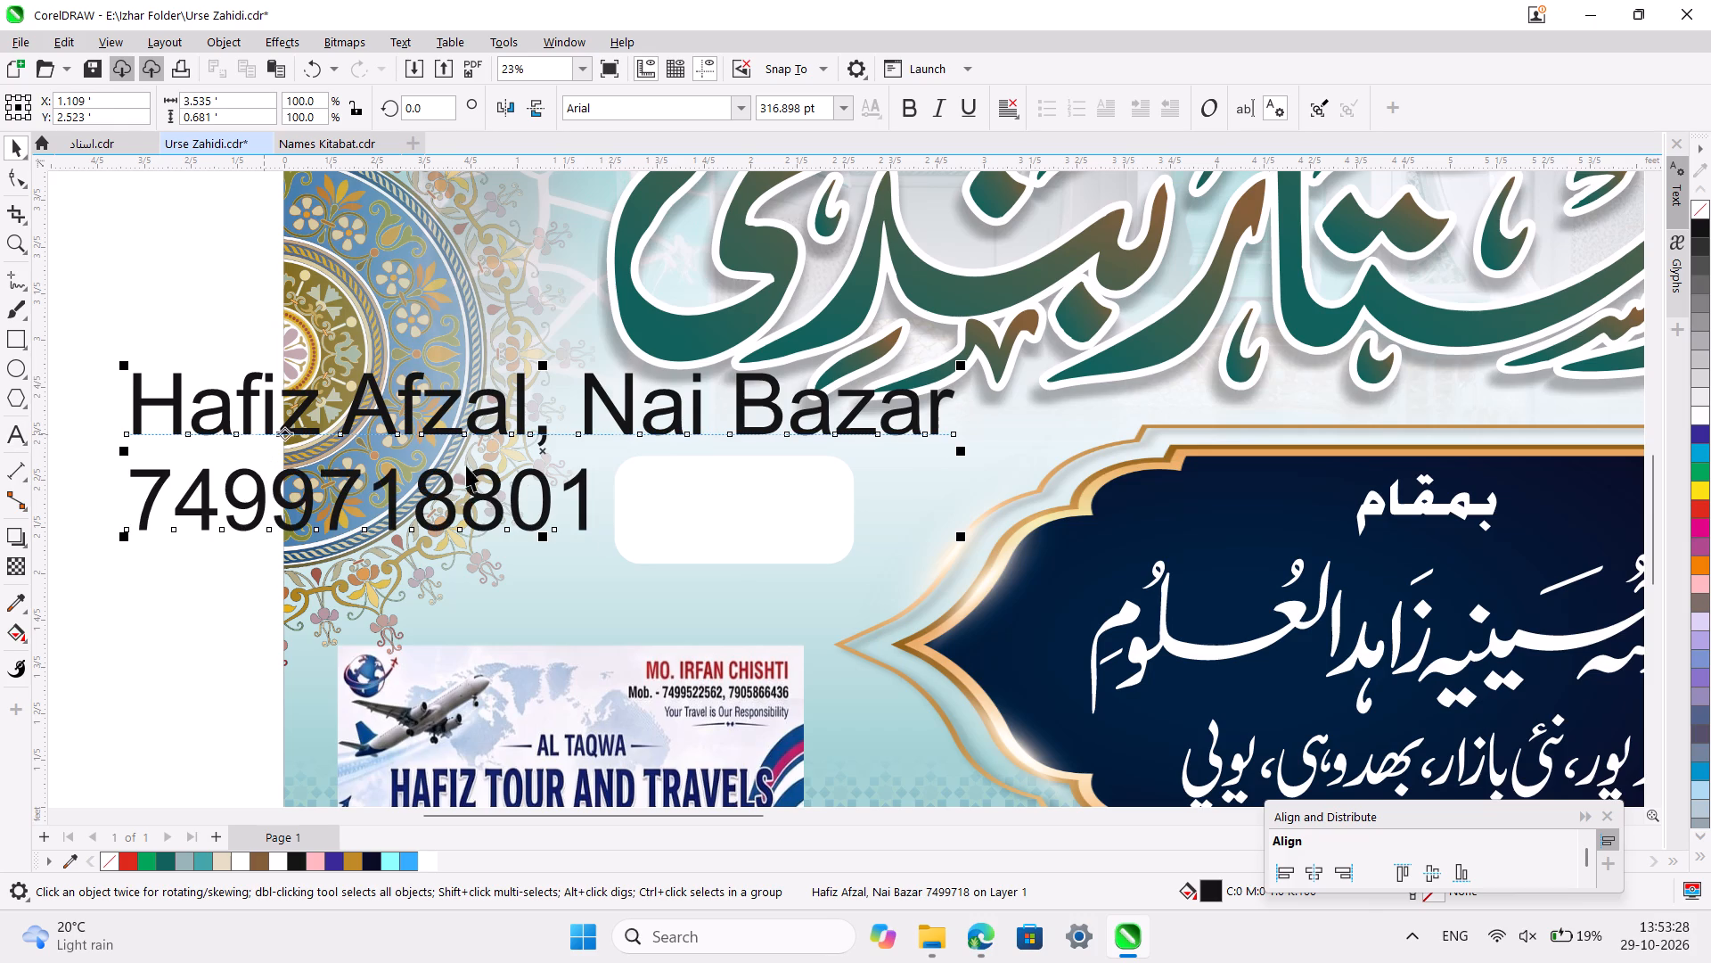
Try Graphik Arabic Bold on the contact text, and settle on GT America Bold.
{"action": "left_click", "coordinate": [740, 116]}
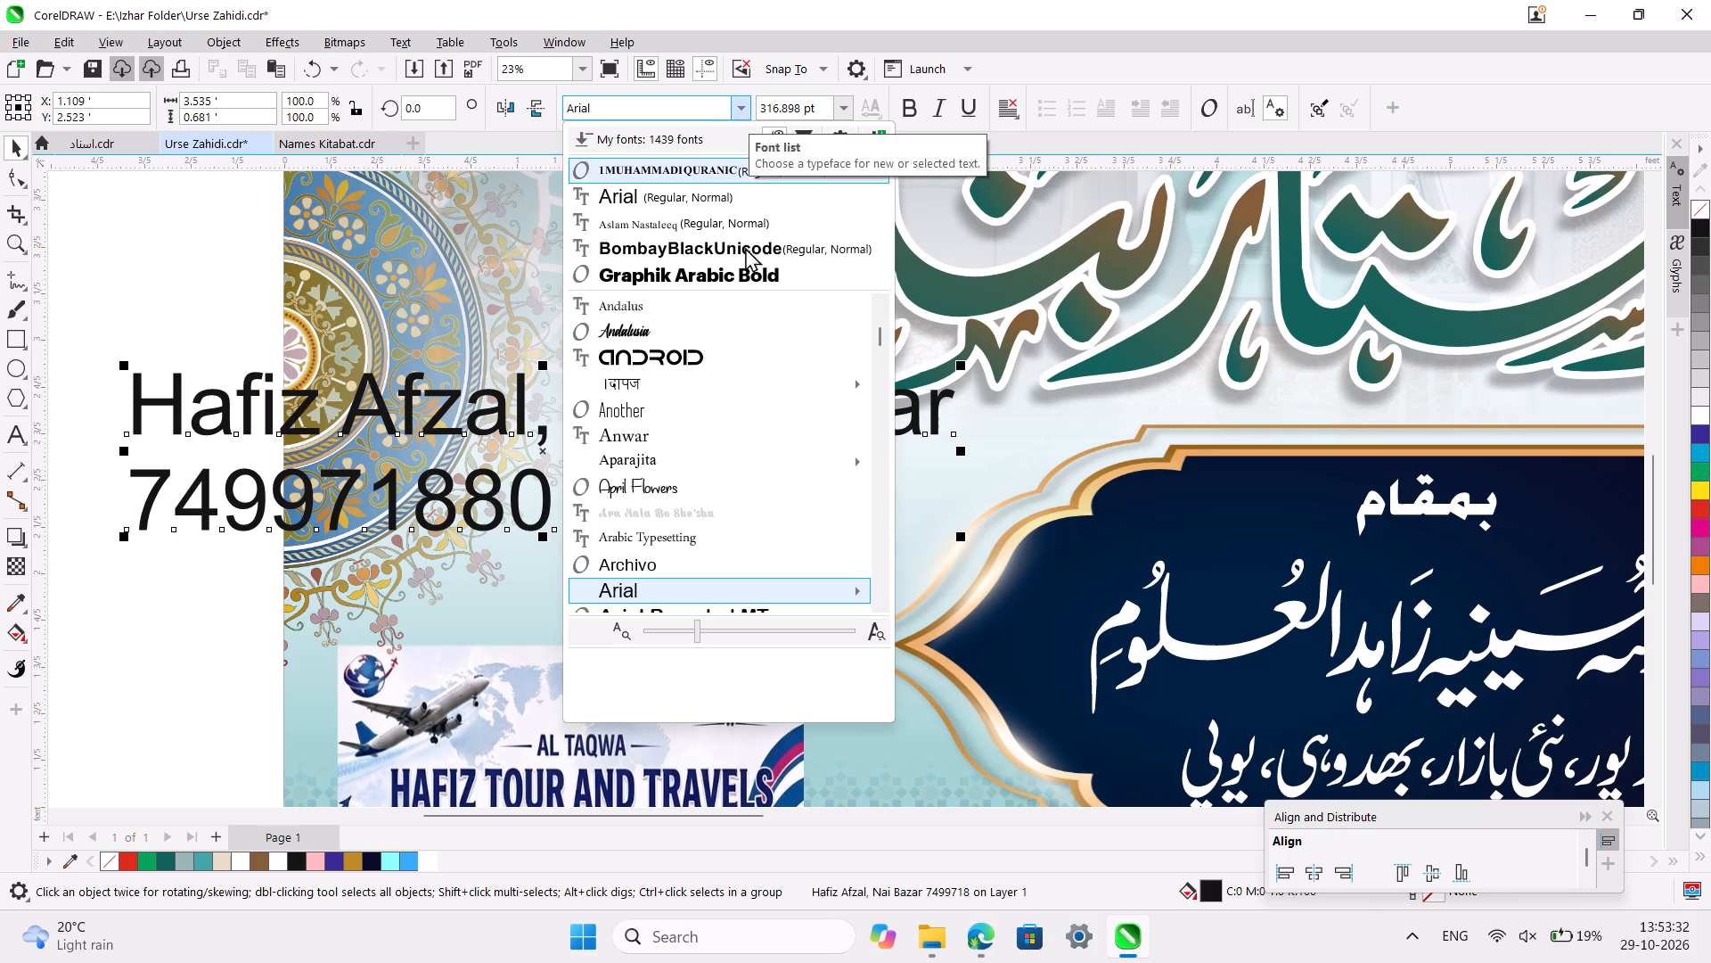
{"action": "left_click", "coordinate": [757, 279]}
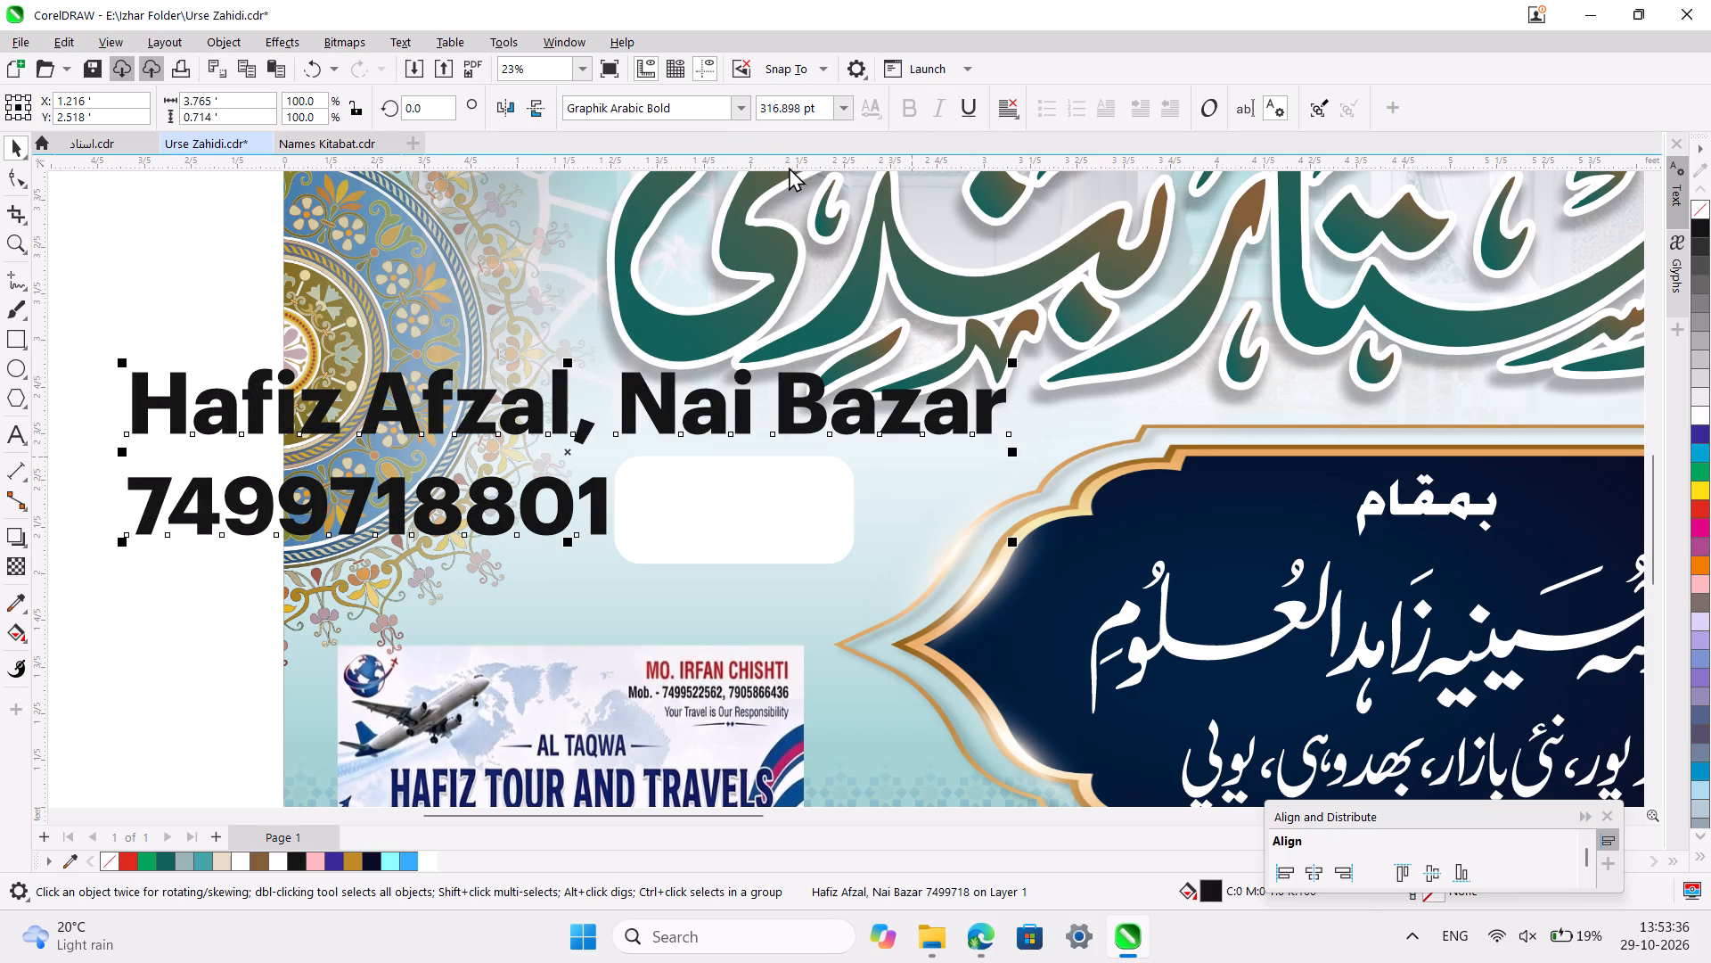
{"action": "left_click", "coordinate": [737, 109]}
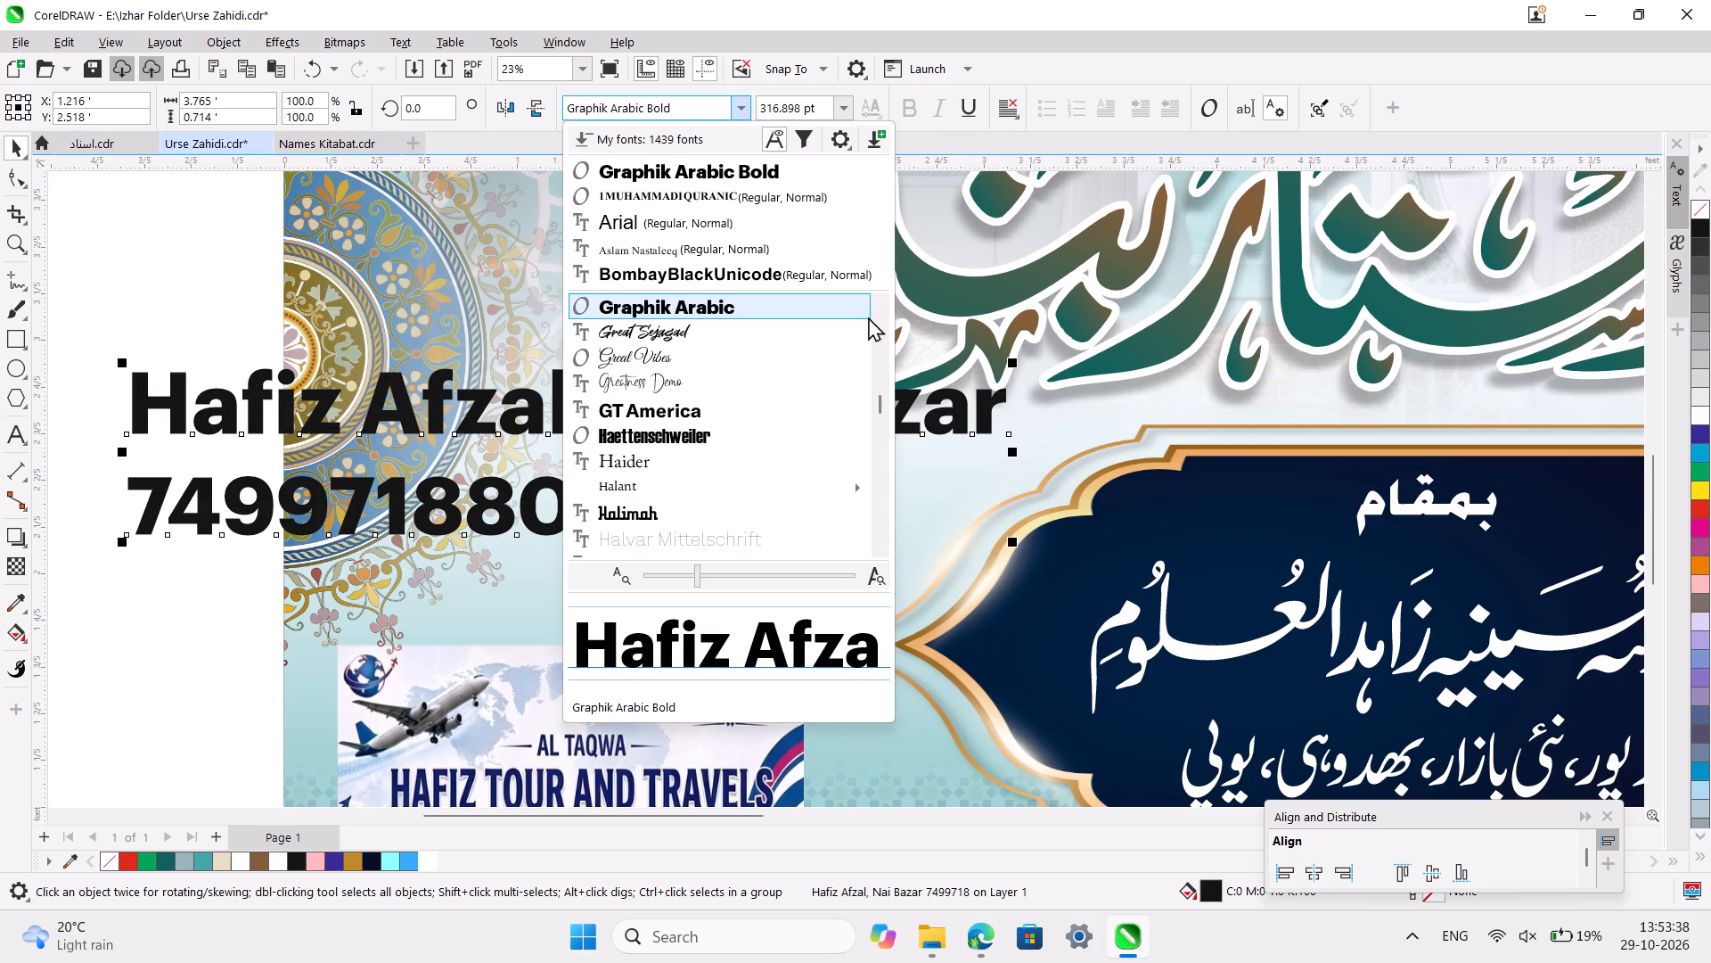
{"action": "left_click", "coordinate": [763, 411]}
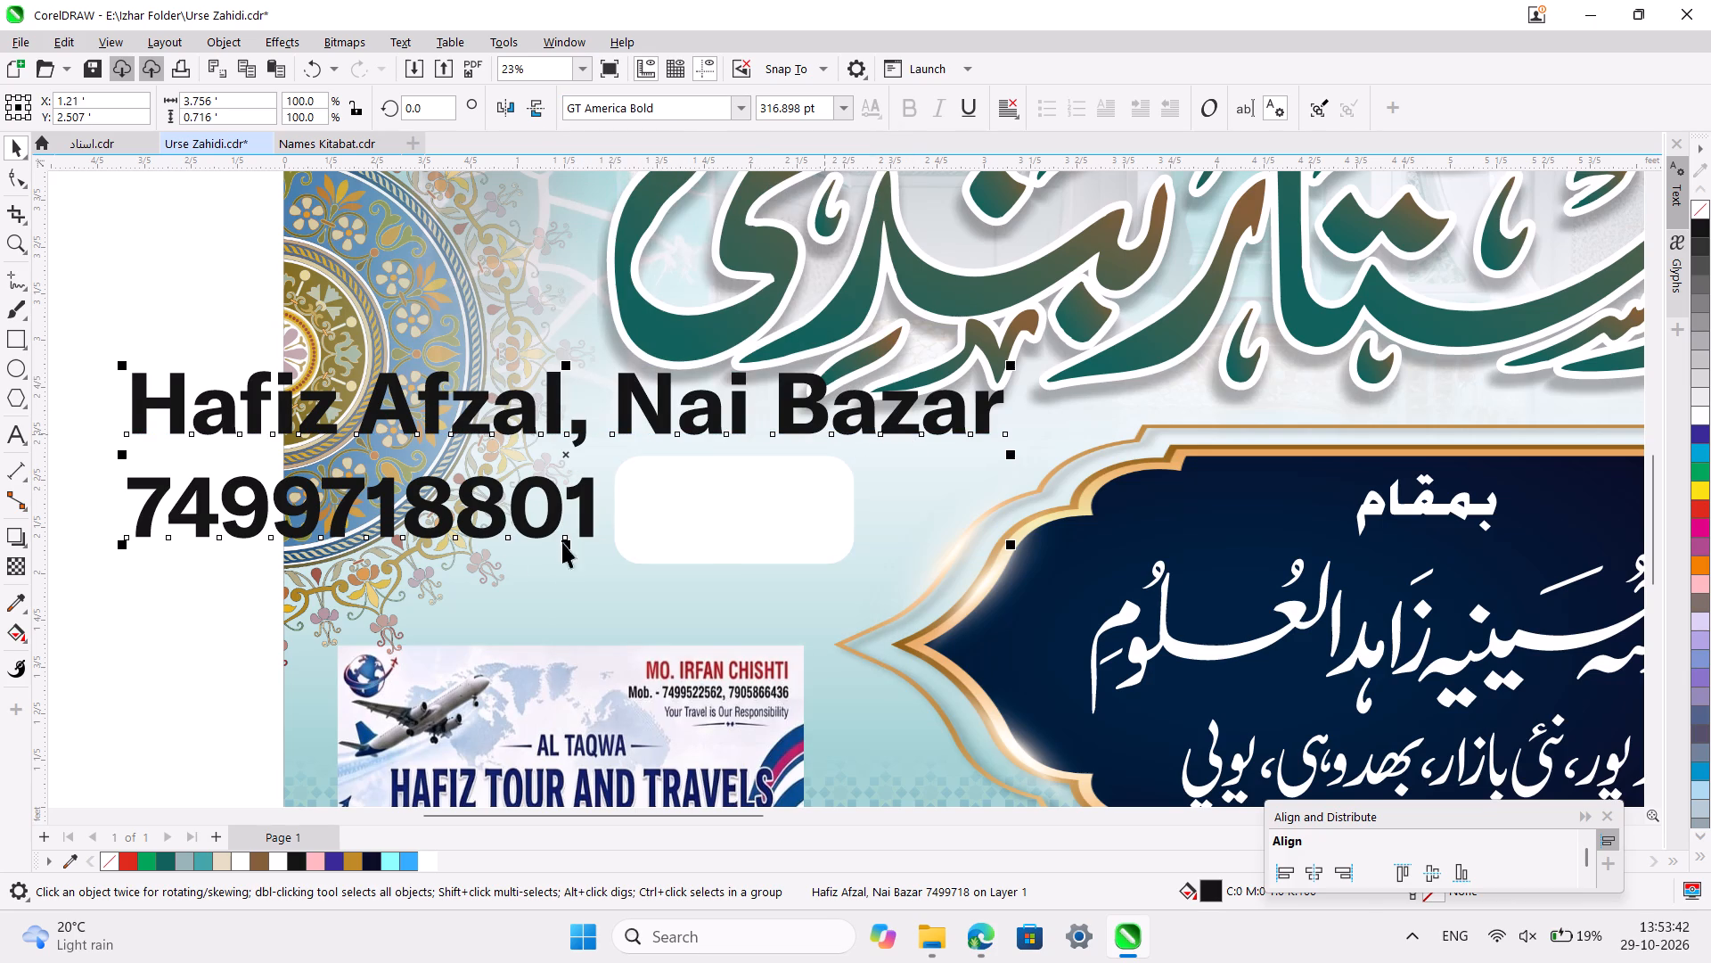
Shrink the contact text to about 169 pt and move it over the white rounded box above the travel advert.
{"action": "scroll", "coordinate": [511, 558], "scroll_direction": "right", "scroll_amount": 1}
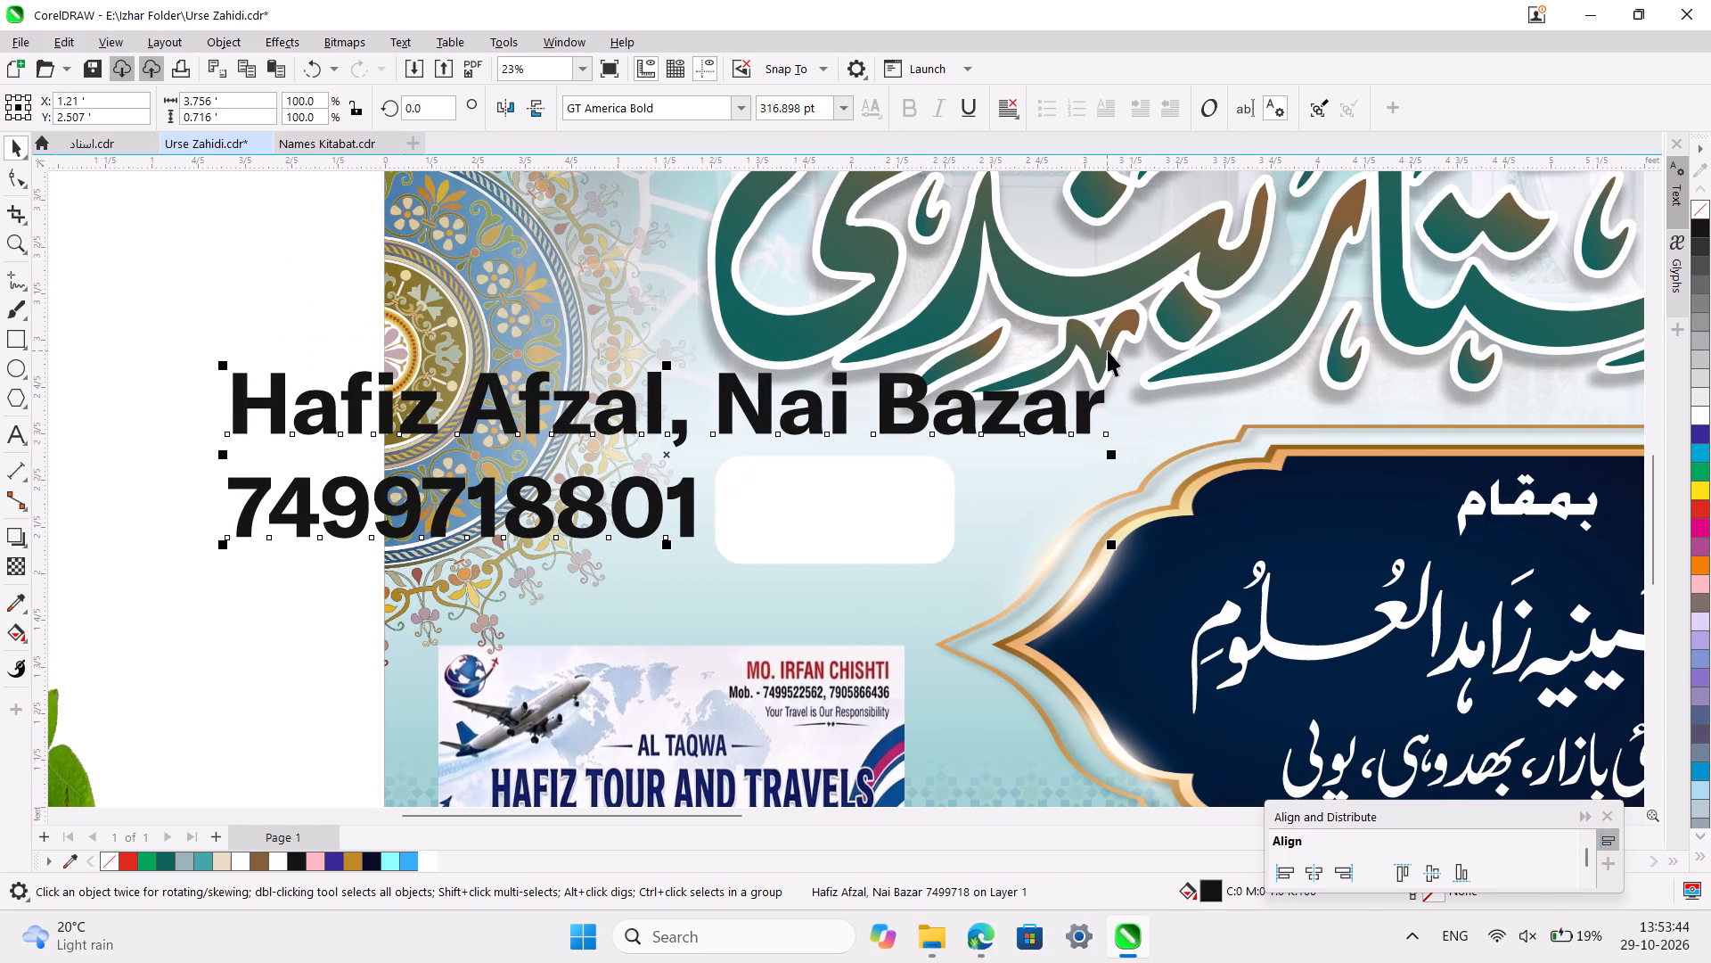
{"action": "left_click_drag", "start_coordinate": [1117, 364], "coordinate": [788, 319]}
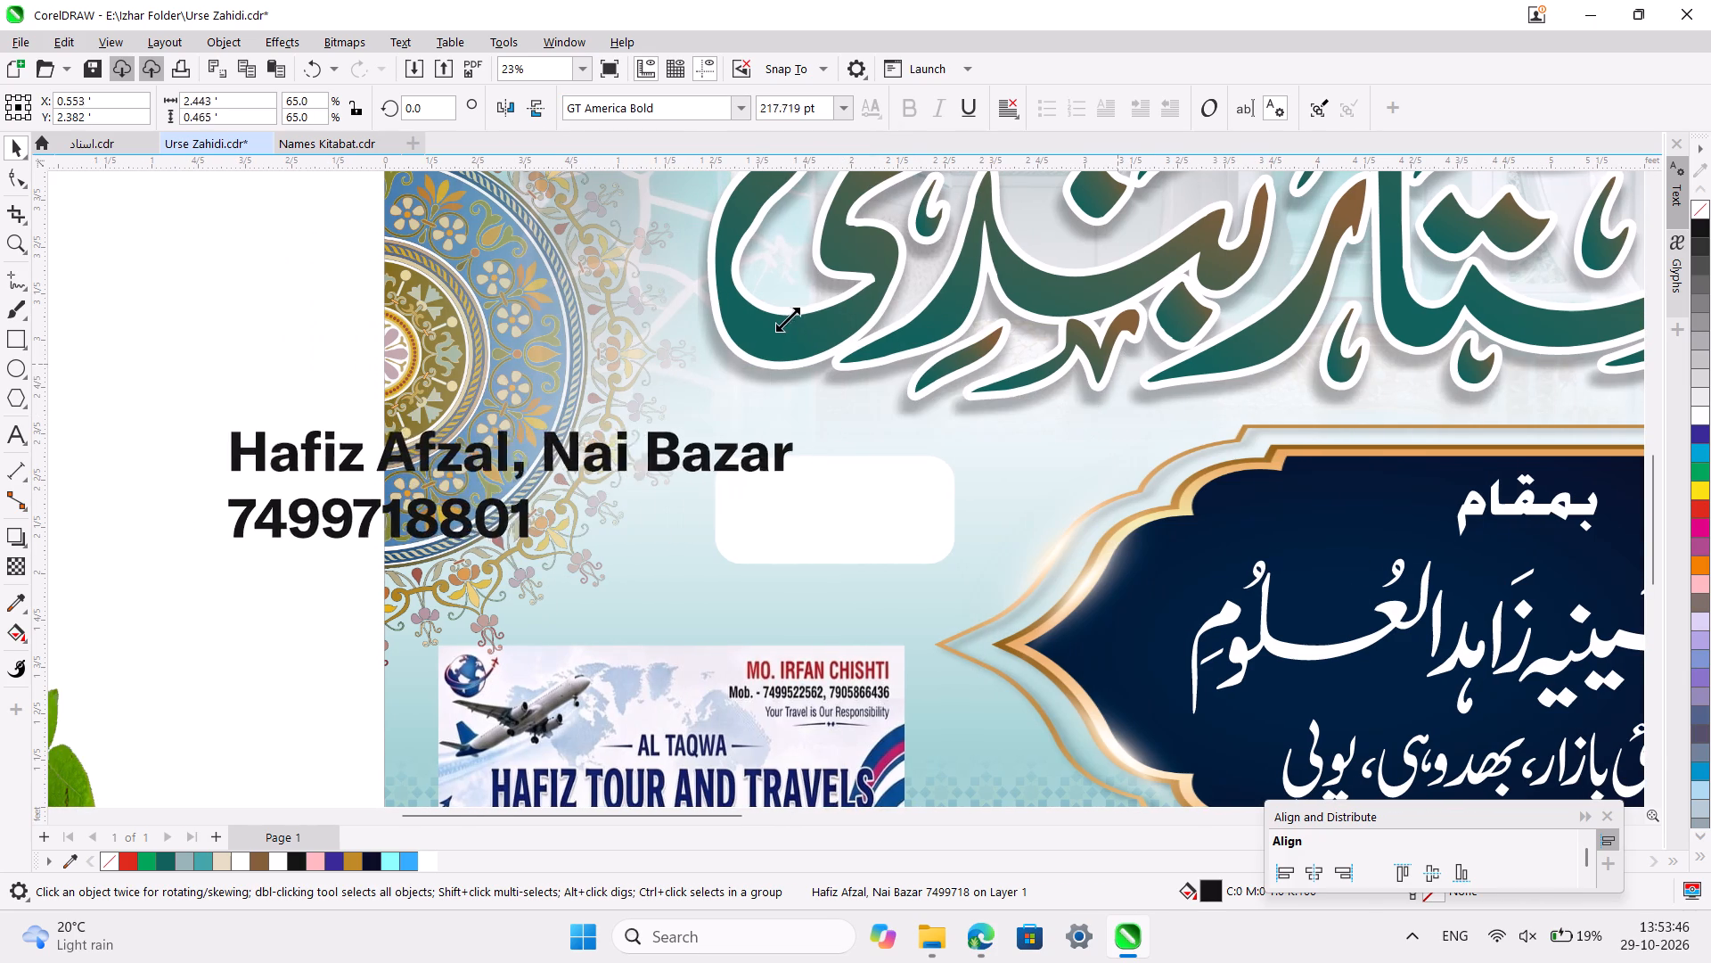
{"action": "left_click_drag", "start_coordinate": [788, 319], "coordinate": [706, 337]}
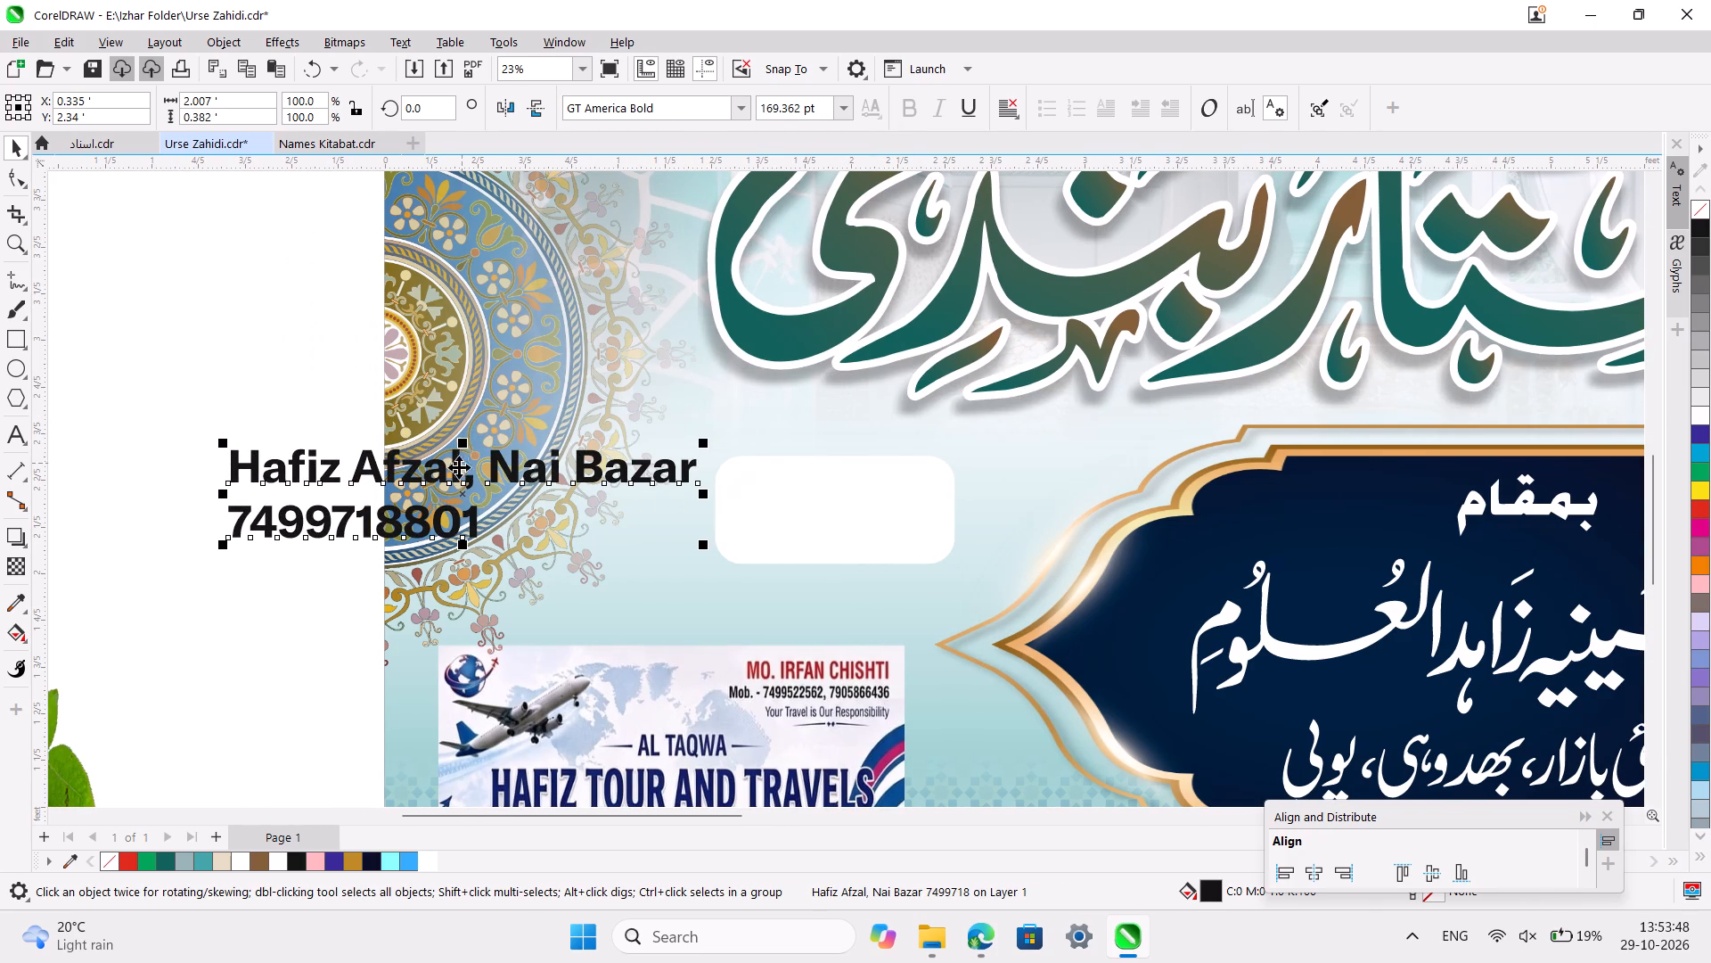
{"action": "left_click_drag", "start_coordinate": [459, 490], "coordinate": [829, 495]}
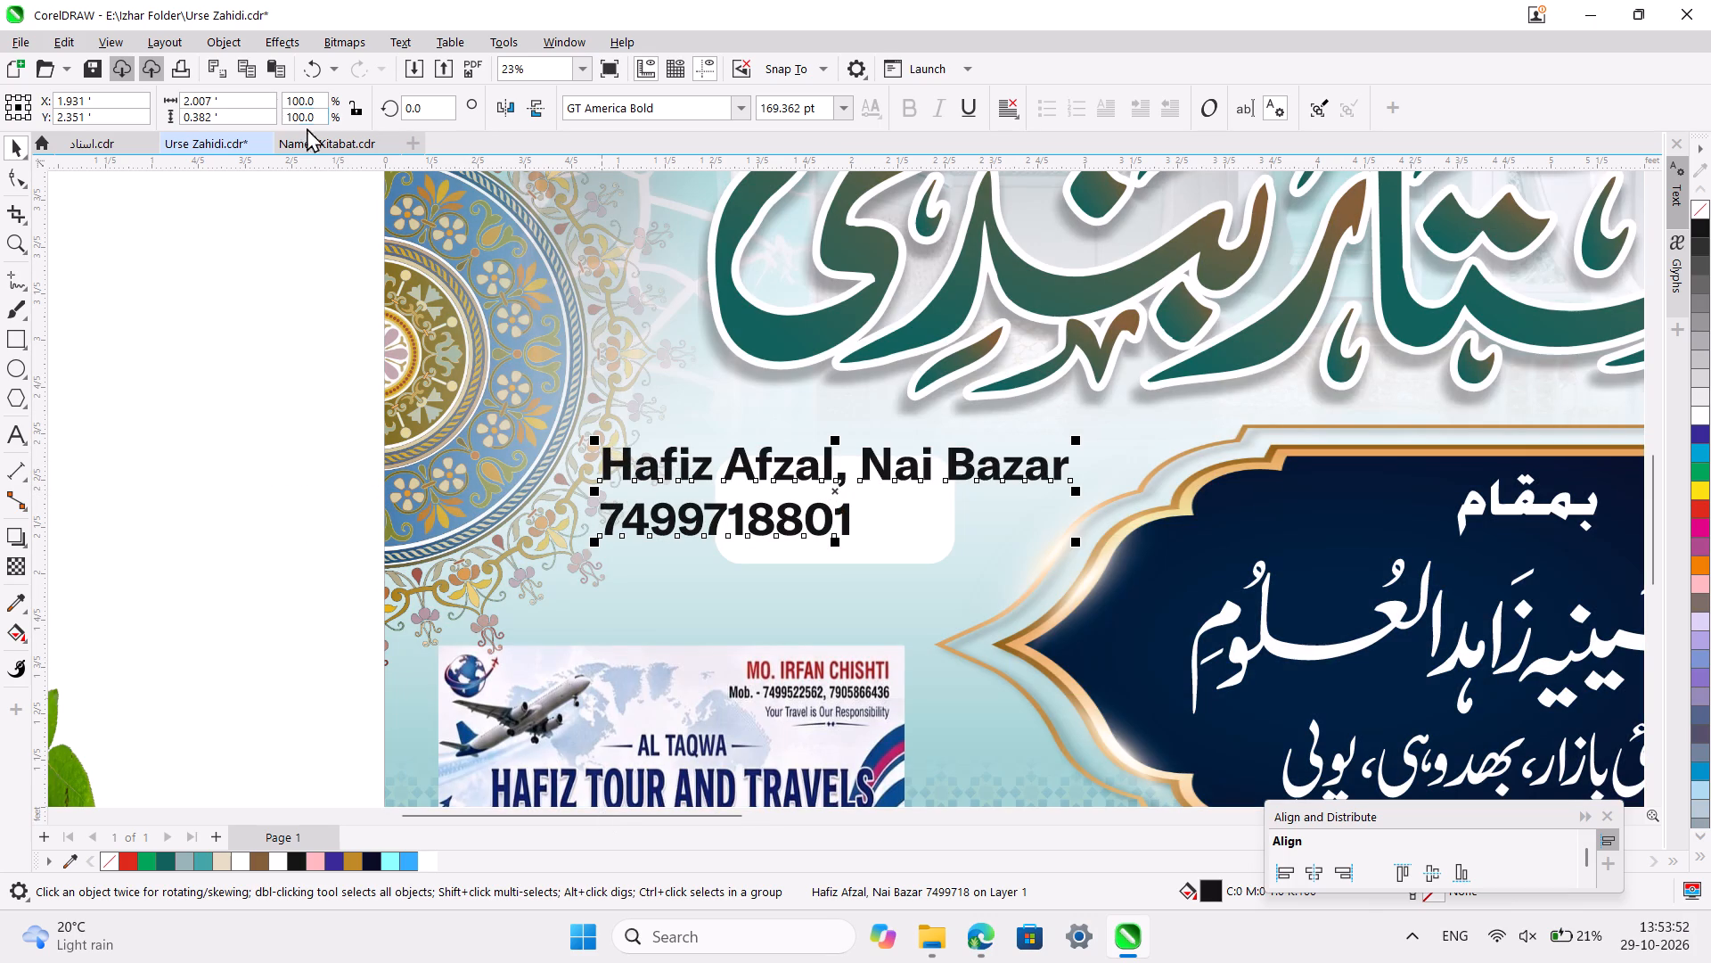
Copy the "Designed by" credit line from Names Kitabat.cdr and paste it into the Urse Zahidi.cdr banner.
{"action": "left_click", "coordinate": [340, 158]}
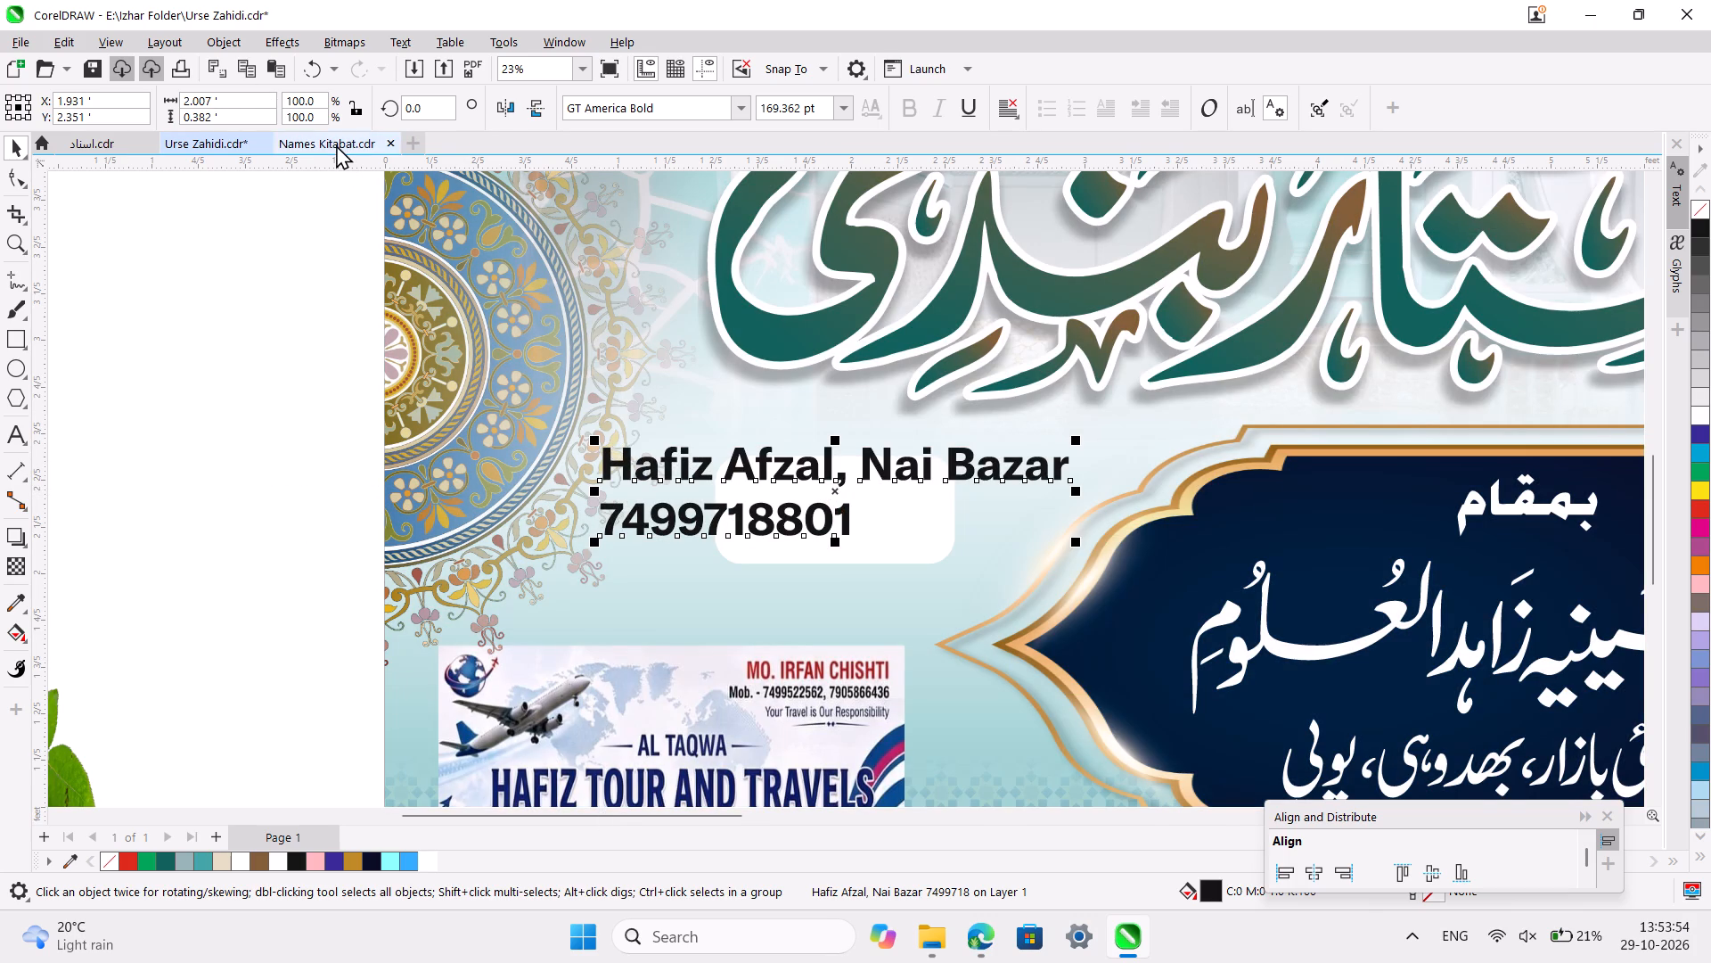
{"action": "left_click", "coordinate": [336, 144]}
{"action": "scroll", "coordinate": [1060, 518], "scroll_direction": "left", "scroll_amount": 2}
{"action": "scroll", "coordinate": [1060, 518], "scroll_direction": "down", "scroll_amount": 3, "text": "ctrl"}
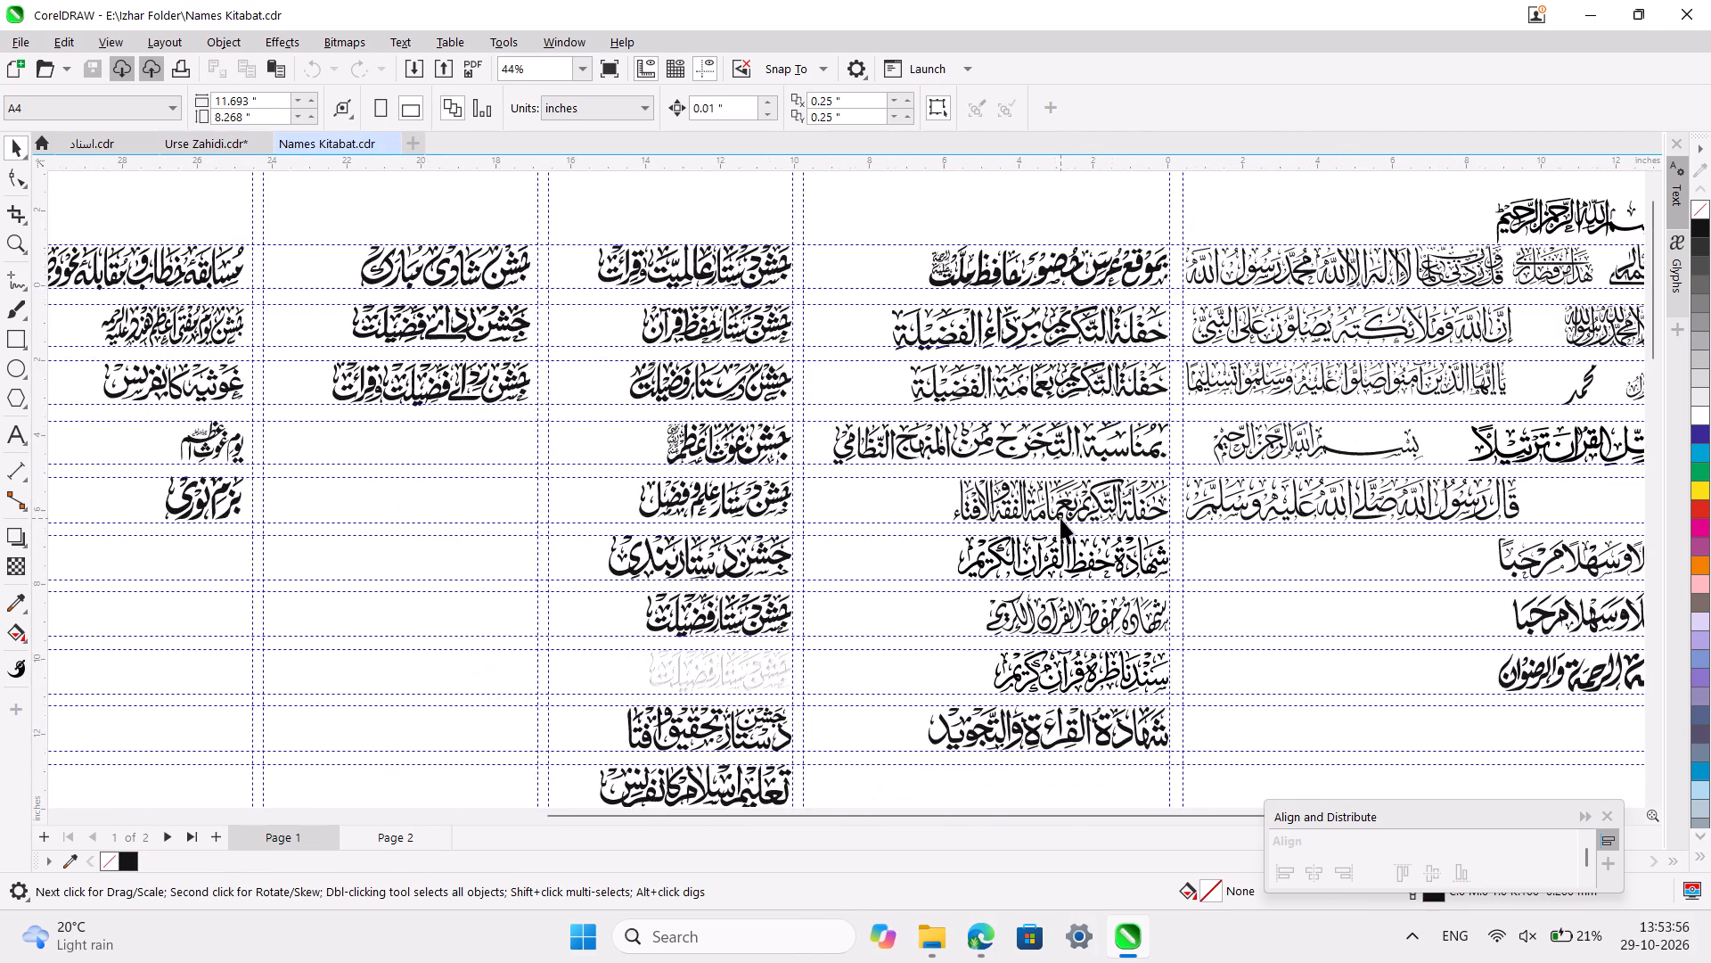
{"action": "scroll", "coordinate": [1288, 543], "scroll_direction": "left", "scroll_amount": 6}
{"action": "scroll", "coordinate": [1288, 543], "scroll_direction": "down", "scroll_amount": 2}
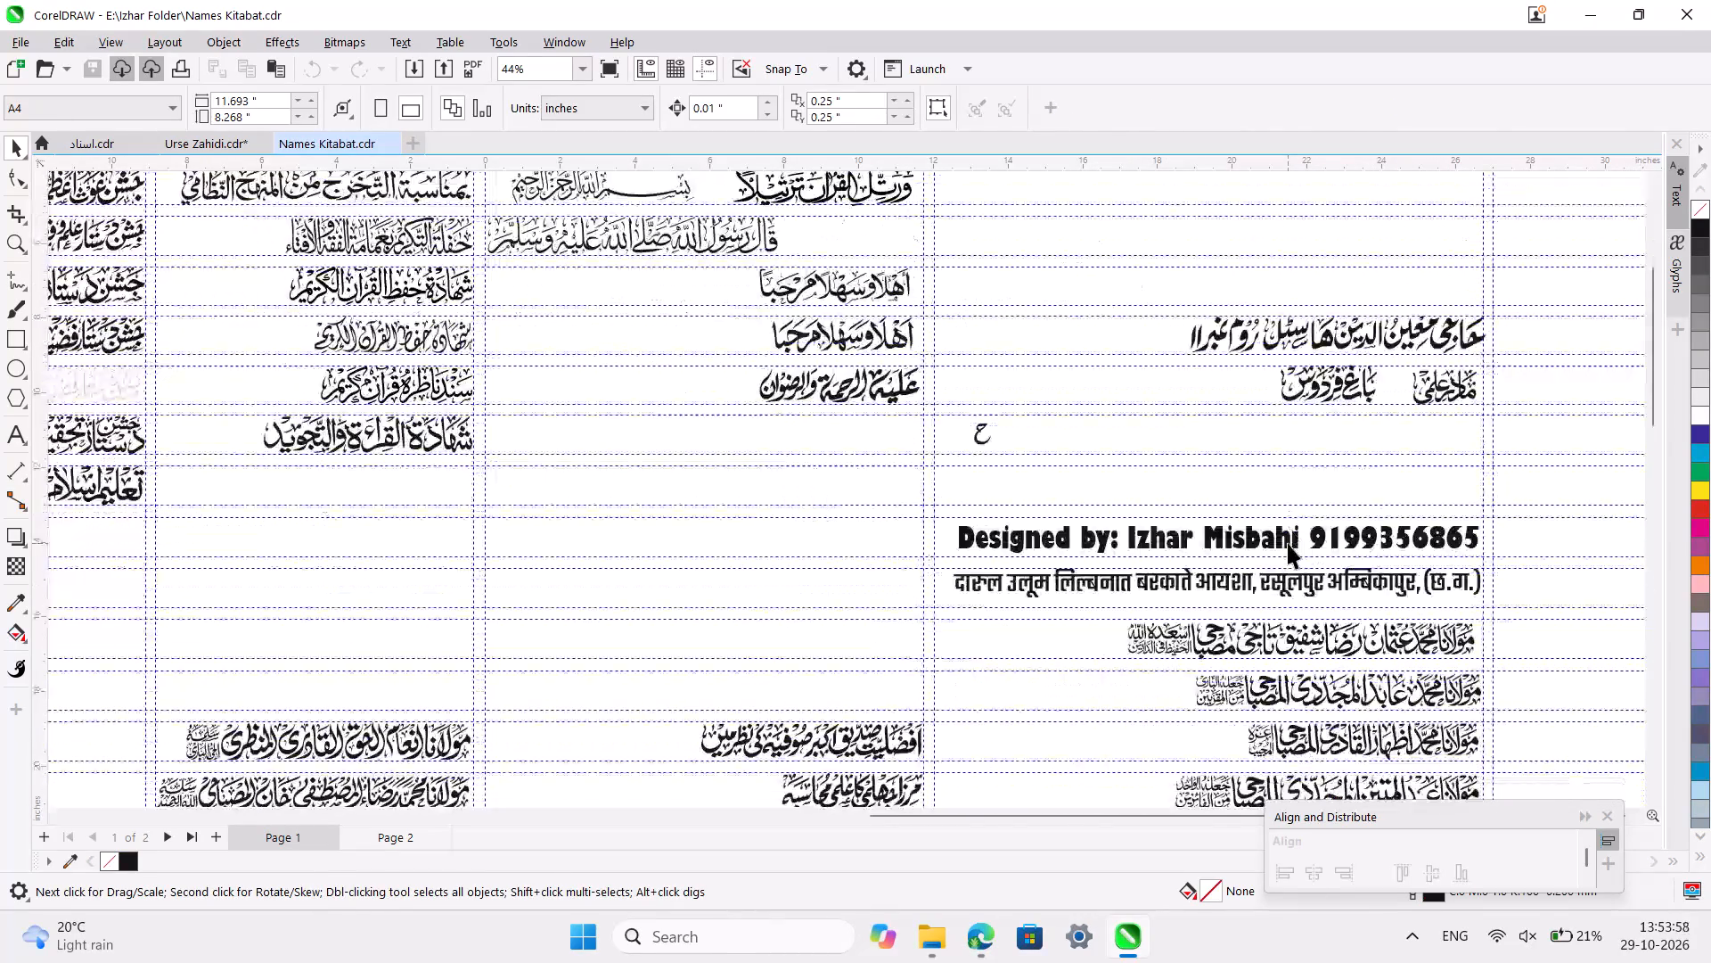
{"action": "left_click", "coordinate": [1287, 543]}
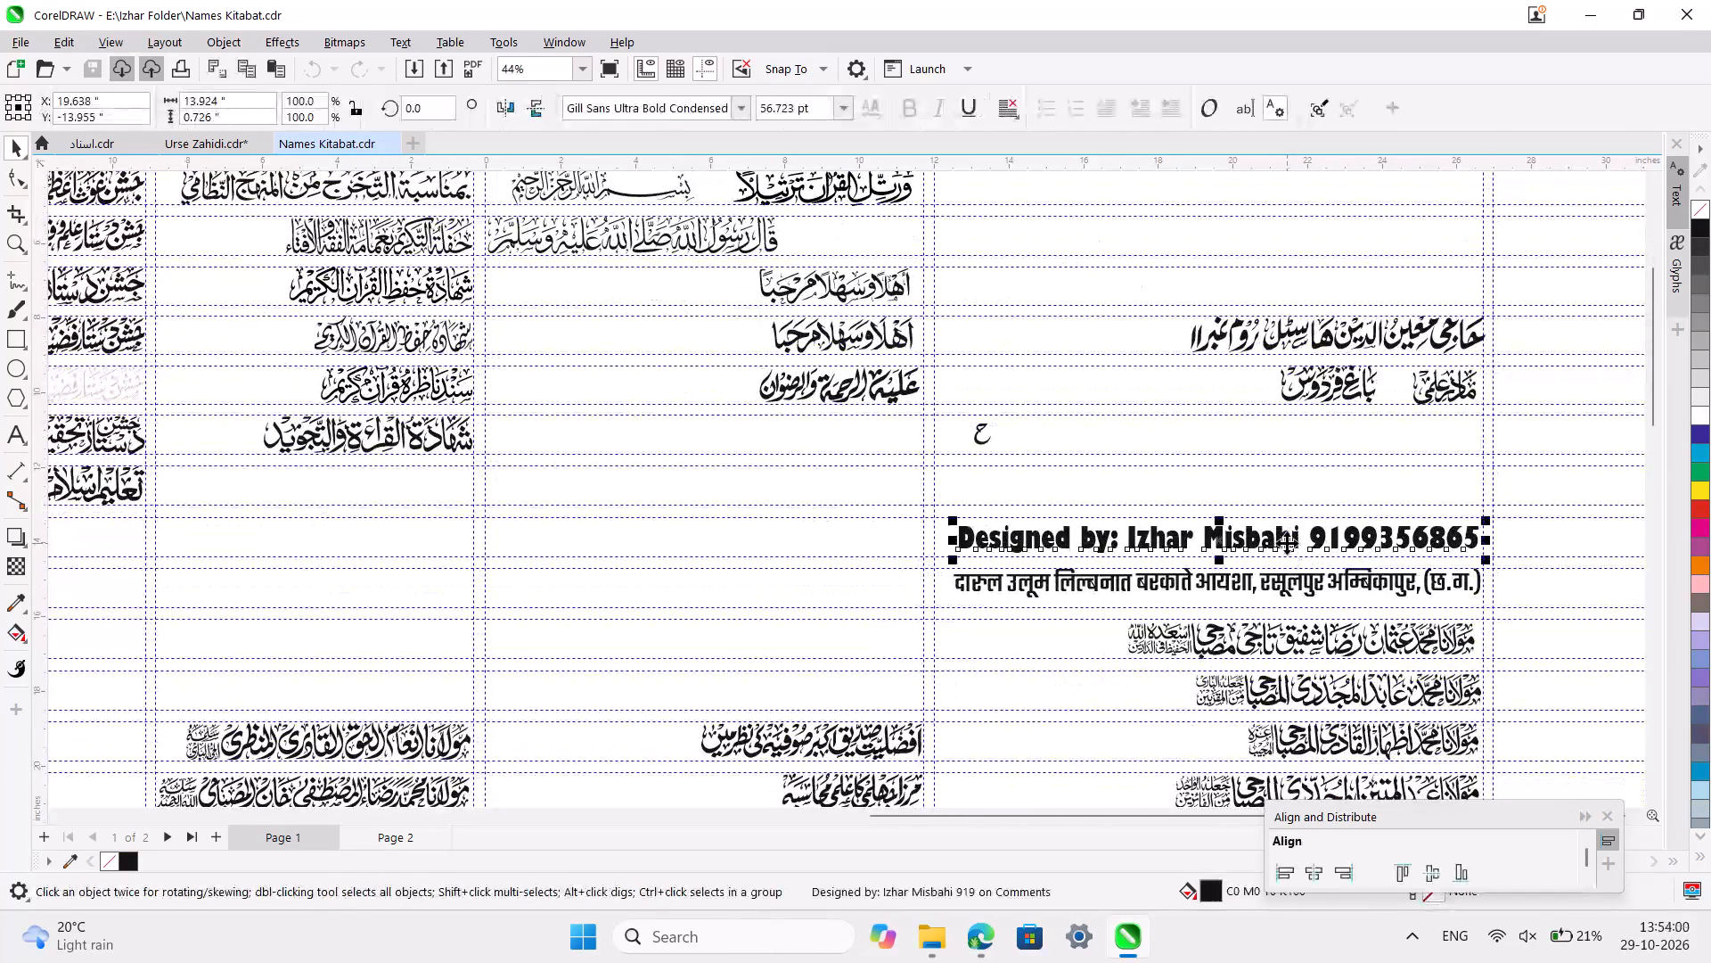
{"action": "key", "text": "ctrl+c"}
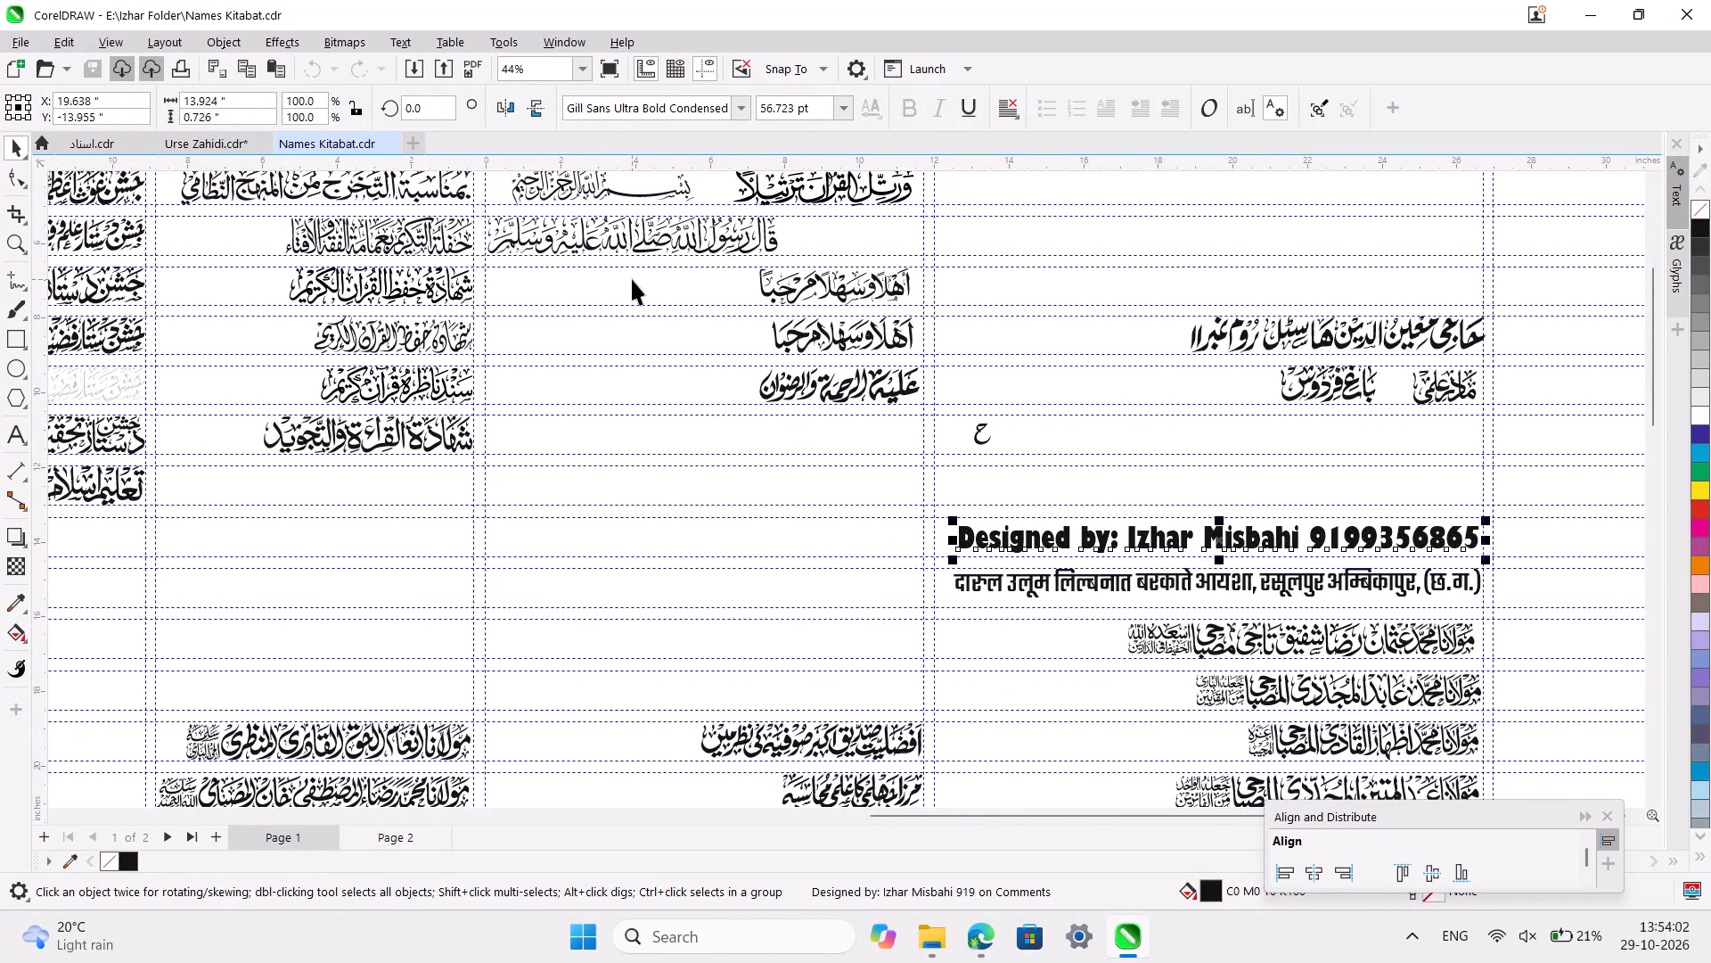
{"action": "left_click", "coordinate": [209, 143]}
{"action": "key", "text": "ctrl+v"}
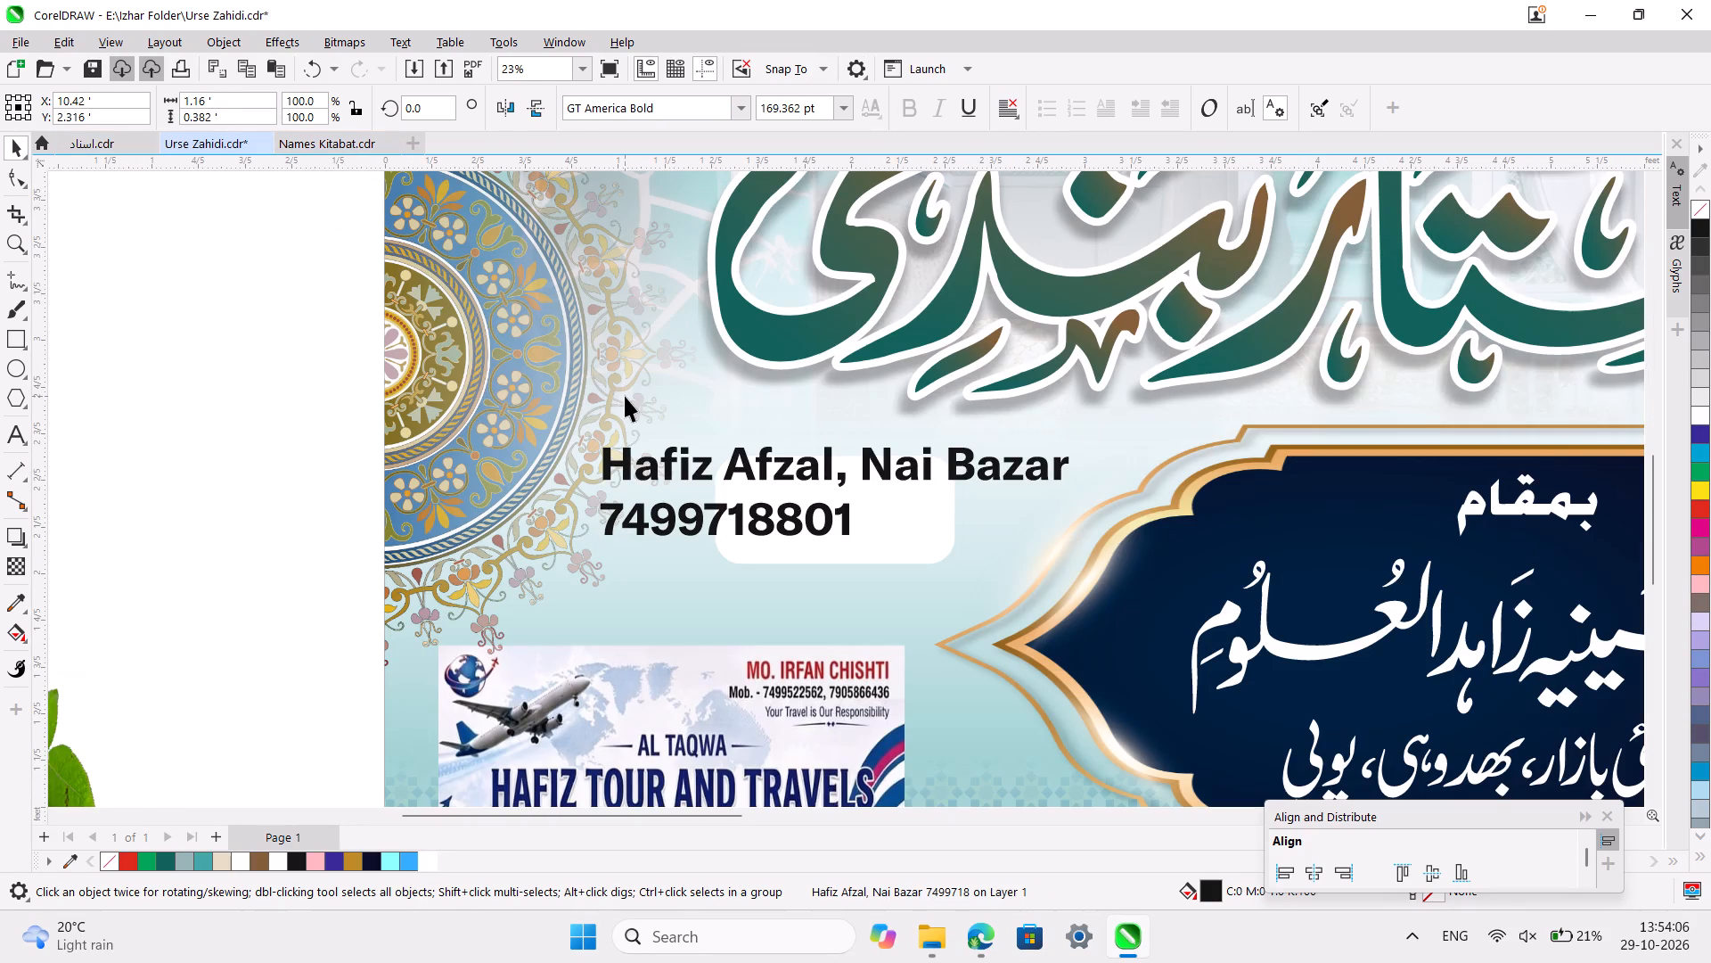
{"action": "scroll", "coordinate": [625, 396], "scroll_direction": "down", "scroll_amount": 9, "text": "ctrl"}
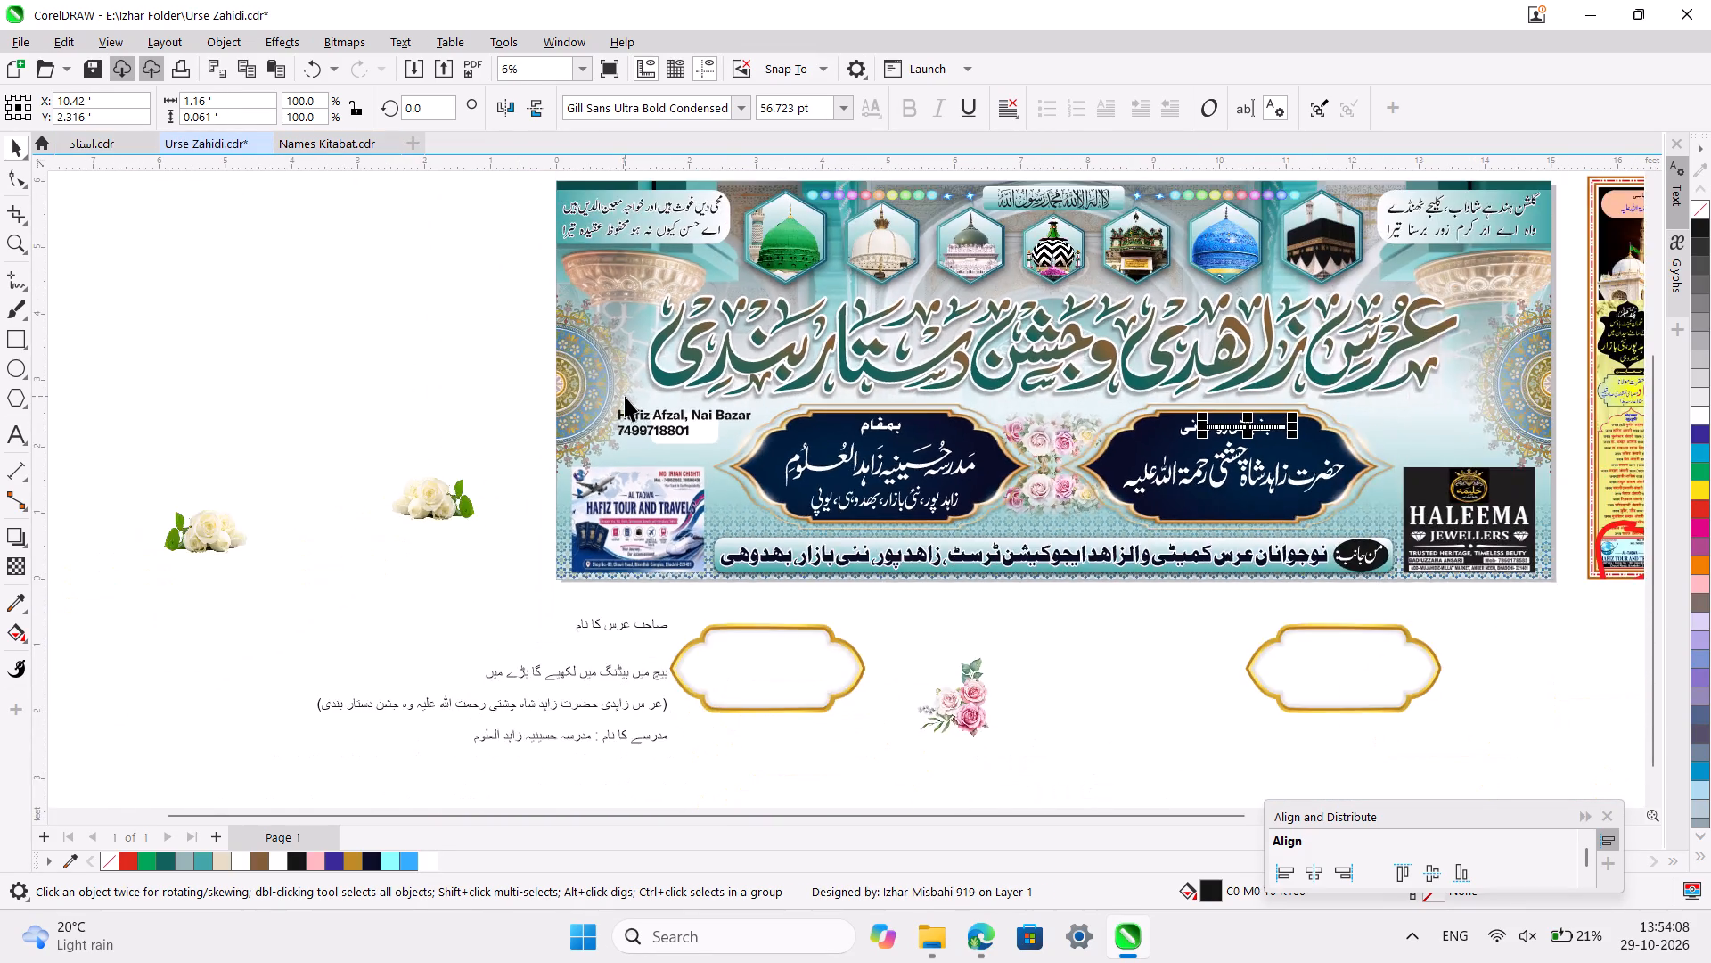
Enlarge the pasted "Designed by" credit line to about 190 pt.
{"action": "scroll", "coordinate": [625, 396], "scroll_direction": "down", "scroll_amount": 3, "text": "ctrl"}
{"action": "scroll", "coordinate": [1003, 474], "scroll_direction": "up", "scroll_amount": 3, "text": "ctrl"}
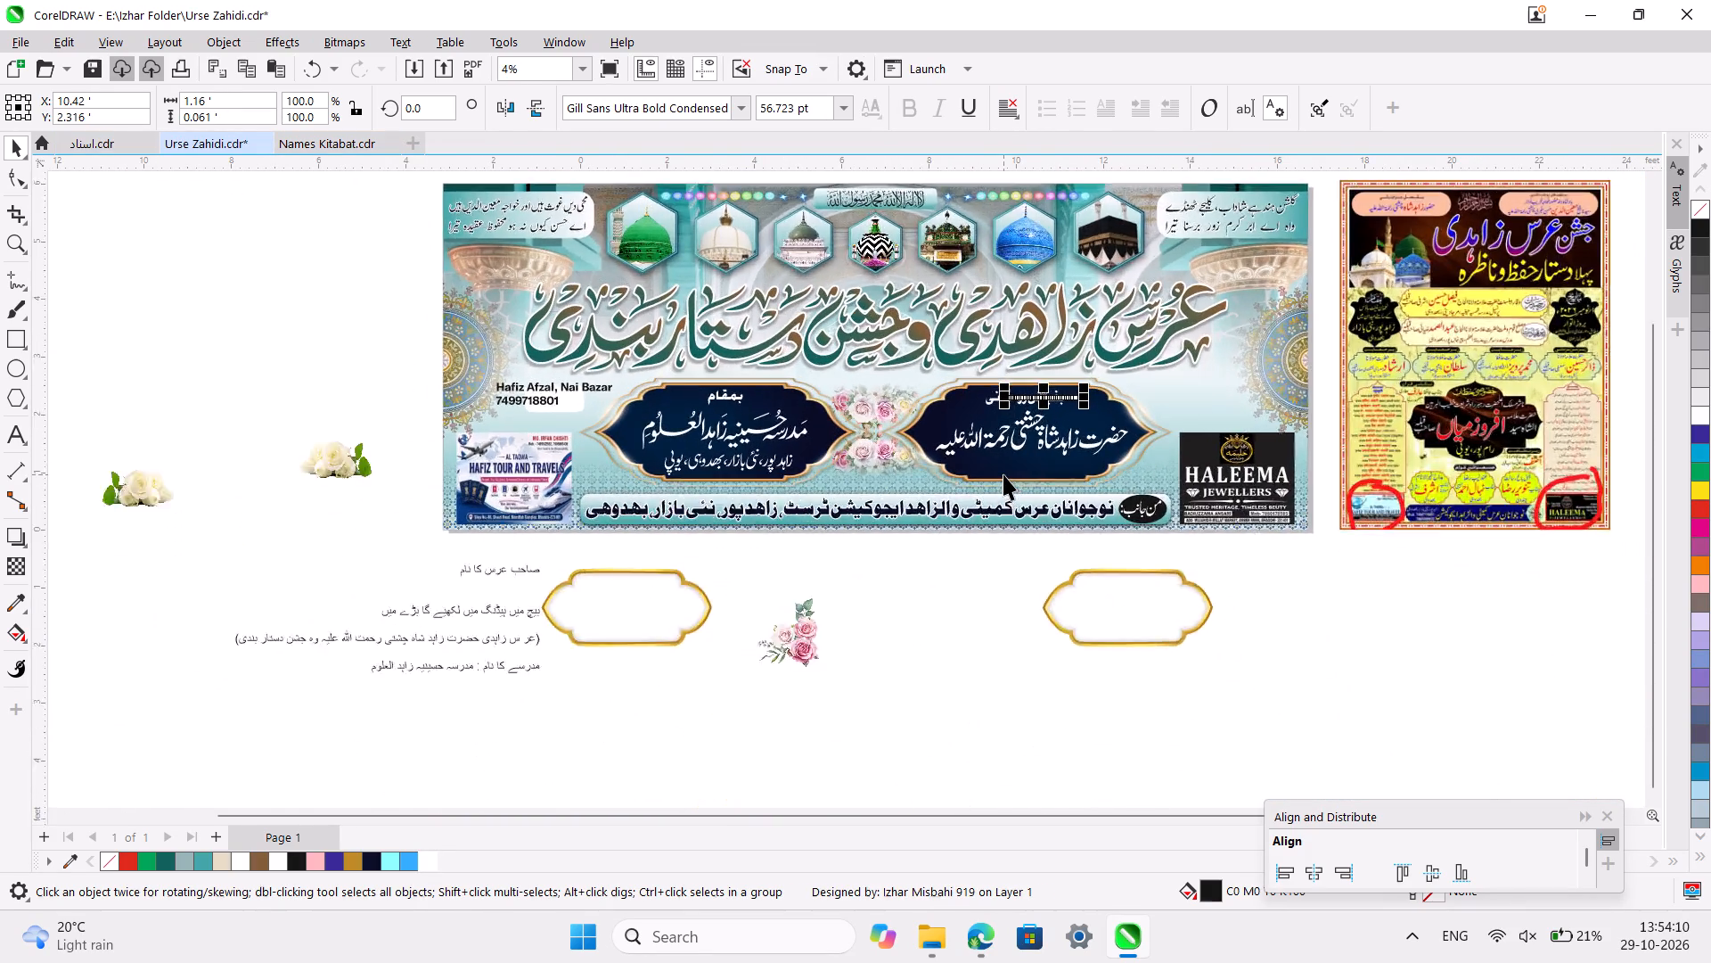
{"action": "scroll", "coordinate": [1003, 474], "scroll_direction": "up", "scroll_amount": 3, "text": "ctrl"}
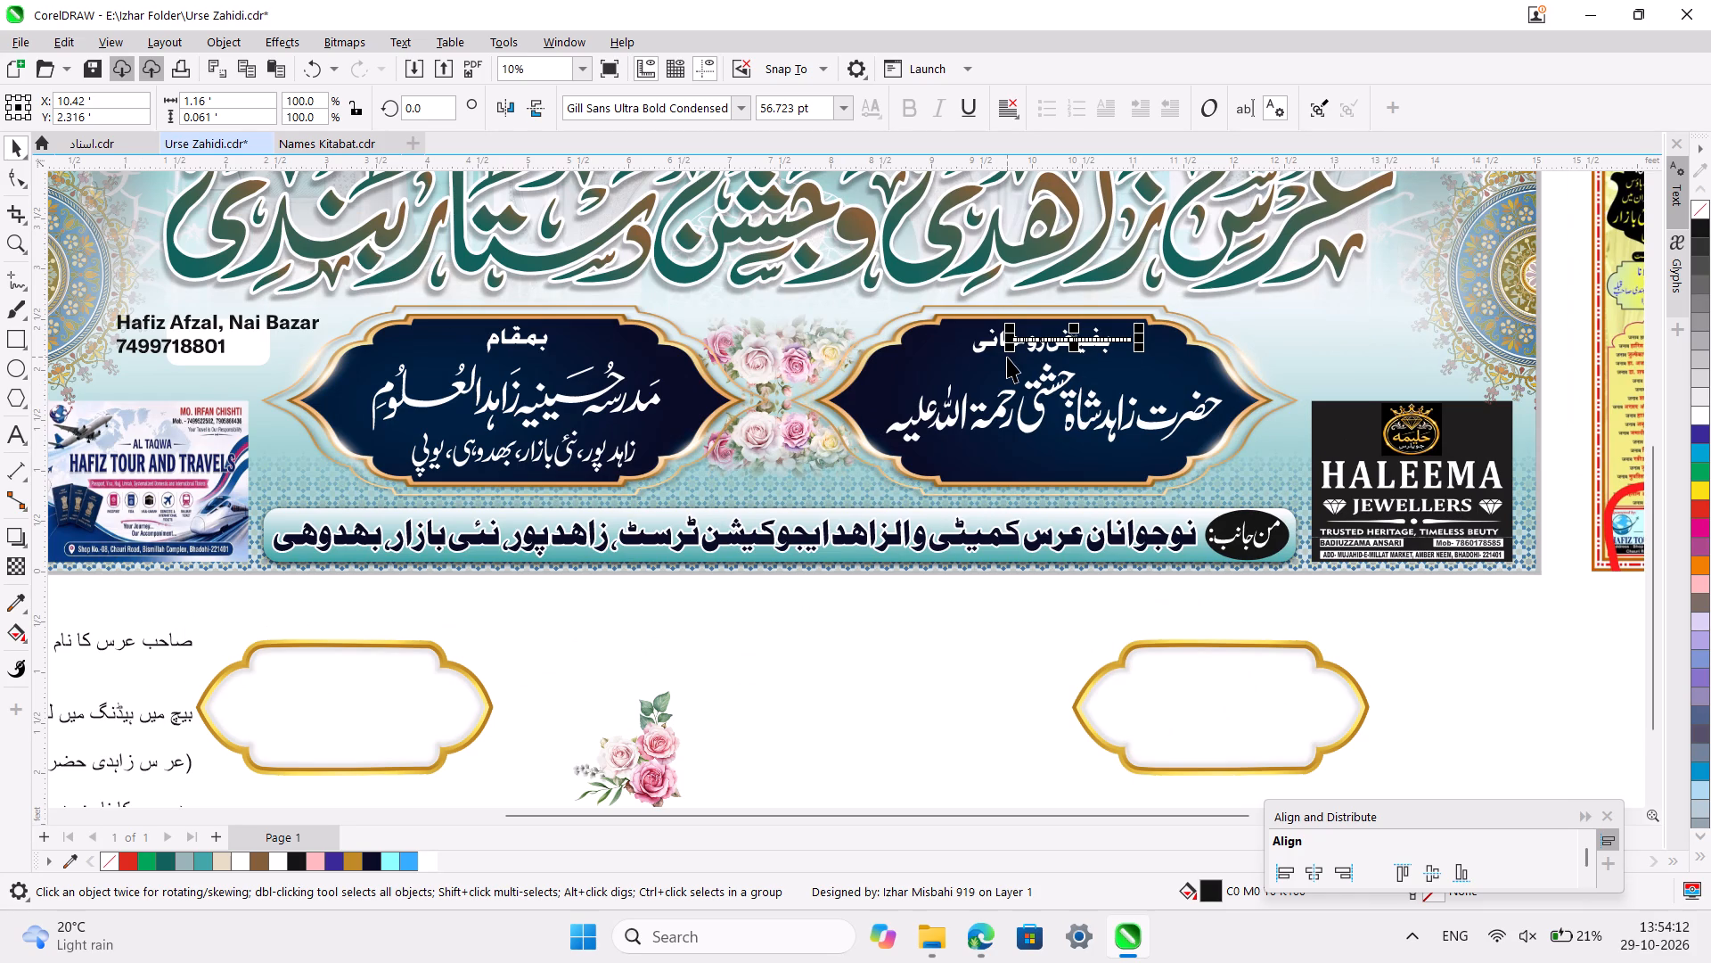
{"action": "left_click_drag", "start_coordinate": [1007, 351], "coordinate": [774, 503]}
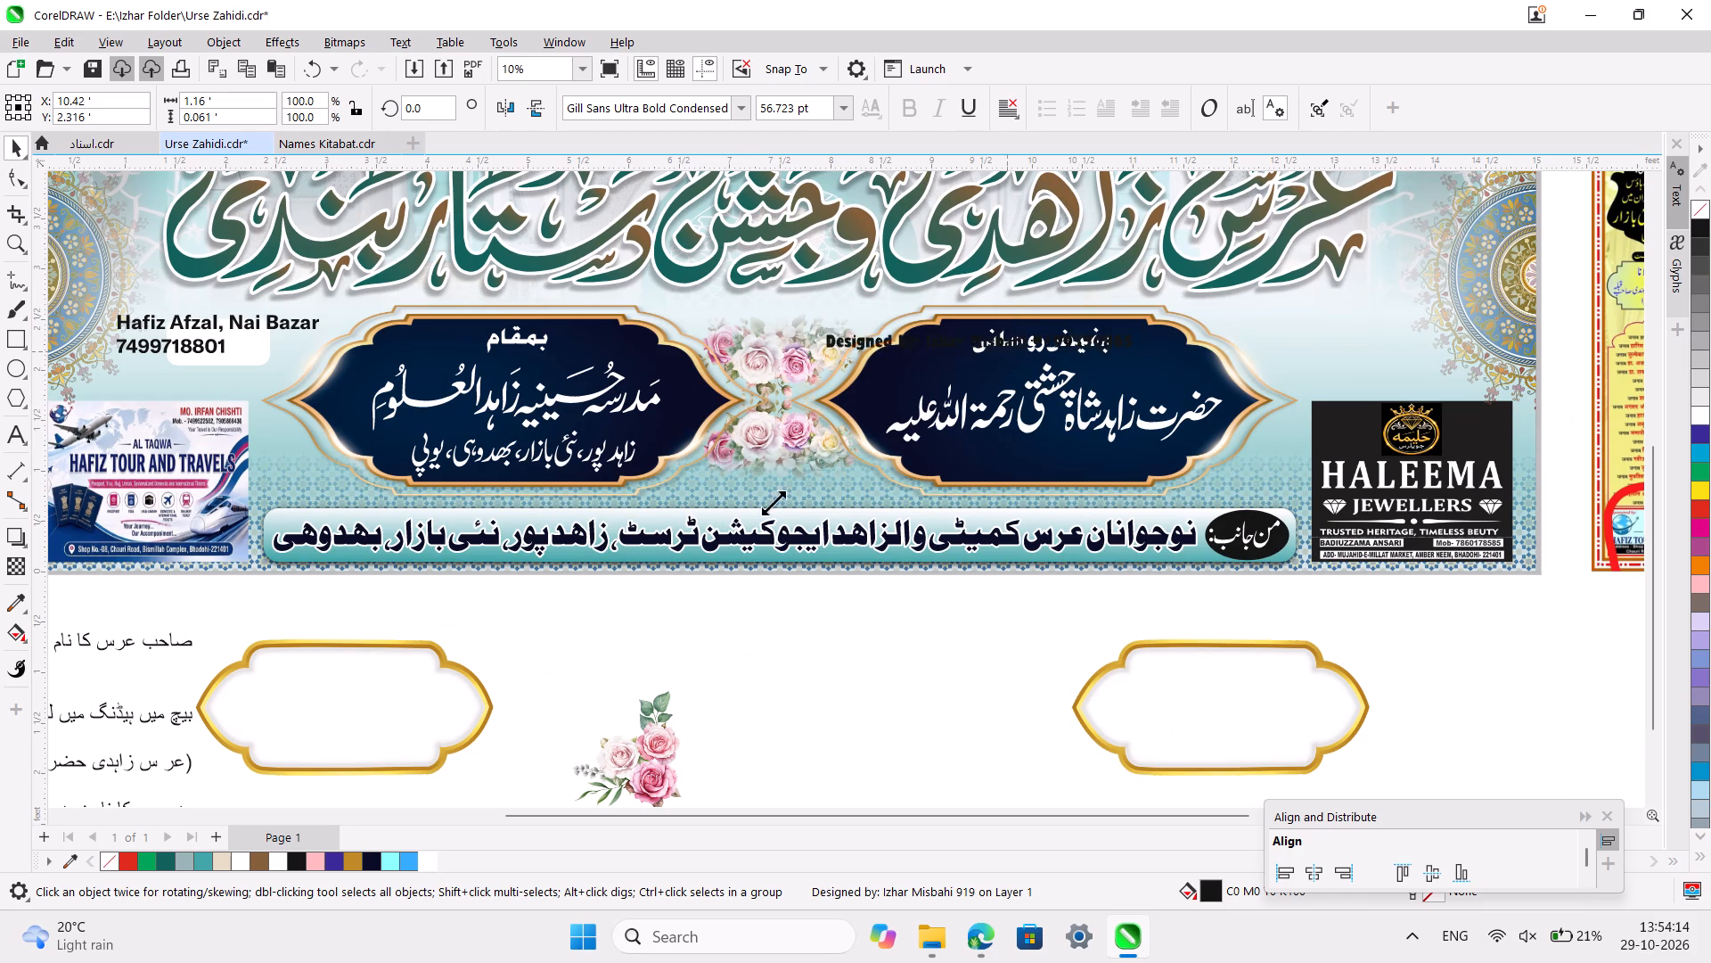
{"action": "left_click_drag", "start_coordinate": [774, 503], "coordinate": [735, 529]}
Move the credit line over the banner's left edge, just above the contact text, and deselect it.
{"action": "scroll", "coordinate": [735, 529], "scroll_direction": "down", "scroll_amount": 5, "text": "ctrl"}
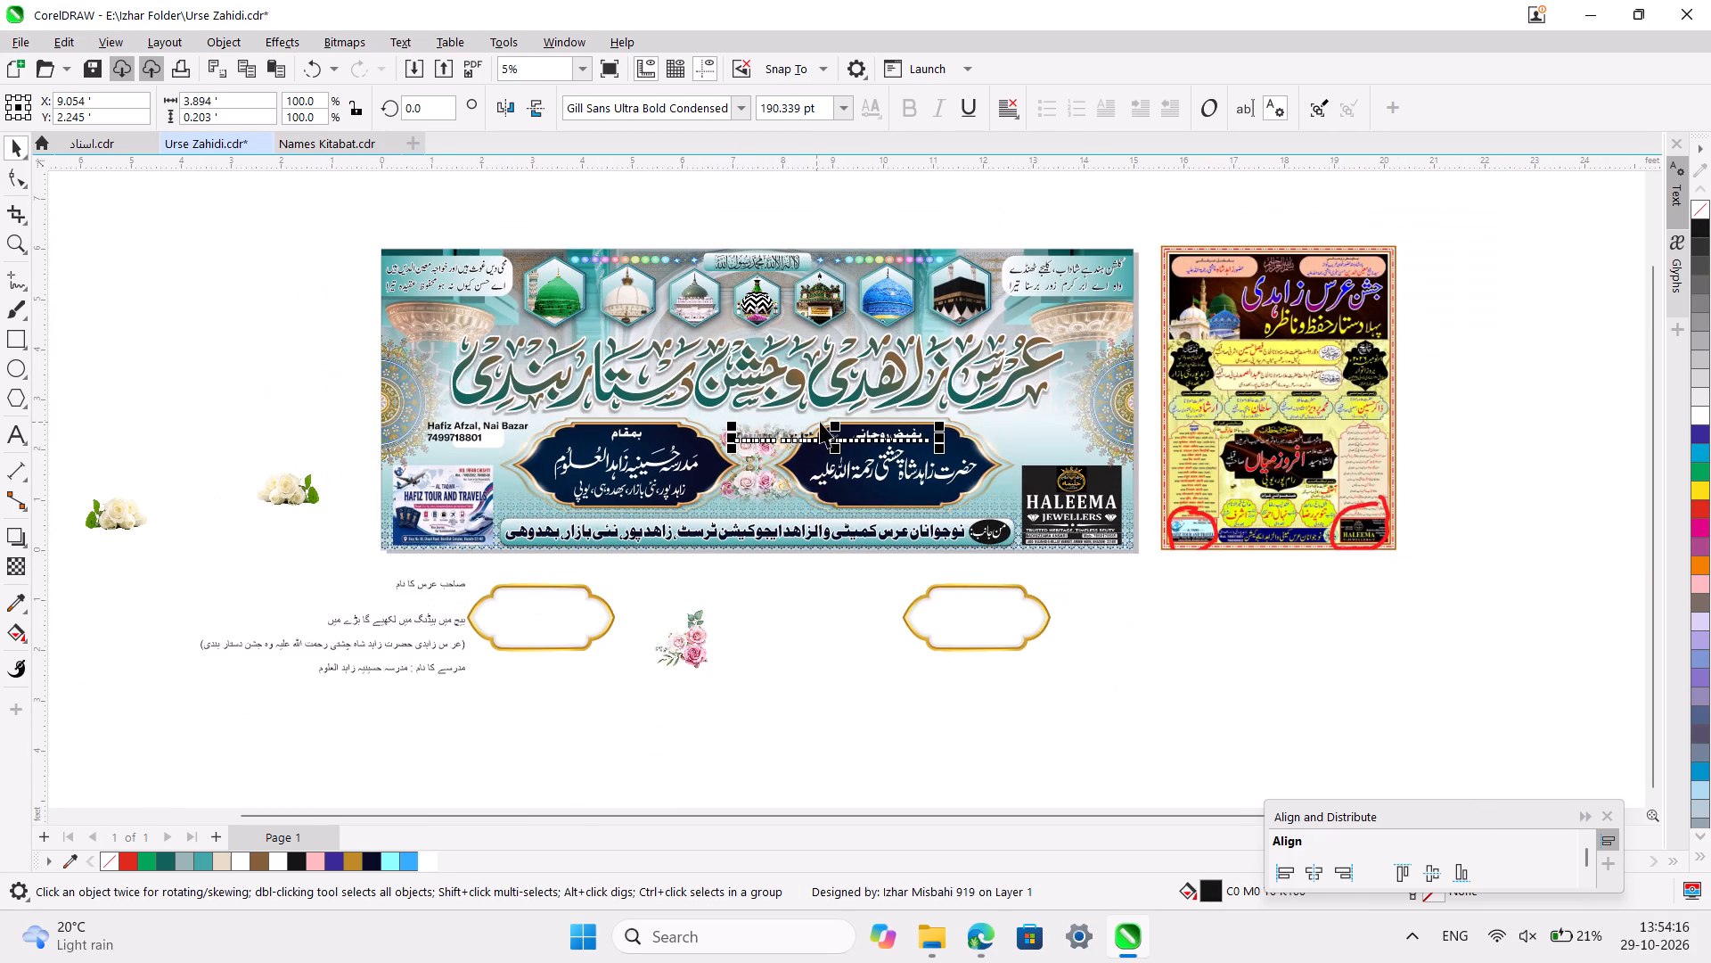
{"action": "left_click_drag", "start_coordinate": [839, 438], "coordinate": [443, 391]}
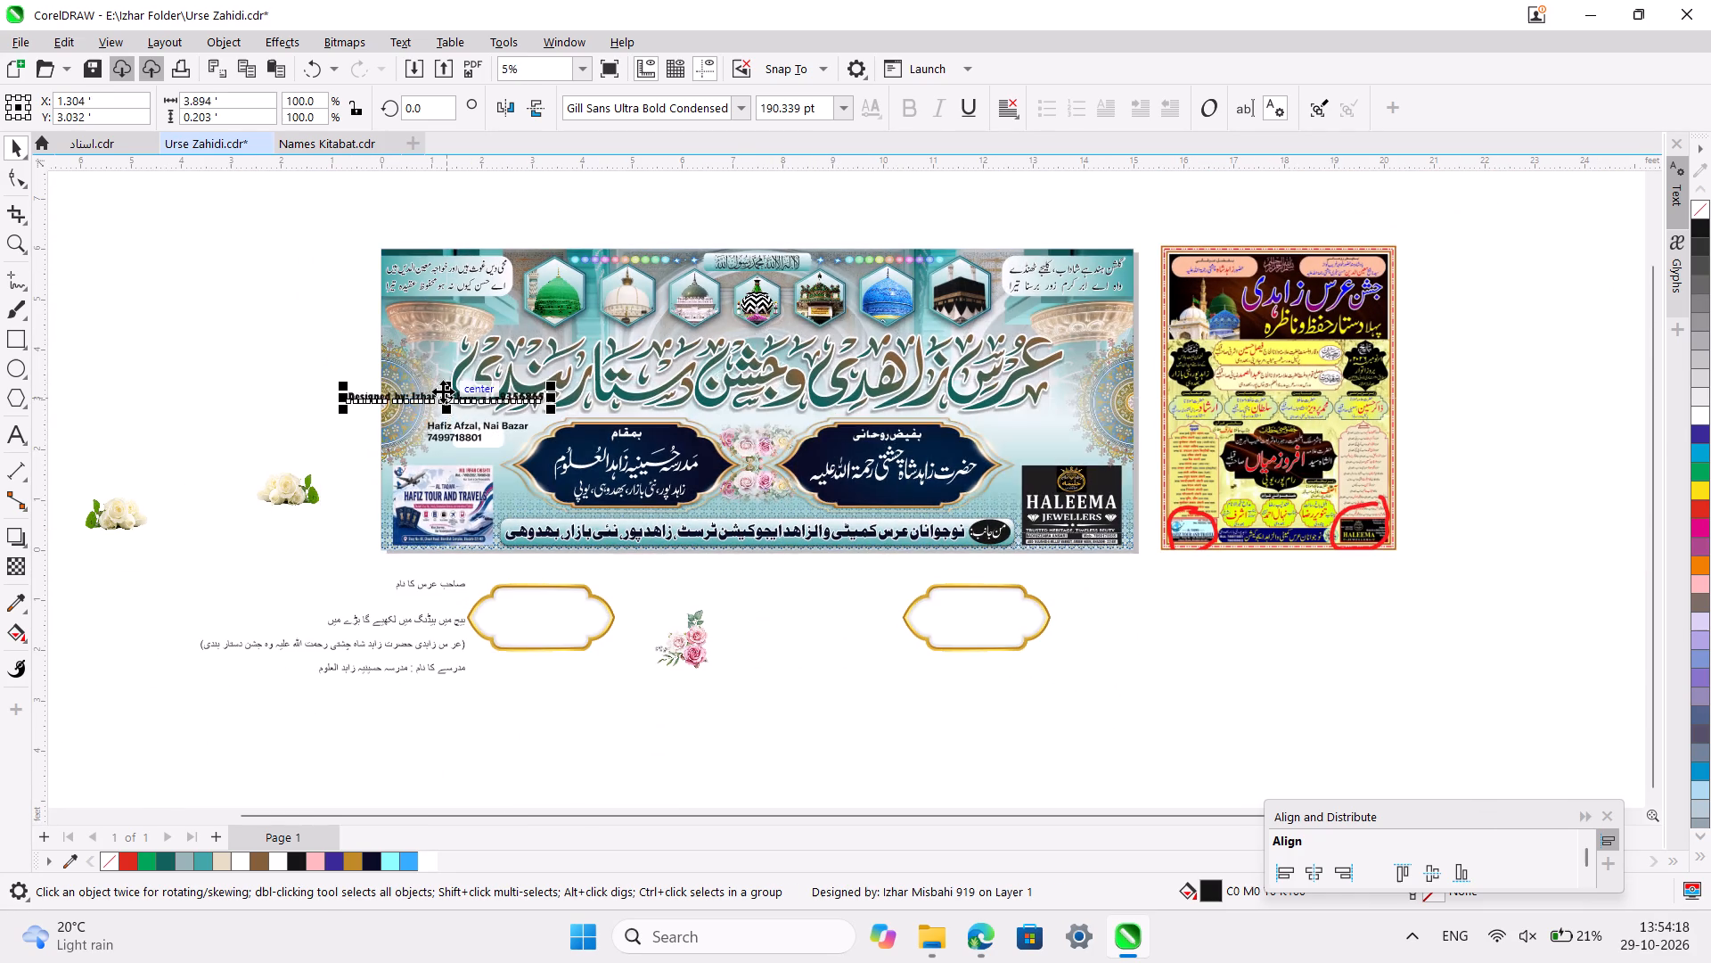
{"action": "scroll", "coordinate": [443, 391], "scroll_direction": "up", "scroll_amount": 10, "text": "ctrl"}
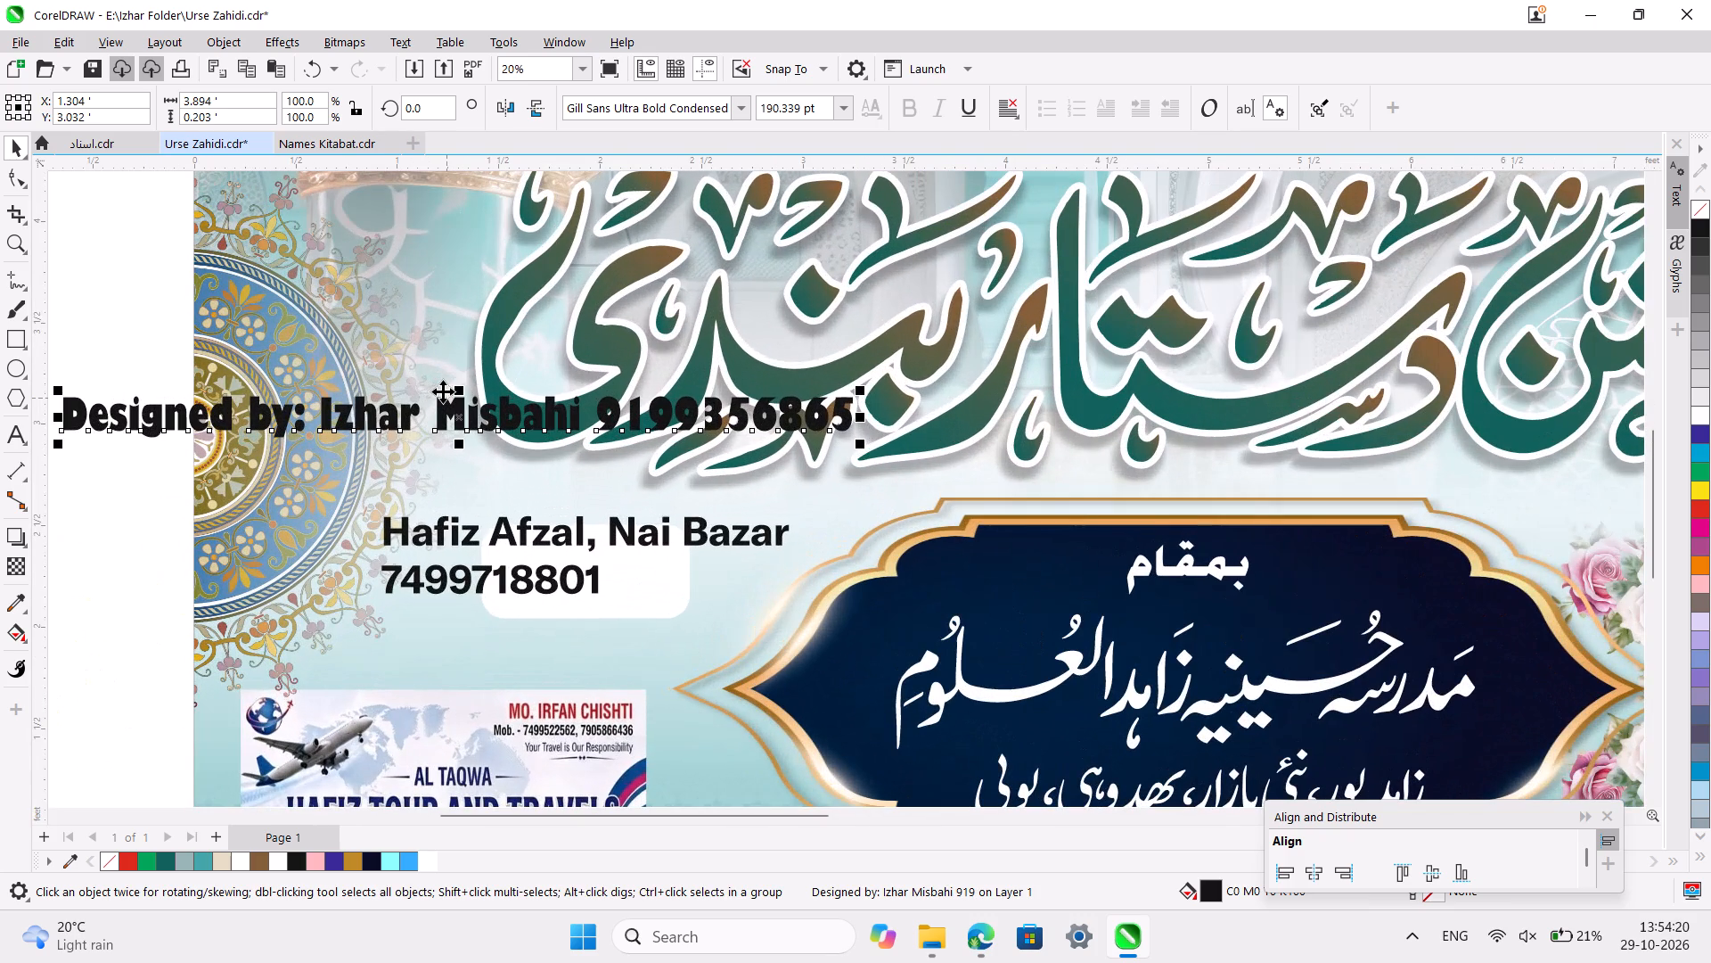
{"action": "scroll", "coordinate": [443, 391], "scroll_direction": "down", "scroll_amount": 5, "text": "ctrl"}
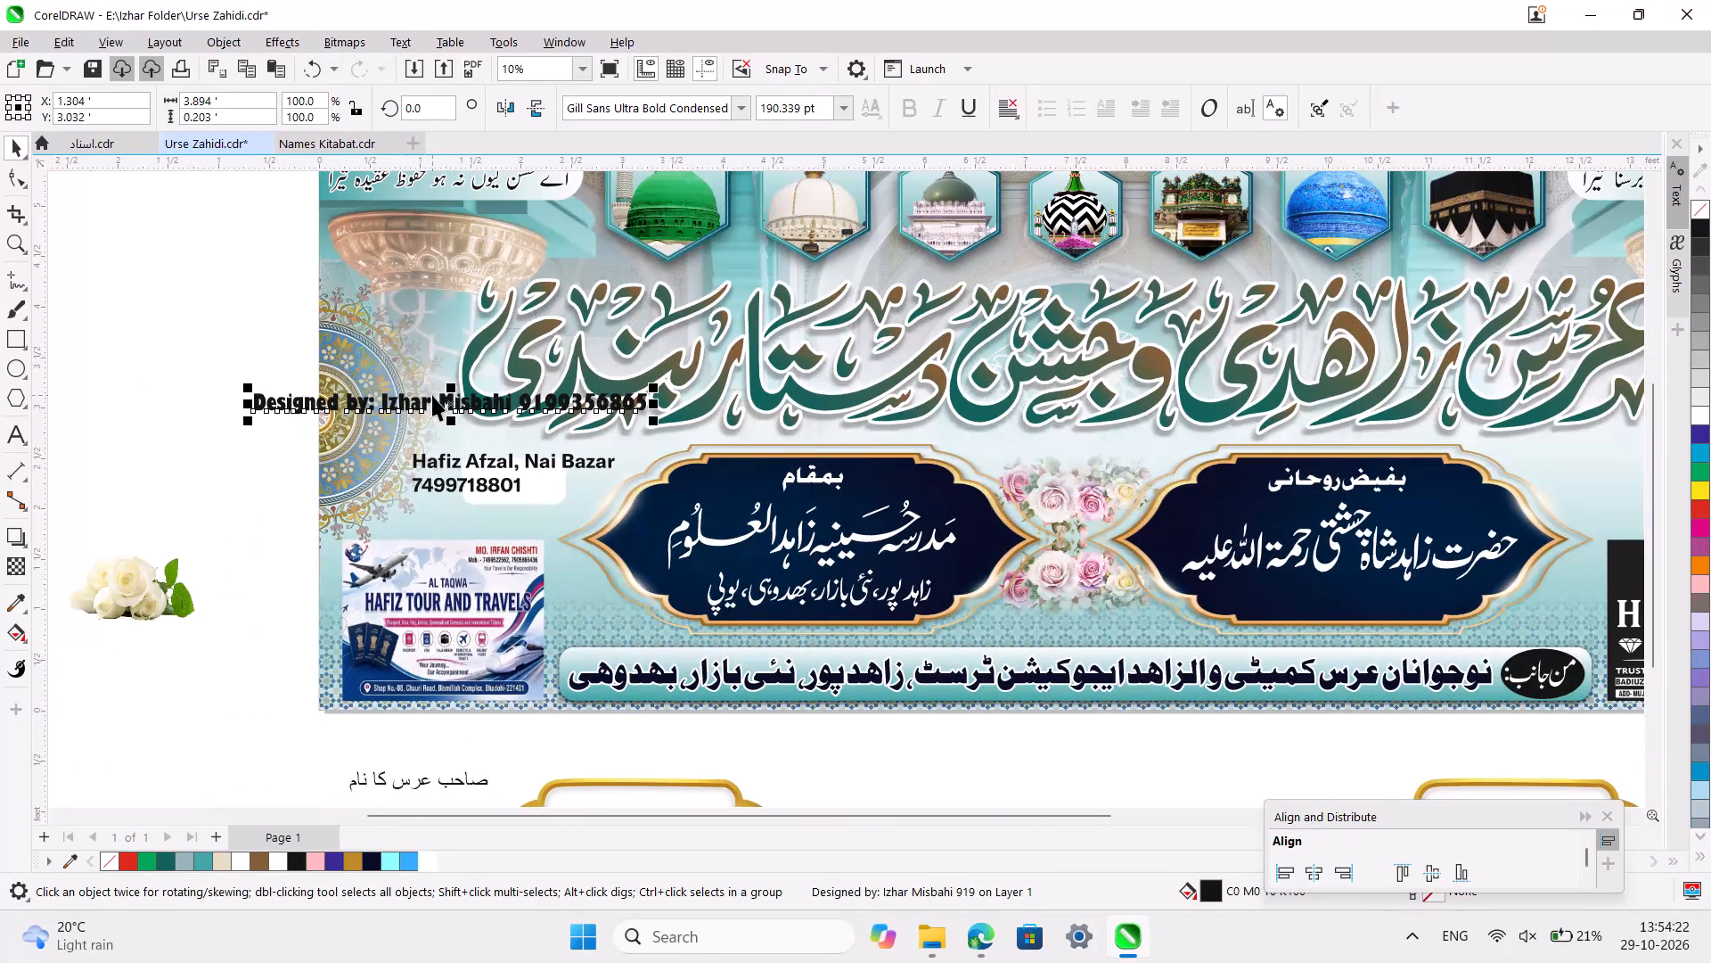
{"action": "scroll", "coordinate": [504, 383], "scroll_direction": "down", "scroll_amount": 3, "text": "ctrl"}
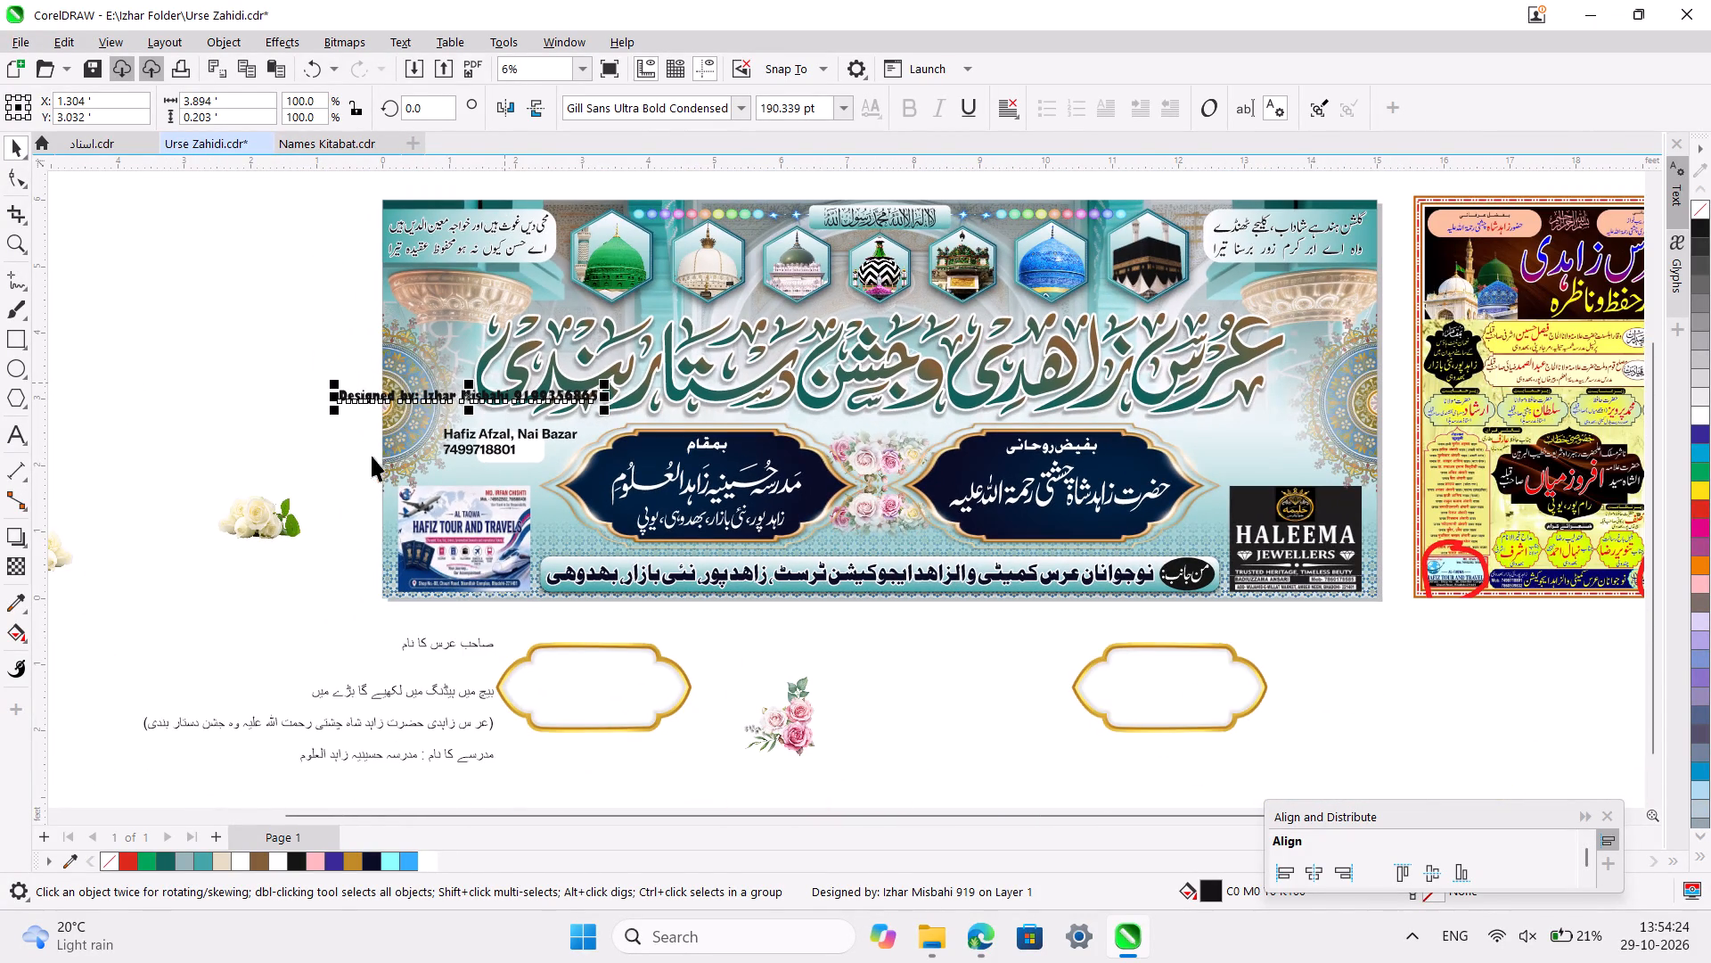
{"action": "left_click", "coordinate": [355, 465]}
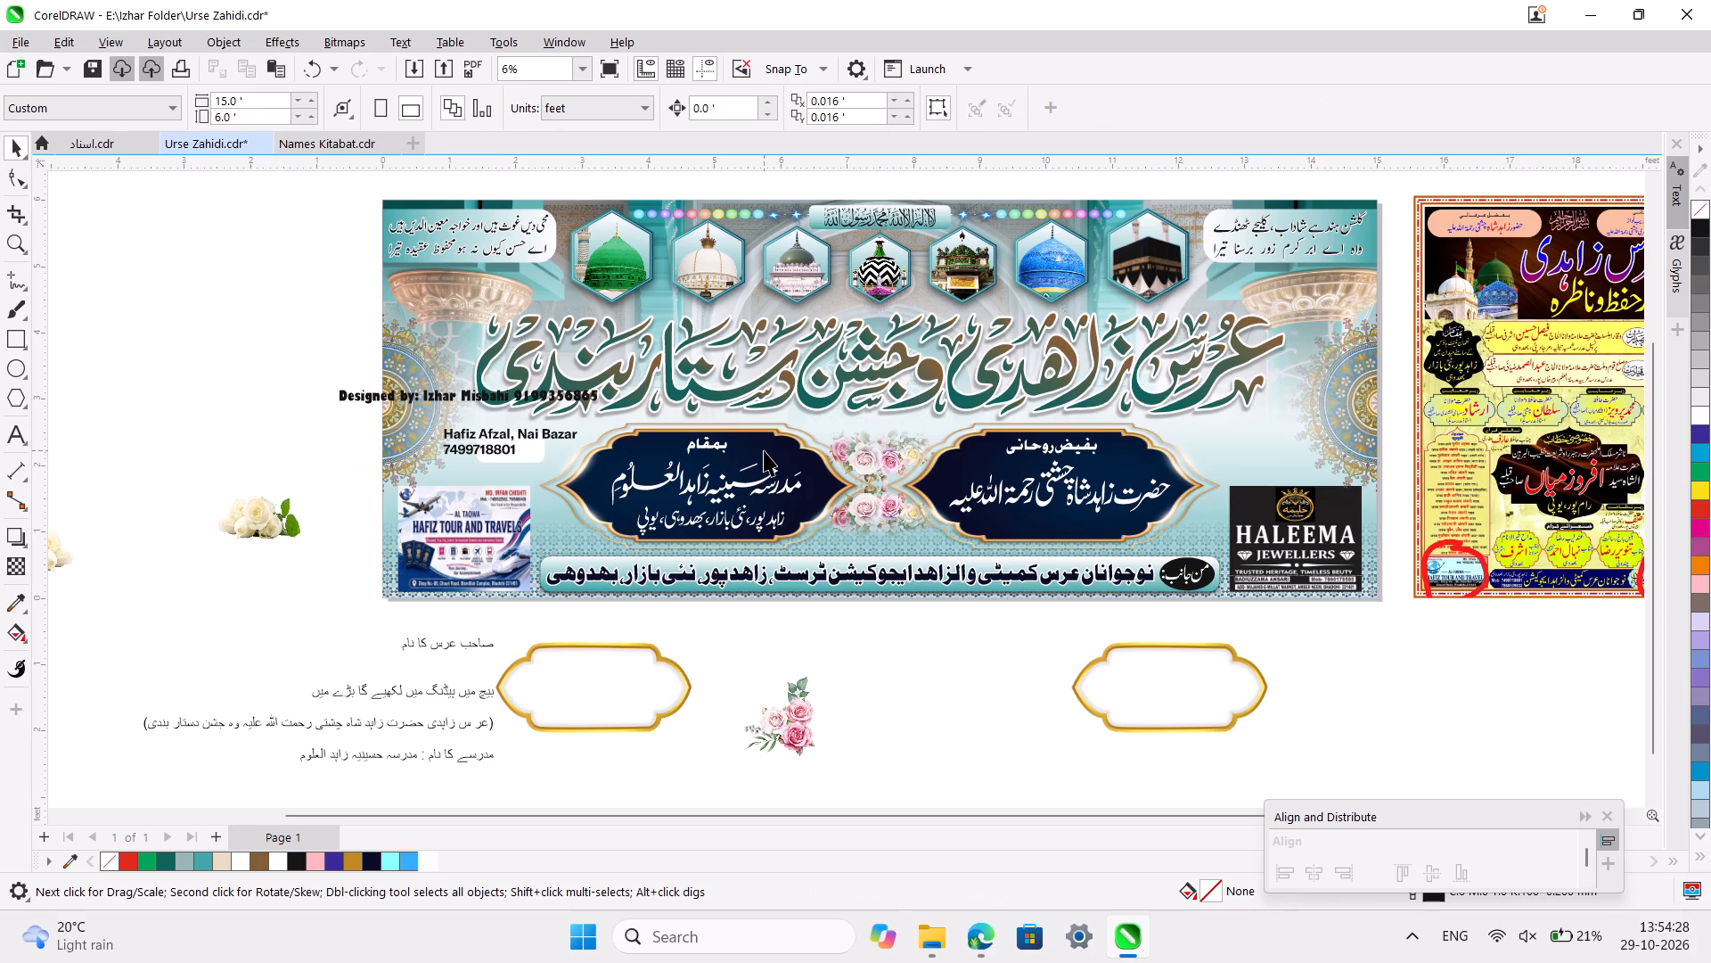
Move the "Designed by" credit line to the space above the Haleema Jewellers advert.
{"action": "scroll", "coordinate": [764, 450], "scroll_direction": "up", "scroll_amount": 4, "text": "ctrl"}
{"action": "scroll", "coordinate": [764, 450], "scroll_direction": "down", "scroll_amount": 2, "text": "ctrl"}
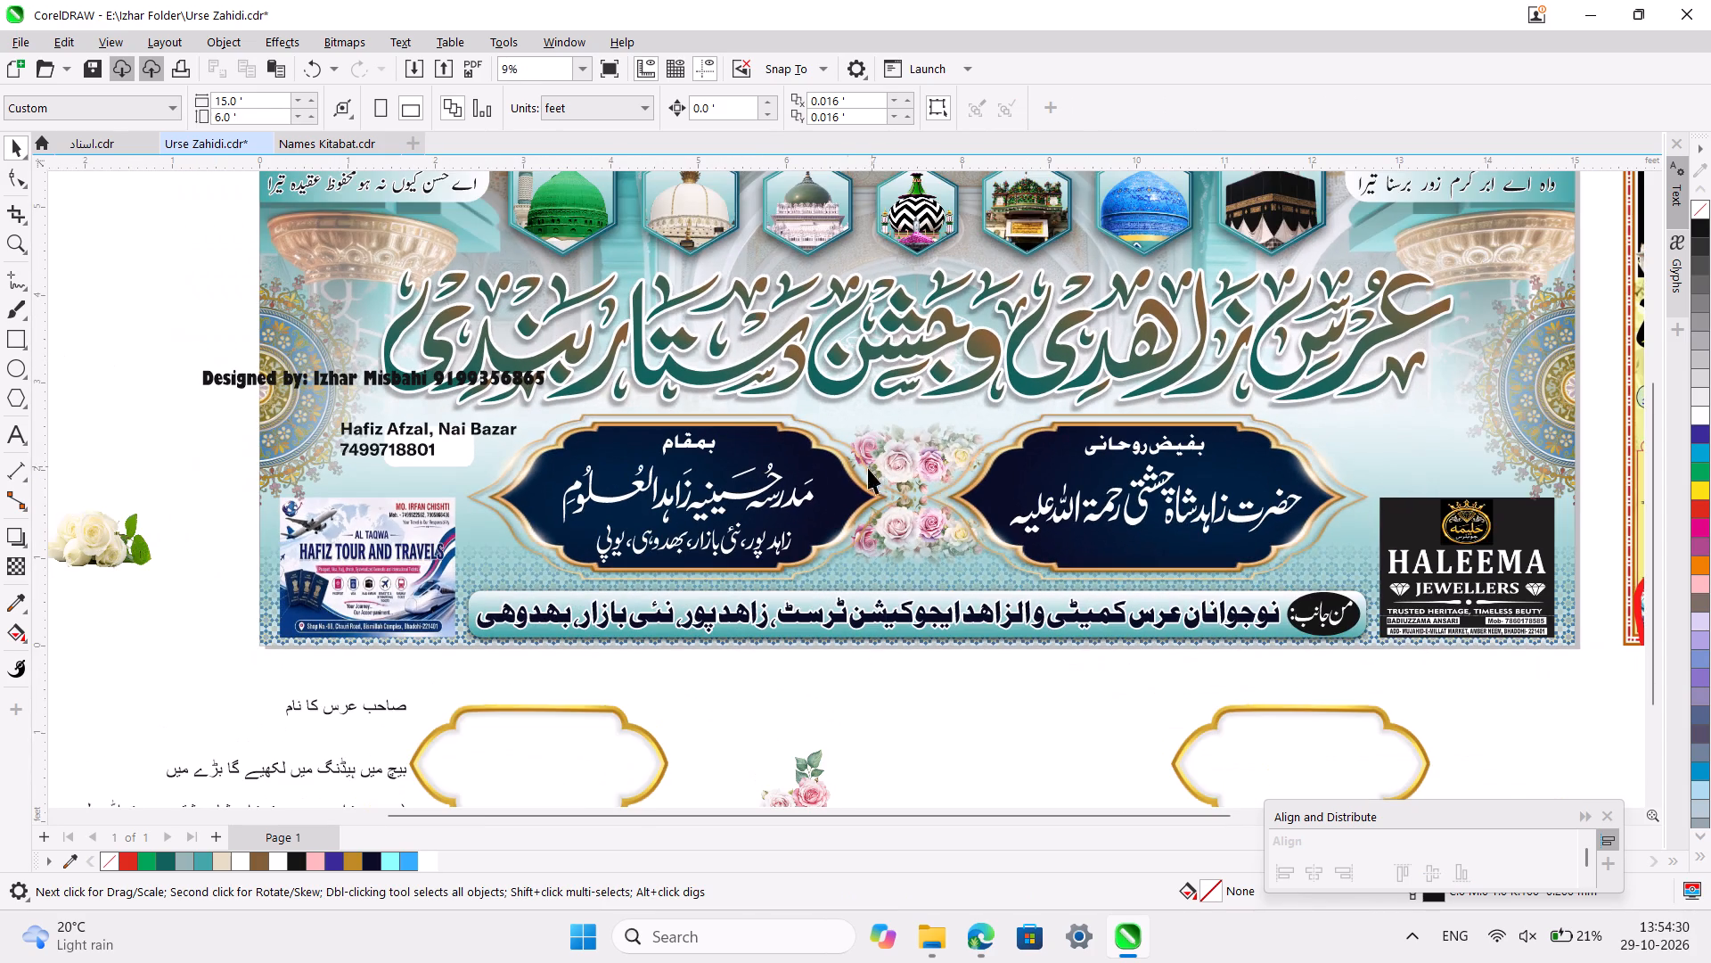
{"action": "left_click", "coordinate": [373, 377]}
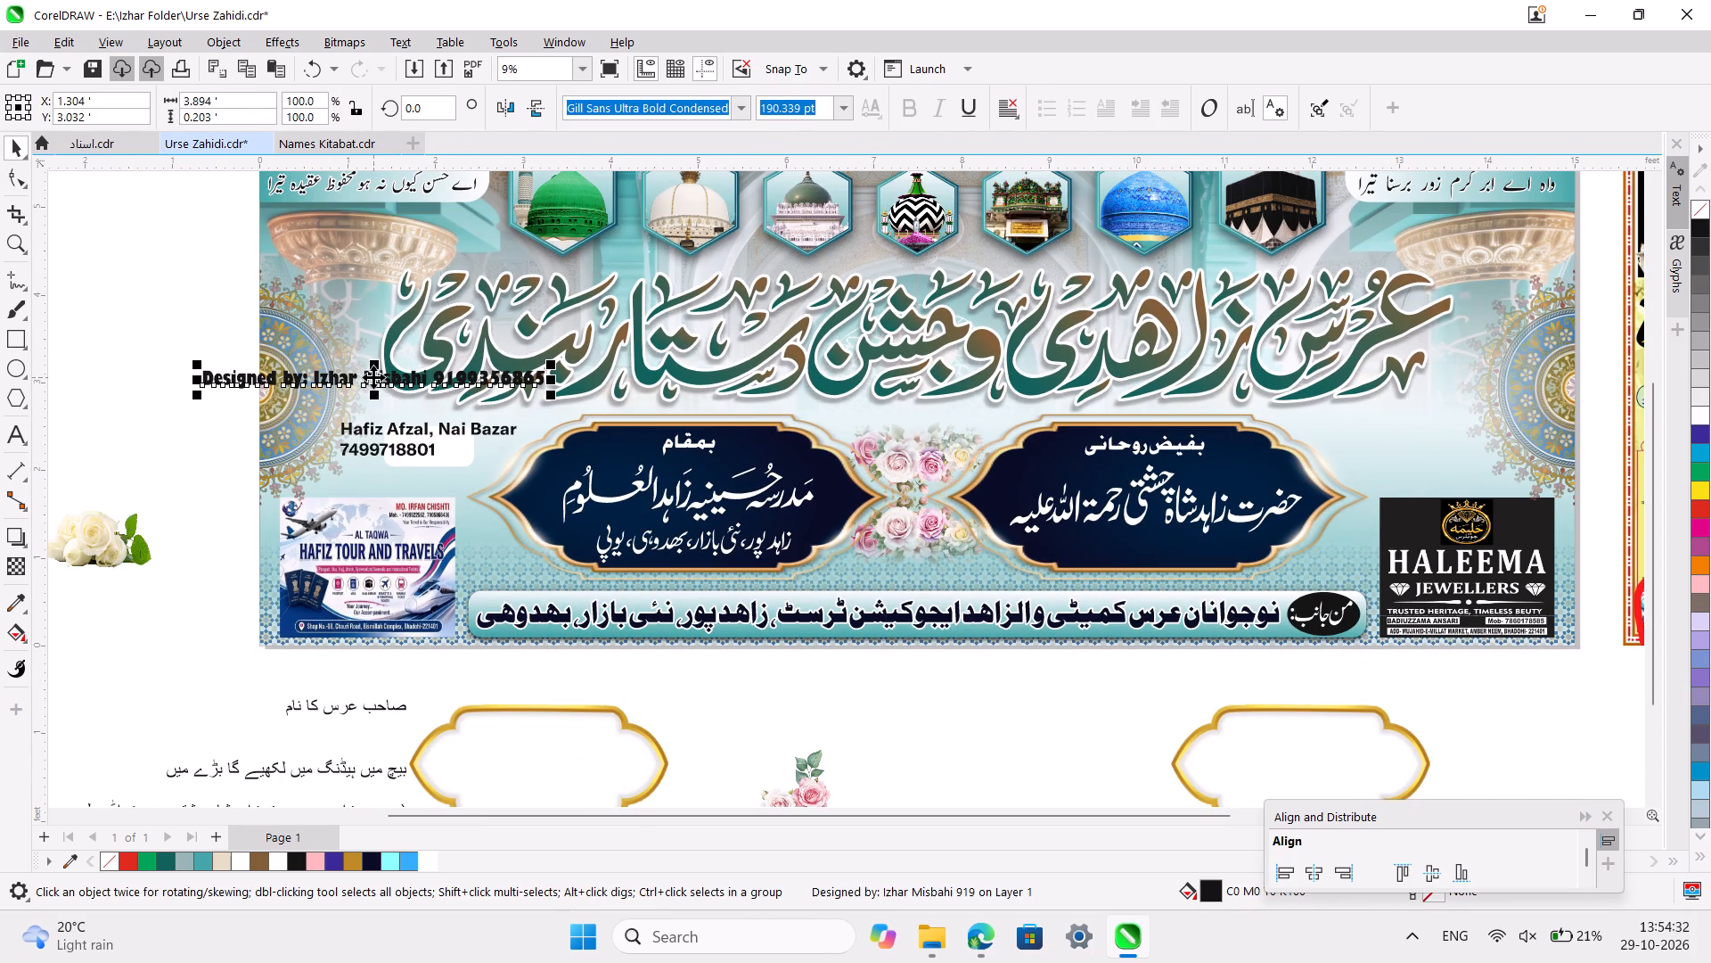
{"action": "left_click_drag", "start_coordinate": [373, 377], "coordinate": [1431, 453]}
Change the credit line's font to GT America Bold.
{"action": "scroll", "coordinate": [1431, 453], "scroll_direction": "up", "scroll_amount": 4, "text": "ctrl"}
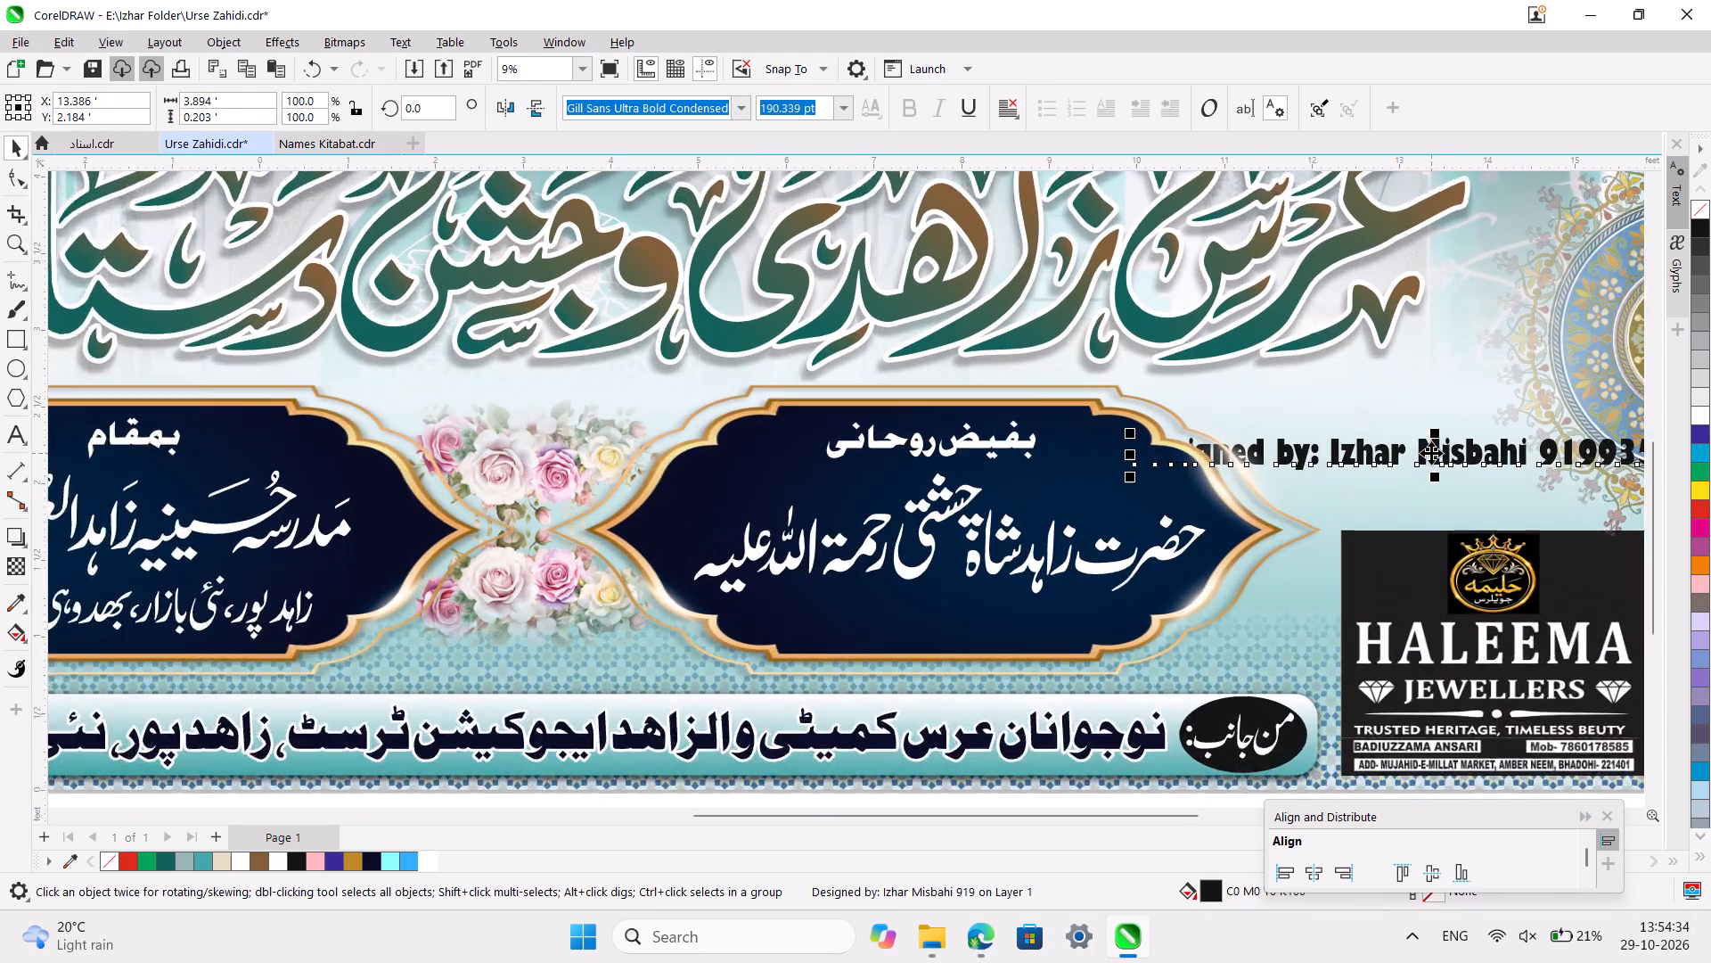
{"action": "scroll", "coordinate": [1431, 453], "scroll_direction": "up", "scroll_amount": 1, "text": "ctrl"}
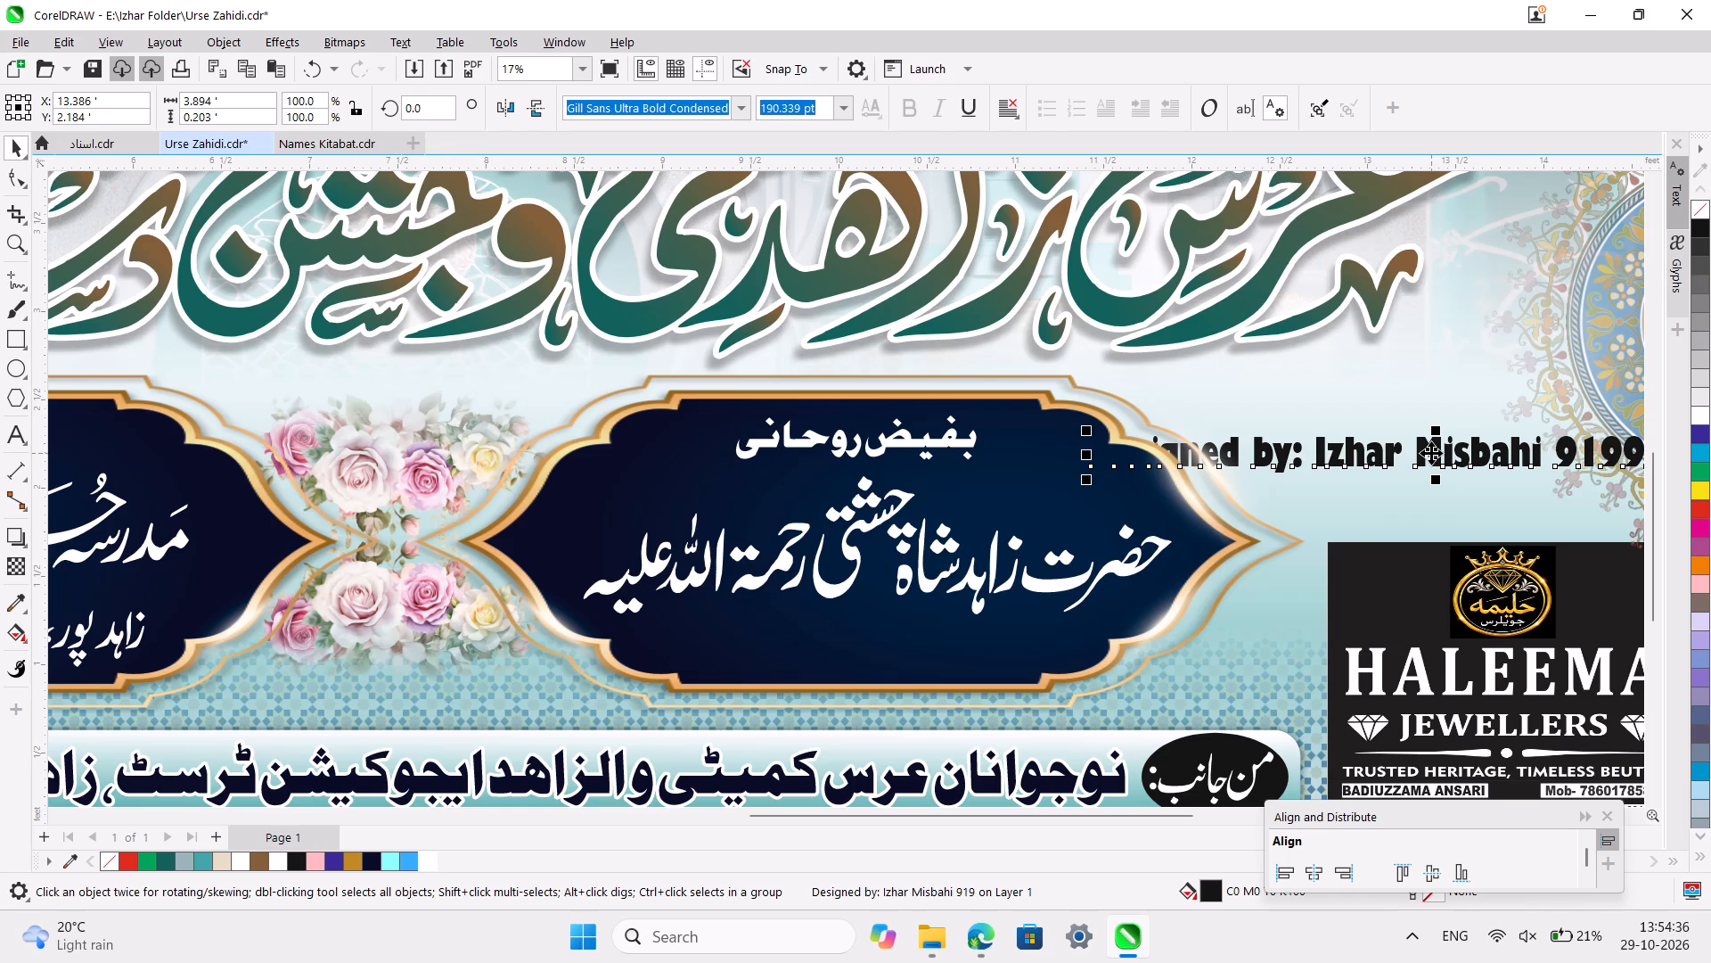
{"action": "scroll", "coordinate": [1431, 453], "scroll_direction": "down", "scroll_amount": 2, "text": "ctrl"}
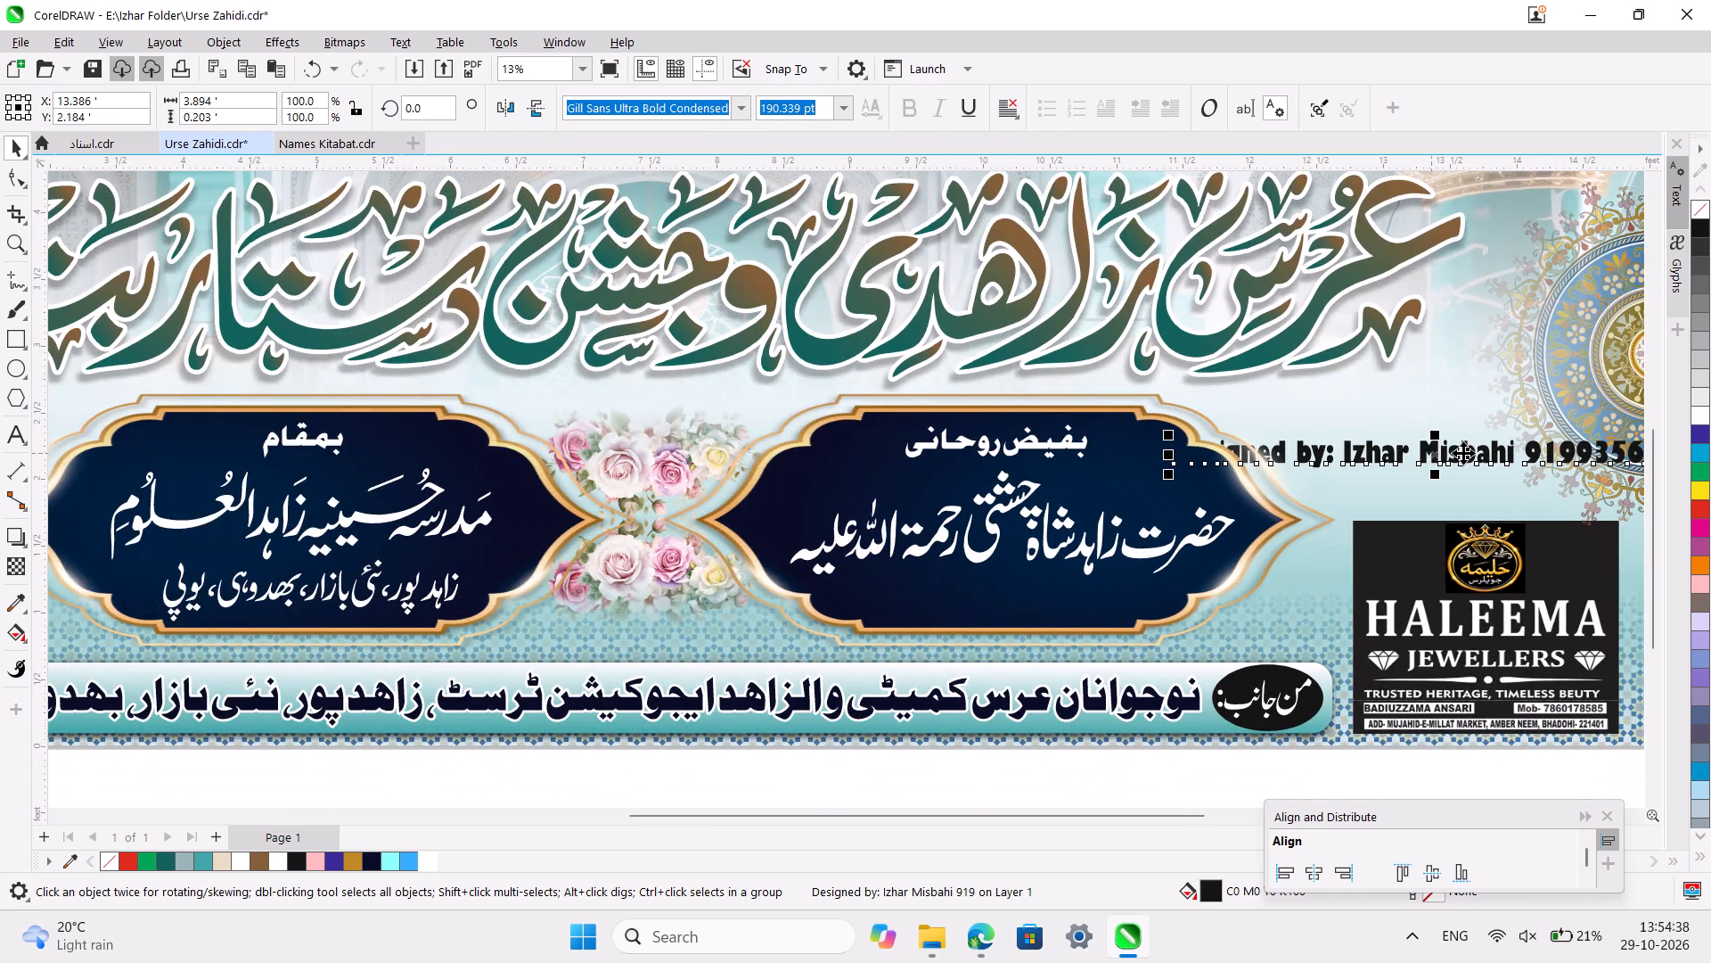
{"action": "scroll", "coordinate": [1426, 453], "scroll_direction": "up", "scroll_amount": 3, "text": "ctrl"}
{"action": "scroll", "coordinate": [1426, 453], "scroll_direction": "left", "scroll_amount": 2}
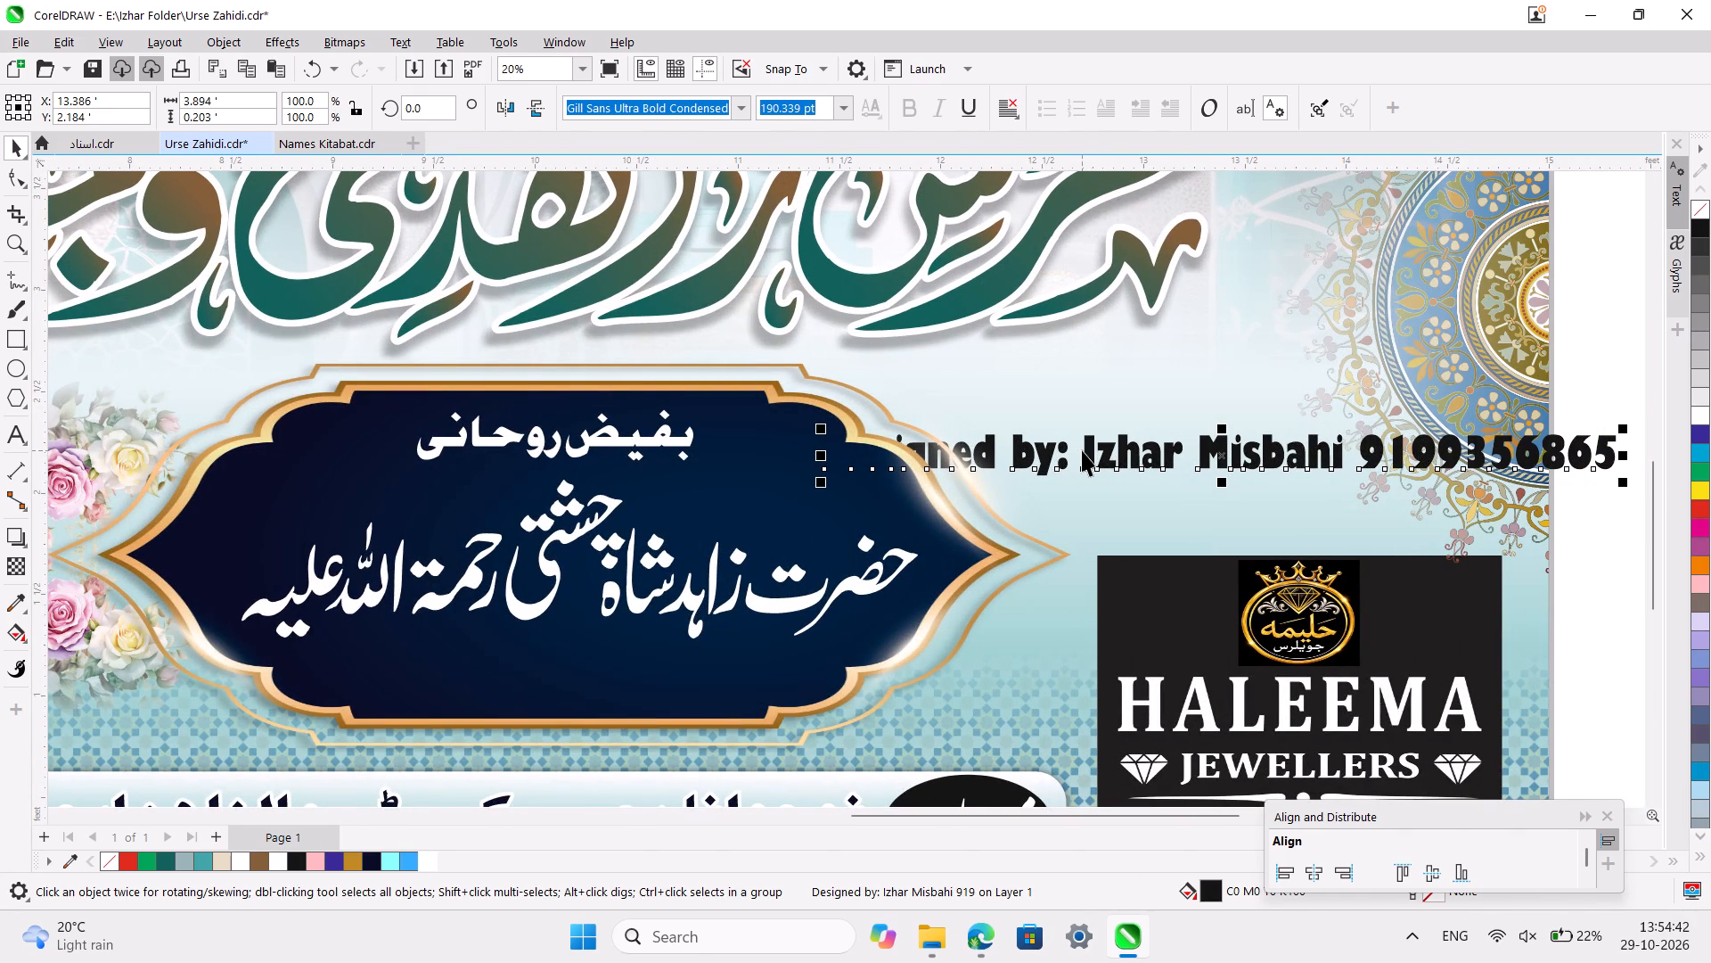
{"action": "scroll", "coordinate": [1079, 452], "scroll_direction": "down", "scroll_amount": 3, "text": "ctrl"}
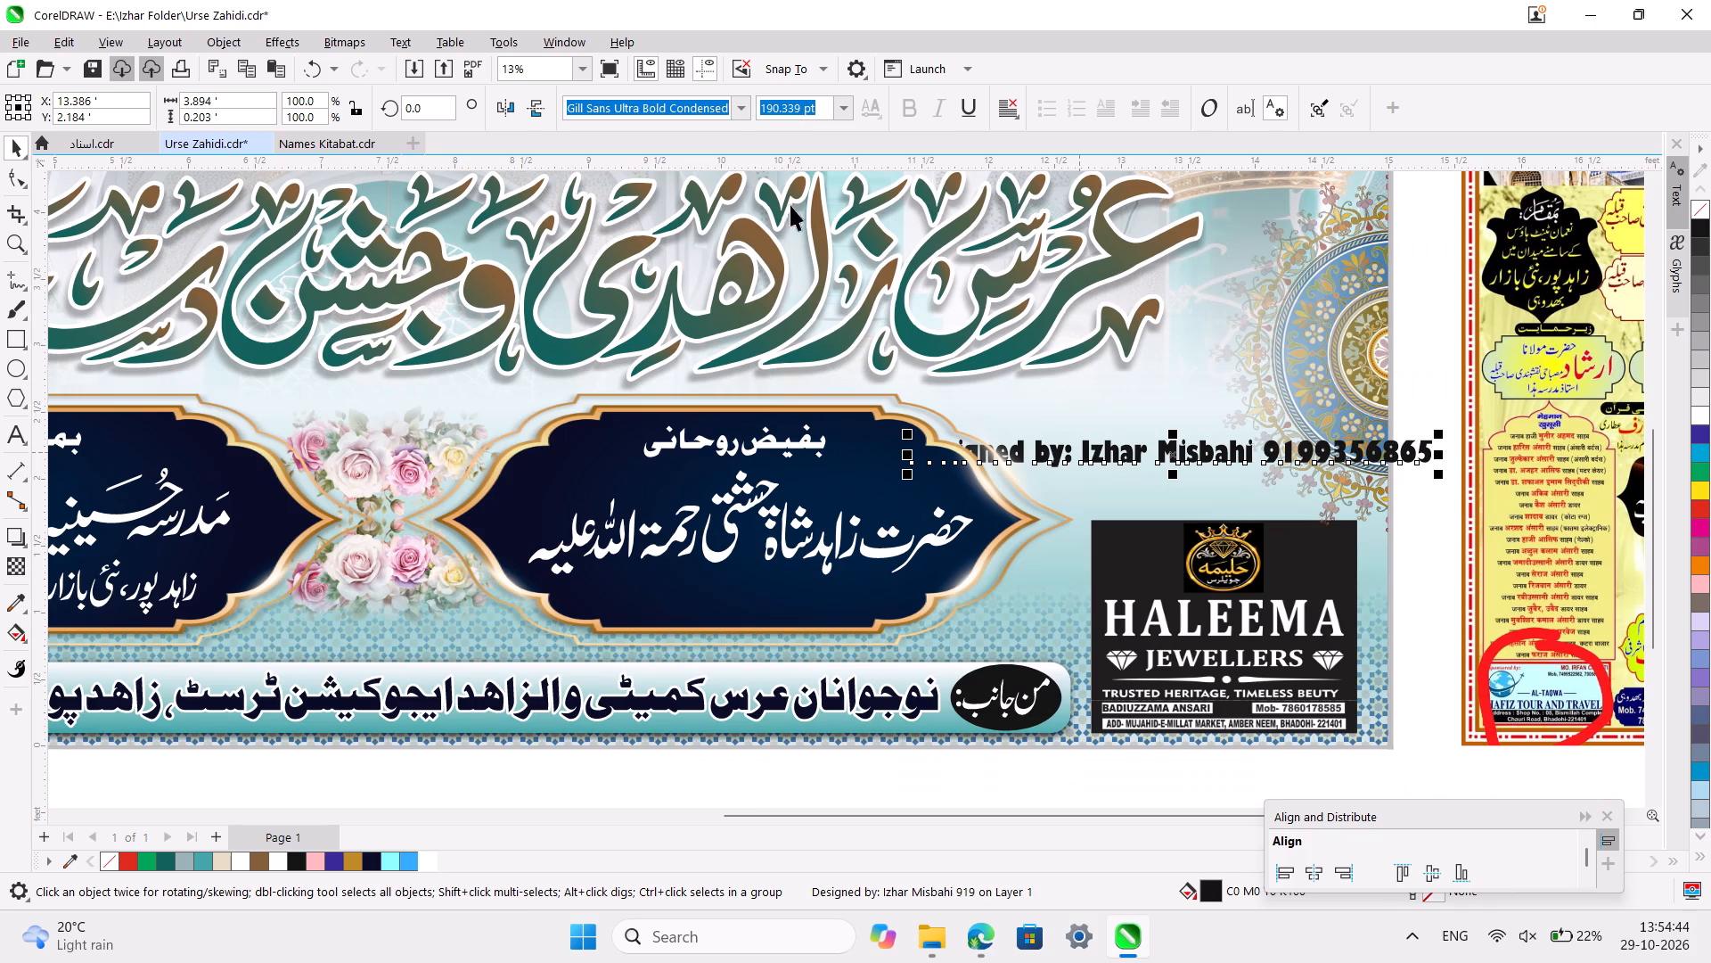
{"action": "left_click", "coordinate": [749, 107]}
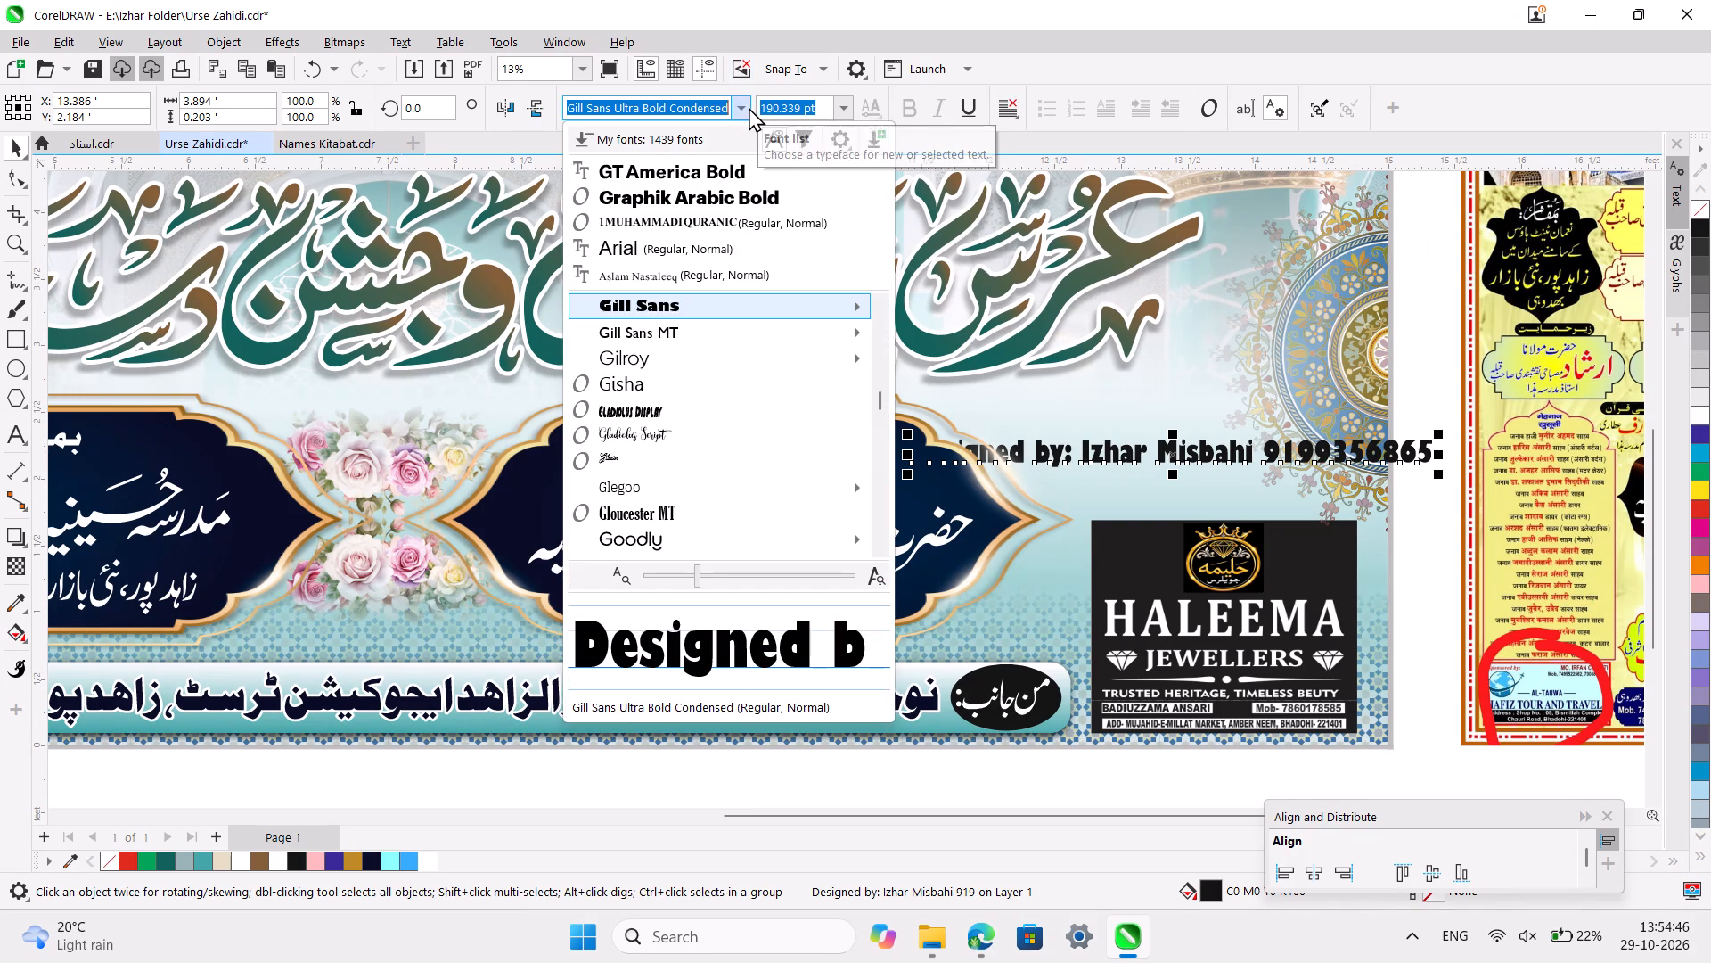
{"action": "left_click", "coordinate": [730, 177]}
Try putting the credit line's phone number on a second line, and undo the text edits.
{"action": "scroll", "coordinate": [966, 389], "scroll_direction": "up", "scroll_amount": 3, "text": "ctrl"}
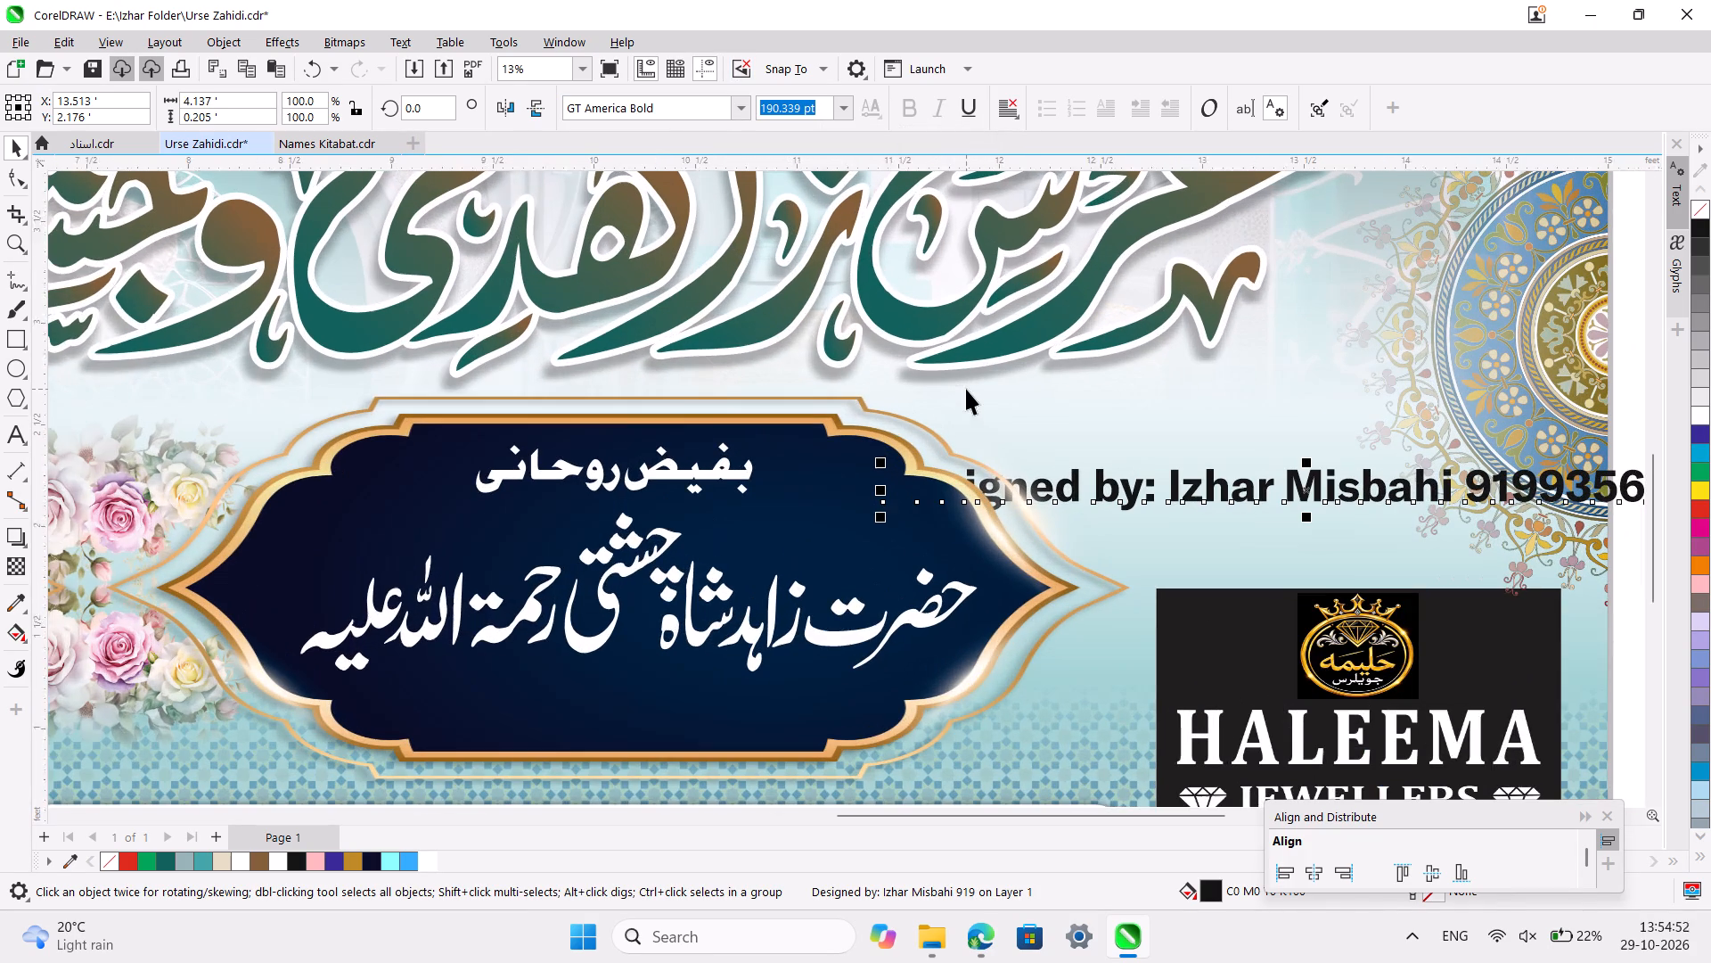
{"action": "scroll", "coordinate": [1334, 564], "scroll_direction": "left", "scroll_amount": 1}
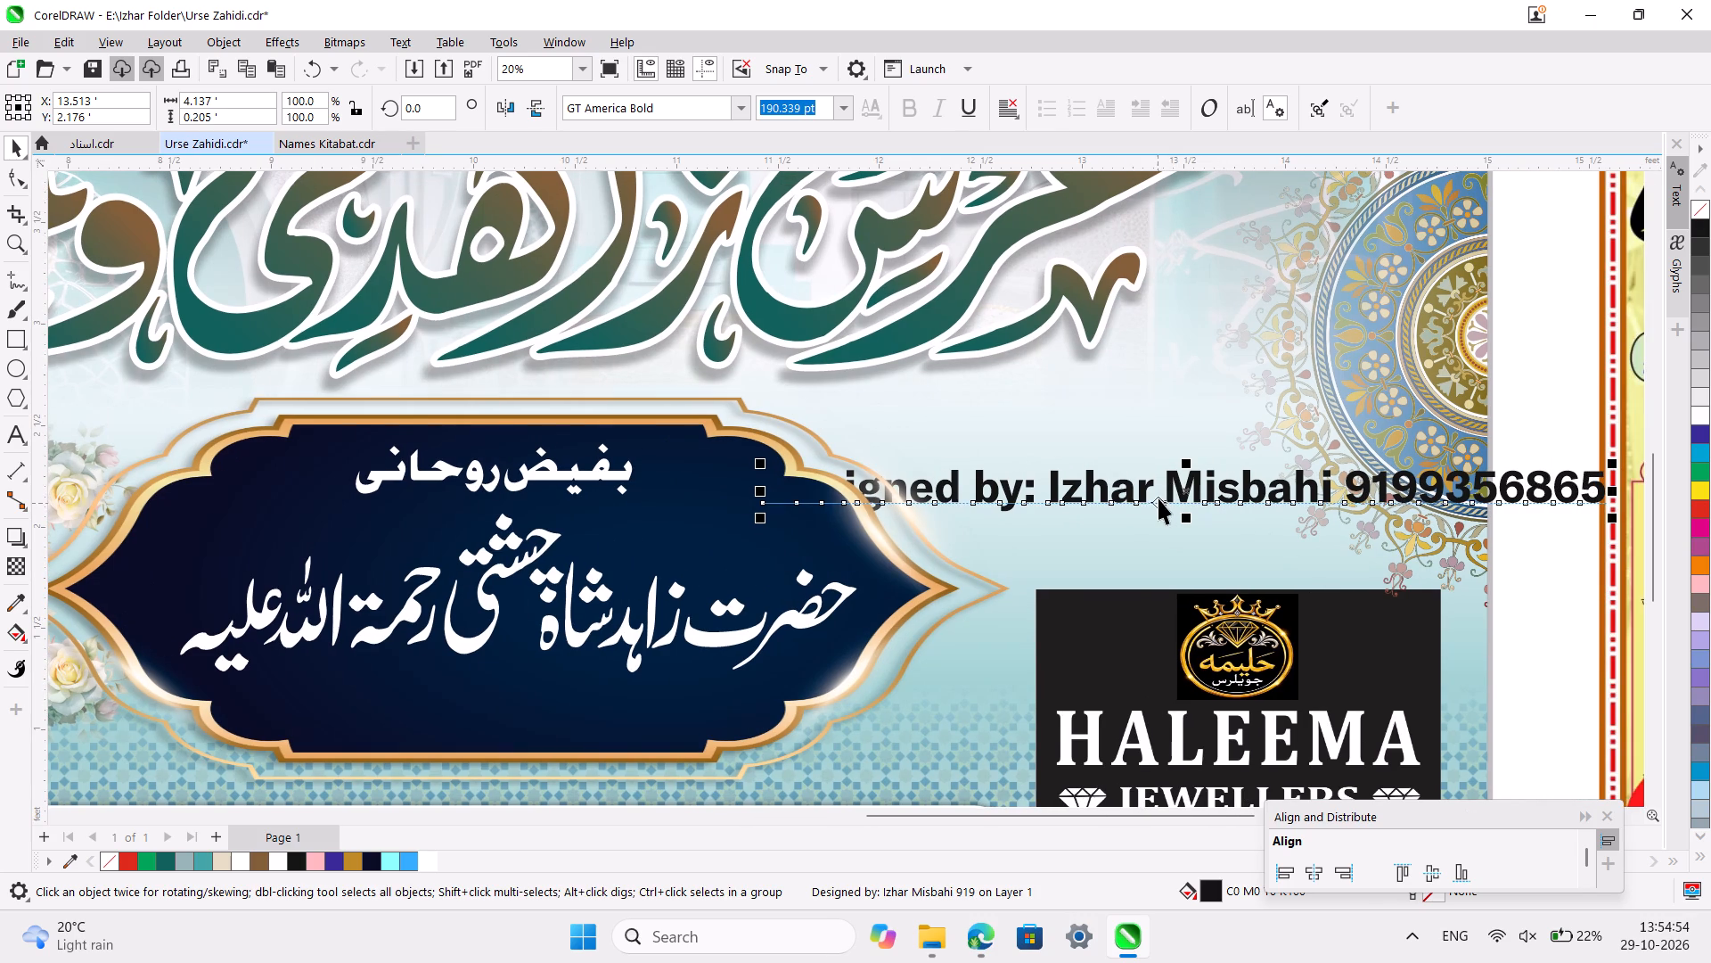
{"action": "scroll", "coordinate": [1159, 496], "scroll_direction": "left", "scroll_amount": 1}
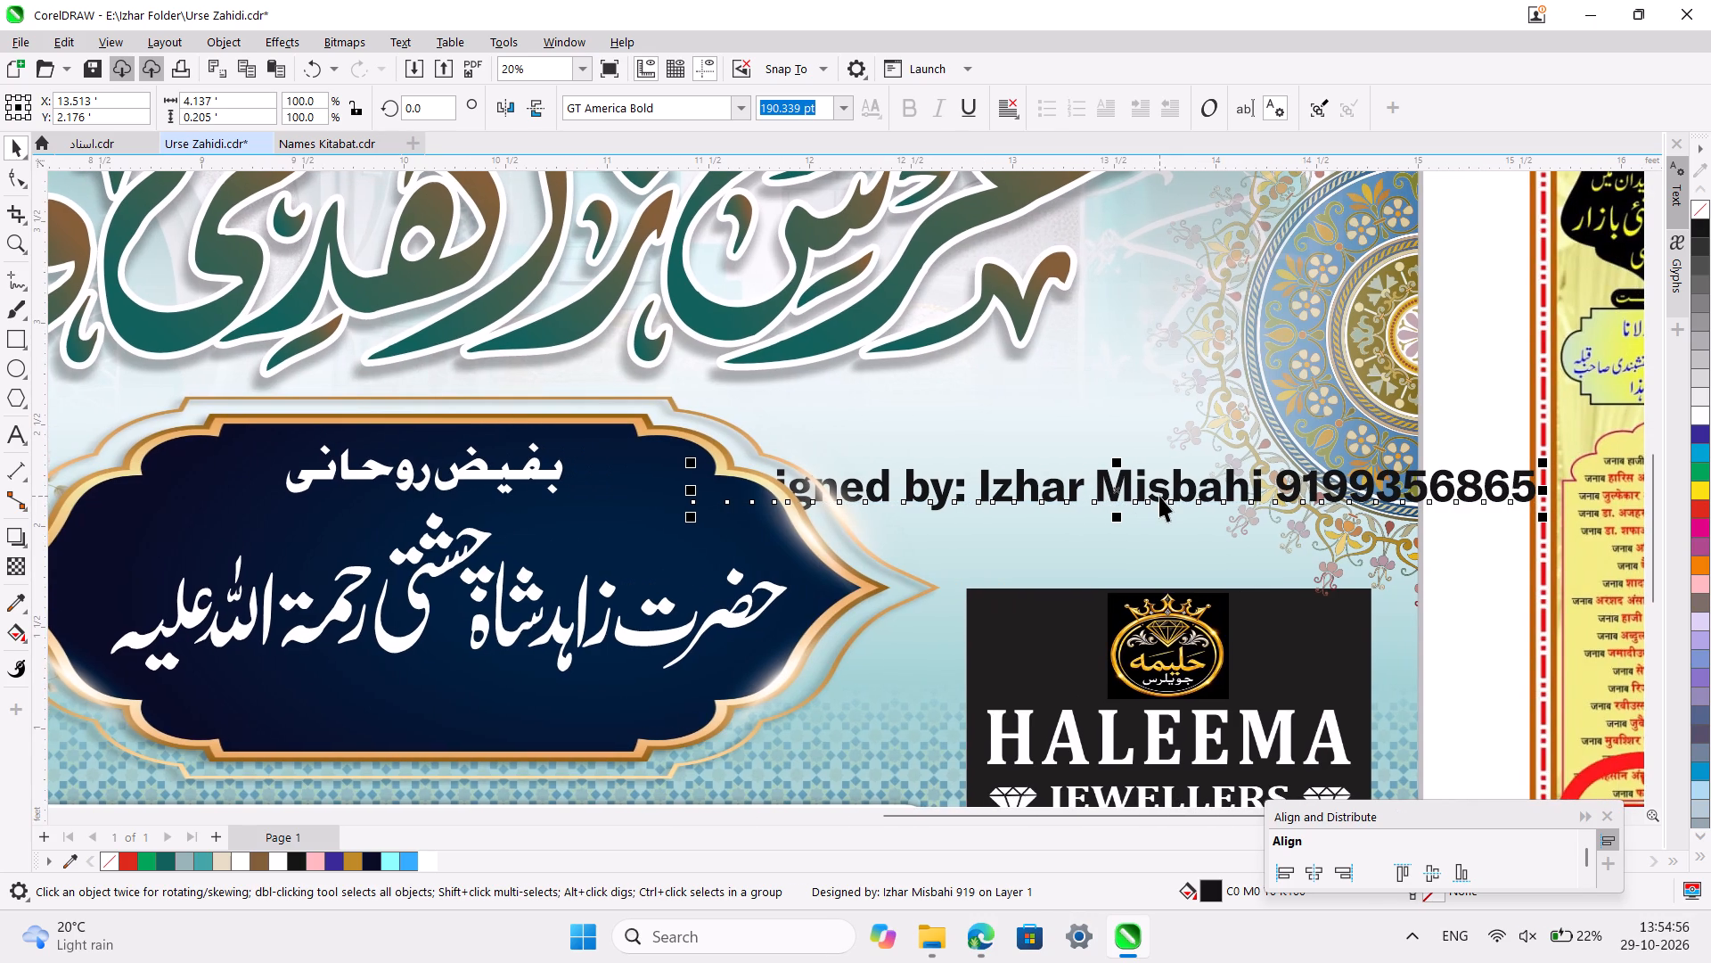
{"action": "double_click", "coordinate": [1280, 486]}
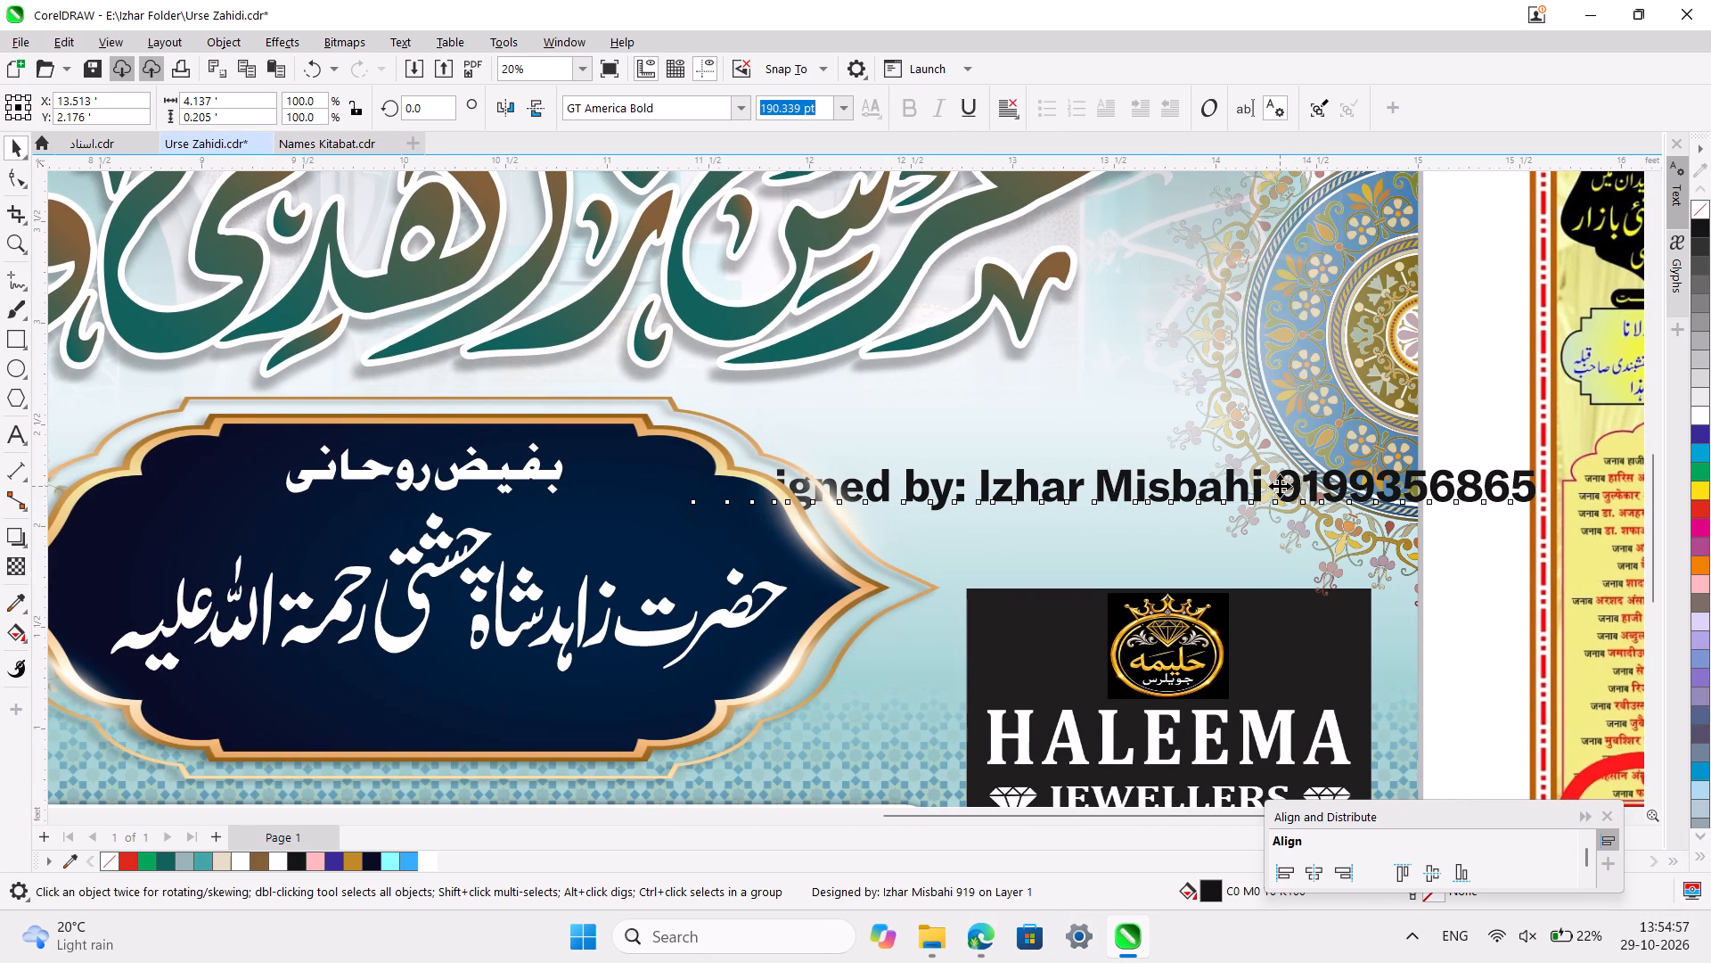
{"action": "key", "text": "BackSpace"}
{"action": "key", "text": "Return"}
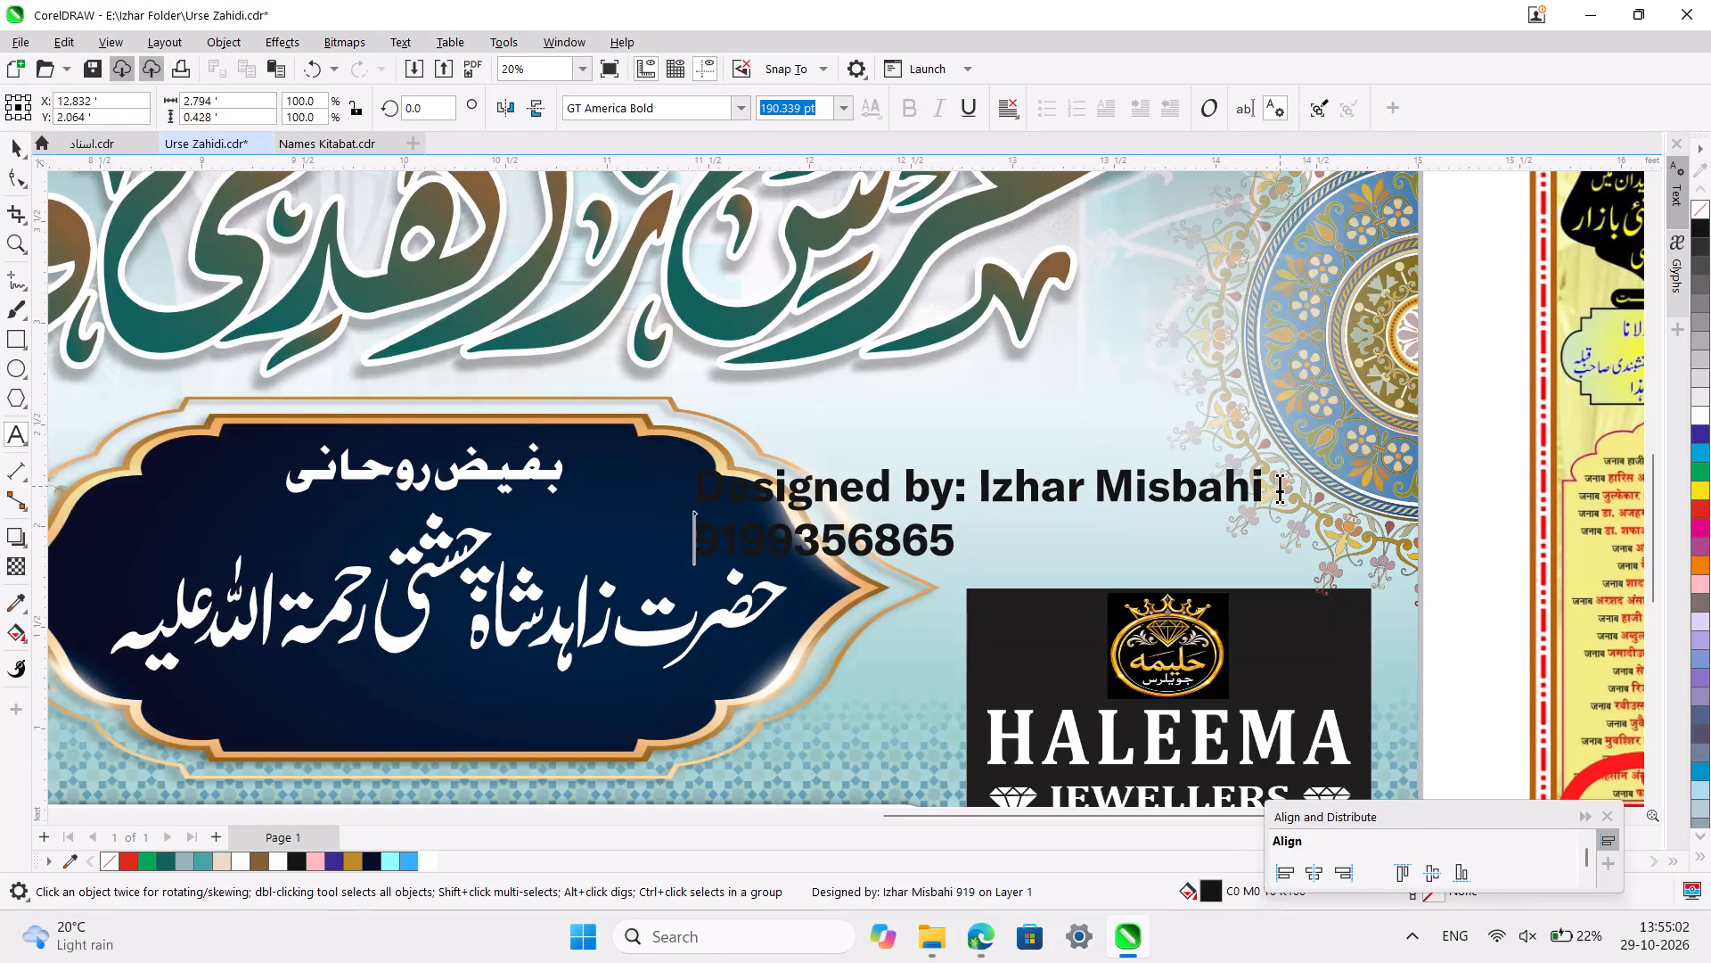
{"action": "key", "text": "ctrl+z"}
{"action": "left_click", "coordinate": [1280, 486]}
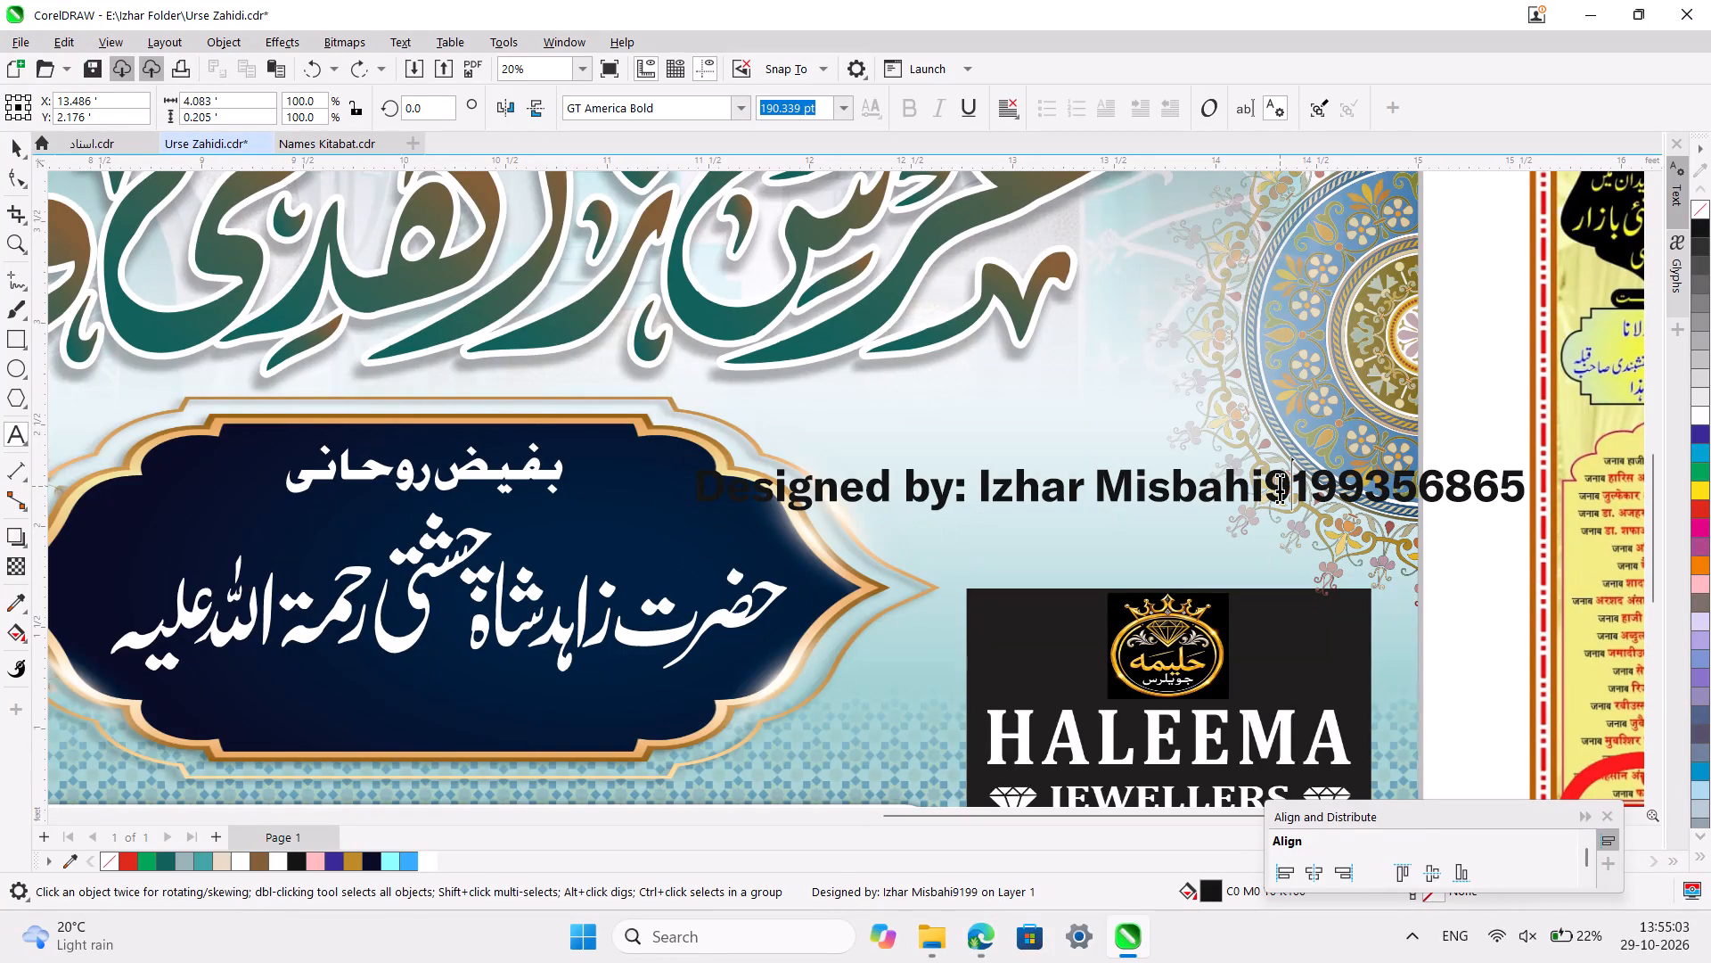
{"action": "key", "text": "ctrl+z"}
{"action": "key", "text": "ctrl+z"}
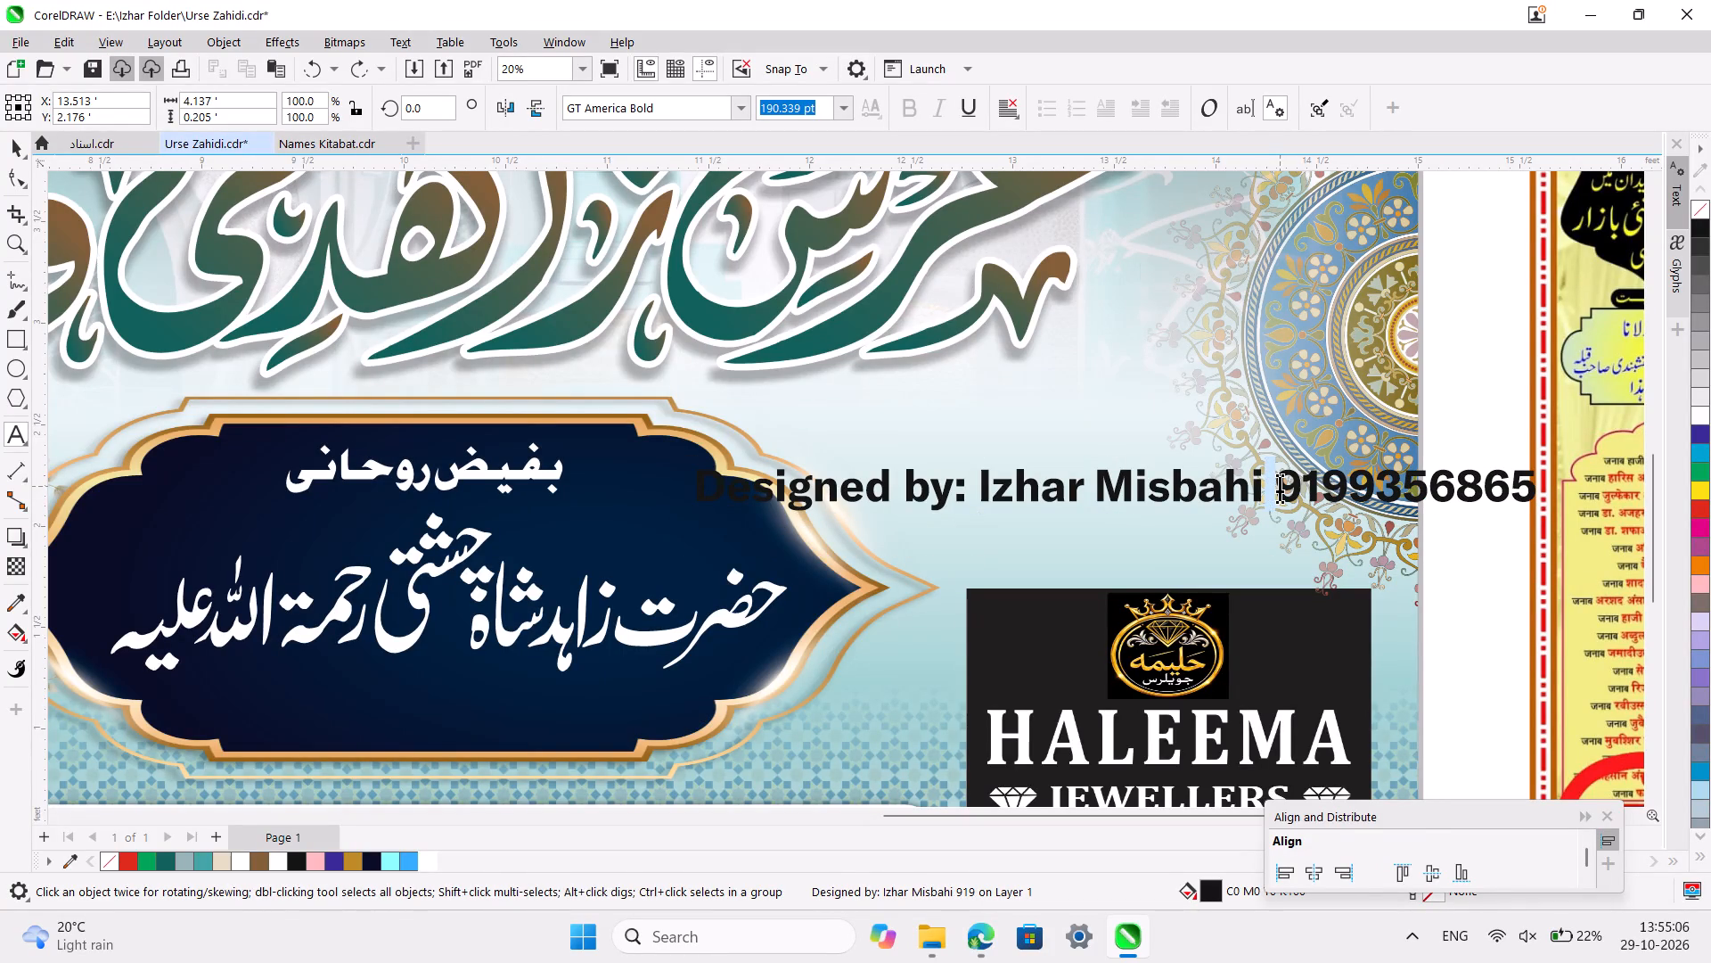
Break the credit text onto a second line after "Designed by:" and centre-align both lines.
{"action": "left_click", "coordinate": [984, 482]}
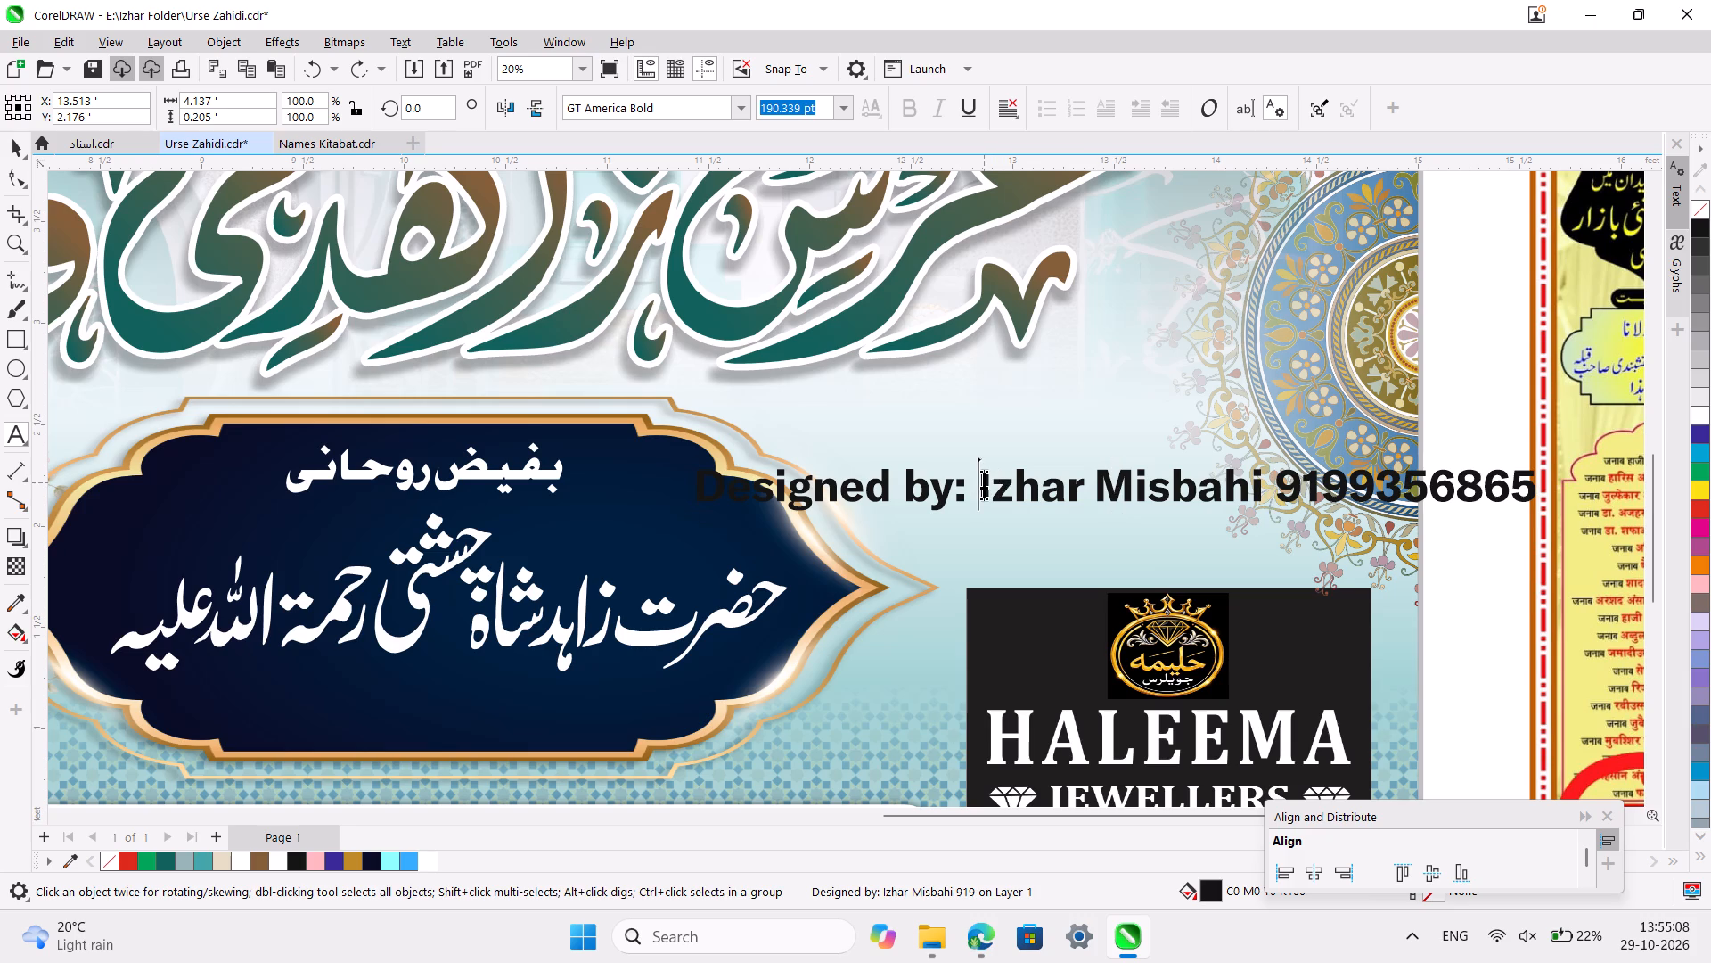
{"action": "key", "text": "BackSpace"}
{"action": "key", "text": "Return"}
{"action": "key", "text": "ctrl+space"}
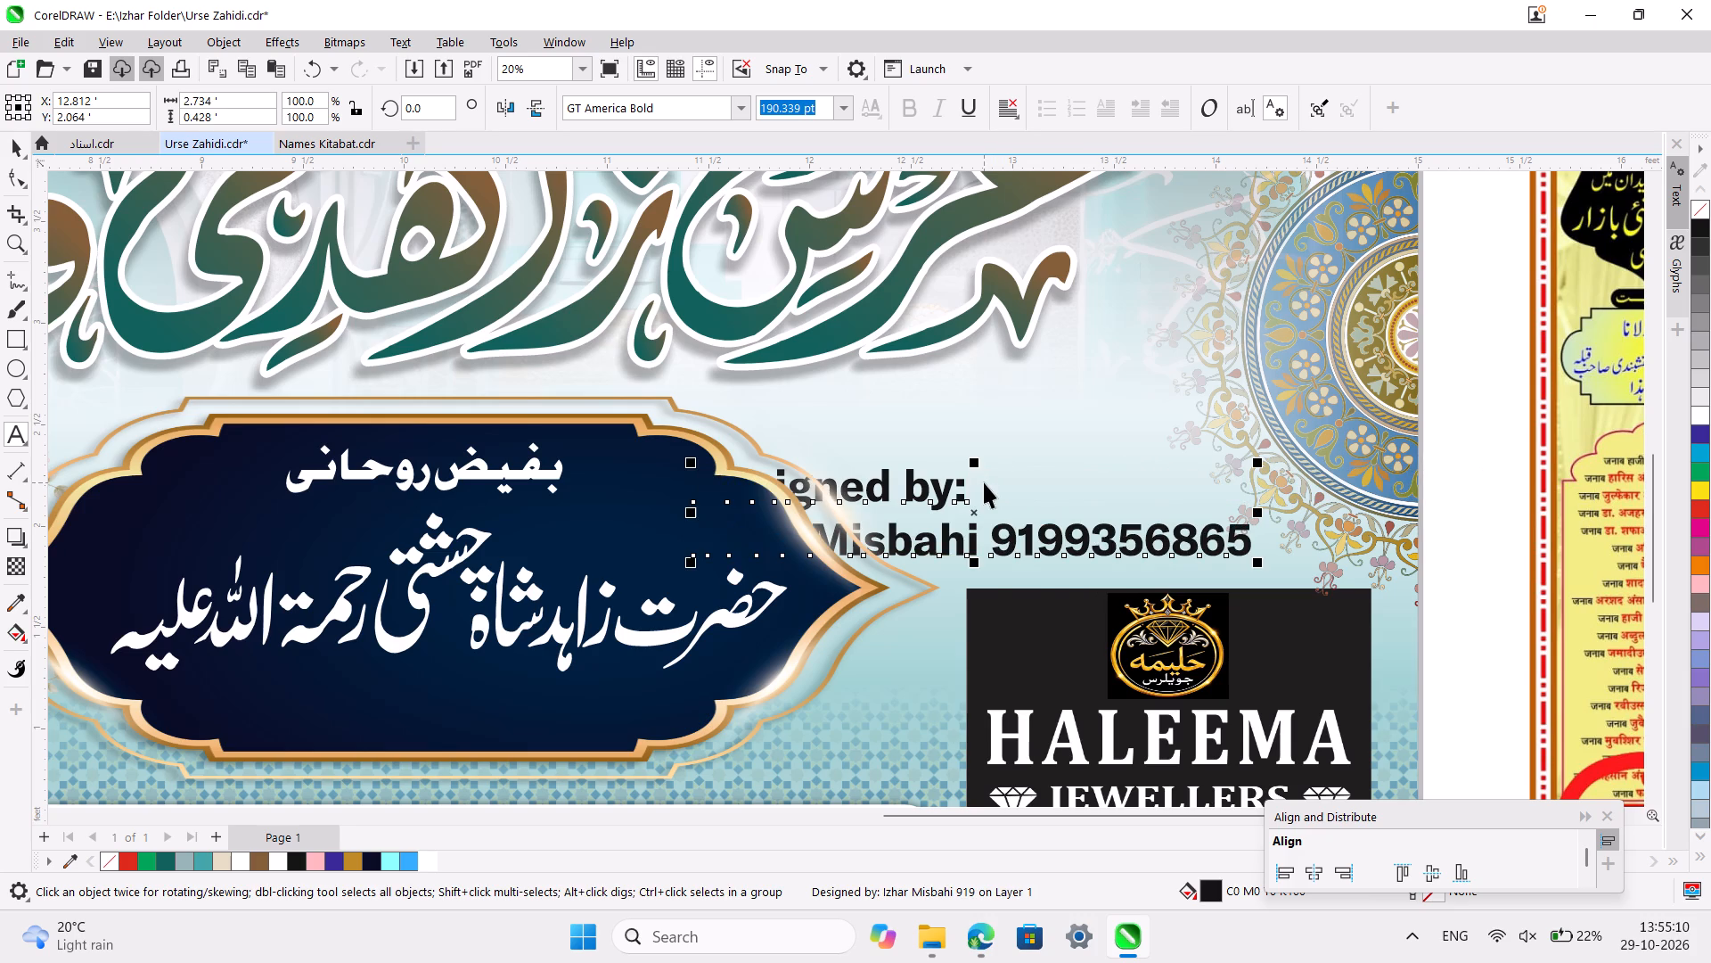
{"action": "left_click", "coordinate": [1007, 117]}
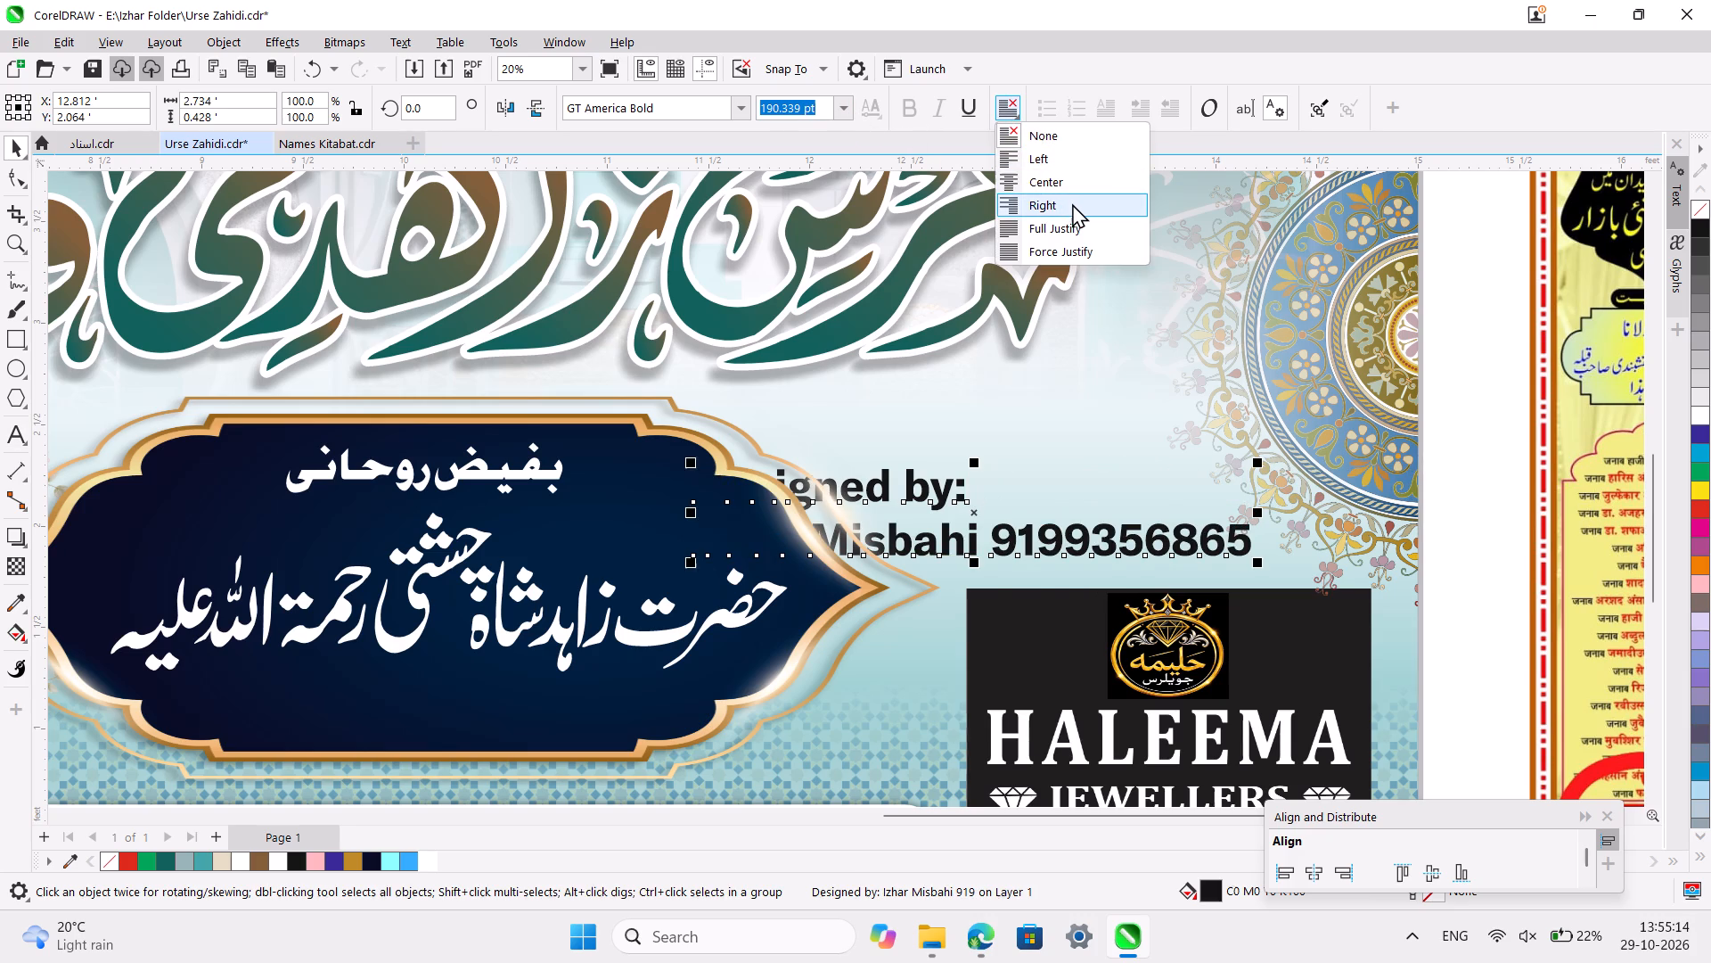
{"action": "left_click", "coordinate": [1073, 188]}
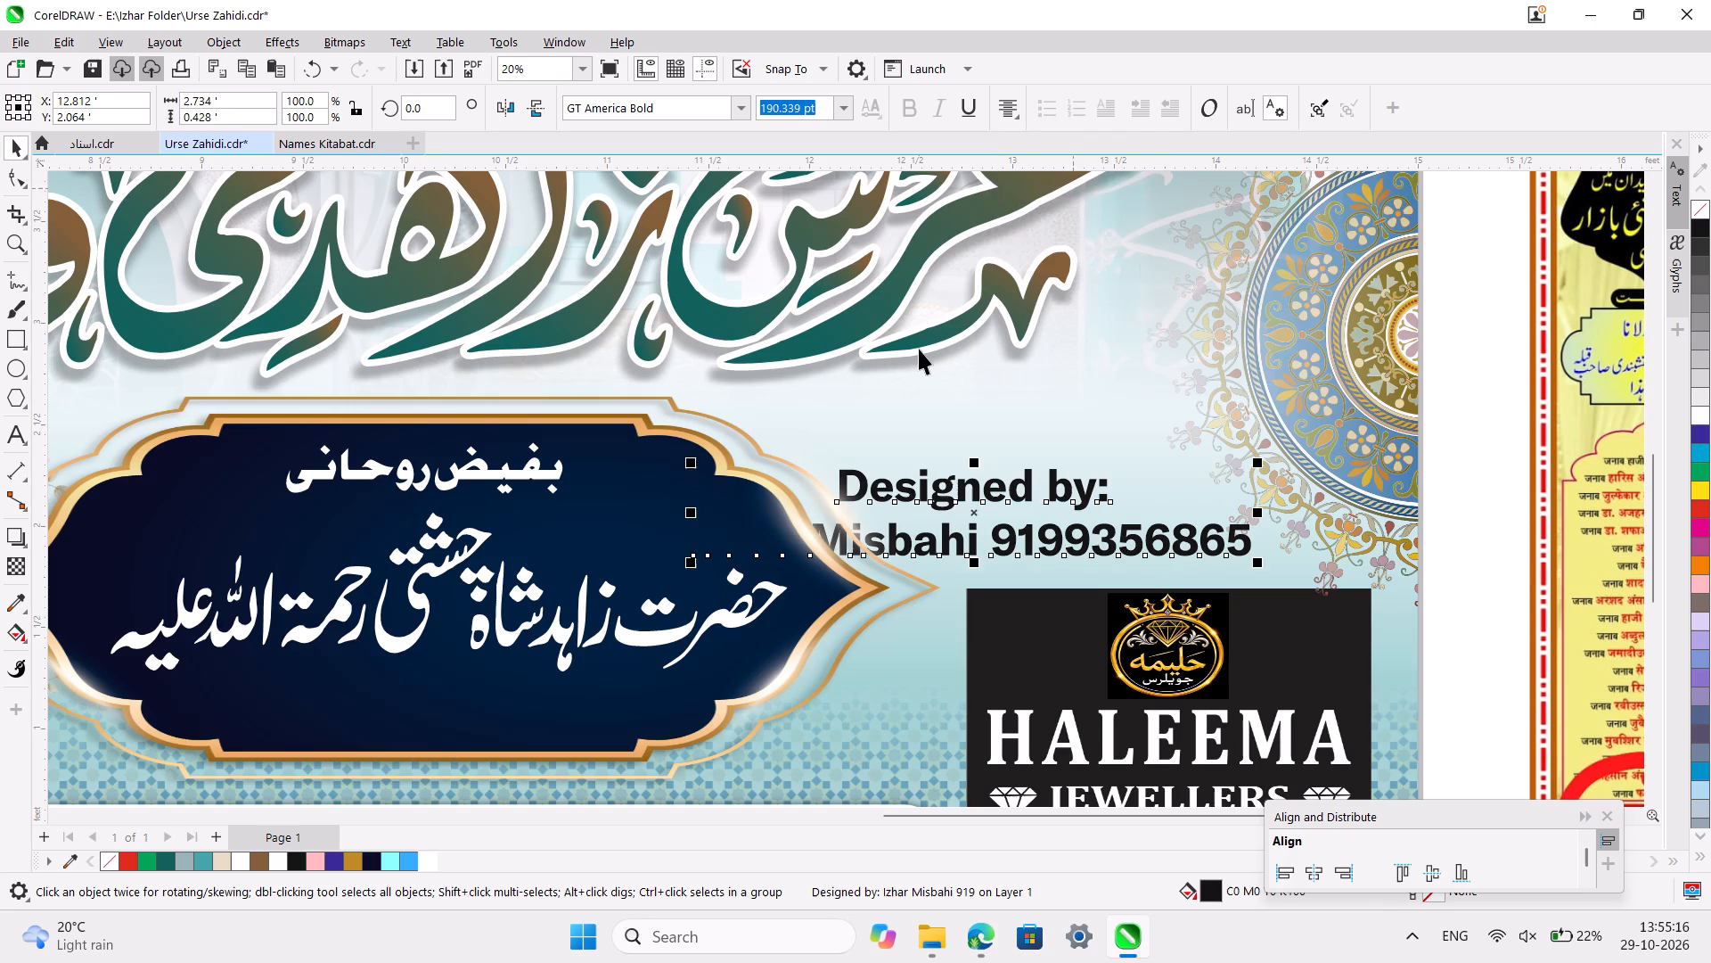
Select the contact name and phone text above the travel advert.
{"action": "scroll", "coordinate": [919, 349], "scroll_direction": "down", "scroll_amount": 5, "text": "ctrl"}
{"action": "scroll", "coordinate": [919, 349], "scroll_direction": "right", "scroll_amount": 3}
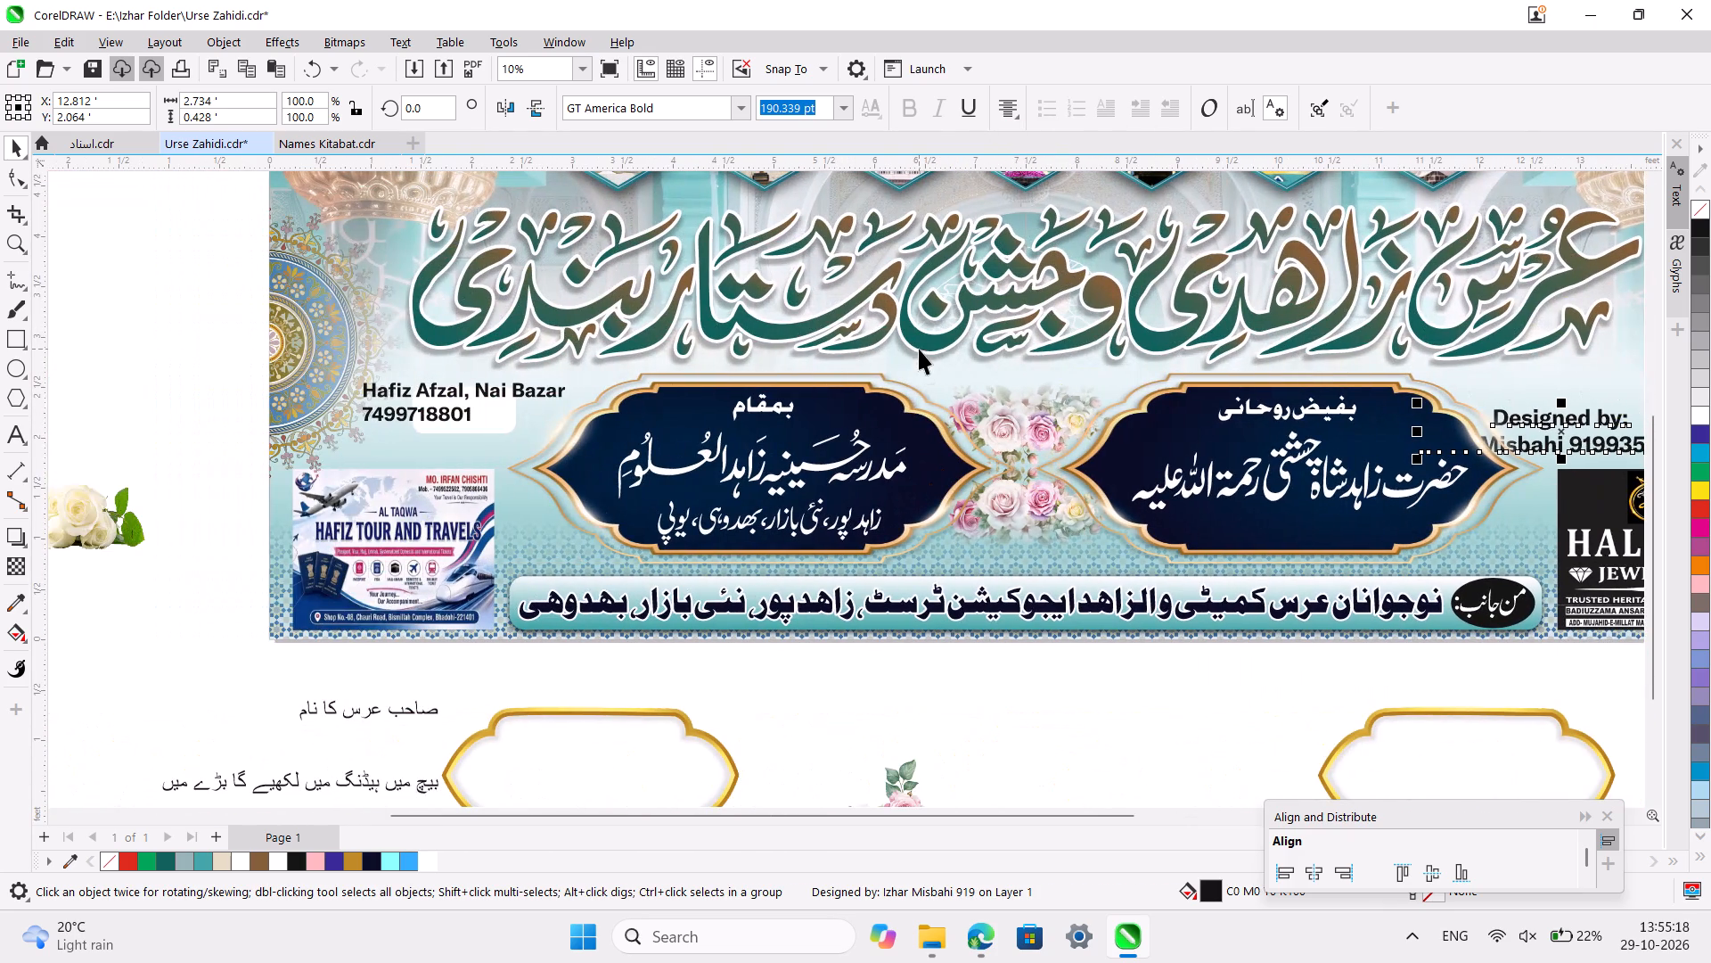
{"action": "left_click", "coordinate": [217, 547]}
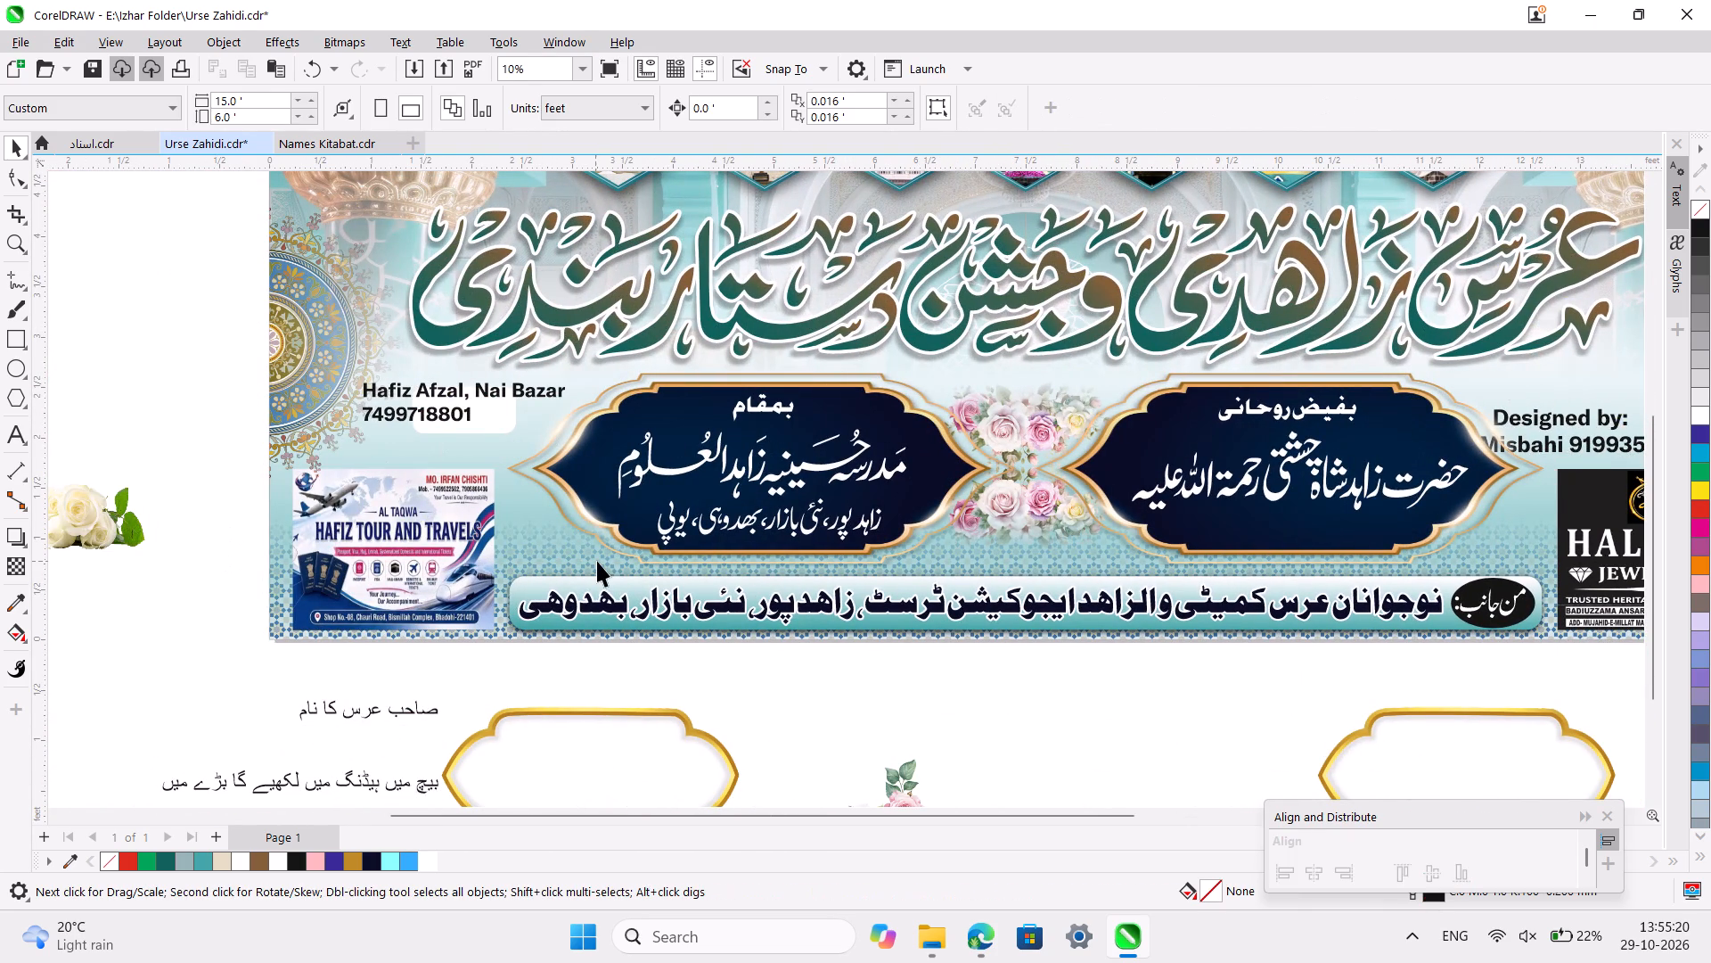
{"action": "left_click", "coordinate": [549, 387]}
{"action": "scroll", "coordinate": [549, 387], "scroll_direction": "up", "scroll_amount": 2, "text": "ctrl"}
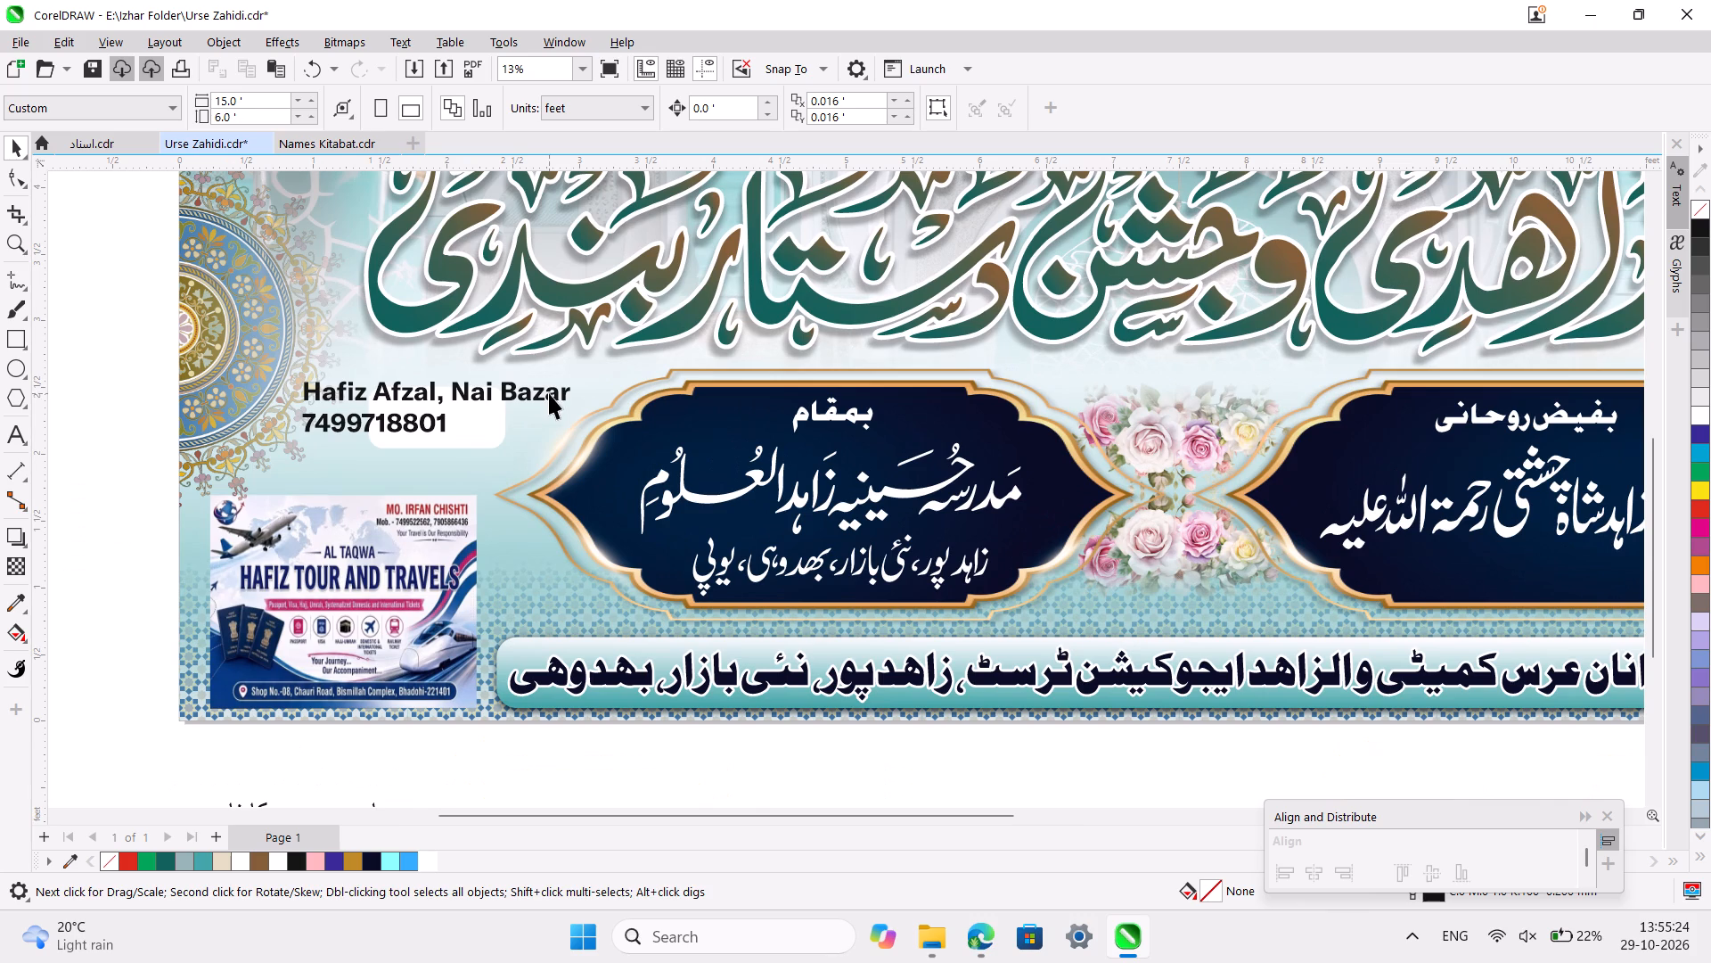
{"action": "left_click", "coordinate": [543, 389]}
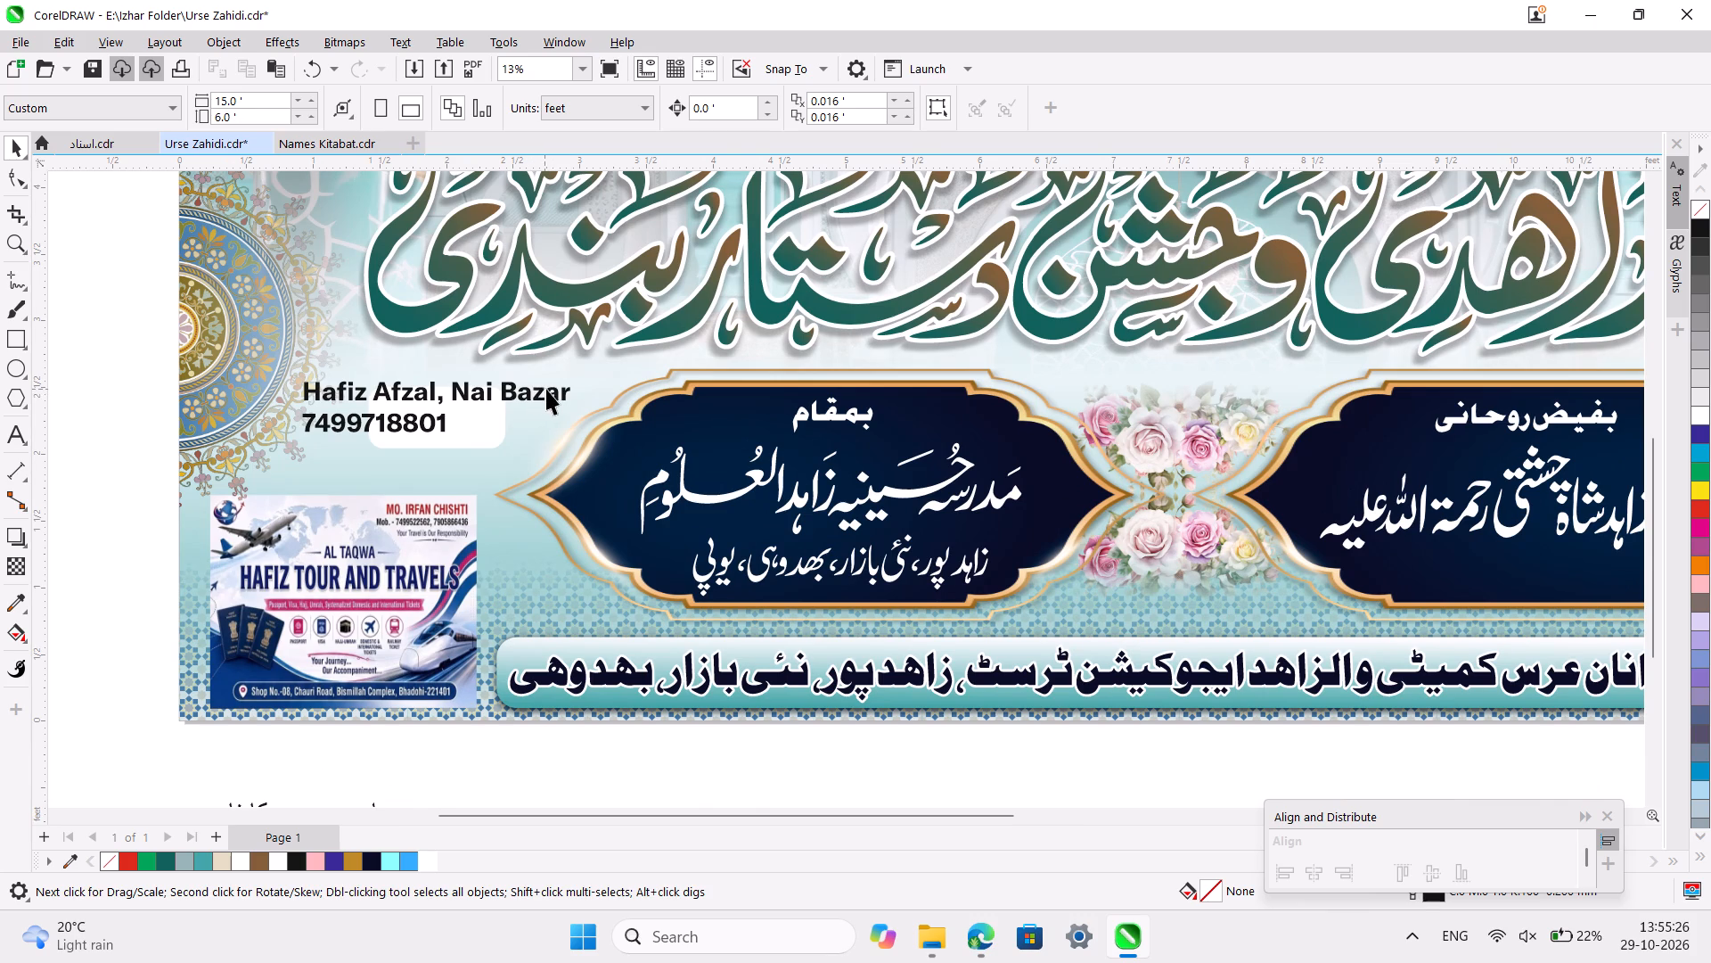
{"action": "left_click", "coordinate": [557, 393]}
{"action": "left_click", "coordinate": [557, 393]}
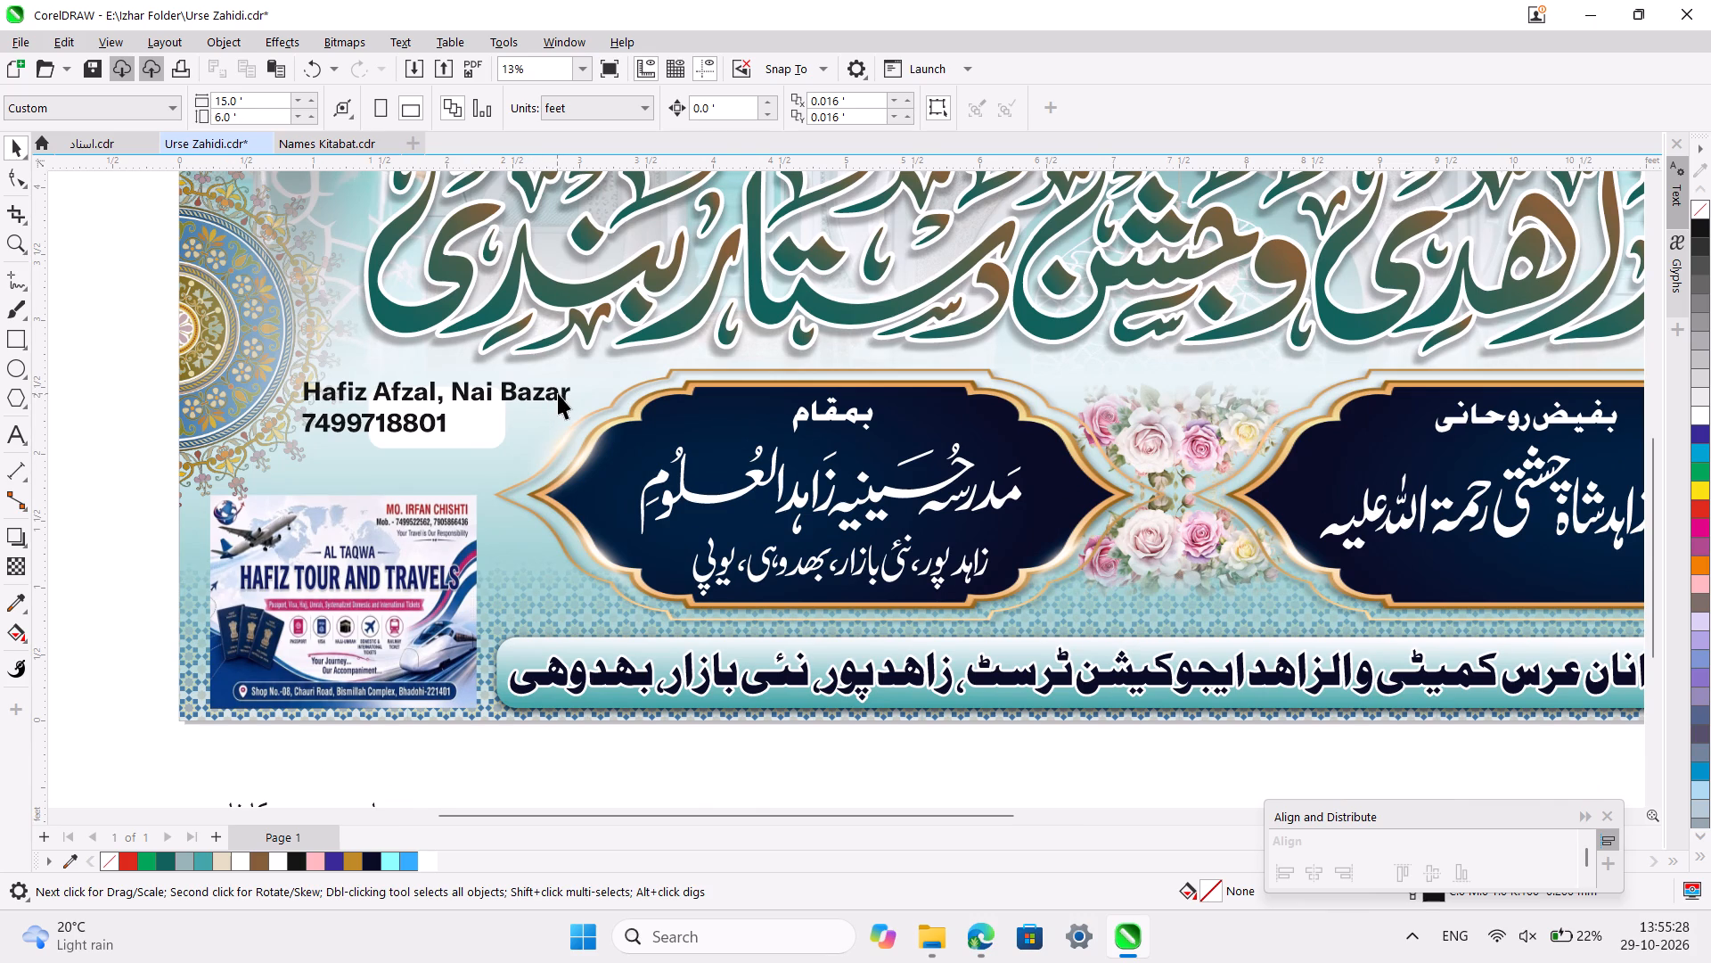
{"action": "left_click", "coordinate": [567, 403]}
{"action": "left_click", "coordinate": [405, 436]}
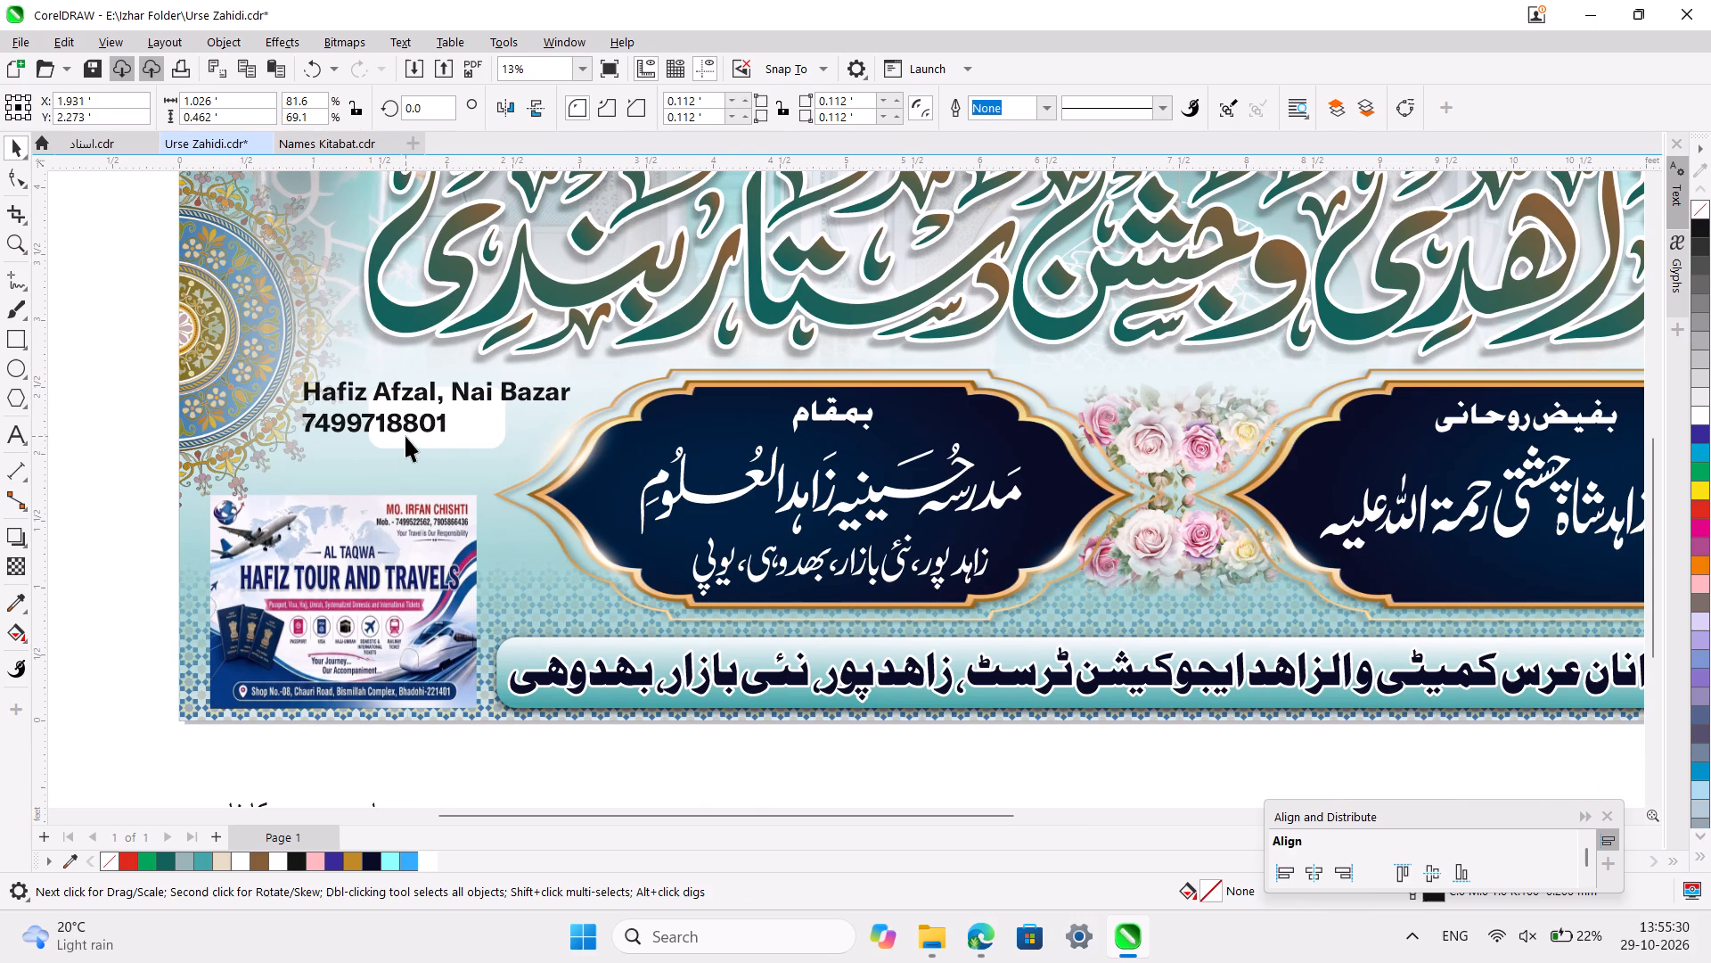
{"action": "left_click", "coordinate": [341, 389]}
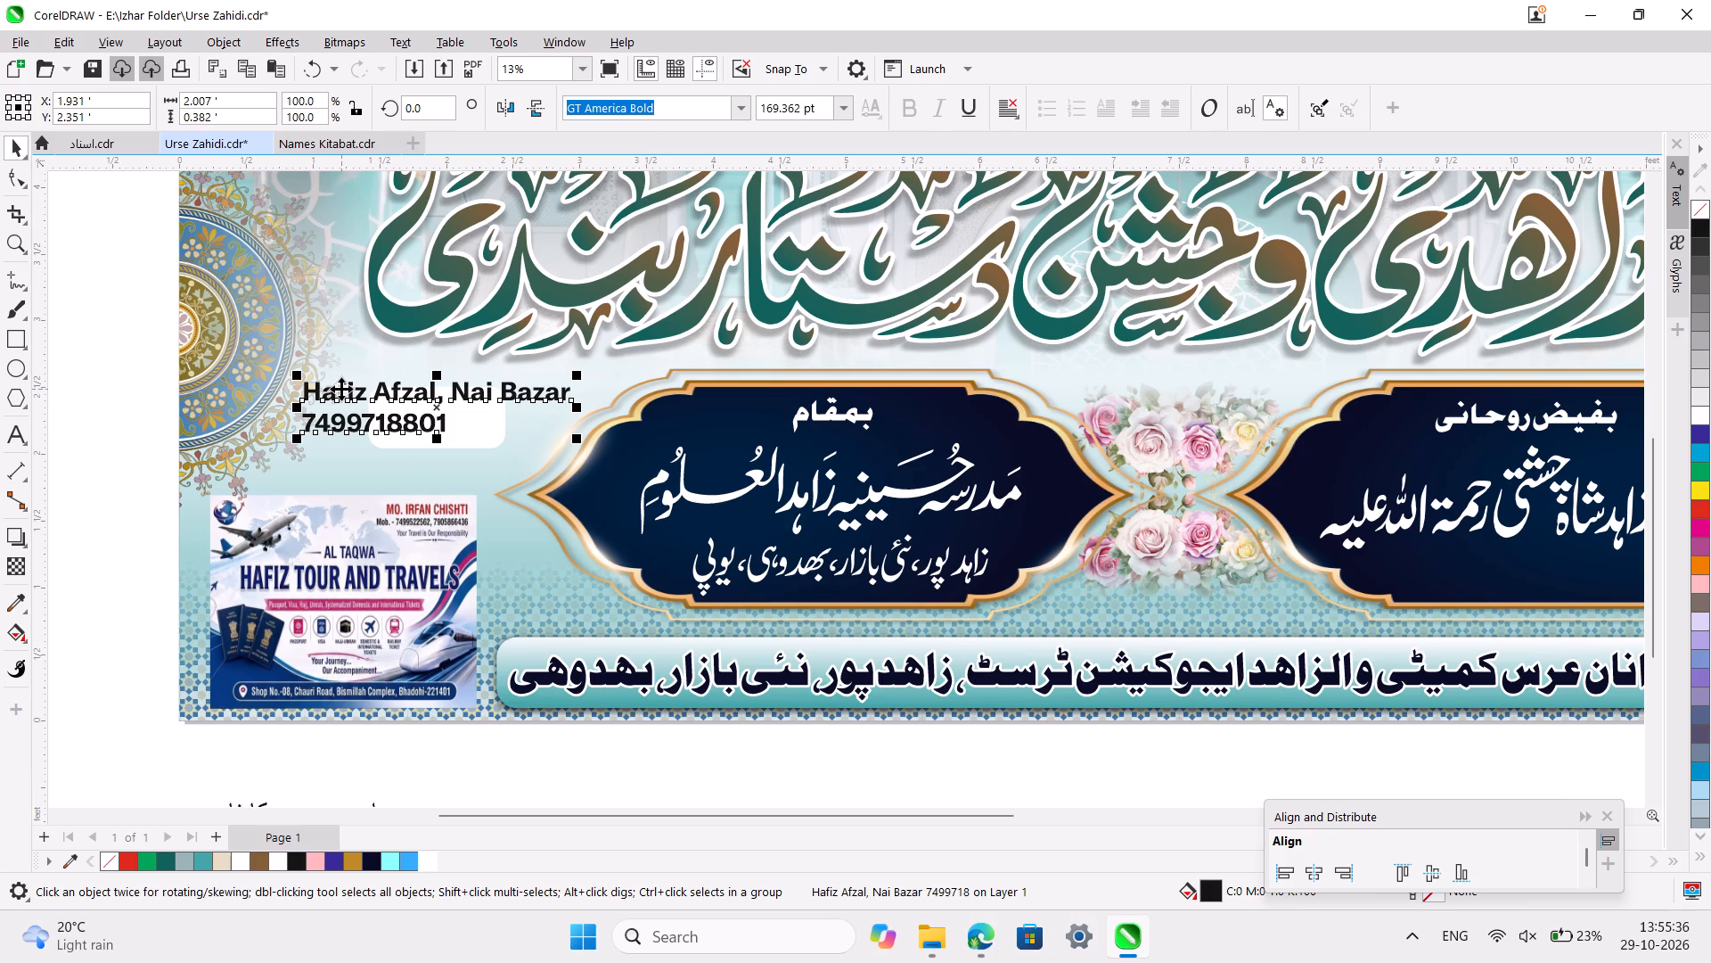
Shrink the "Designed by" credit near the Haleema Jewellers advert to about 135 pt.
{"action": "scroll", "coordinate": [341, 389], "scroll_direction": "down", "scroll_amount": 2, "text": "ctrl"}
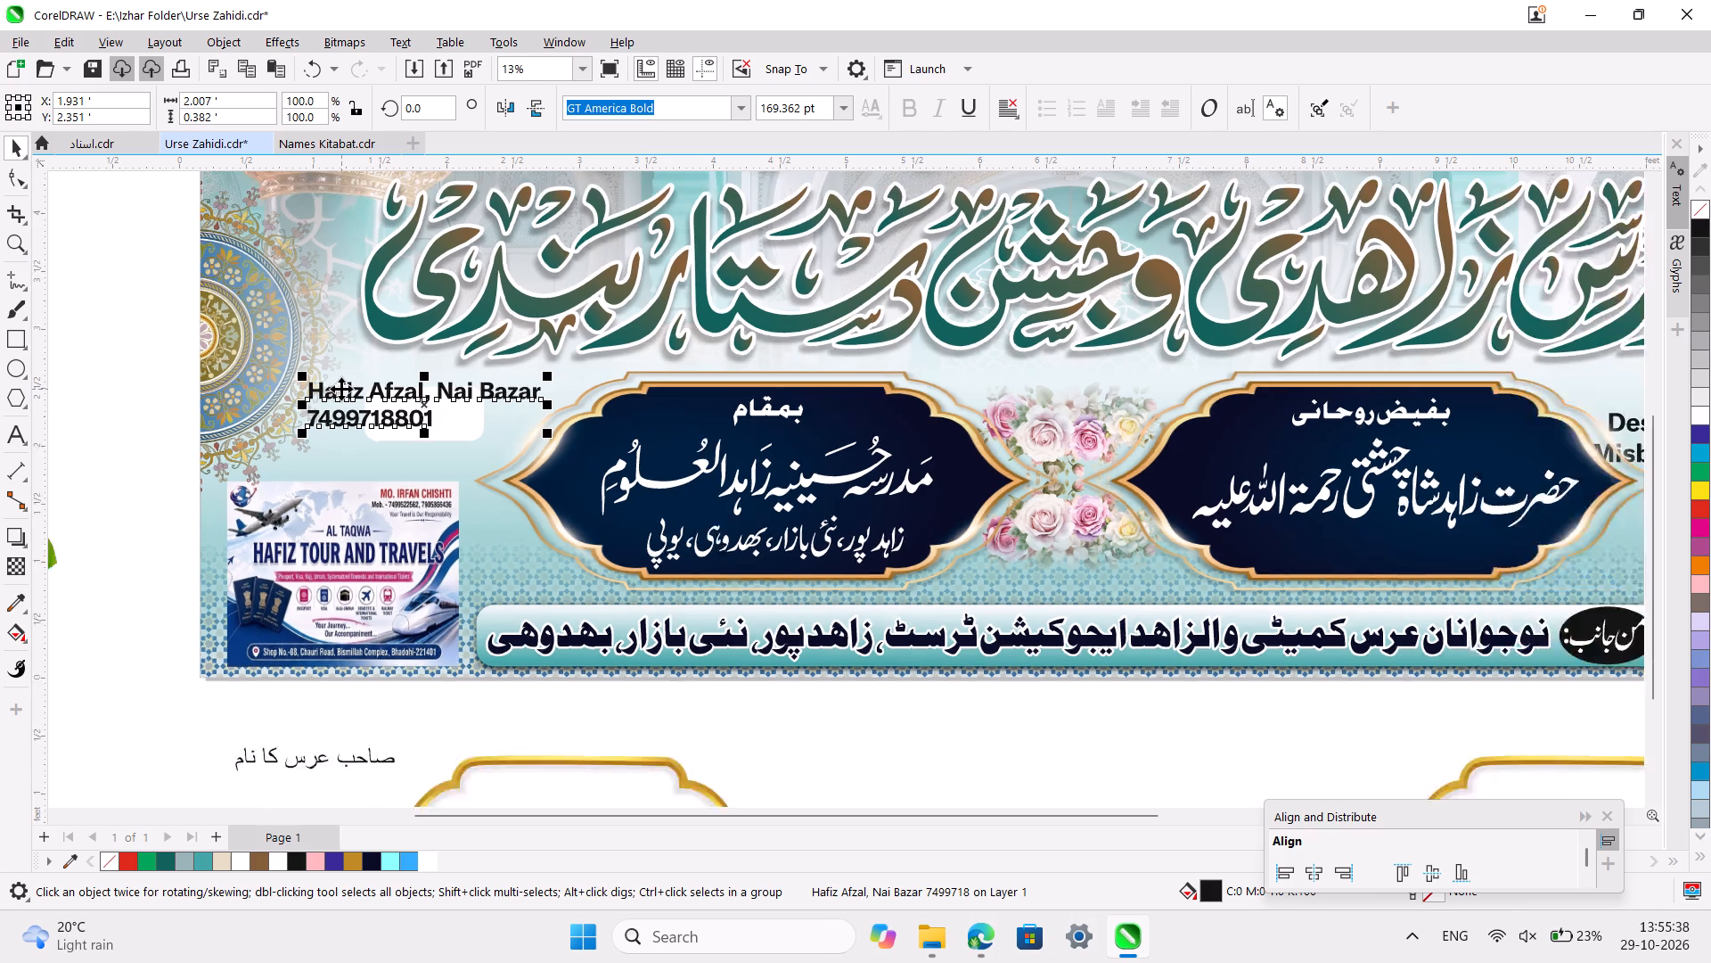
{"action": "scroll", "coordinate": [341, 389], "scroll_direction": "down", "scroll_amount": 1, "text": "ctrl"}
{"action": "scroll", "coordinate": [341, 389], "scroll_direction": "up", "scroll_amount": 3, "text": "ctrl"}
{"action": "scroll", "coordinate": [341, 389], "scroll_direction": "left", "scroll_amount": 1}
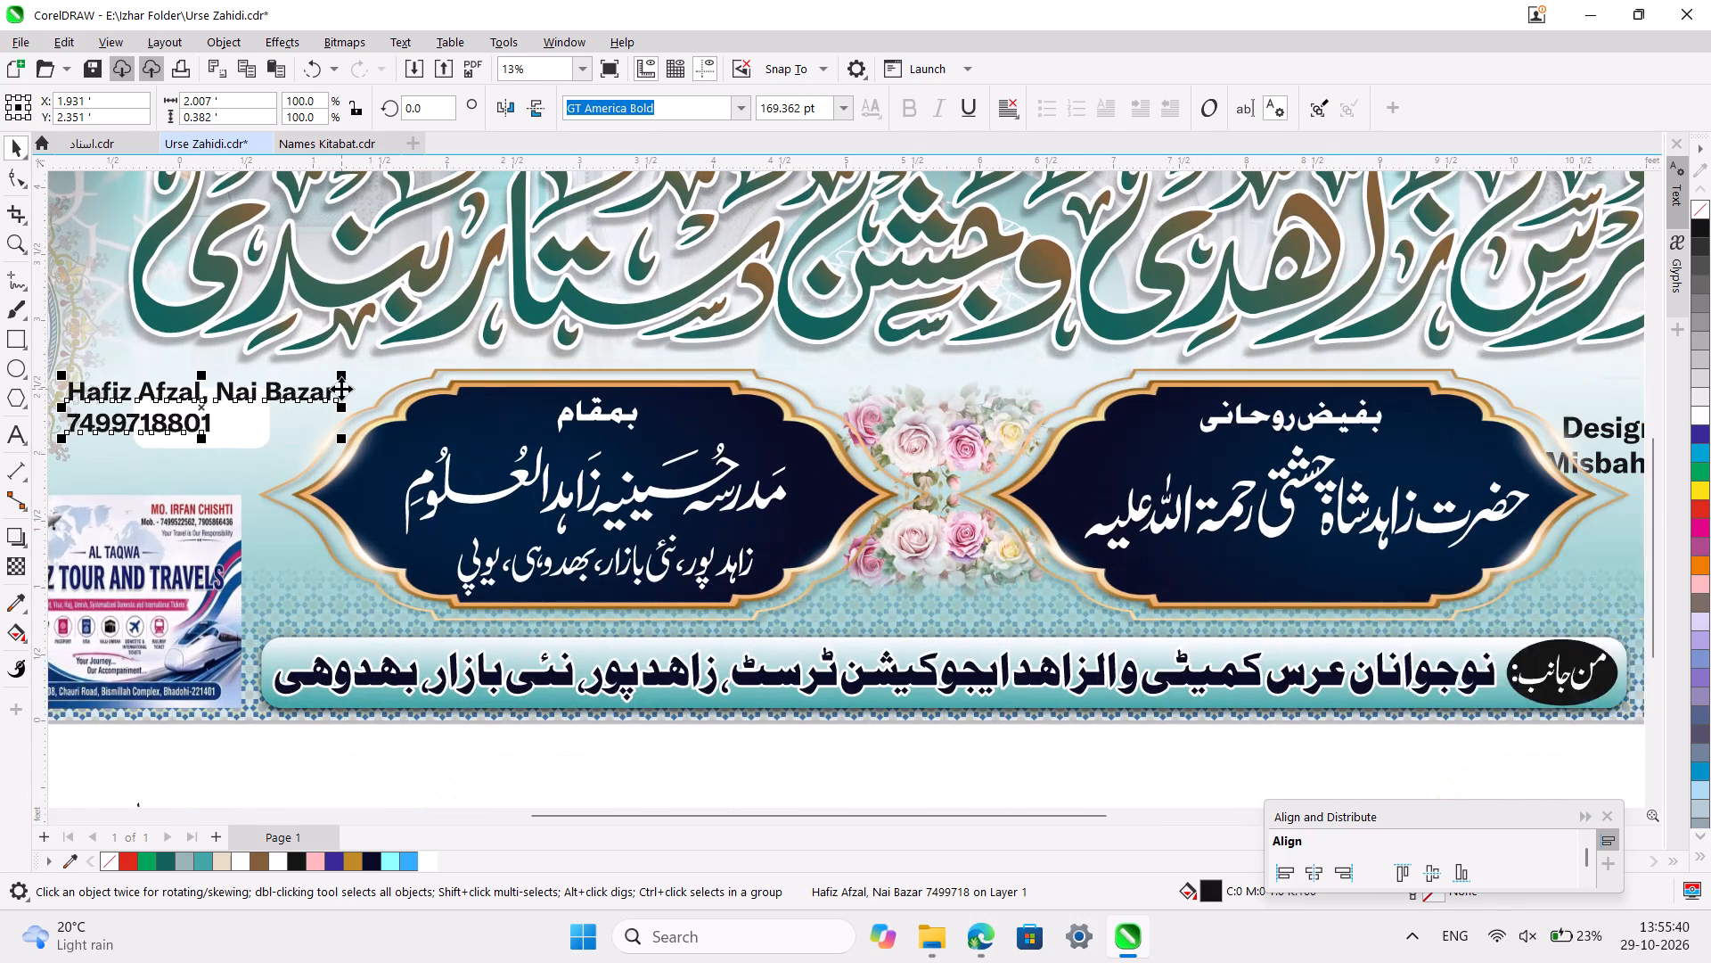
{"action": "scroll", "coordinate": [341, 389], "scroll_direction": "left", "scroll_amount": 1}
{"action": "scroll", "coordinate": [341, 389], "scroll_direction": "right", "scroll_amount": 3}
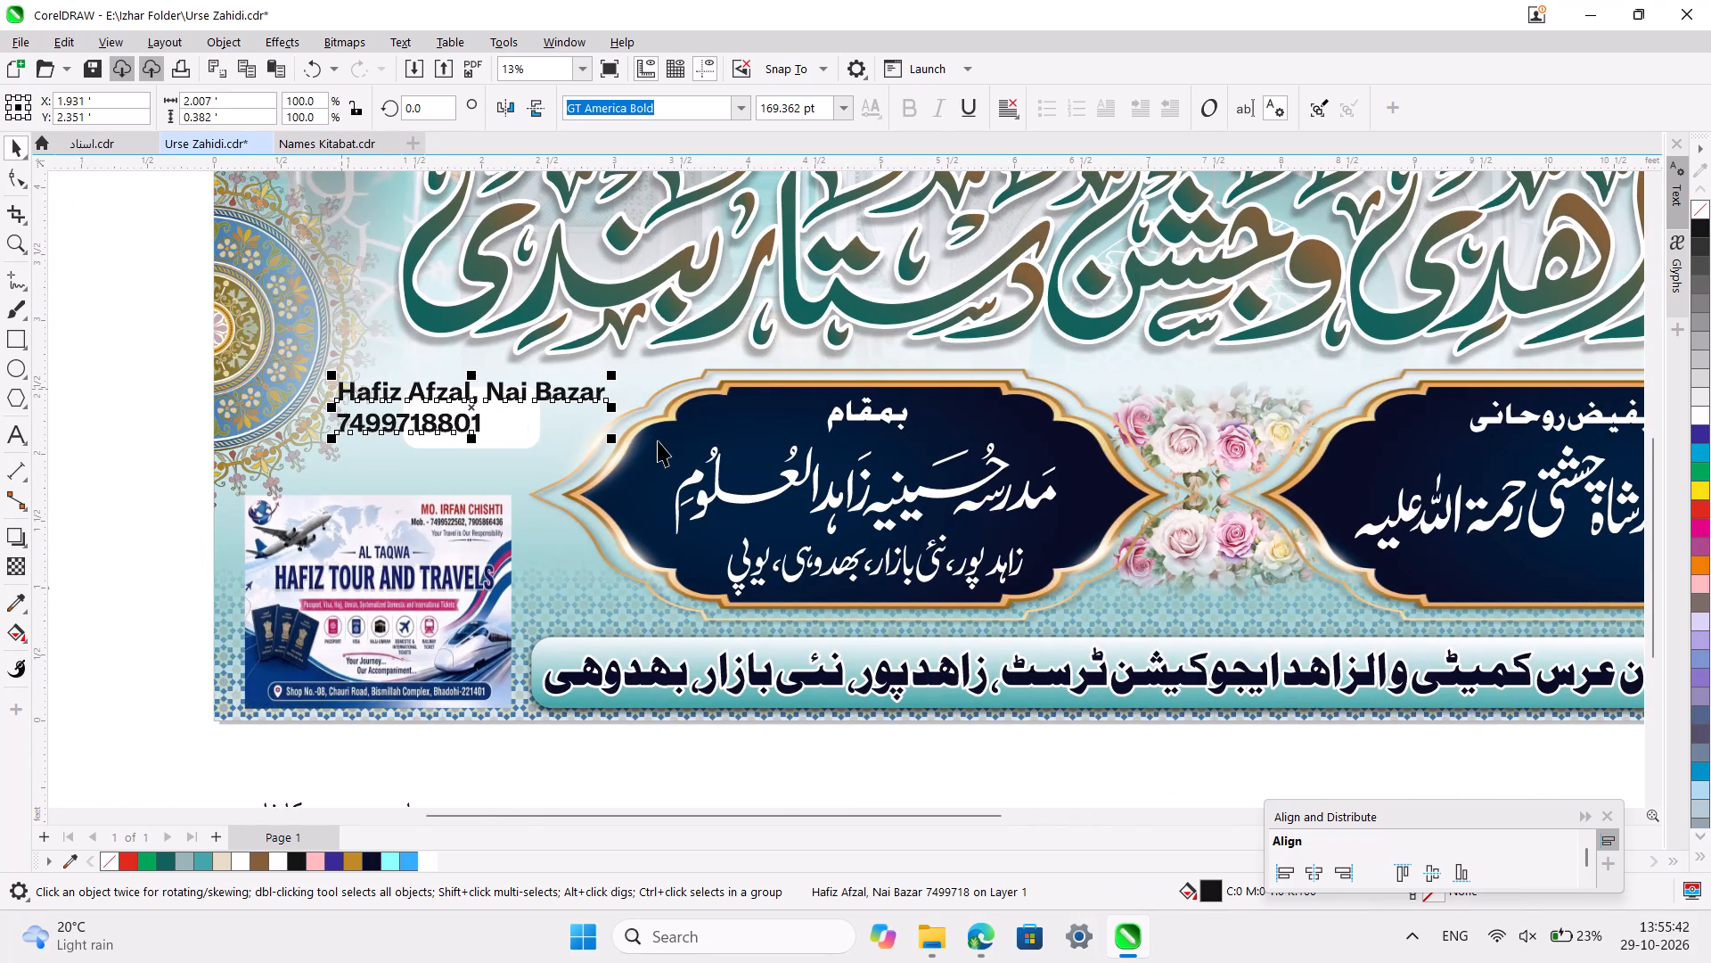
{"action": "scroll", "coordinate": [658, 440], "scroll_direction": "left", "scroll_amount": 4}
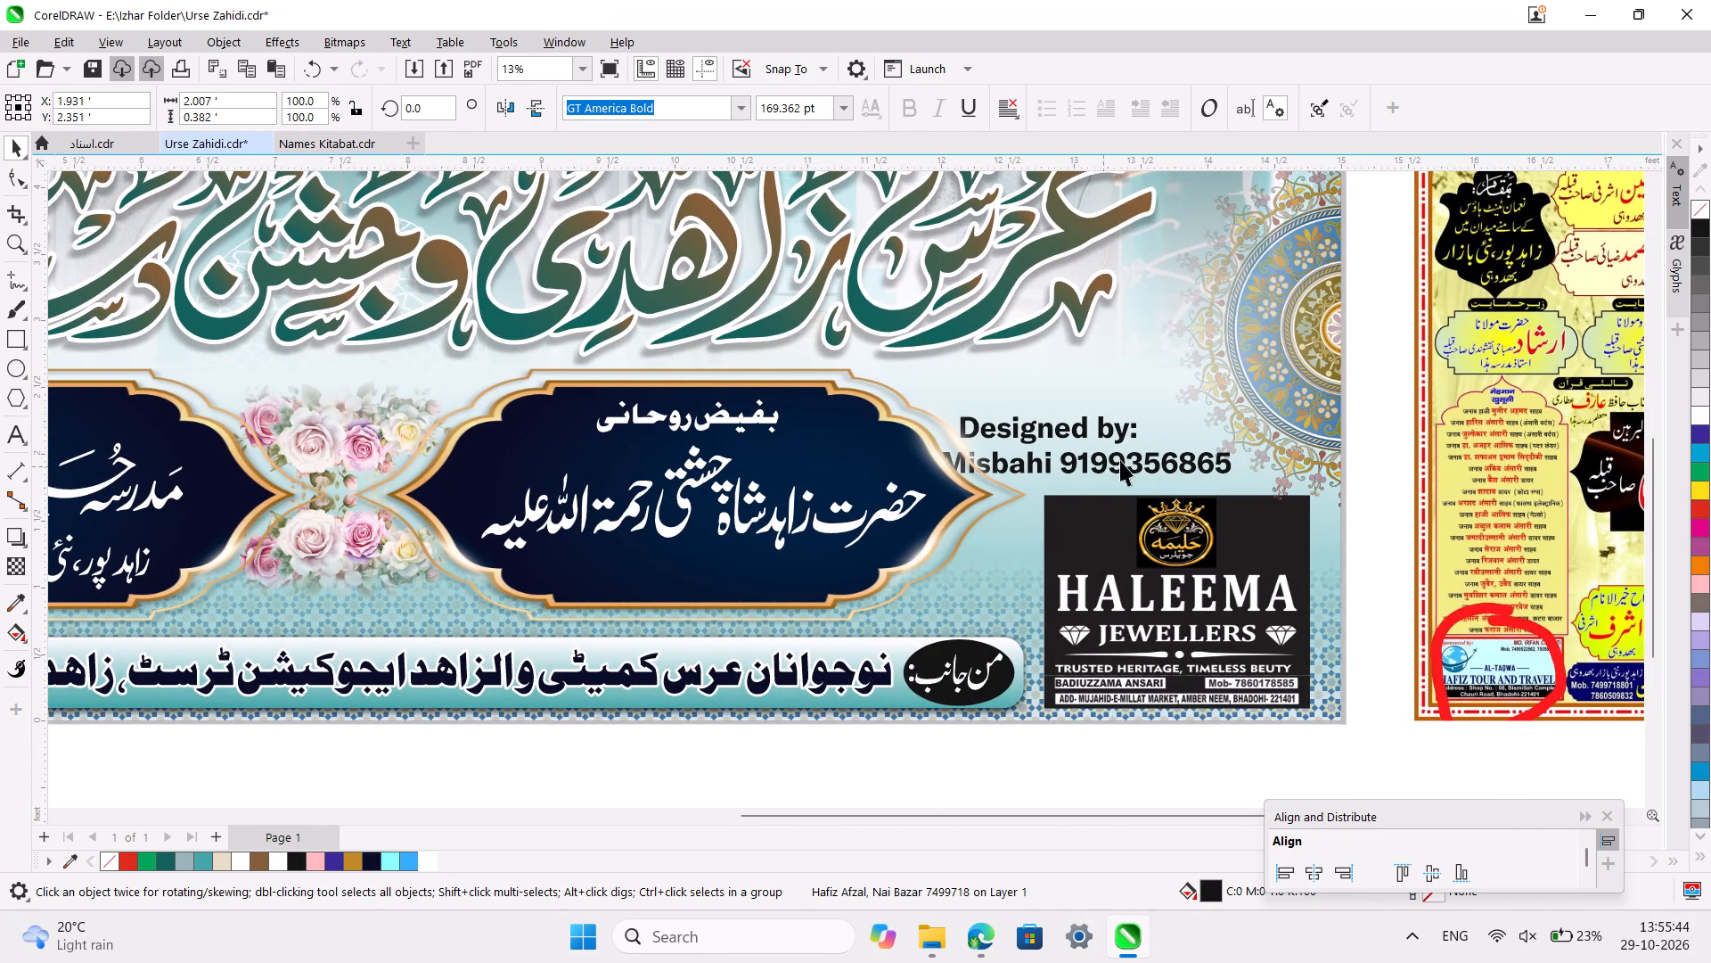
{"action": "left_click", "coordinate": [1143, 457]}
{"action": "left_click_drag", "start_coordinate": [1235, 405], "coordinate": [1132, 375]}
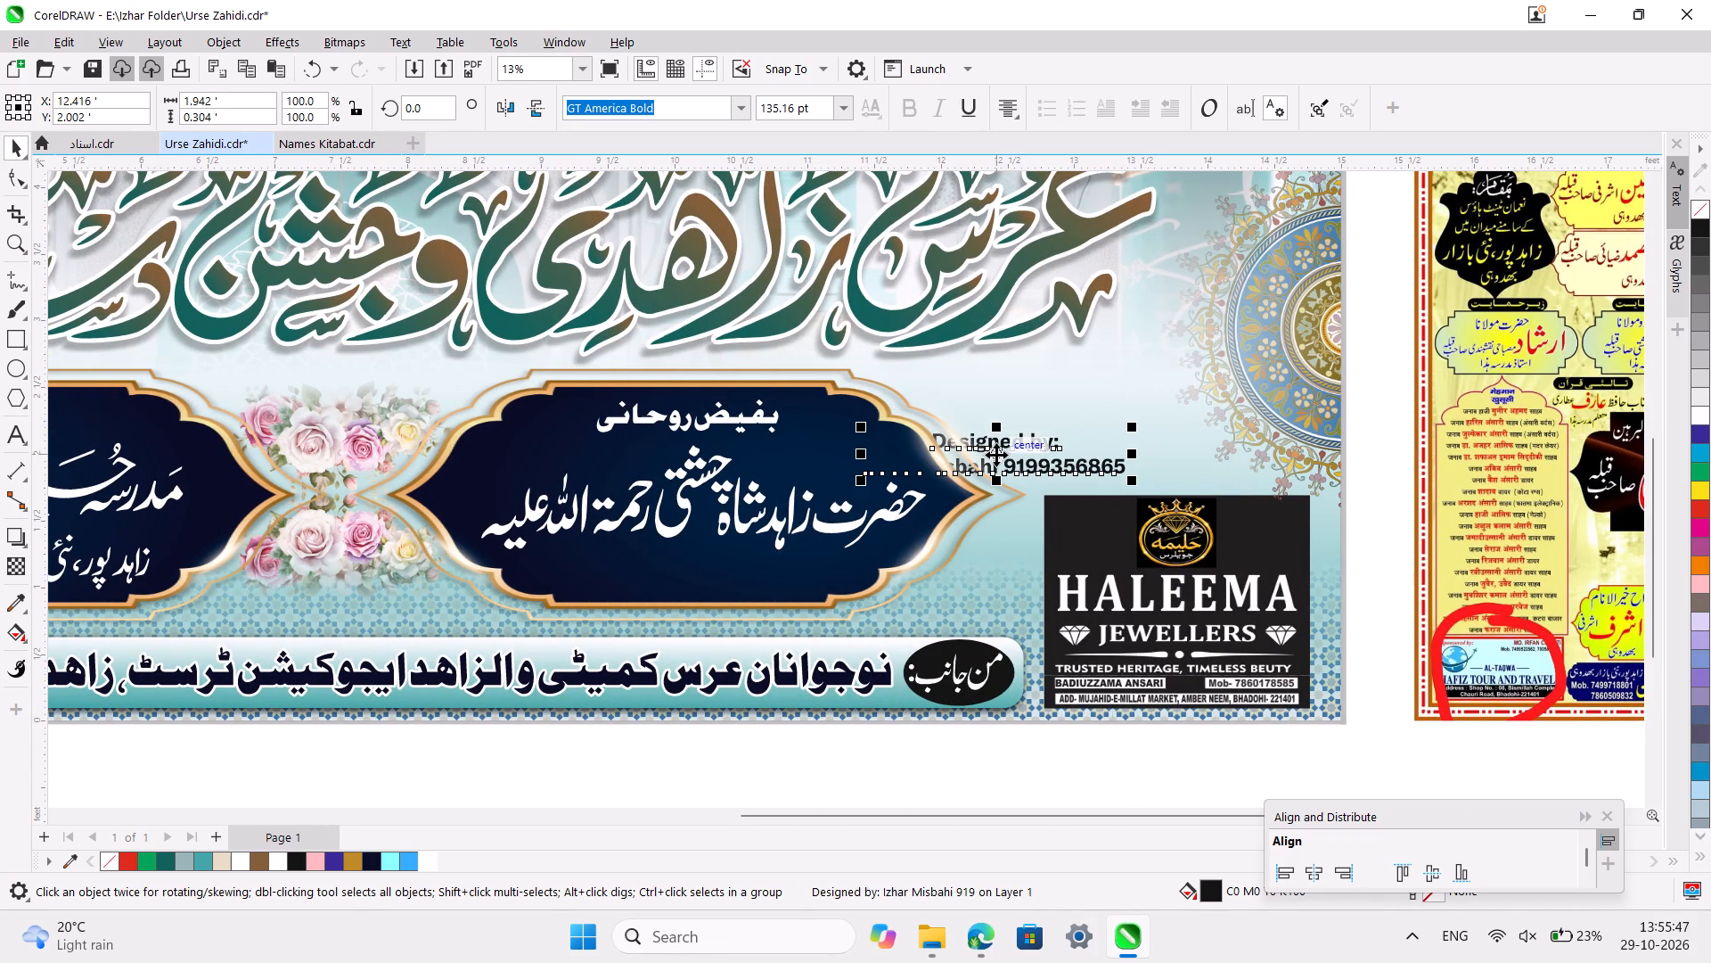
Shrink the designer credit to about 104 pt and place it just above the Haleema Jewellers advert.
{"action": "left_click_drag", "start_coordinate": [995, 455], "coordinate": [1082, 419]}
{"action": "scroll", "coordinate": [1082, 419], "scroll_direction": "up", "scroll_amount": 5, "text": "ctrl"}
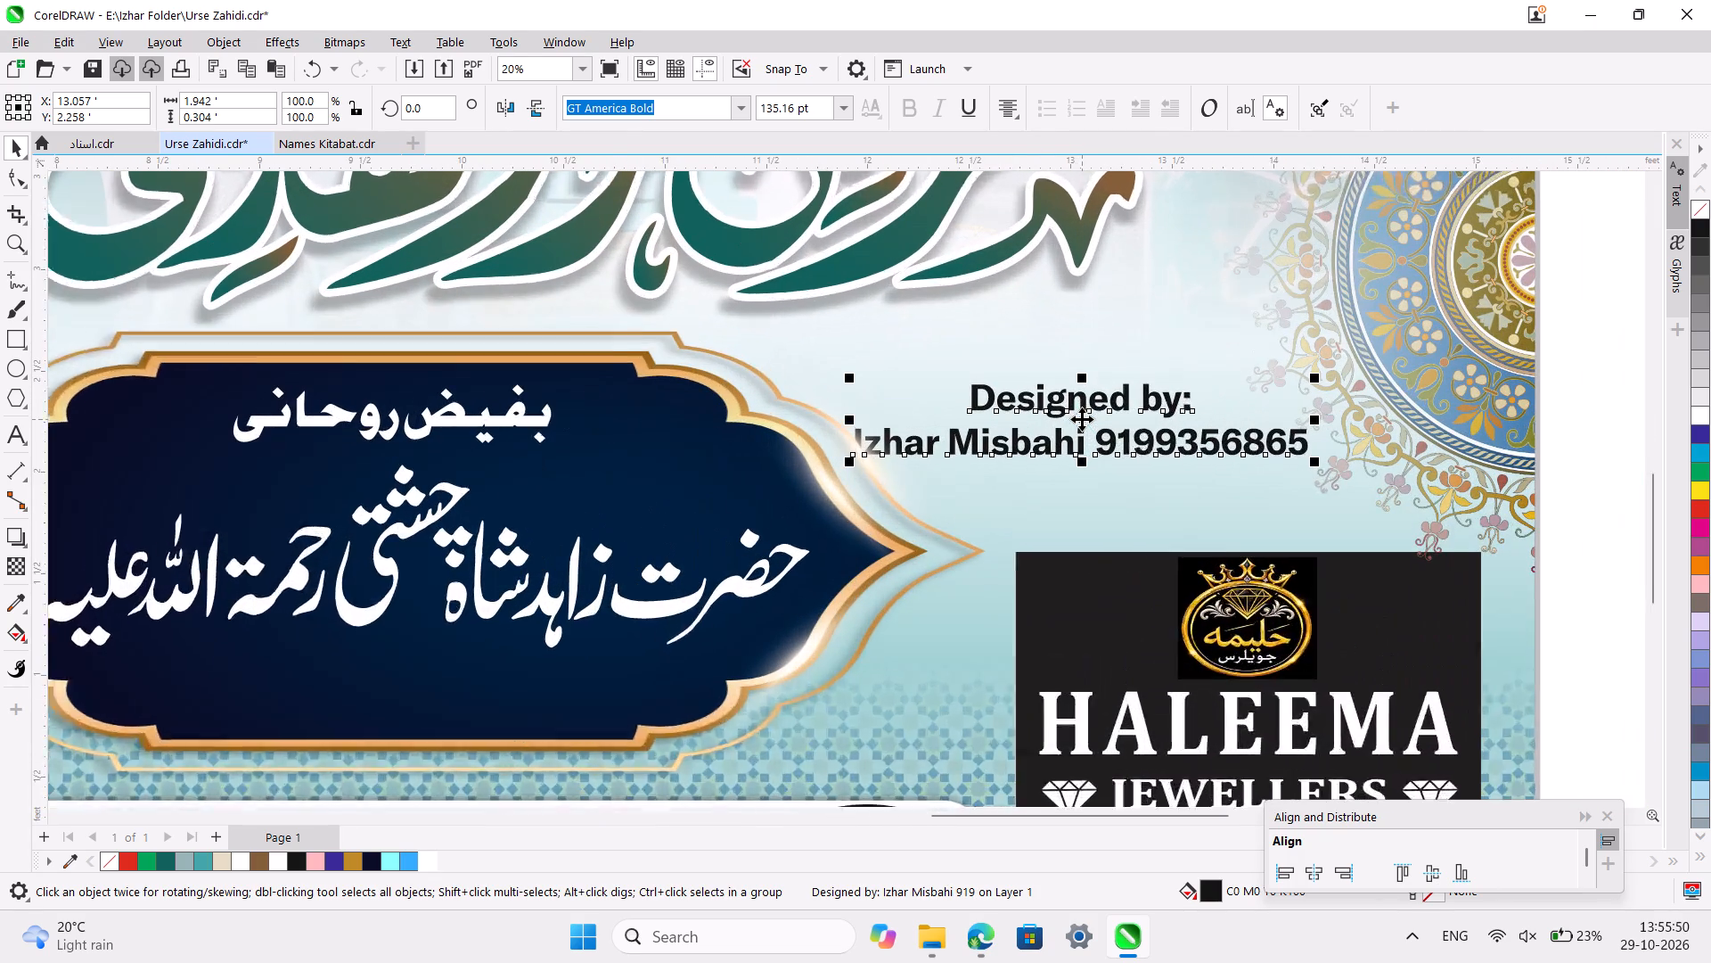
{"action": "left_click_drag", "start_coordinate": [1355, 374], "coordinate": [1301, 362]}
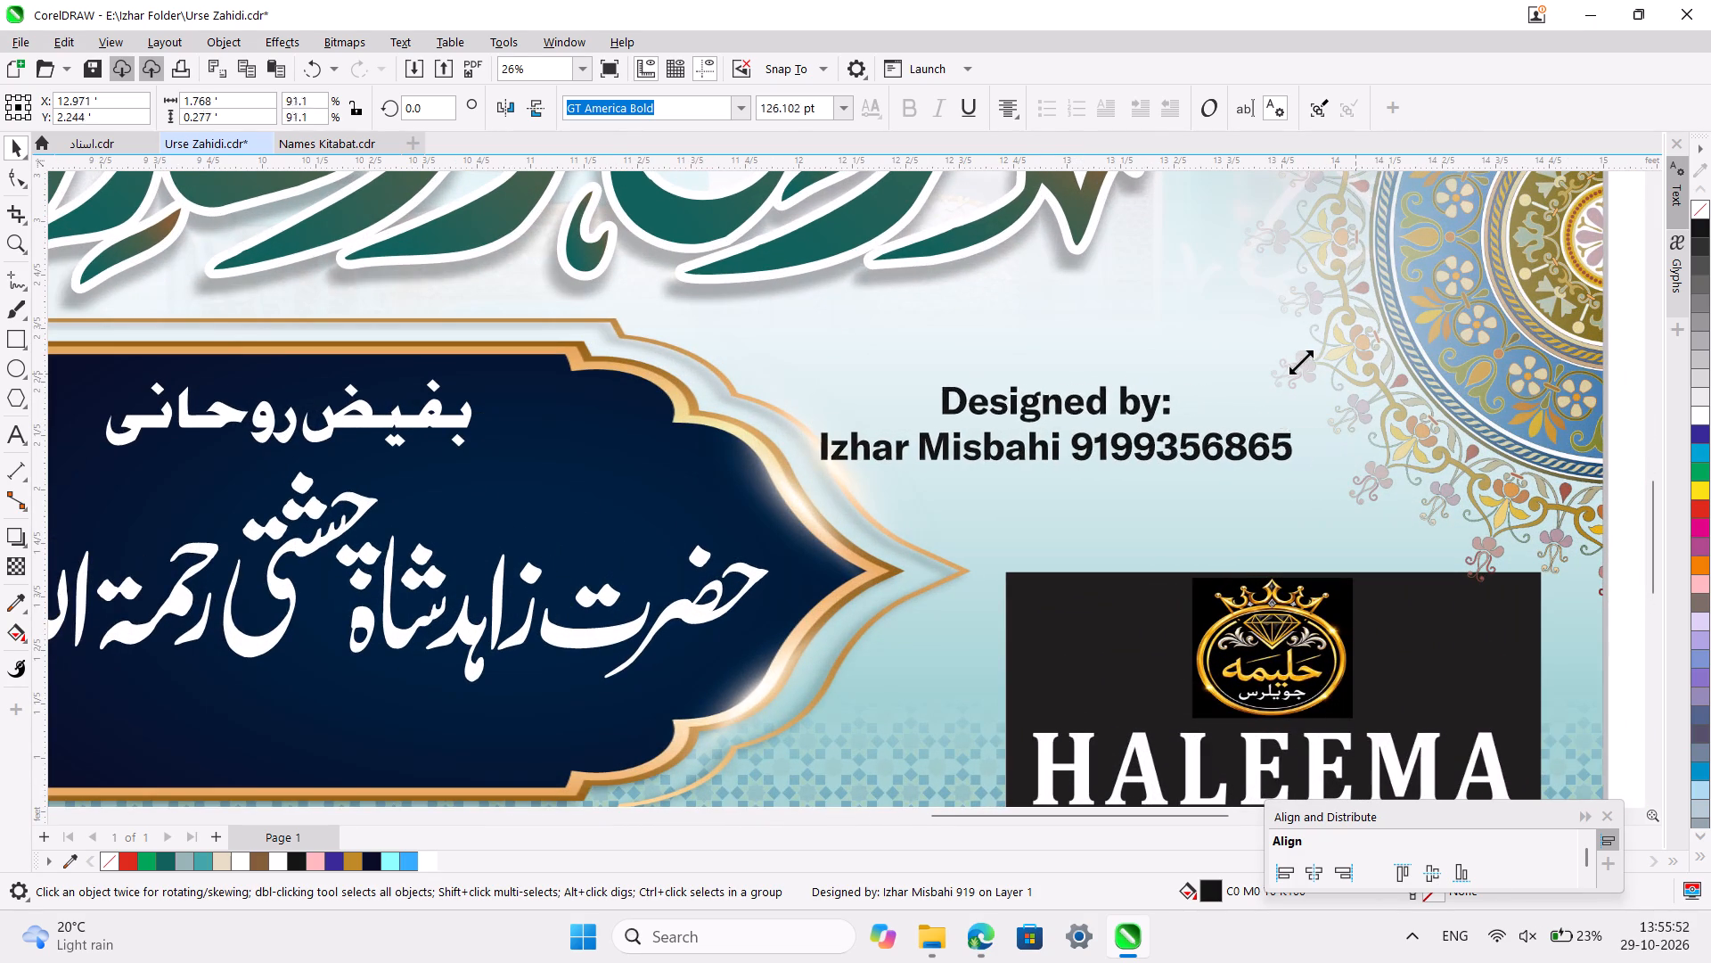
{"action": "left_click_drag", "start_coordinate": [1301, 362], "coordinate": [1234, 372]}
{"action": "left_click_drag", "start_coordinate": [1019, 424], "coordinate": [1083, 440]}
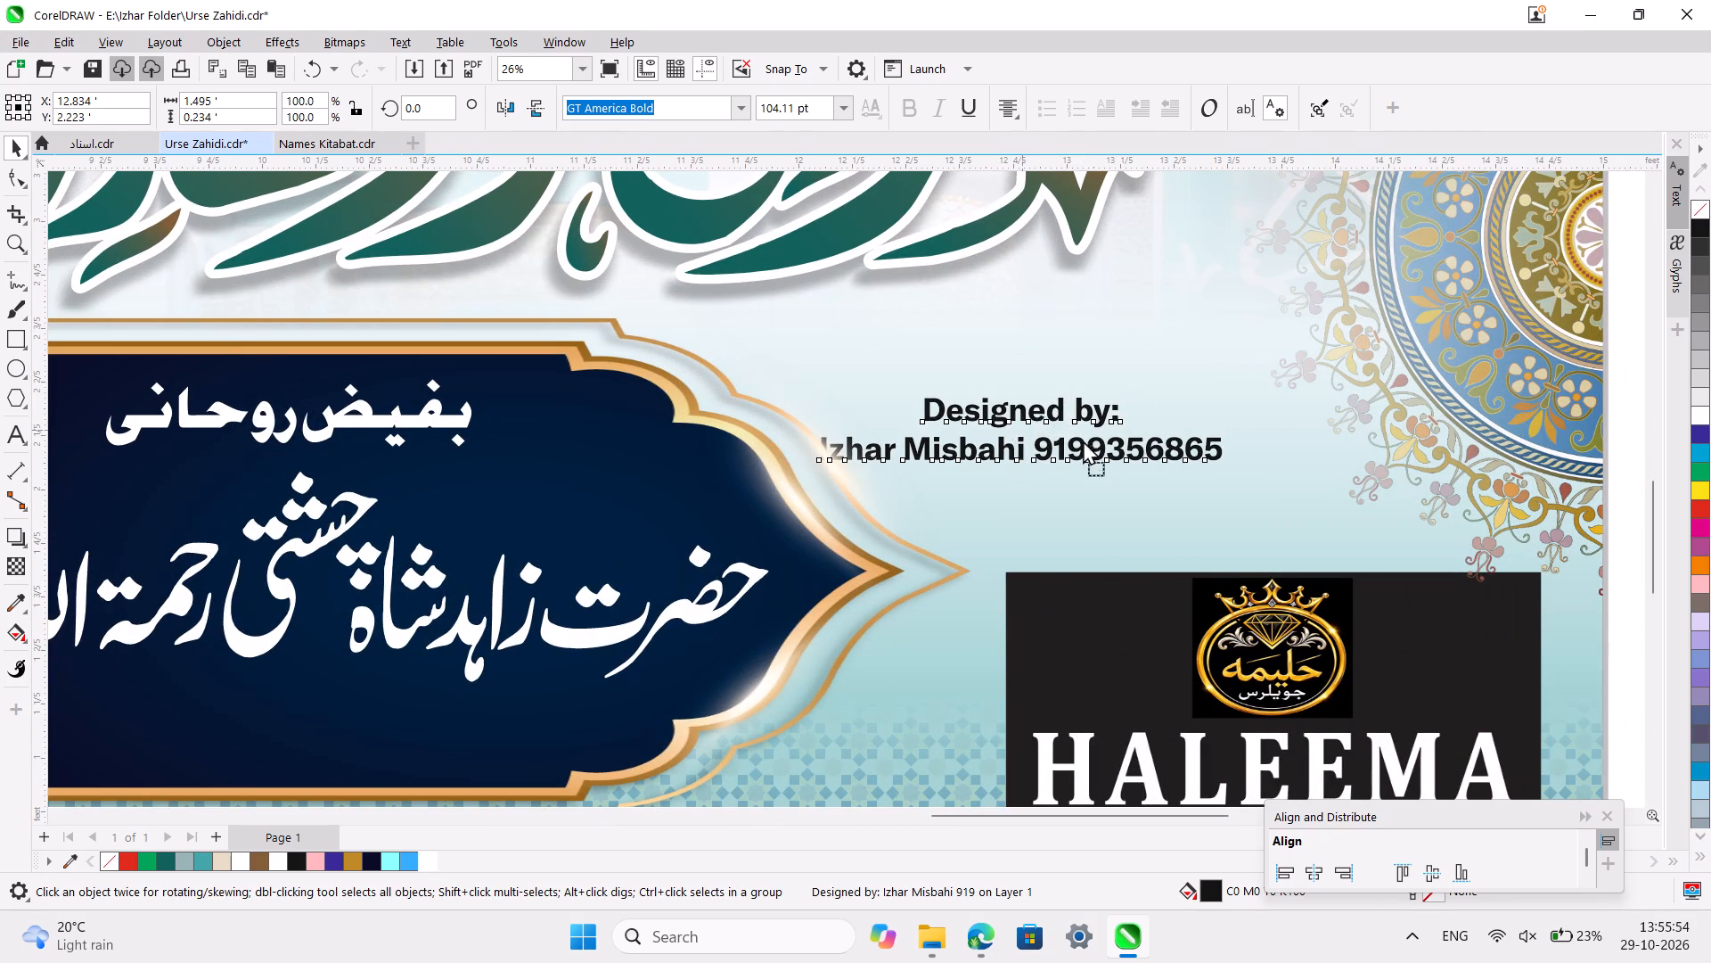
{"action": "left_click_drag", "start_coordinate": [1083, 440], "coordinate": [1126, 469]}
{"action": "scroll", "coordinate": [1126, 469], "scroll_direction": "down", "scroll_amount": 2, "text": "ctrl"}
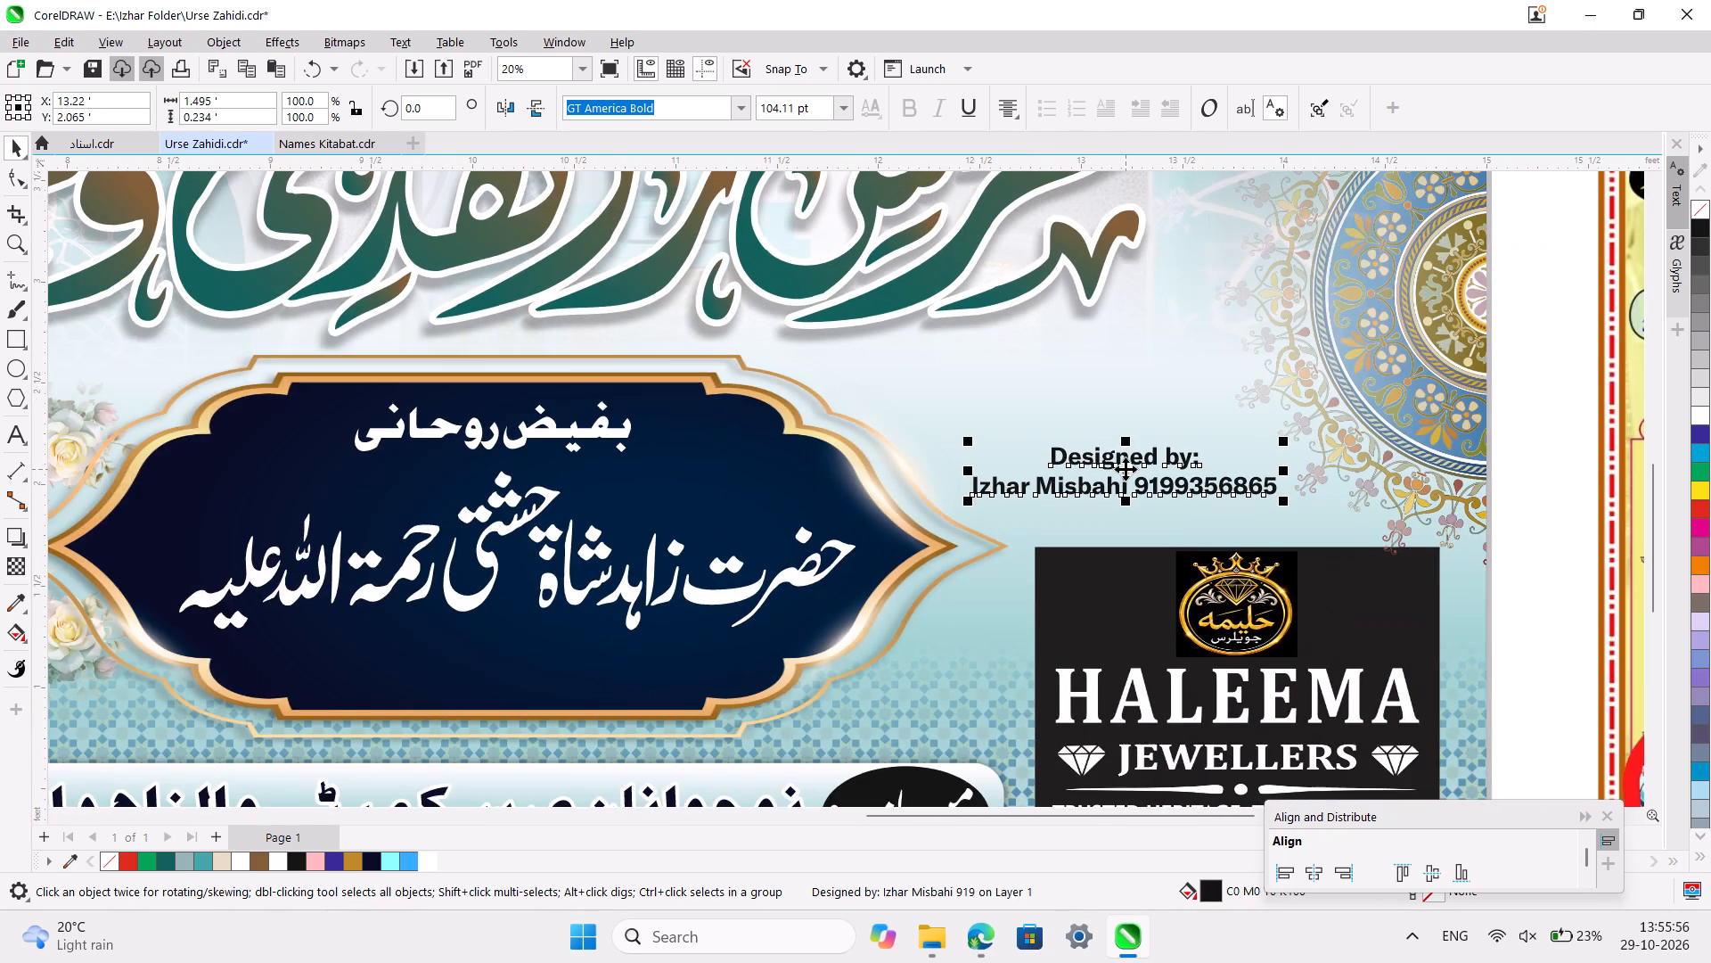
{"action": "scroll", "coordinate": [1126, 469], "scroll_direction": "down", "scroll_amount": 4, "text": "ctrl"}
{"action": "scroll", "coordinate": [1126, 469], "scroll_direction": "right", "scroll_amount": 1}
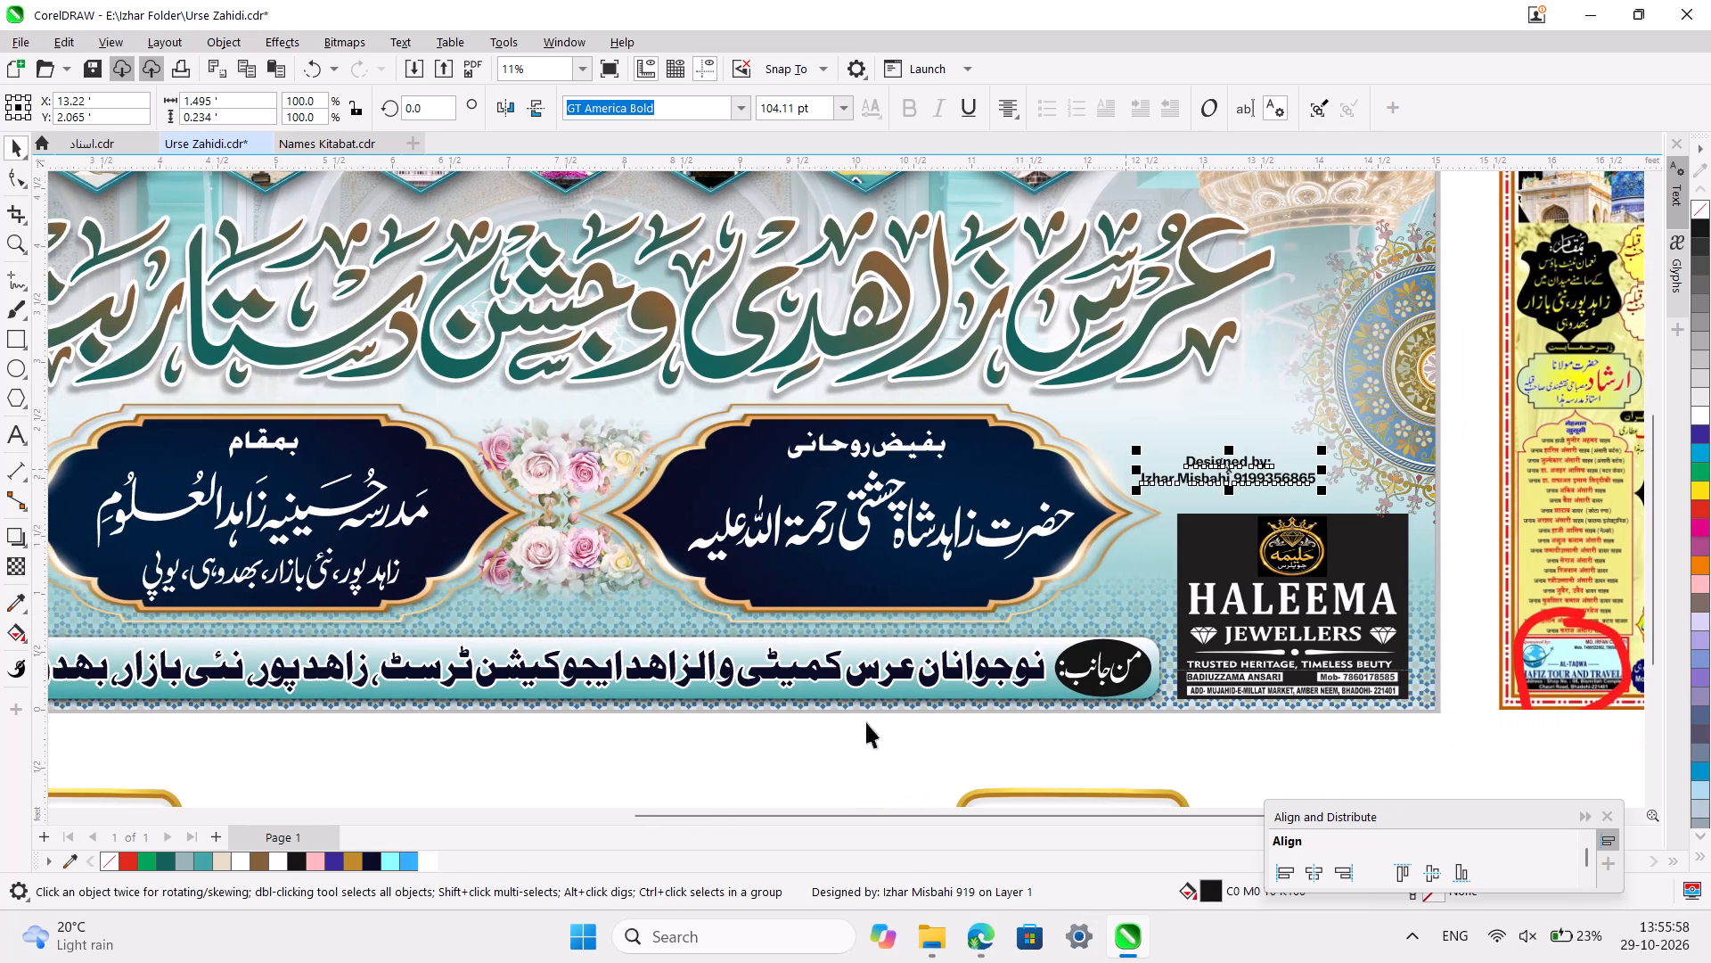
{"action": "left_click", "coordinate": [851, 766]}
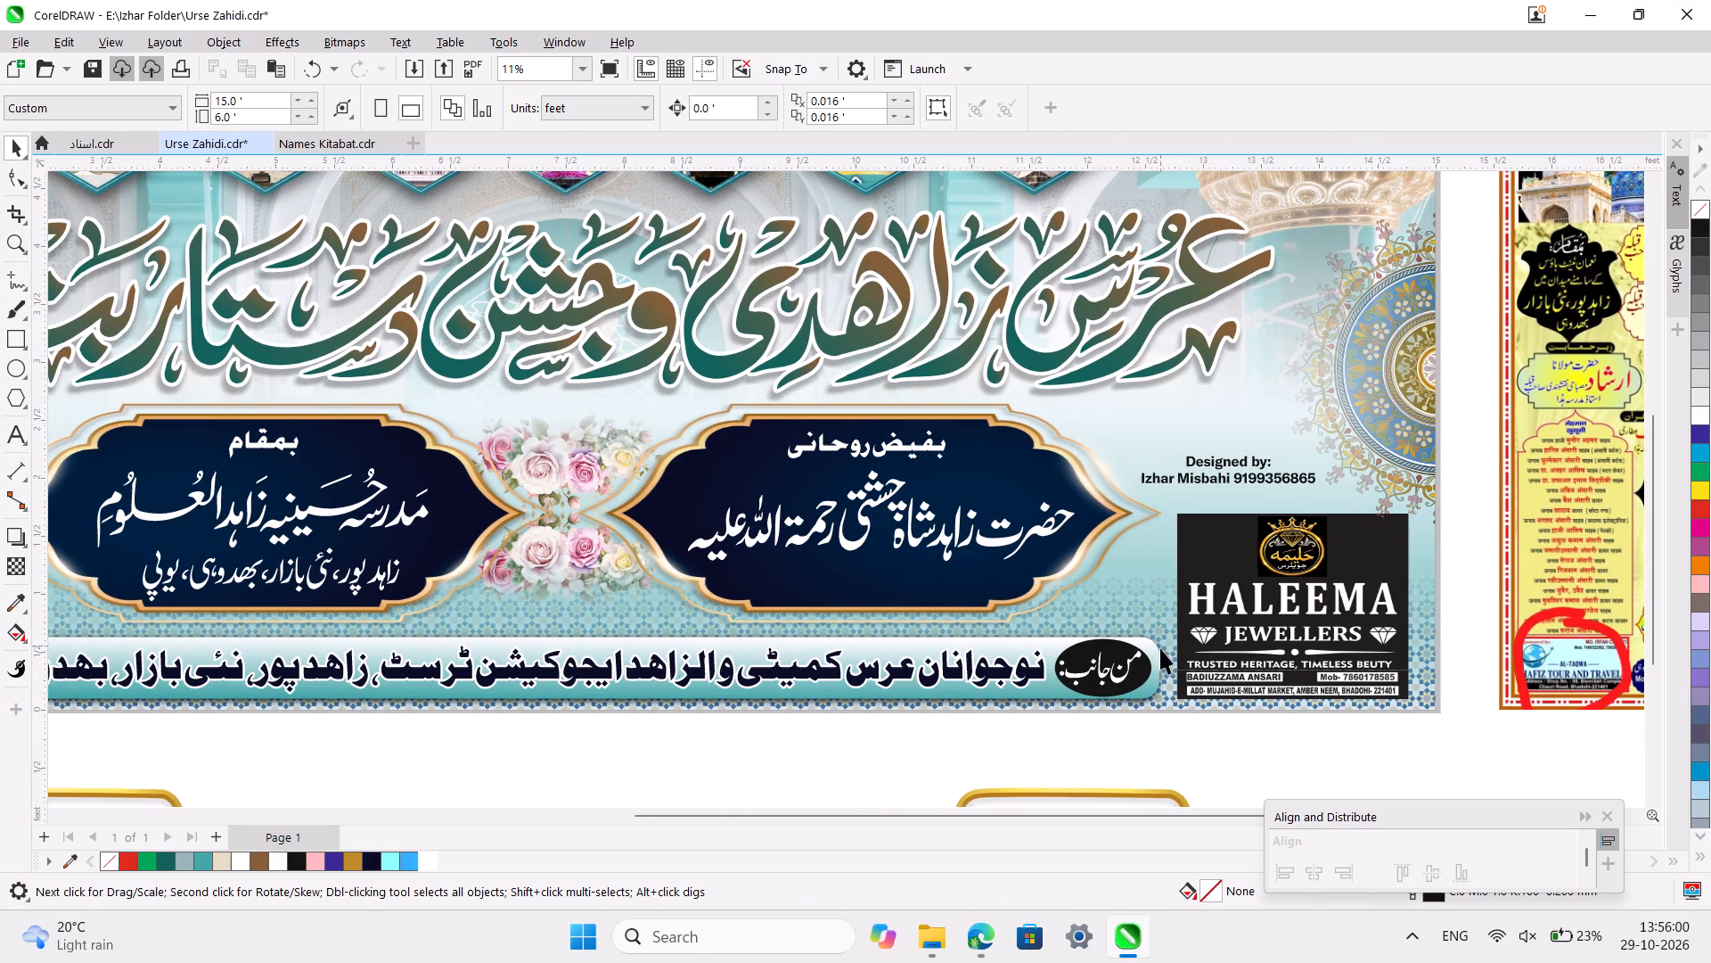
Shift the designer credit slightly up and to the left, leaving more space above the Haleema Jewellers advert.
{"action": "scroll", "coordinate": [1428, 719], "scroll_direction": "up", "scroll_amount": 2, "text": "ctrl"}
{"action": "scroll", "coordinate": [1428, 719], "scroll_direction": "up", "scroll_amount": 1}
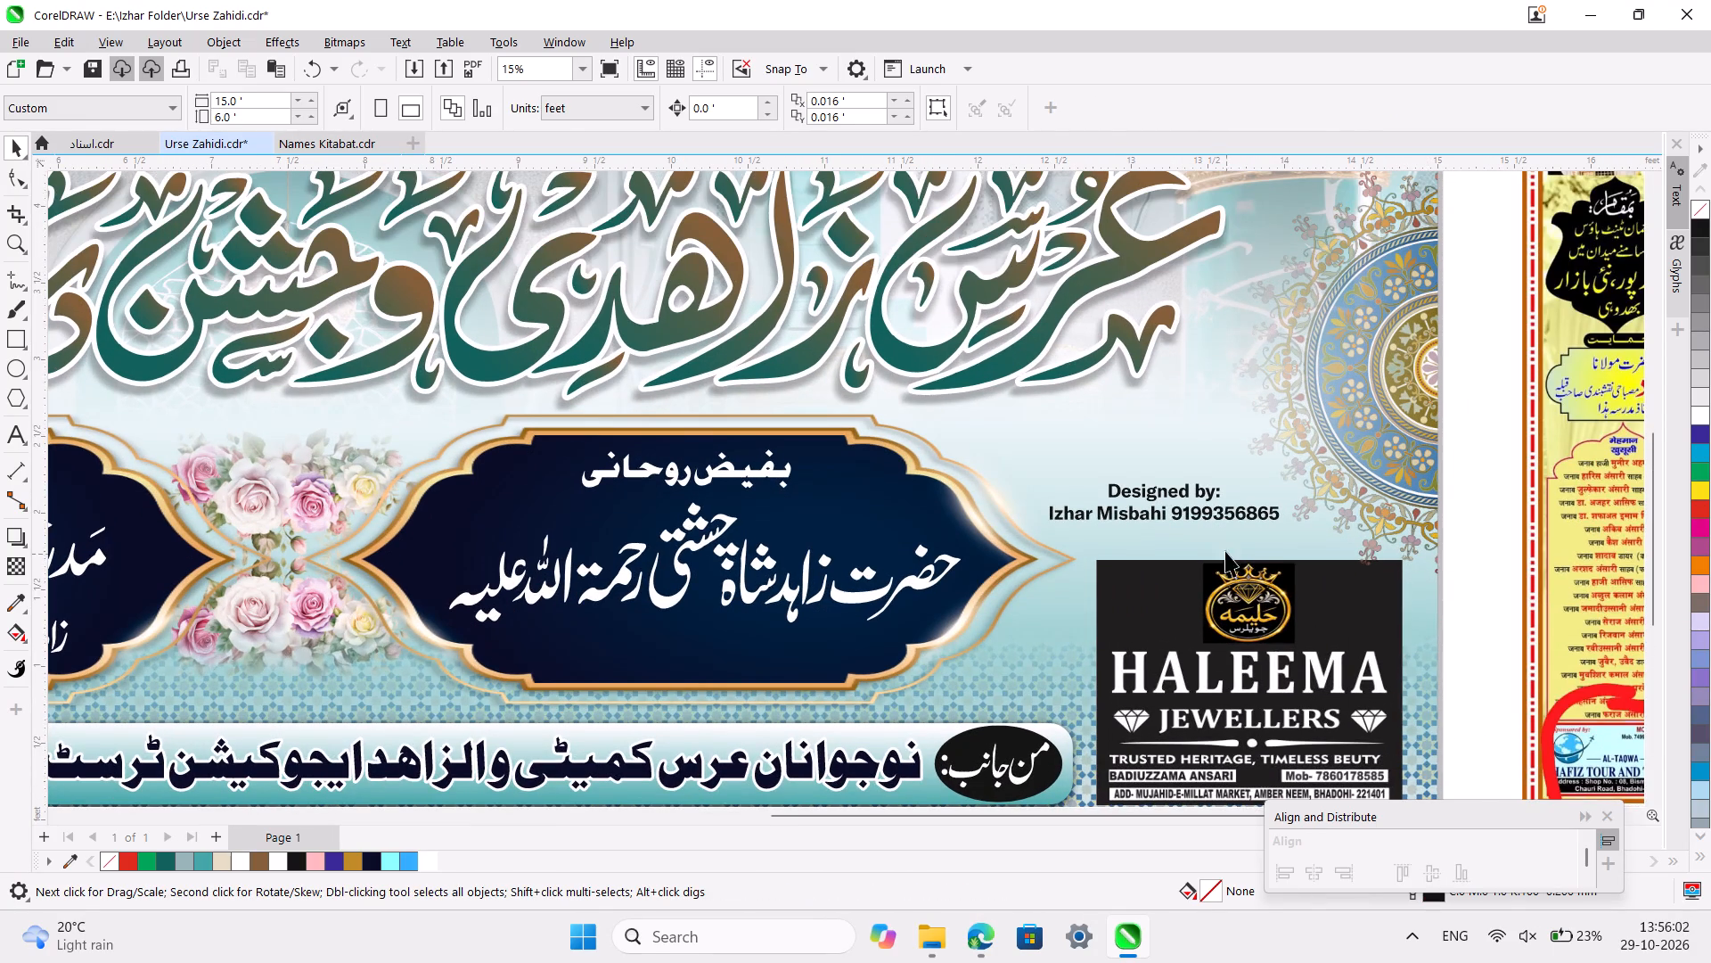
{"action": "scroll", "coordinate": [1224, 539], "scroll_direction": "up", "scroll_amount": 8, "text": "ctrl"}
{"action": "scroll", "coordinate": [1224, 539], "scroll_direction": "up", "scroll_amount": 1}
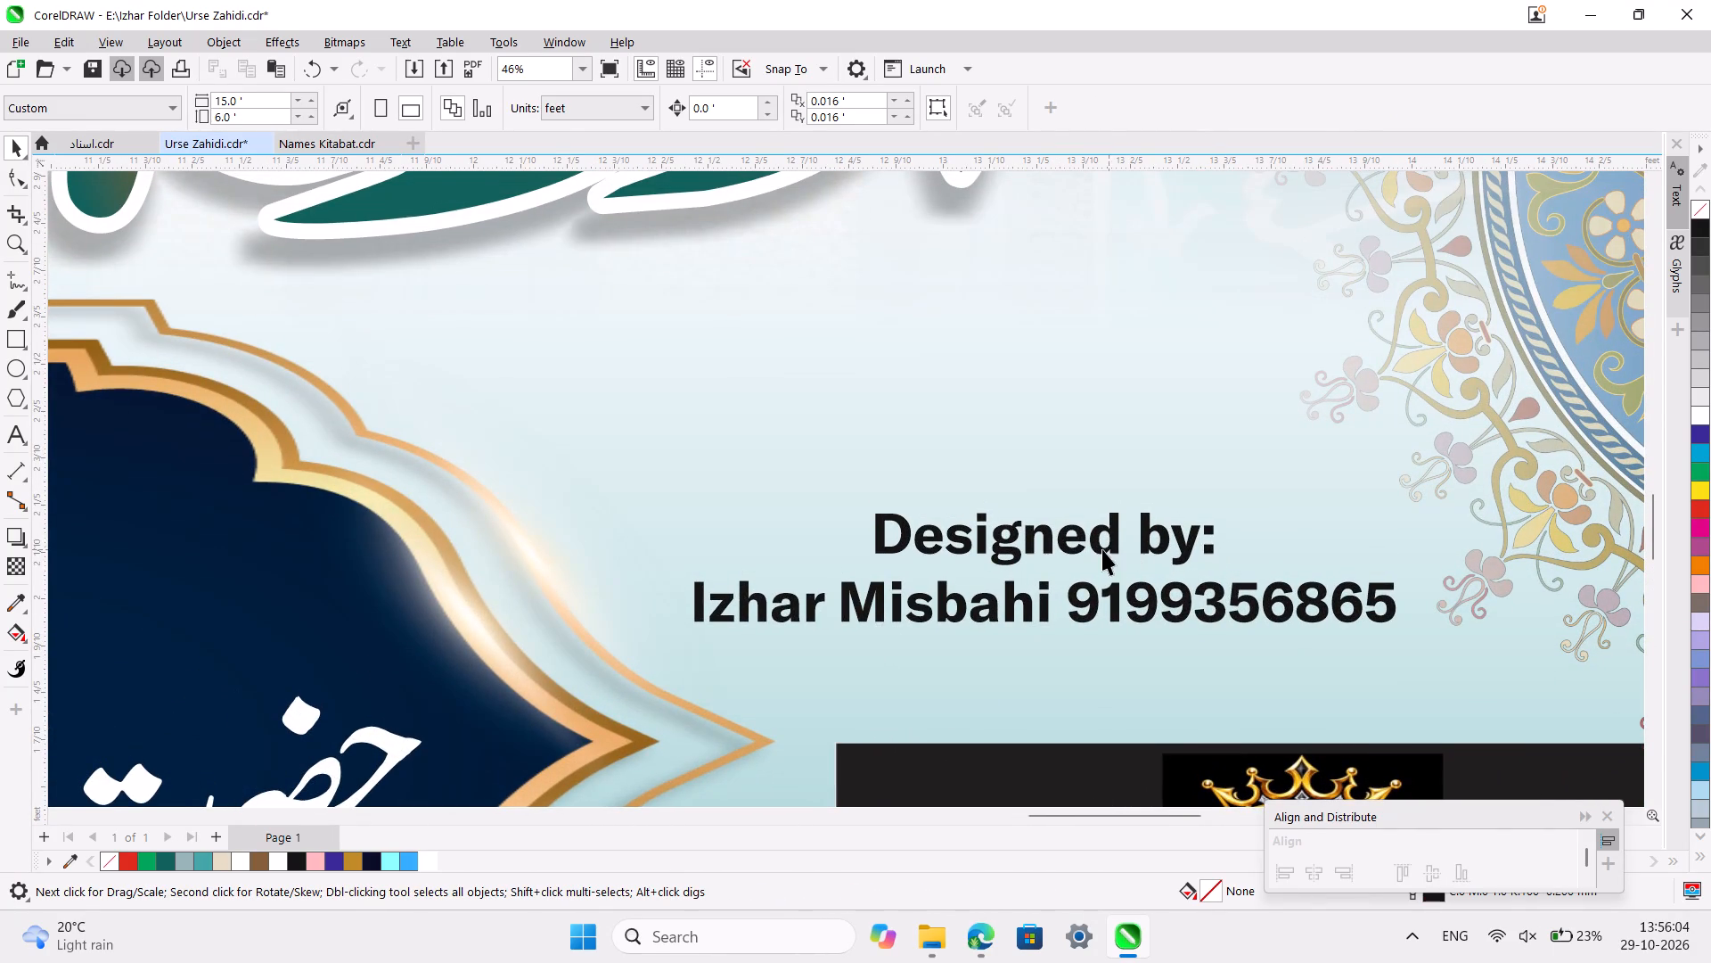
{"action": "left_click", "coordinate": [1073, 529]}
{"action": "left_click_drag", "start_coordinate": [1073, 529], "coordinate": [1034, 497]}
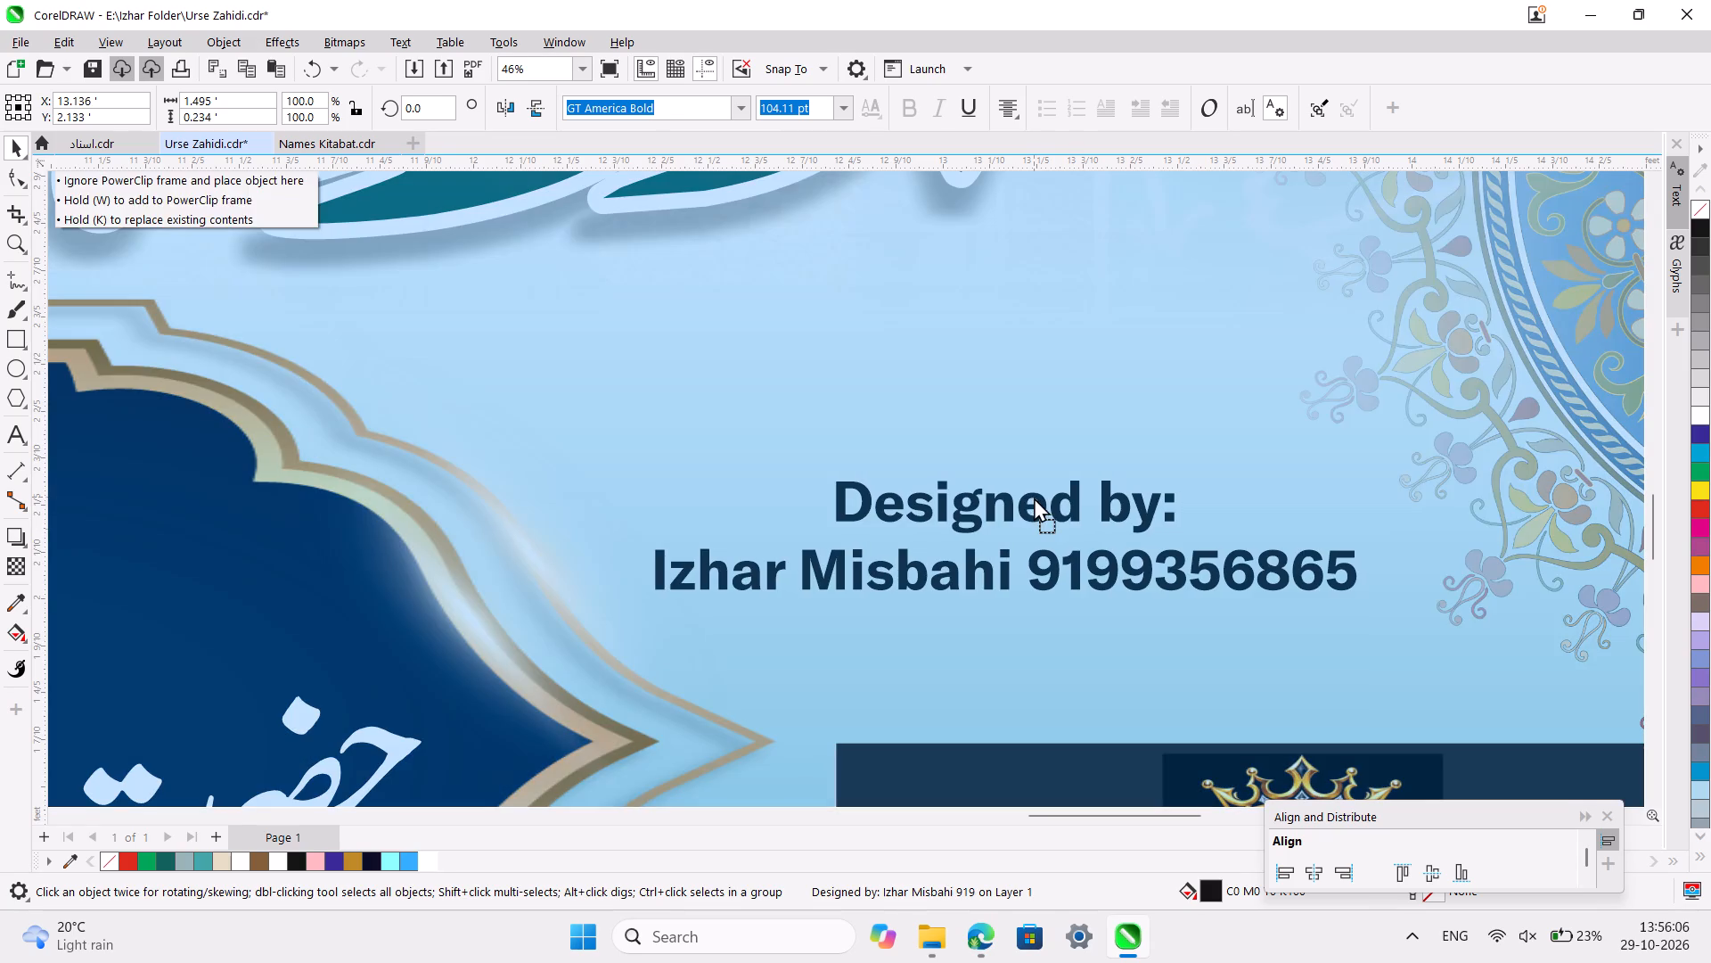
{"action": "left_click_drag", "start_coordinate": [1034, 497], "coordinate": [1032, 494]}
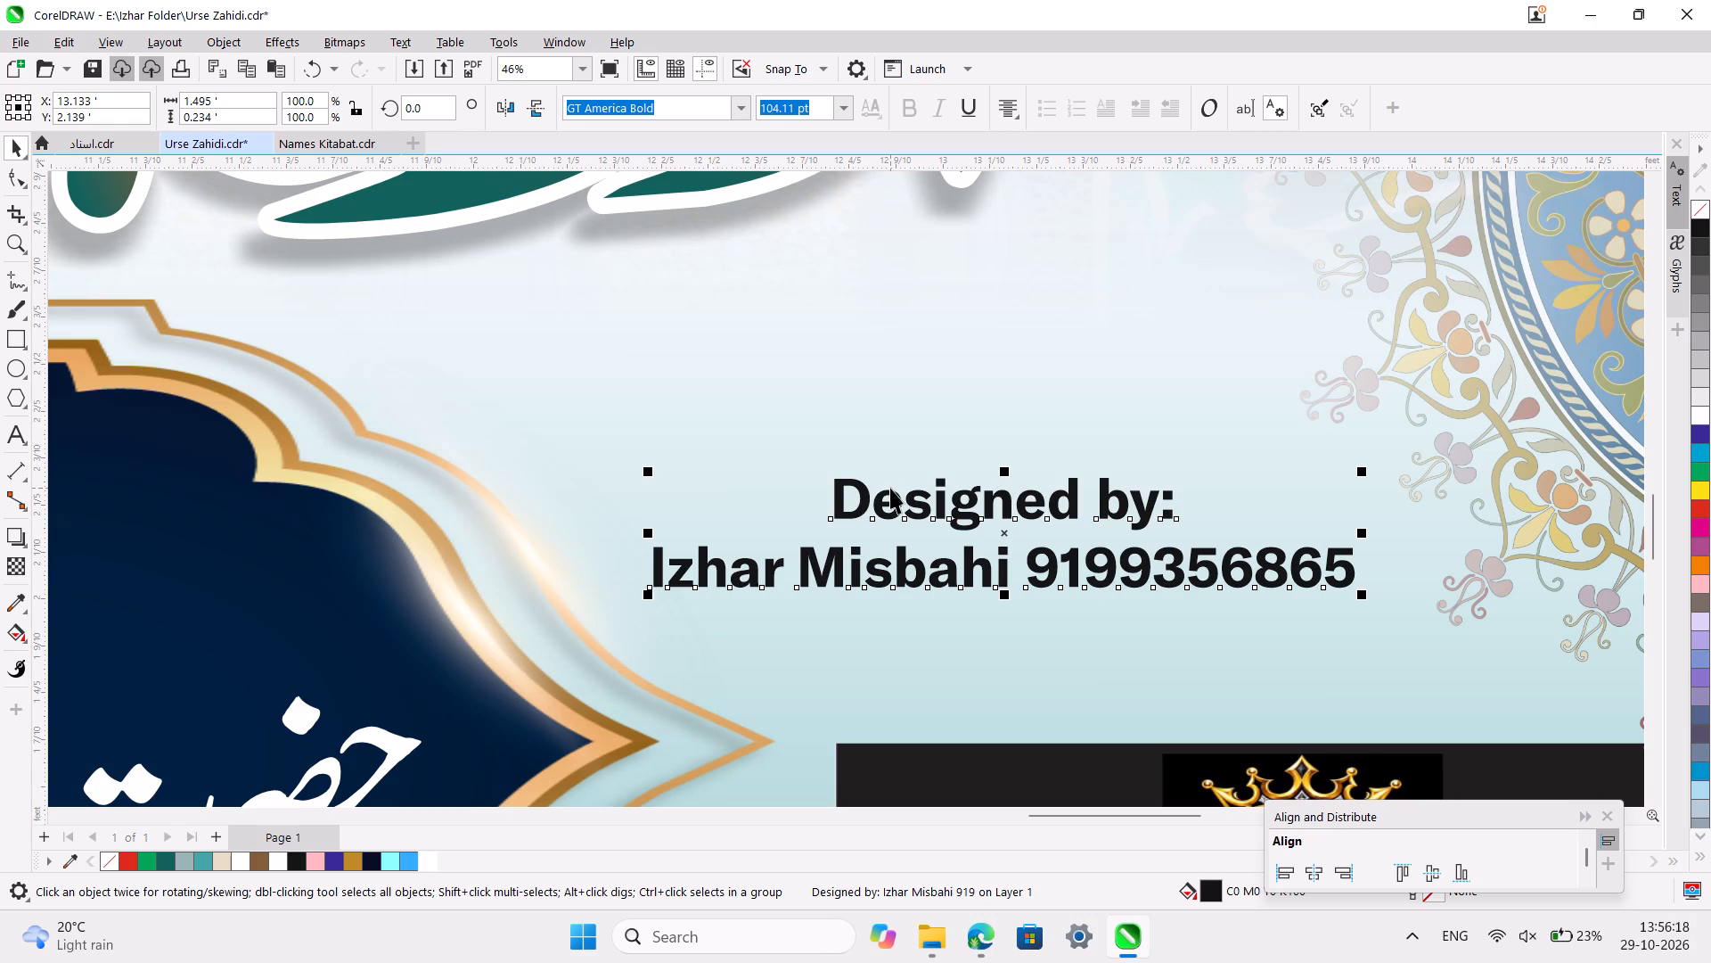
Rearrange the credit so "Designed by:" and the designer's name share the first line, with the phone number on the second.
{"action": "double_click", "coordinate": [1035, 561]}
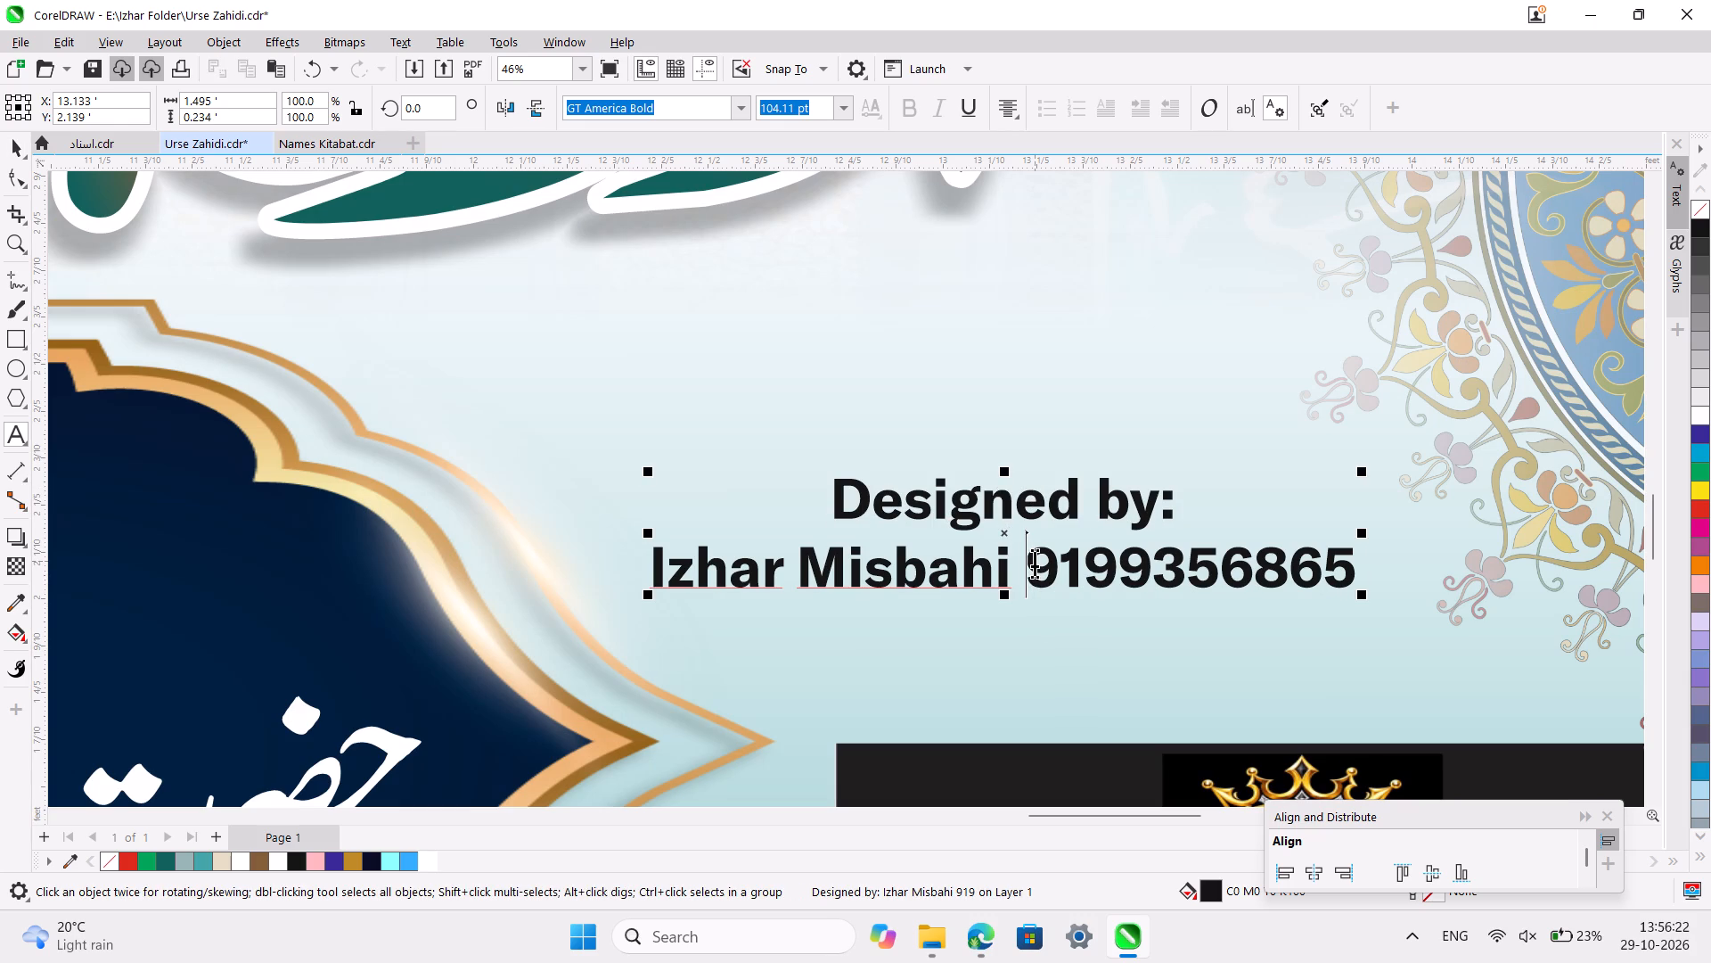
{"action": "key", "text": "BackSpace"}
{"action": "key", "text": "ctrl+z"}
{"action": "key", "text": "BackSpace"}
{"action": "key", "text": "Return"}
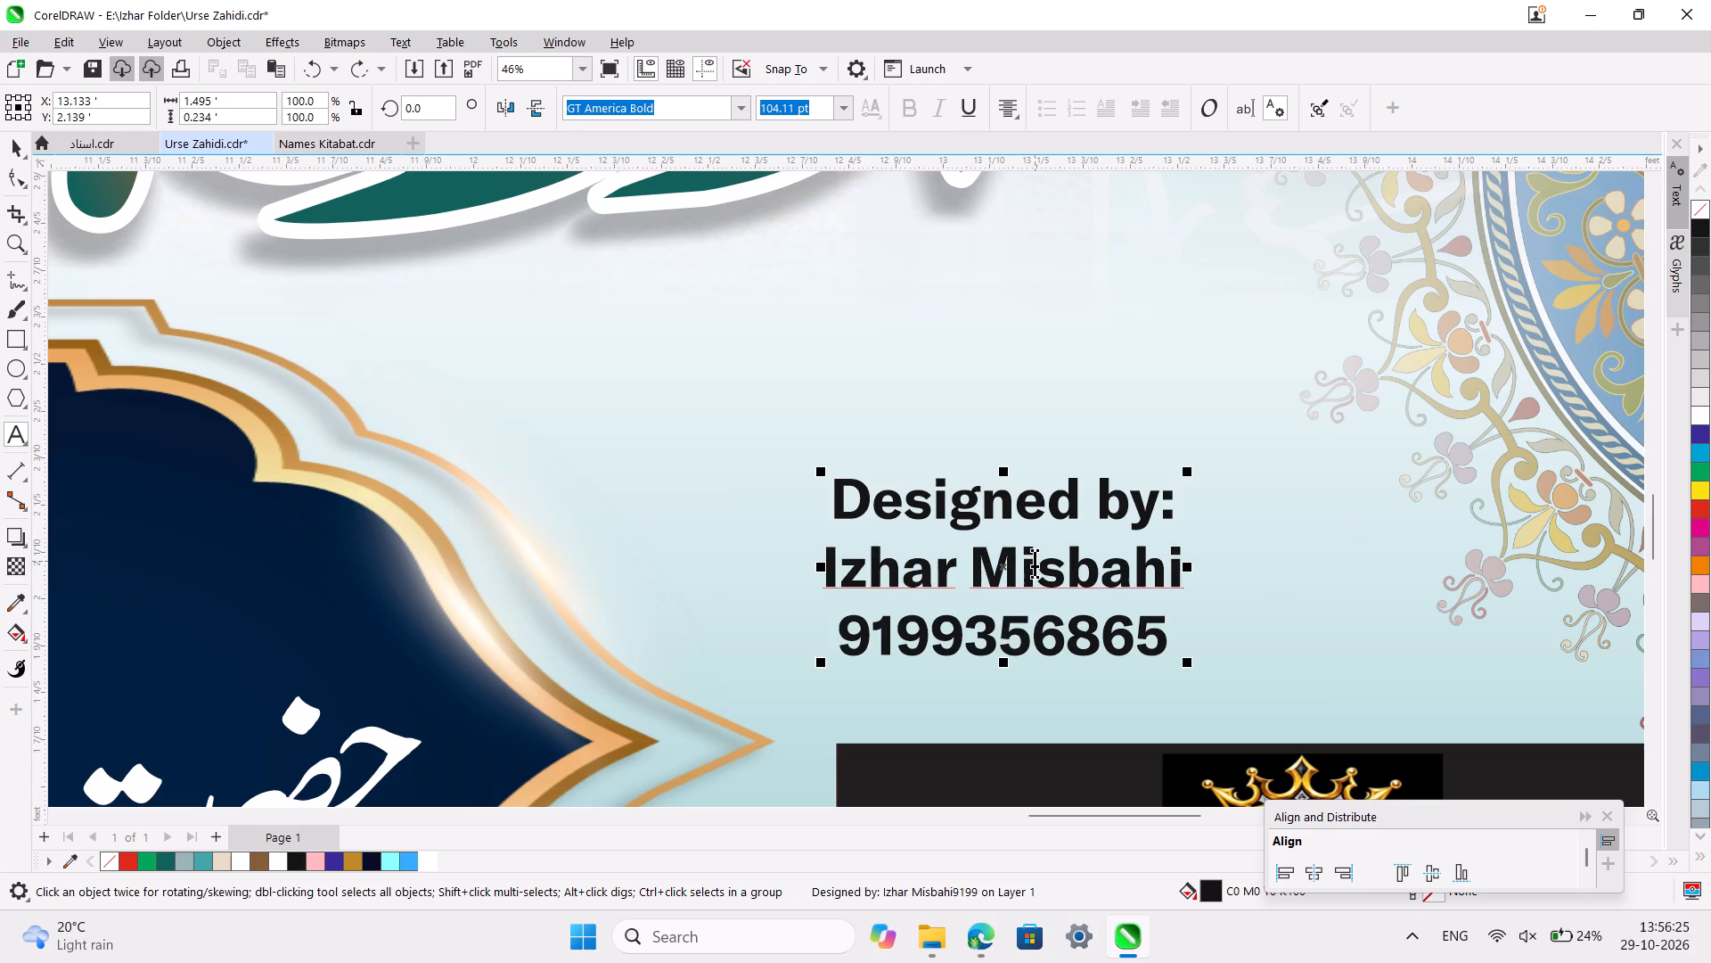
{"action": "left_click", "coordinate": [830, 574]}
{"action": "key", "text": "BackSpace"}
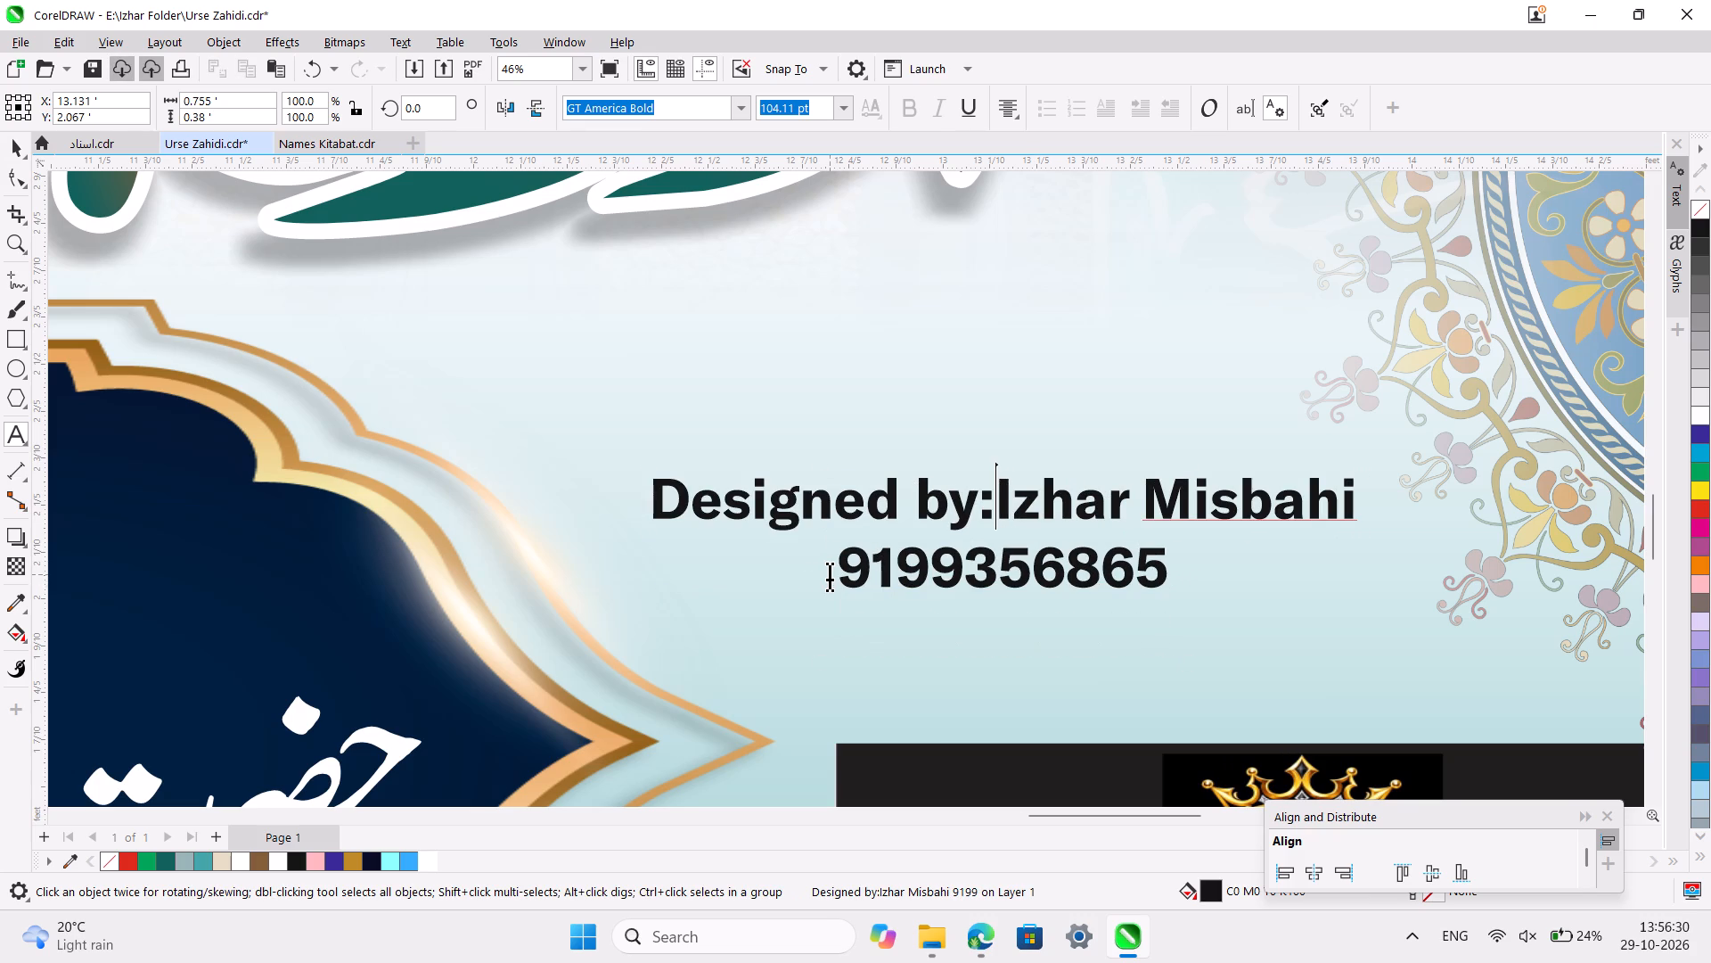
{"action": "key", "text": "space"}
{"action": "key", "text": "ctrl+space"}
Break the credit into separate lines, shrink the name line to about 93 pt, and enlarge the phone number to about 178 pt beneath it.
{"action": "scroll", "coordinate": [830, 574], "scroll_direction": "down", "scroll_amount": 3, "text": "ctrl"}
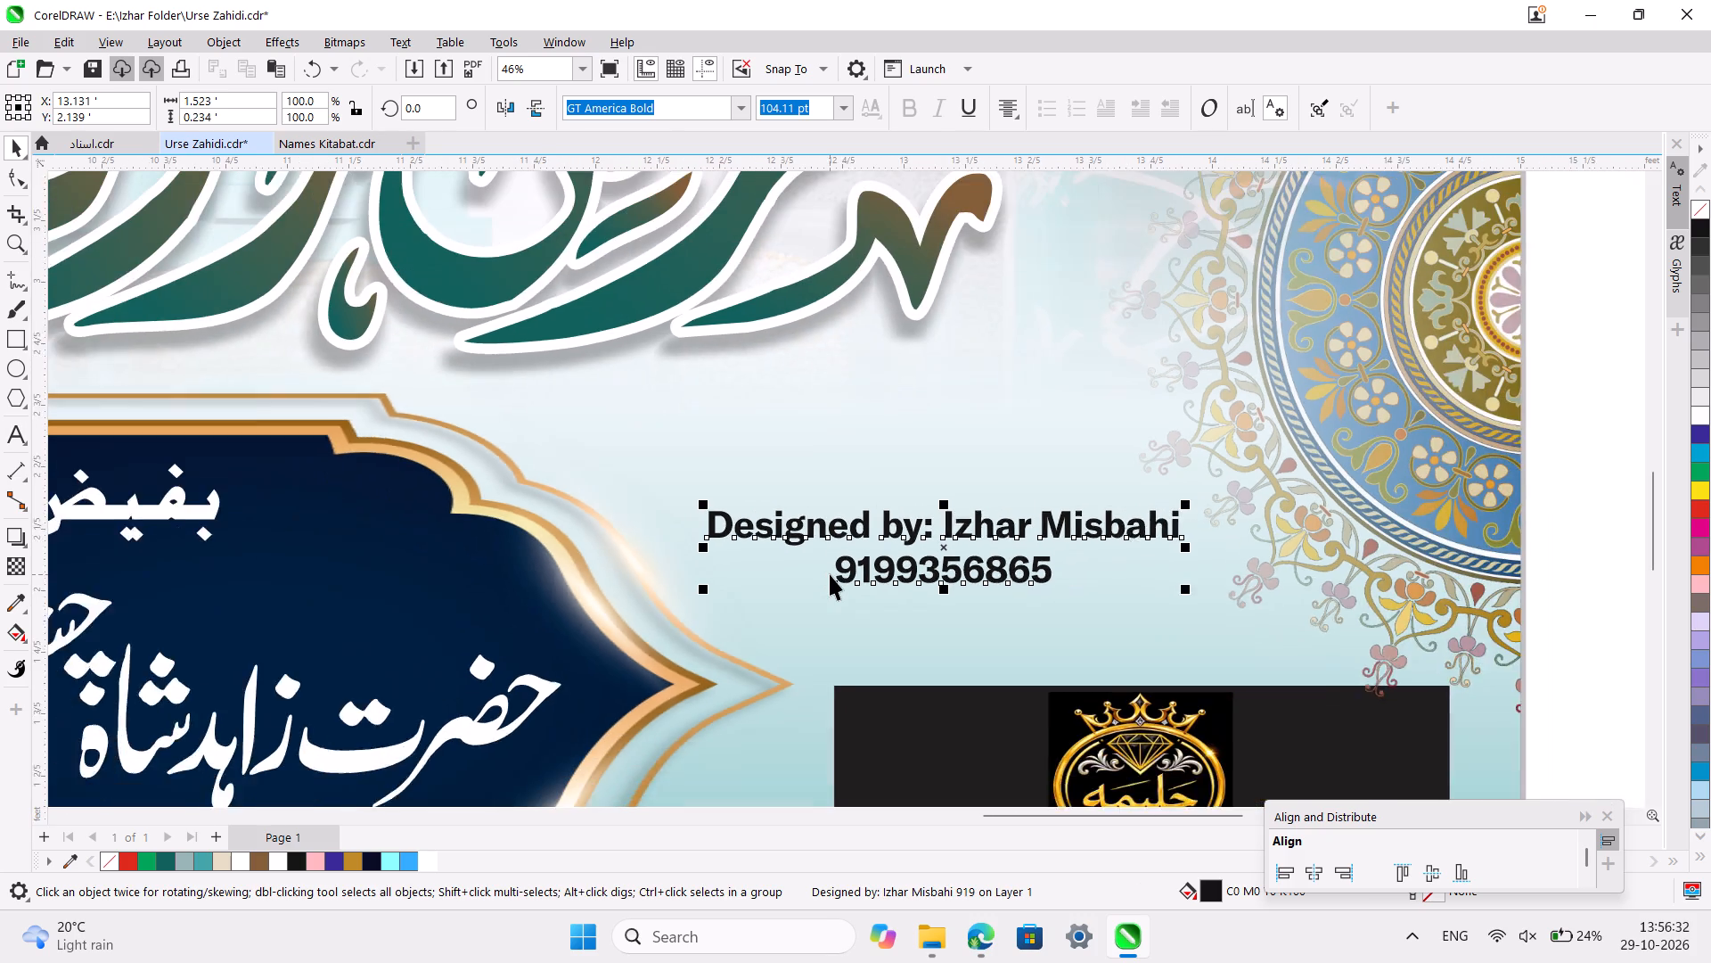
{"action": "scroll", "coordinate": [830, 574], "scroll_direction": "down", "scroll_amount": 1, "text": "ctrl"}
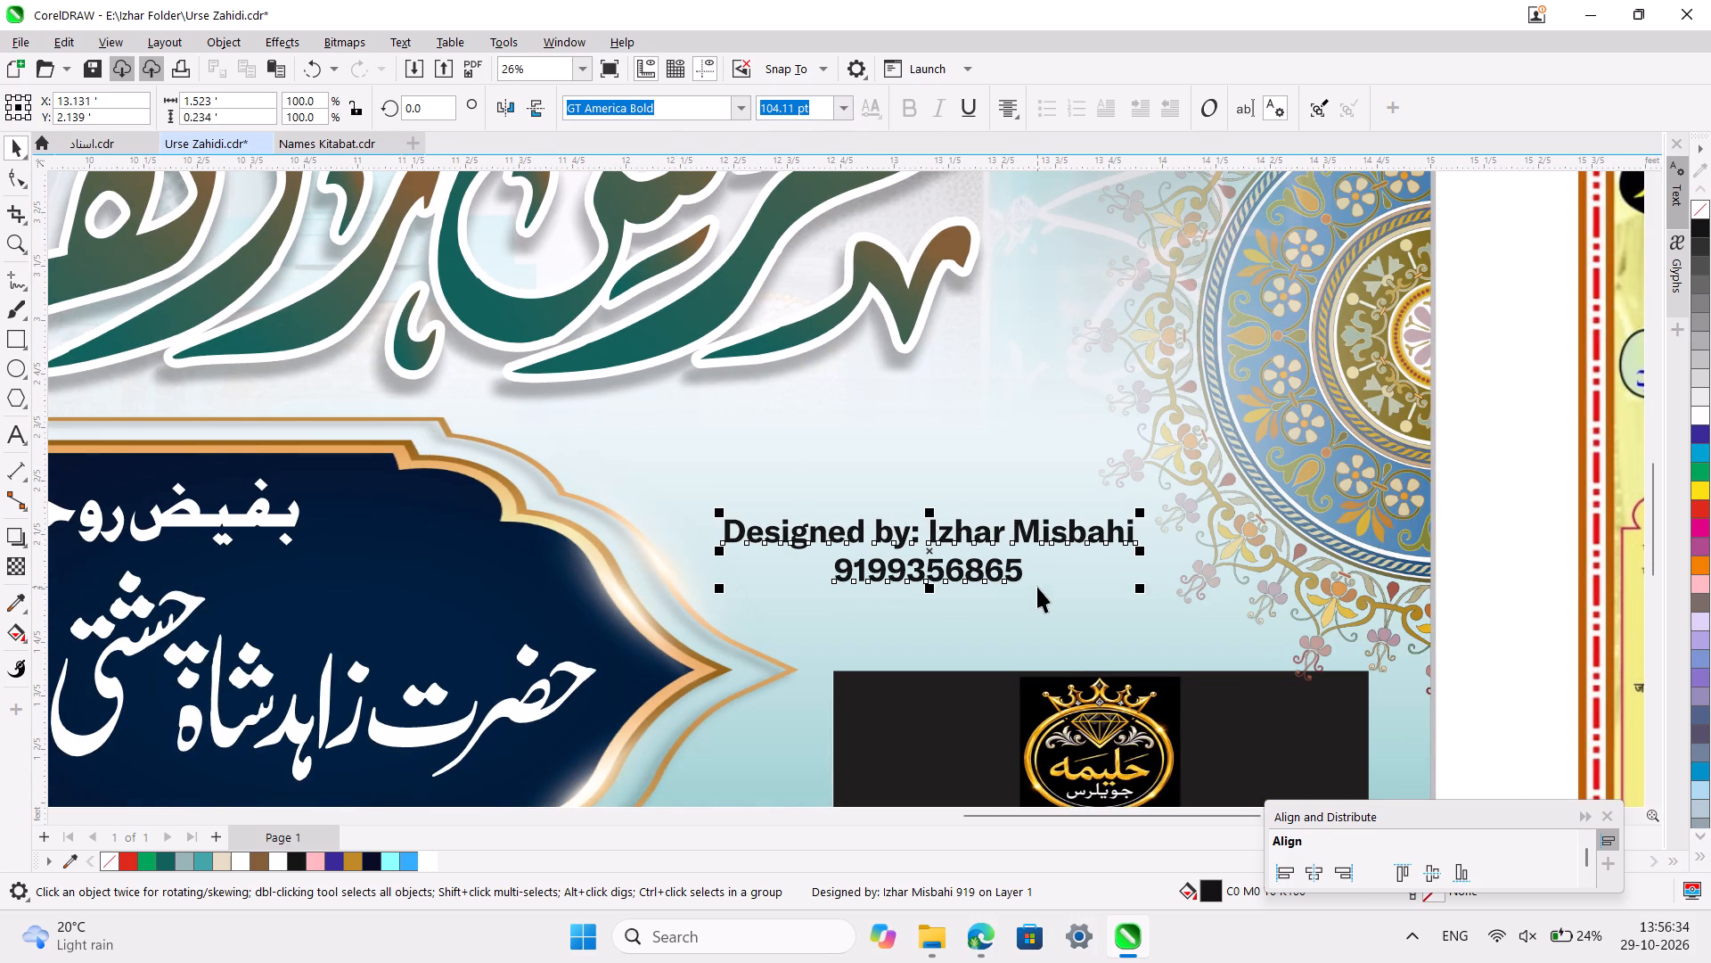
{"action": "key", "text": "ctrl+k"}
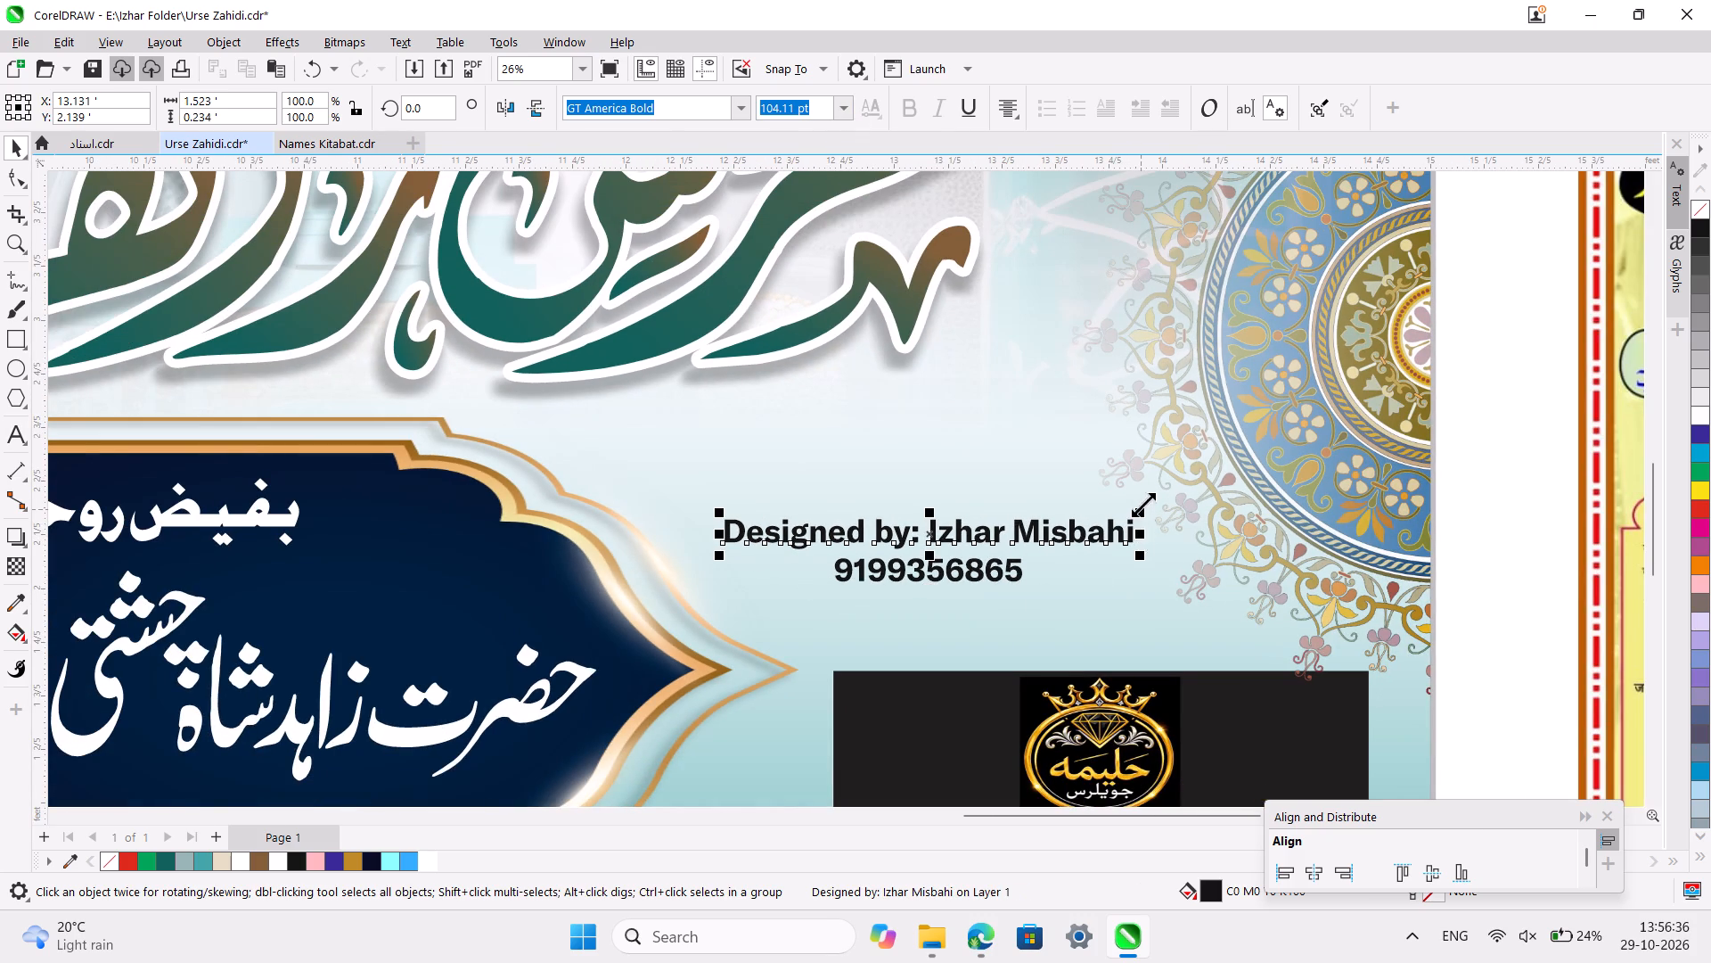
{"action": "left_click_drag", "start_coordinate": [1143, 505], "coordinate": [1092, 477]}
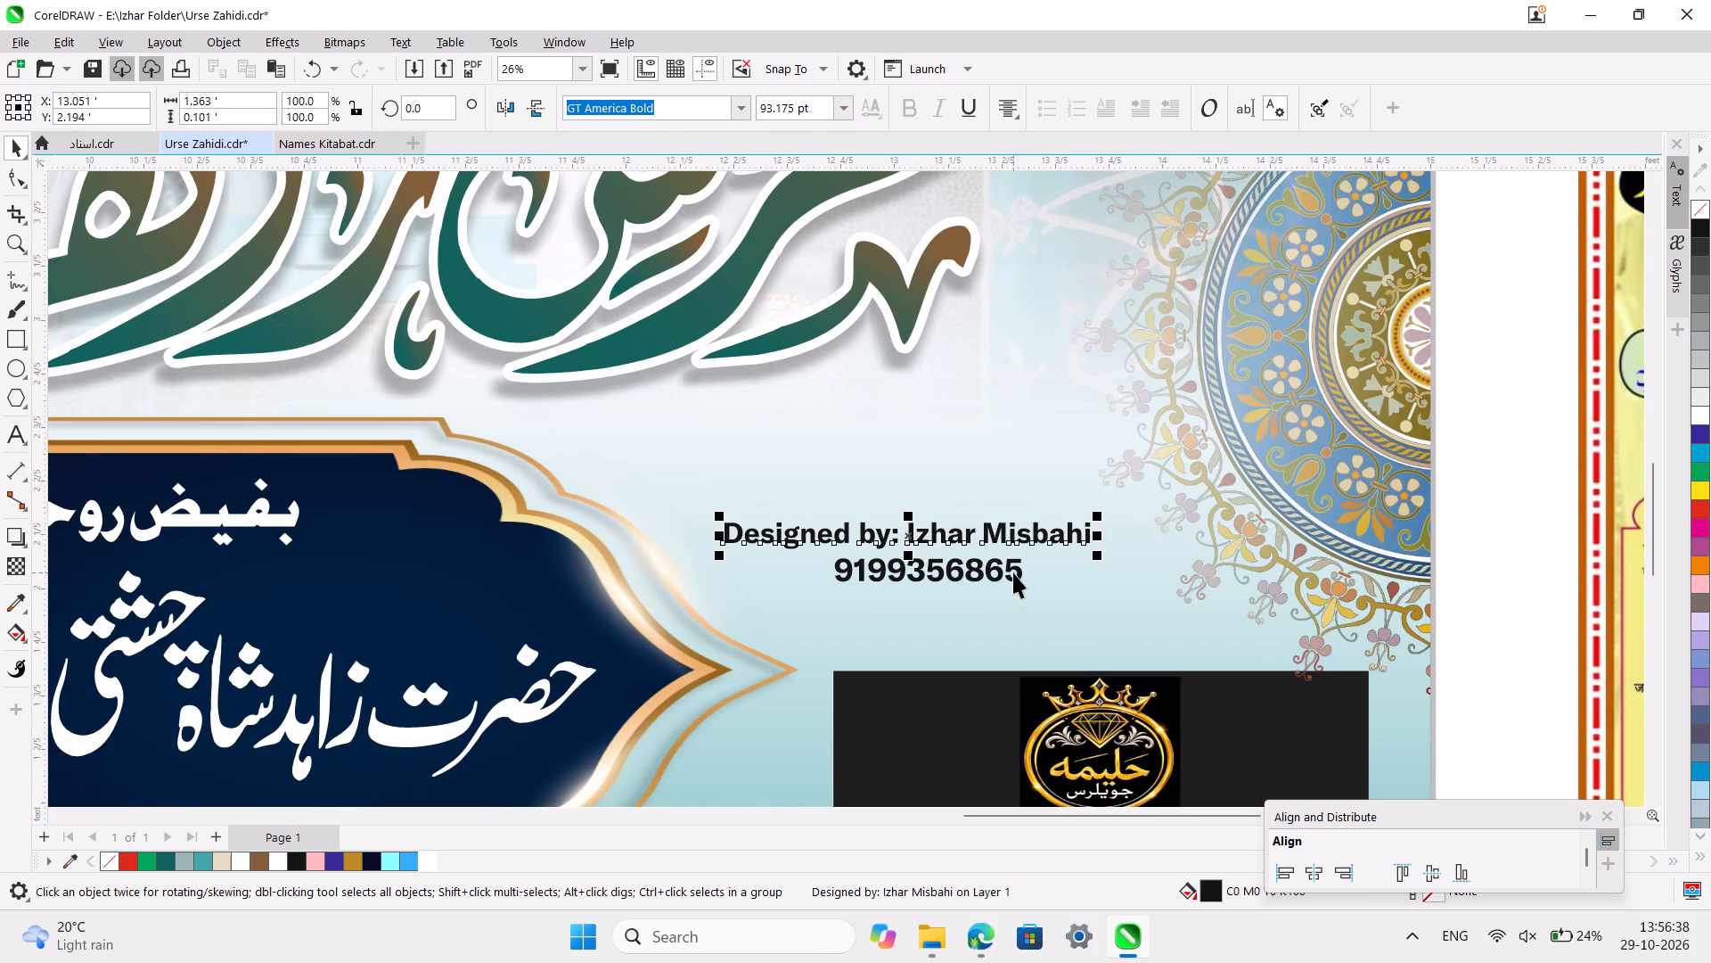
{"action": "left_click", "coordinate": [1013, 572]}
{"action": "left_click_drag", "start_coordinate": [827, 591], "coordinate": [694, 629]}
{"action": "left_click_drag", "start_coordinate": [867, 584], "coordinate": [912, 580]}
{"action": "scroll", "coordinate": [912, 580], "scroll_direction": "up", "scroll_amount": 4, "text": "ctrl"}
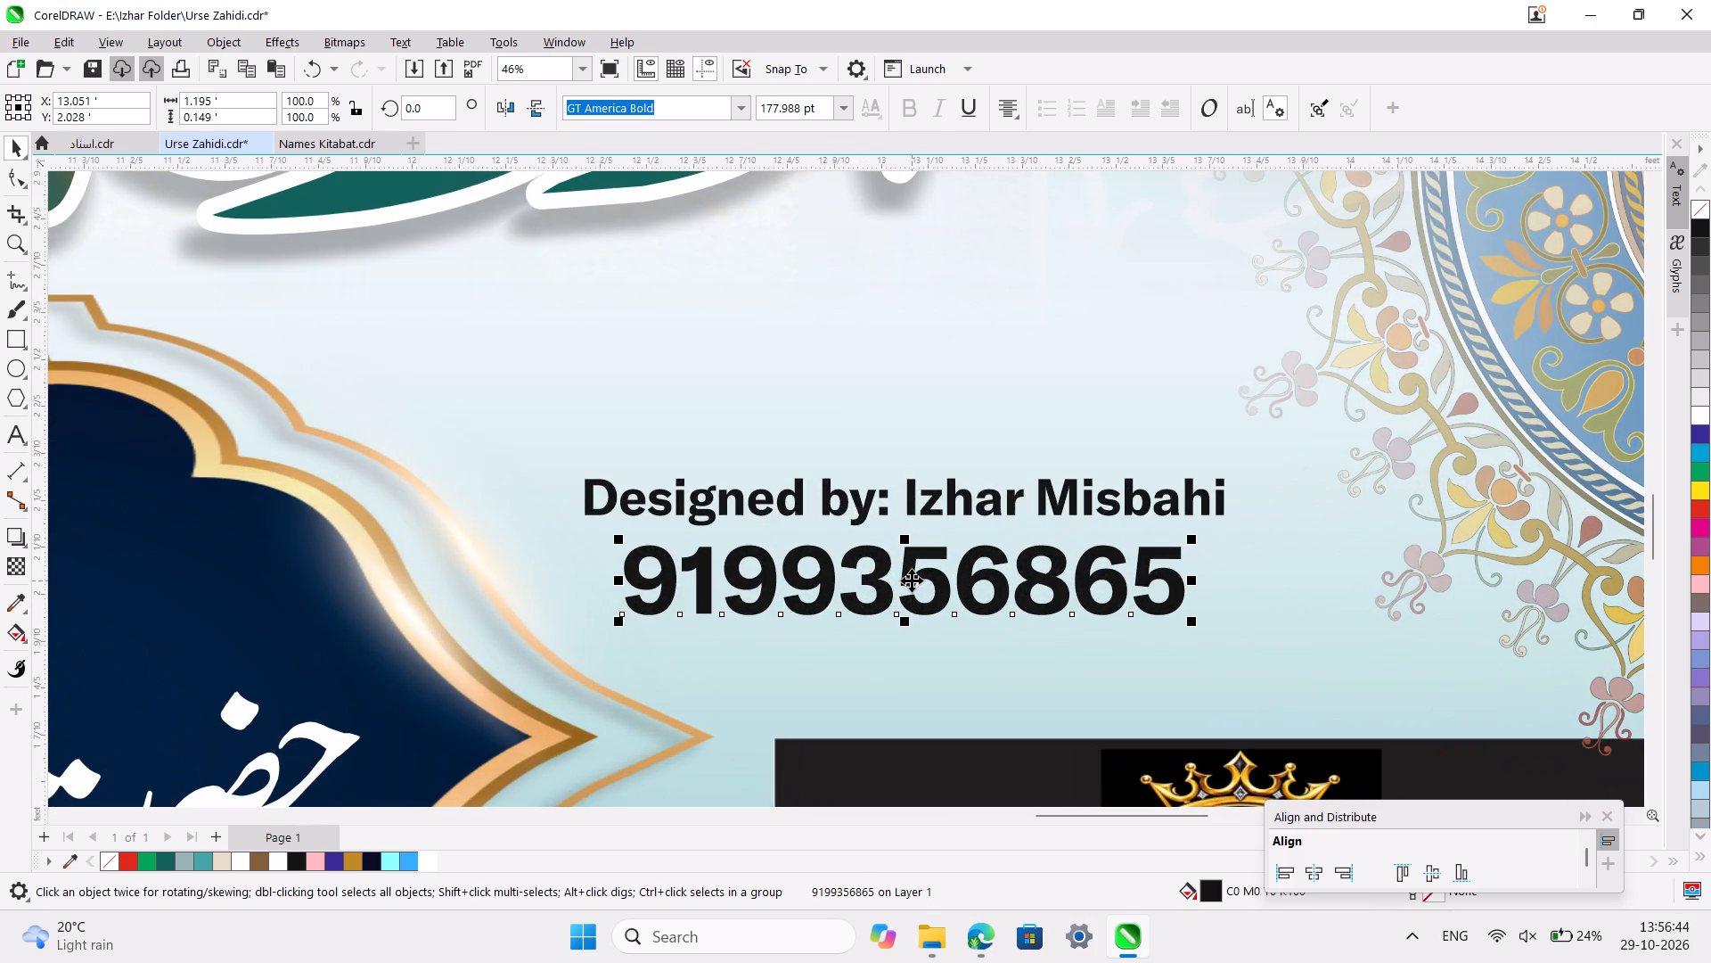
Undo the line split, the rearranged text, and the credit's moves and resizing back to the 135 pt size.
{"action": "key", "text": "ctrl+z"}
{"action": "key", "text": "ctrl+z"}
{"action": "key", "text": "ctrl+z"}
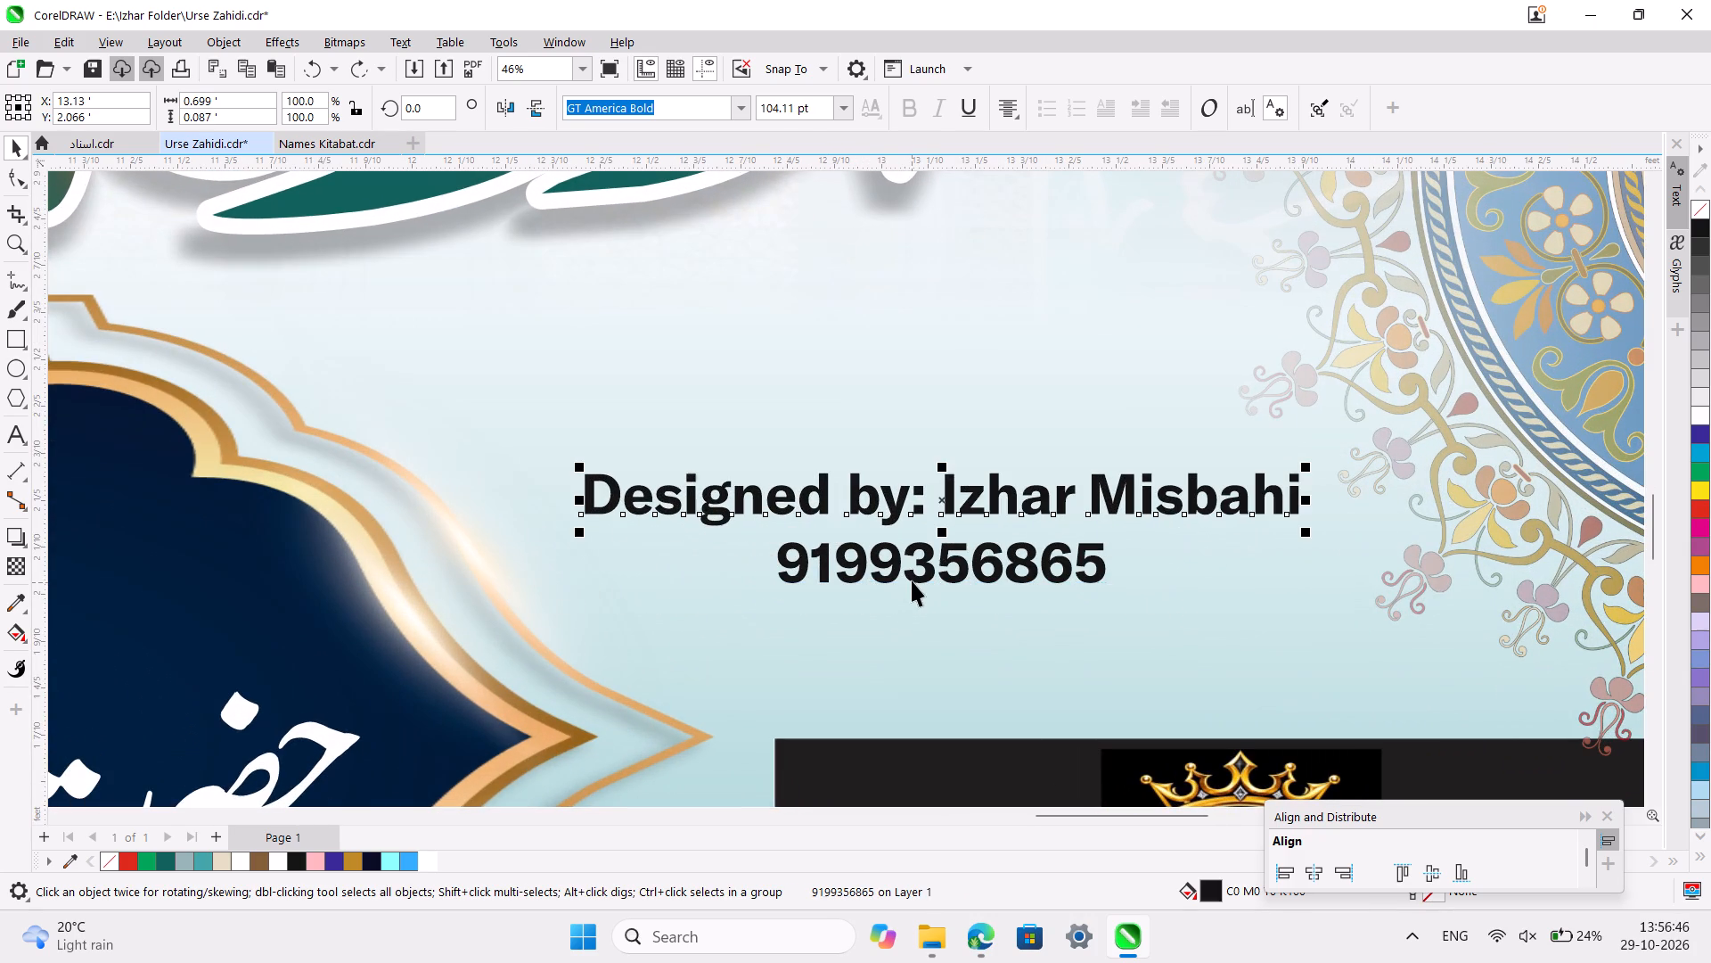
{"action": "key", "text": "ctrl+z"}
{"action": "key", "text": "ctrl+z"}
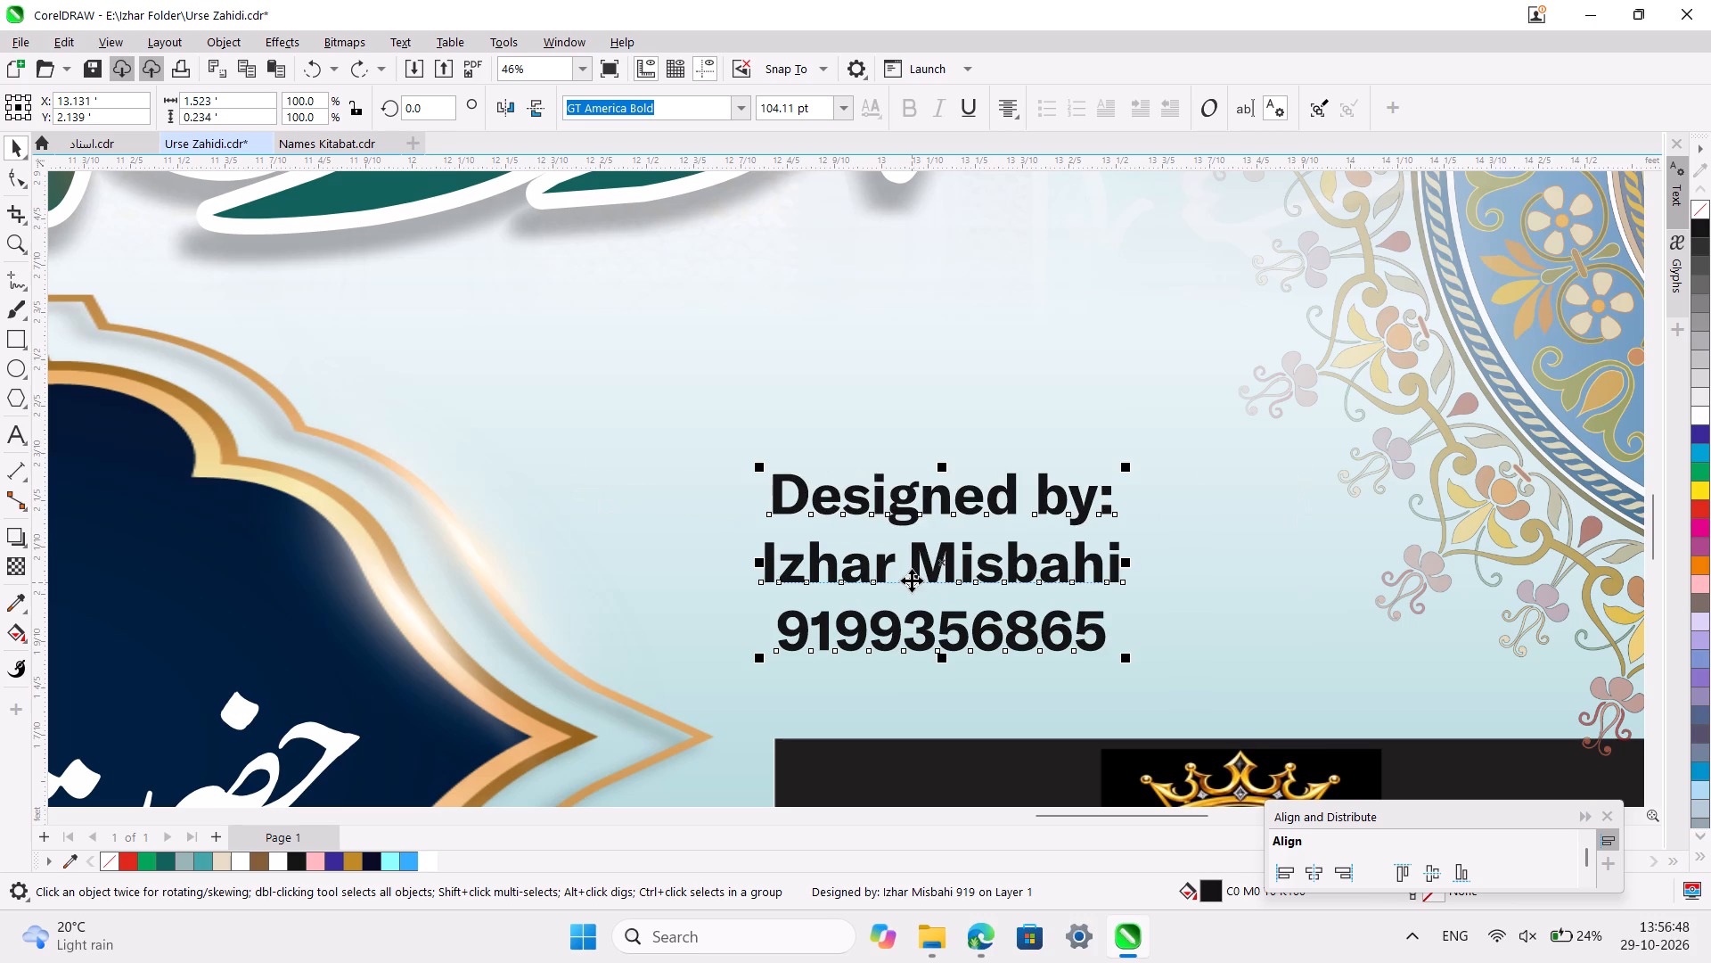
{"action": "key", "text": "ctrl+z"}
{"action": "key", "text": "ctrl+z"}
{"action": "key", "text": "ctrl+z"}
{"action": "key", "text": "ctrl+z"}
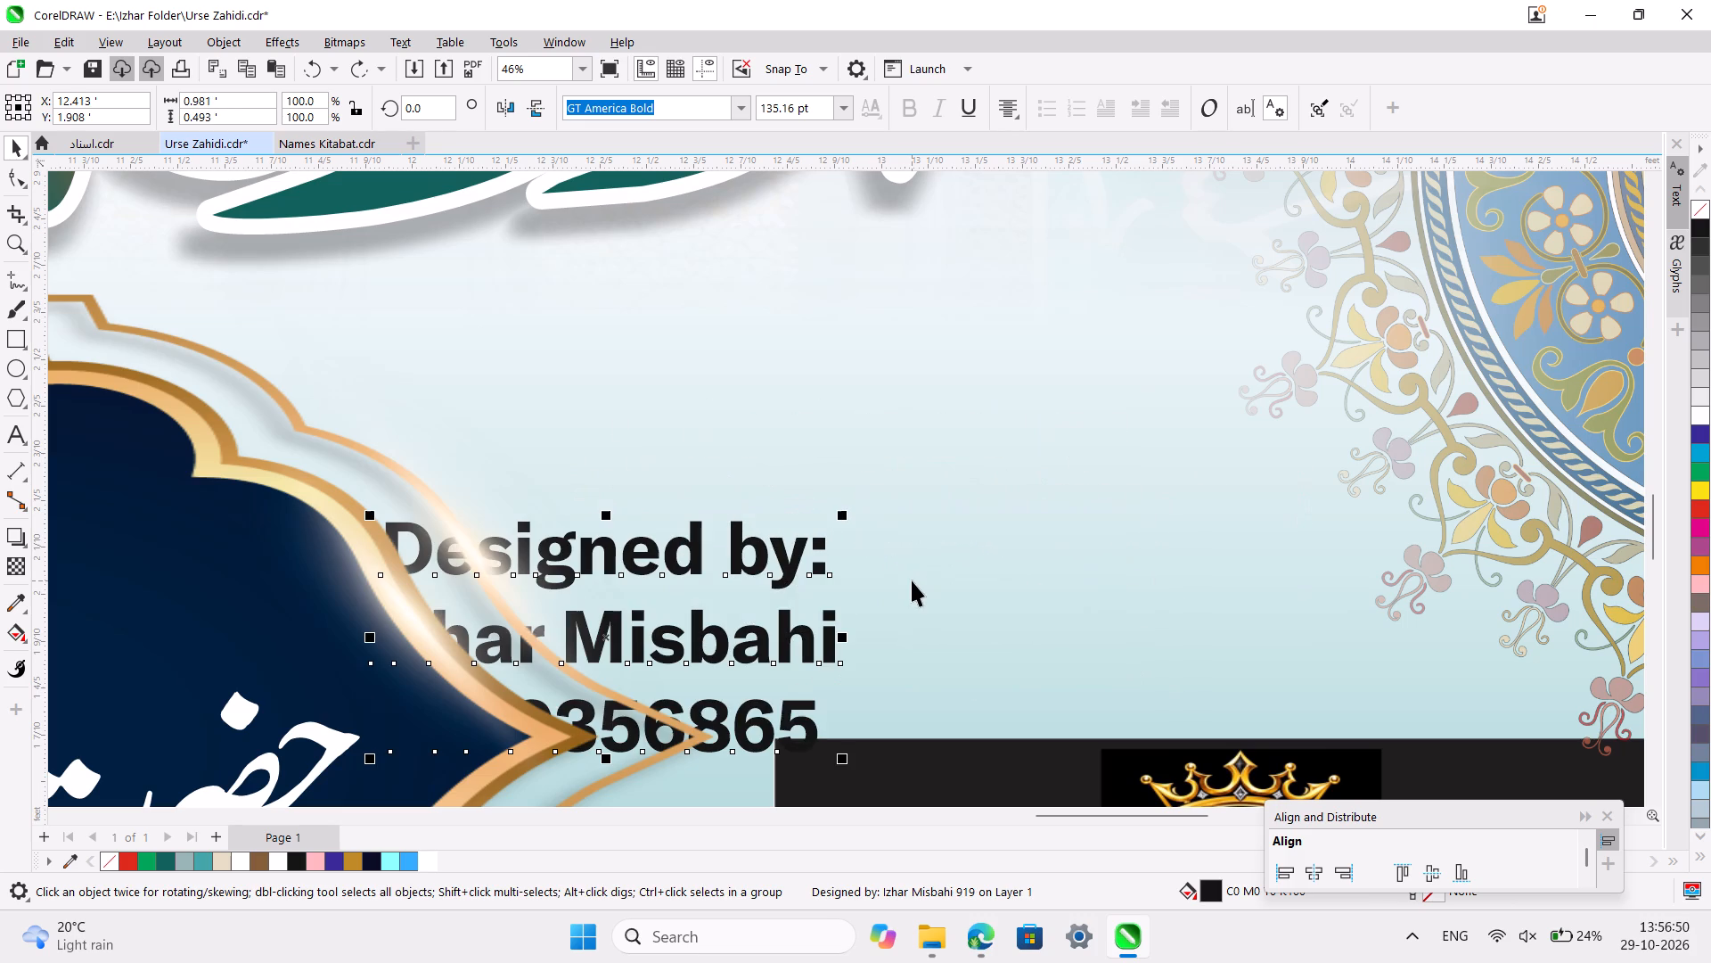
Move the designer credit clear of the navy frame into the empty area above the Haleema Jewellers advert.
{"action": "left_click", "coordinate": [612, 633]}
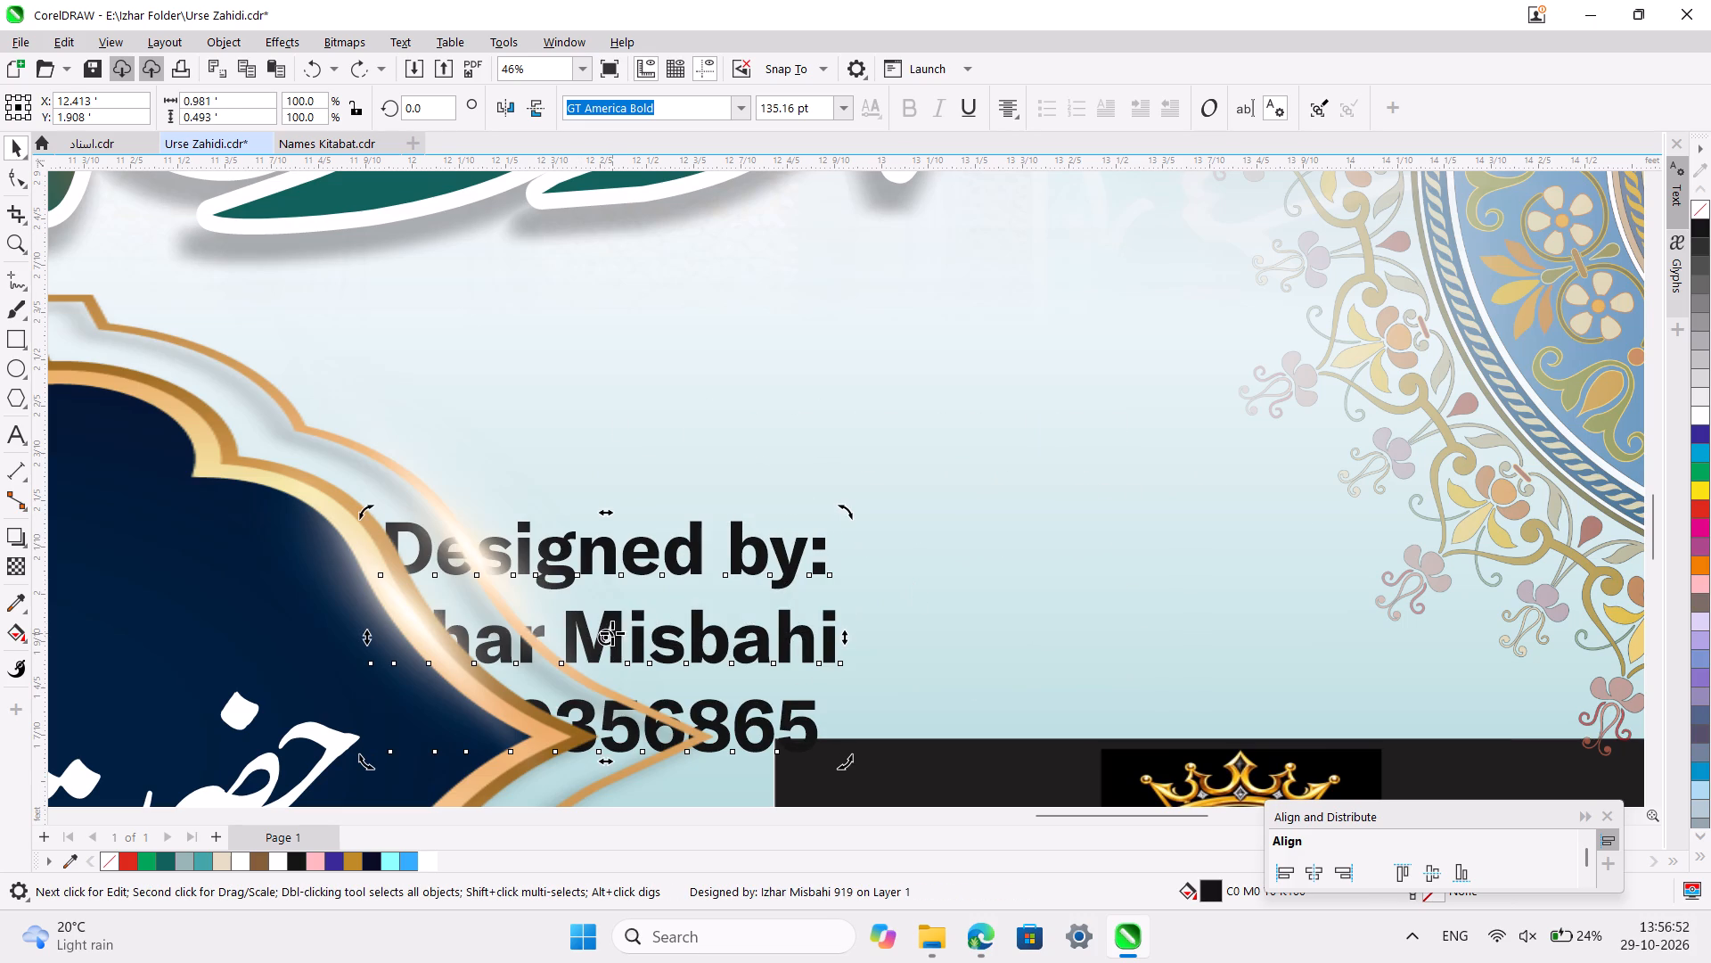
{"action": "left_click", "coordinate": [608, 635]}
{"action": "left_click_drag", "start_coordinate": [608, 635], "coordinate": [958, 452]}
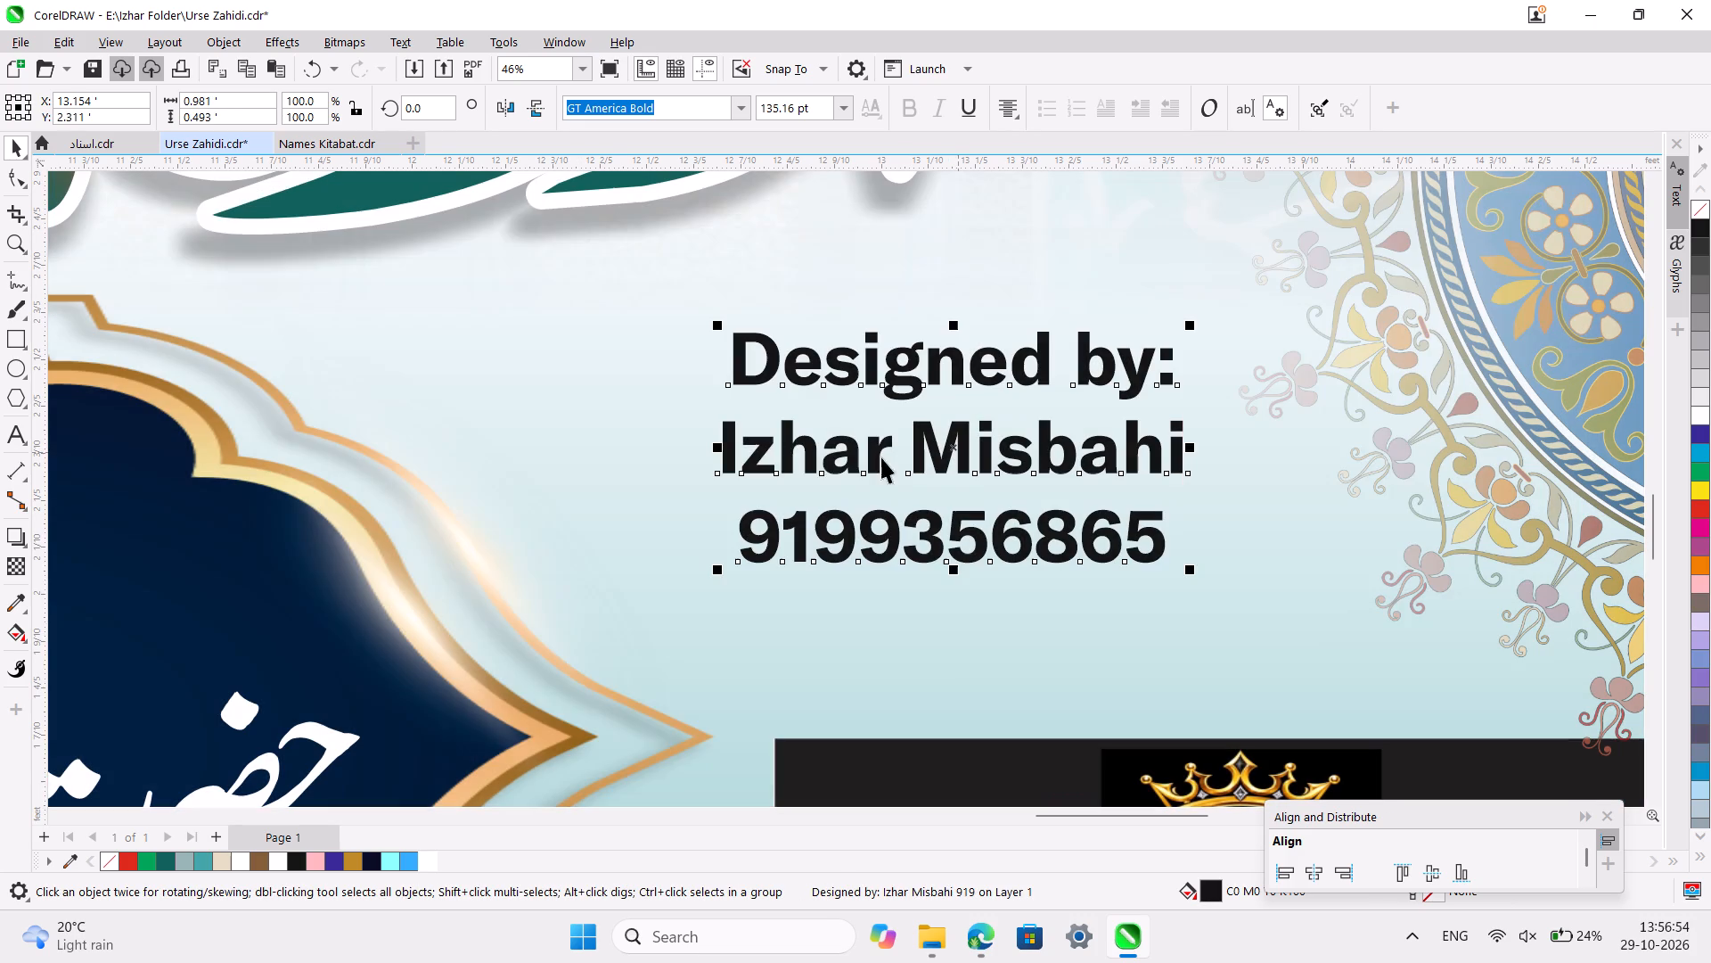
Join the phone number to the end of the designer's name line, separated by a single space.
{"action": "double_click", "coordinate": [730, 448]}
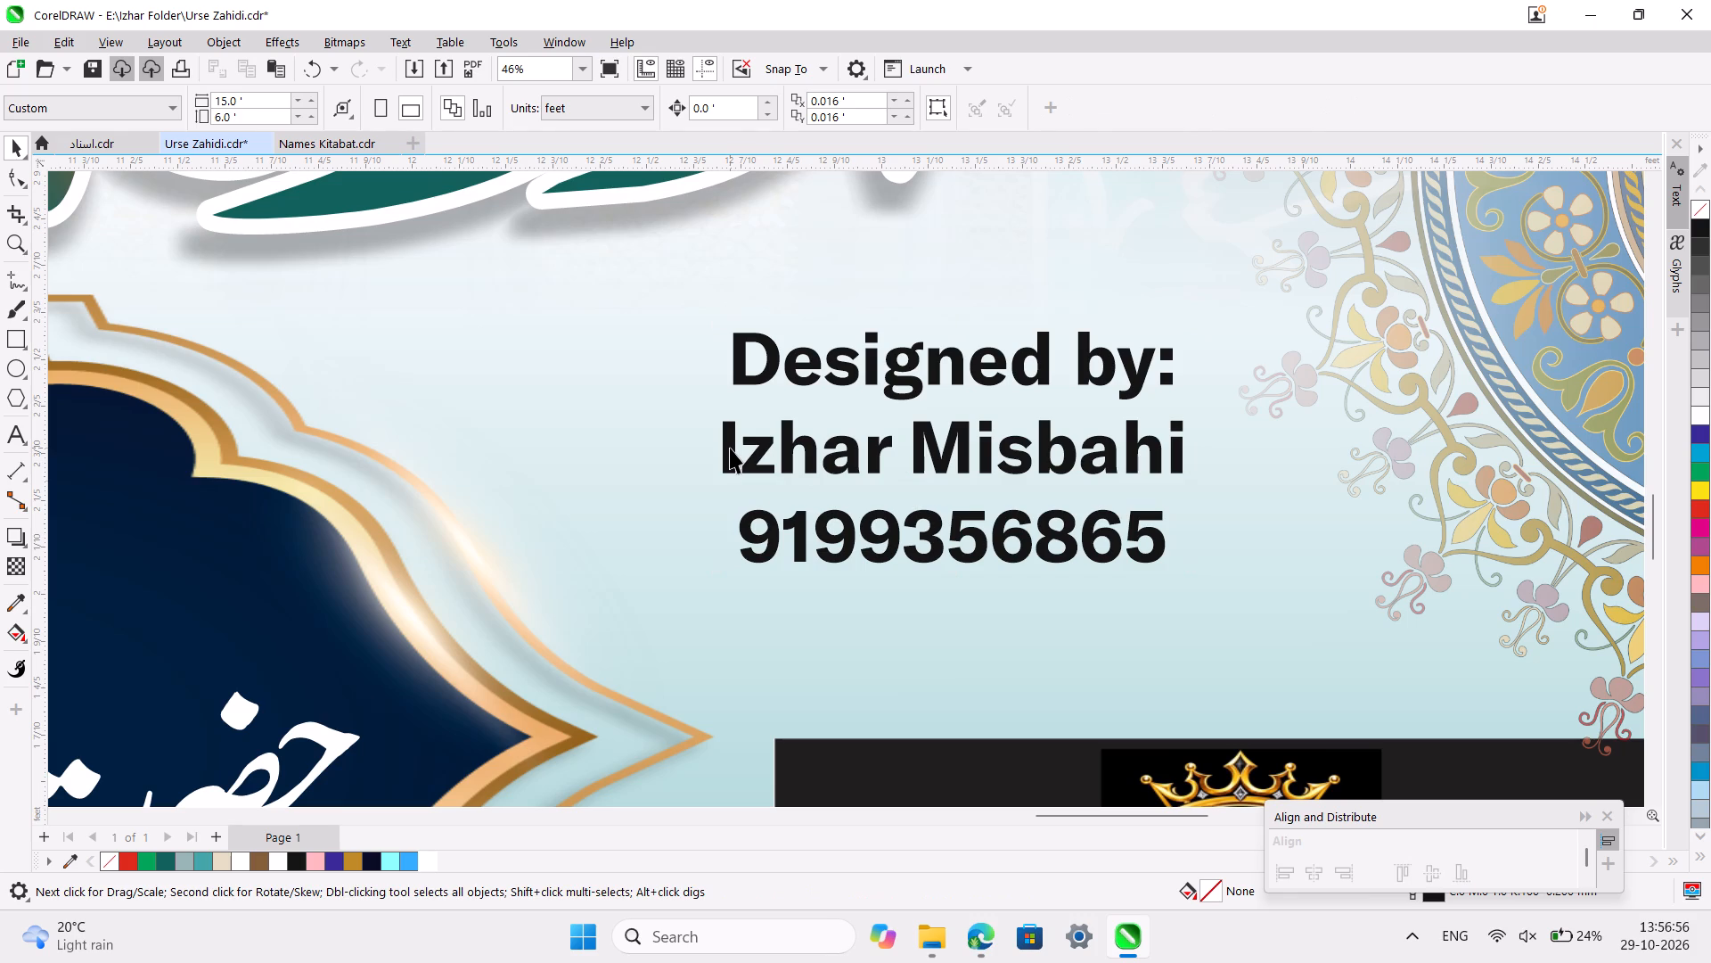
{"action": "double_click", "coordinate": [766, 546]}
{"action": "left_click", "coordinate": [755, 539]}
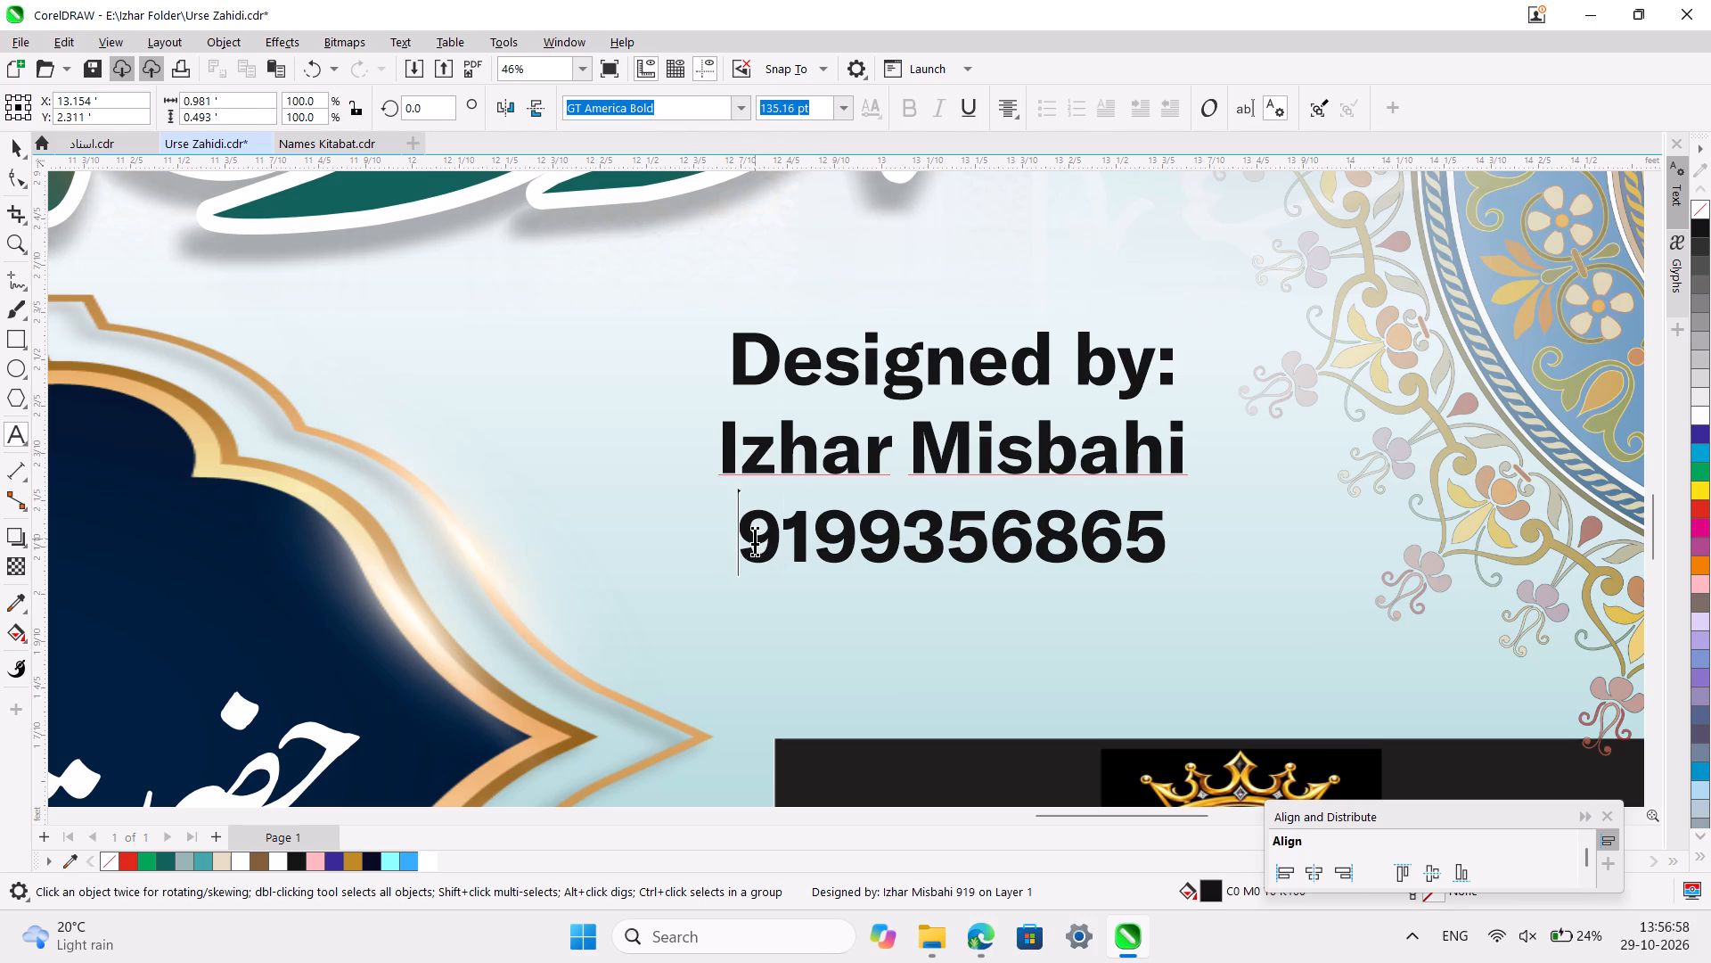
{"action": "key", "text": "BackSpace"}
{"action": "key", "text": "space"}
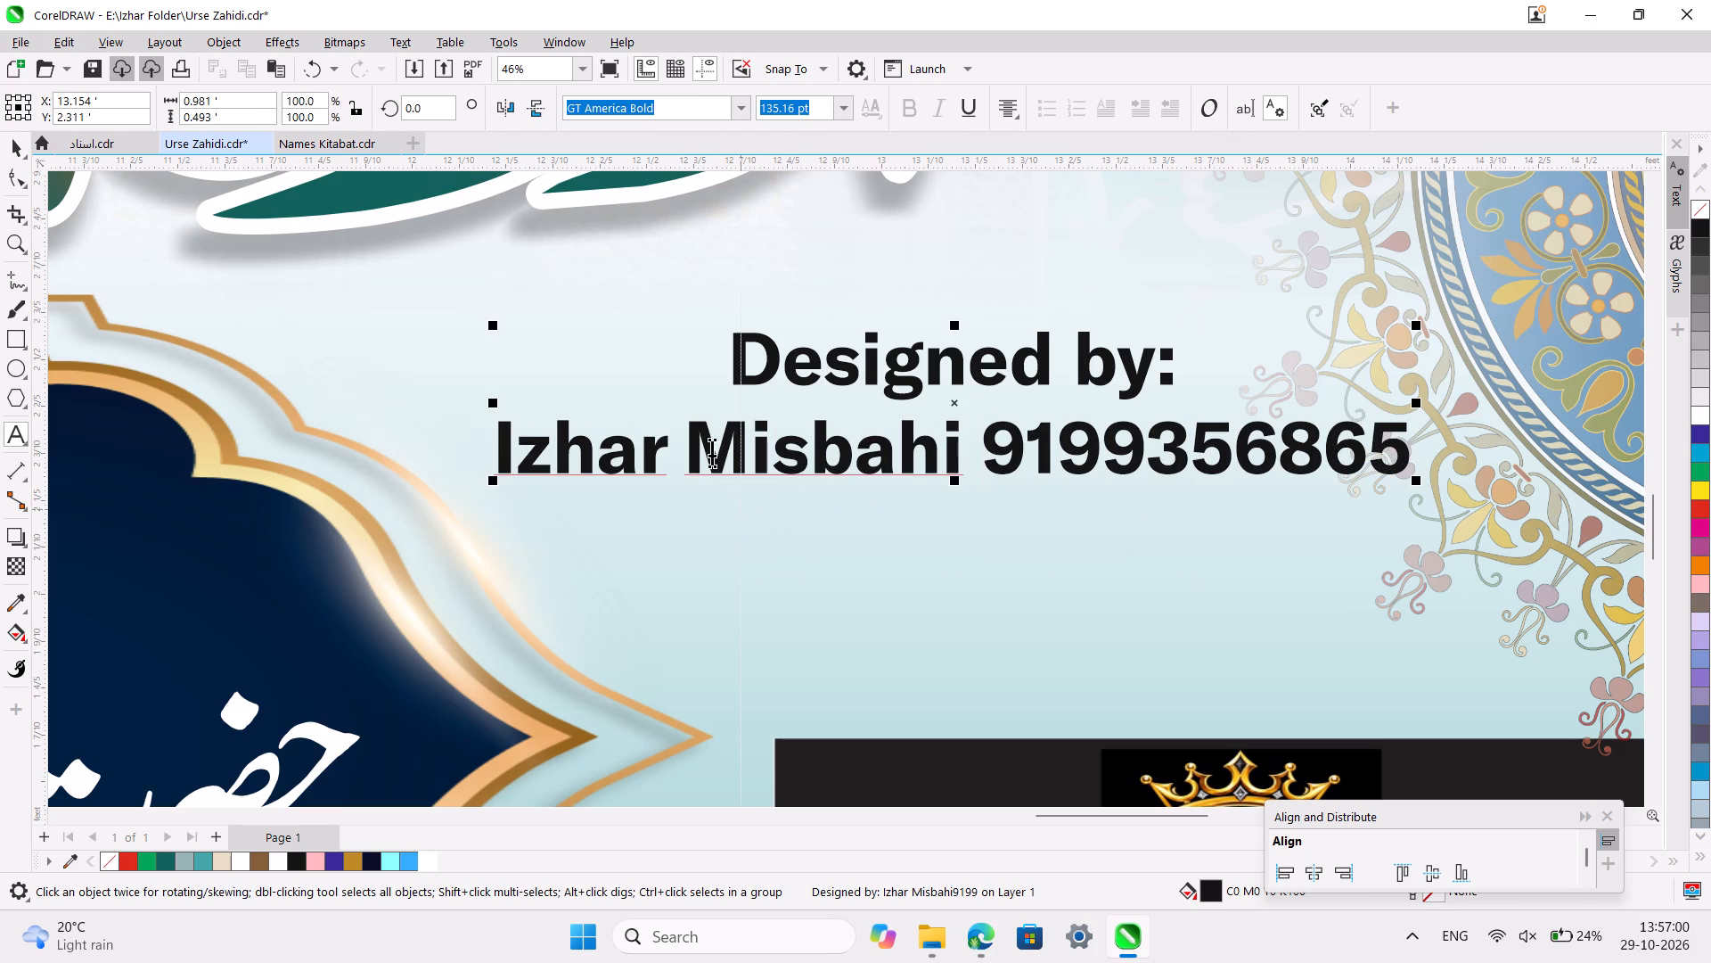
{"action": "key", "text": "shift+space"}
{"action": "key", "text": "BackSpace"}
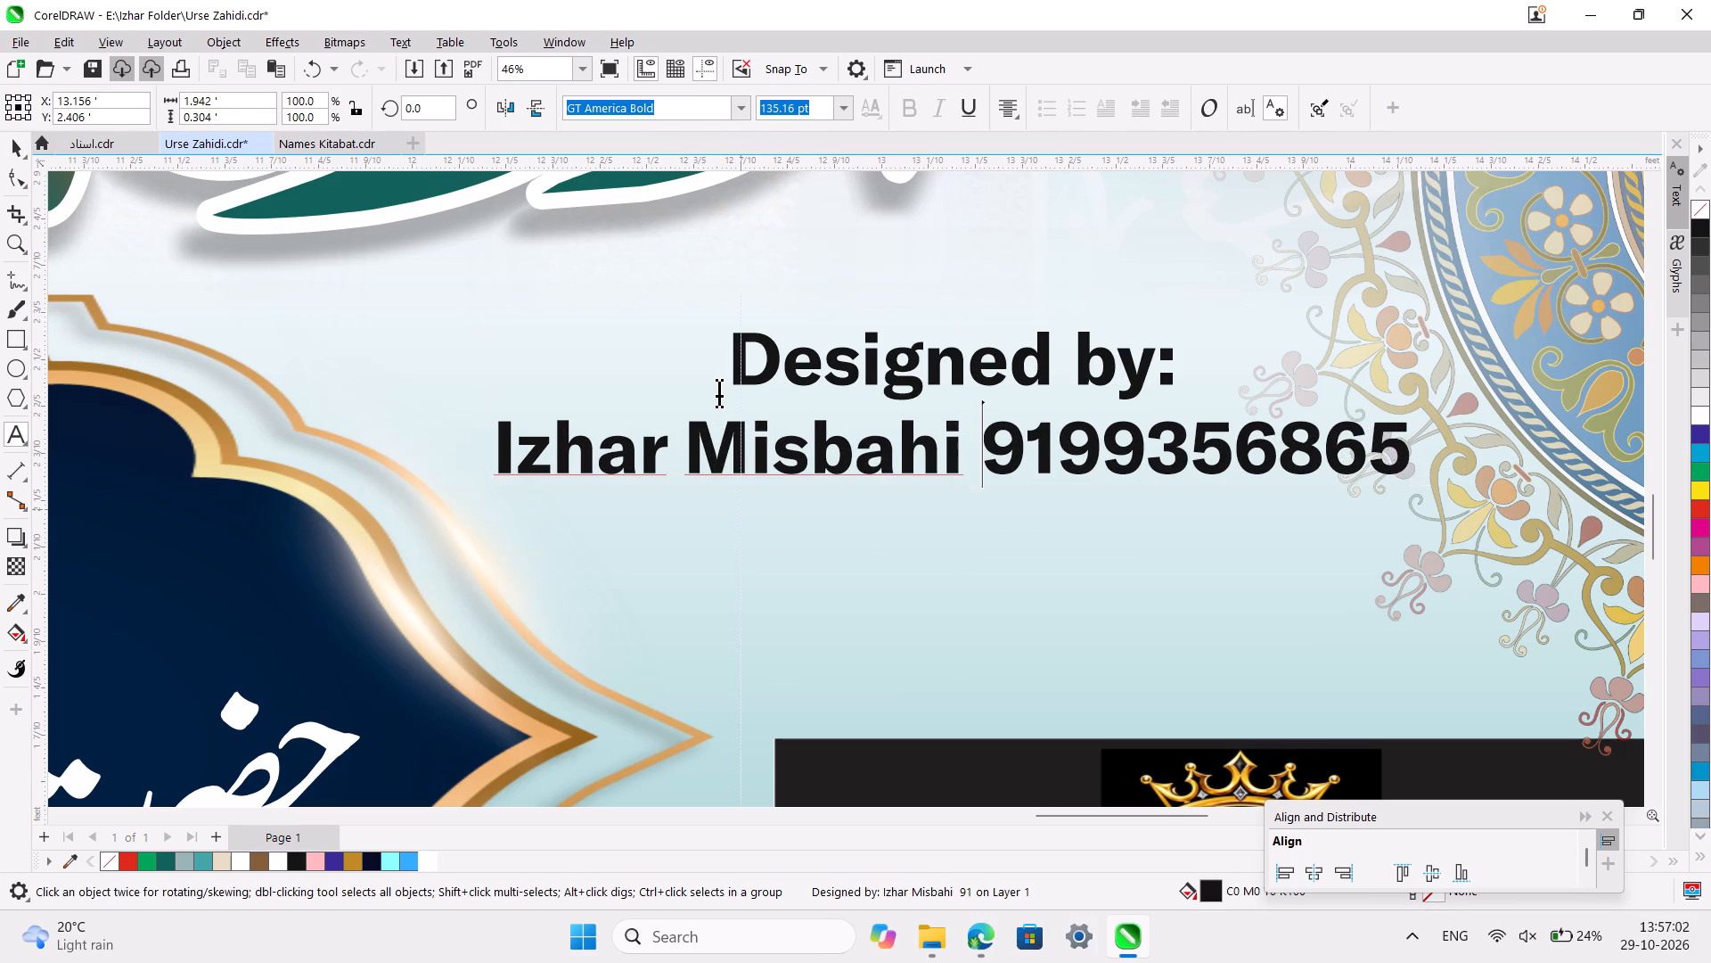
{"action": "key", "text": "ctrl+space"}
Break the two-line designer credit apart into separate text lines.
{"action": "scroll", "coordinate": [719, 391], "scroll_direction": "down", "scroll_amount": 6, "text": "ctrl"}
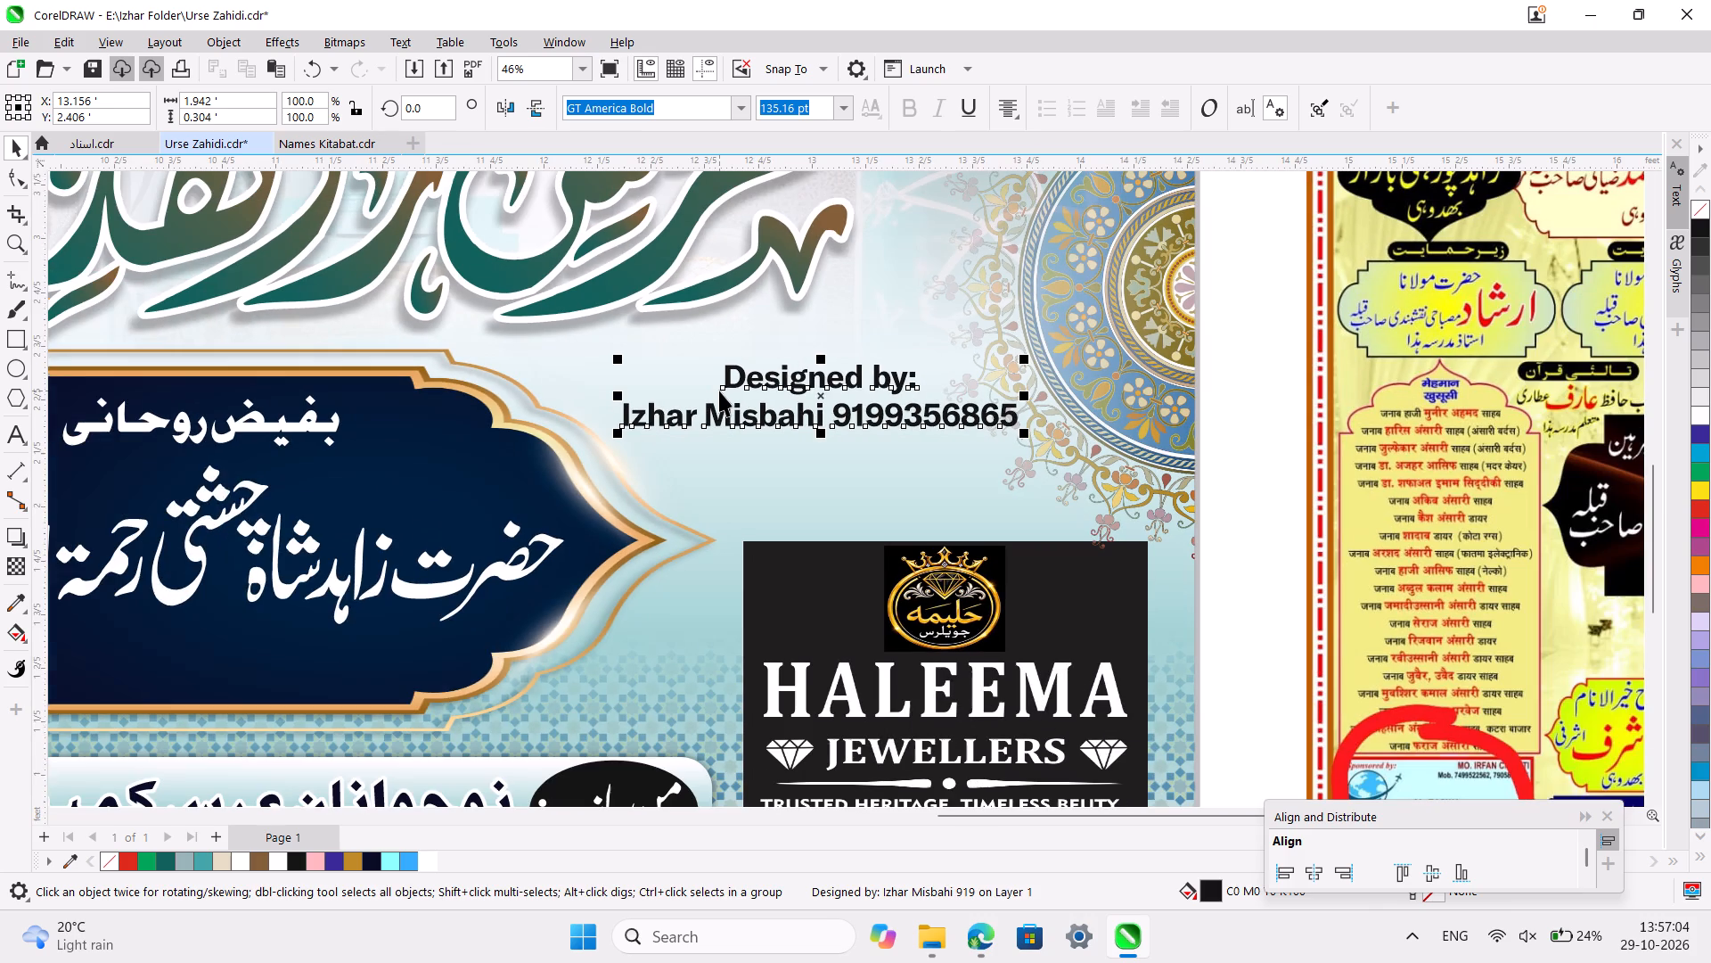
{"action": "scroll", "coordinate": [719, 391], "scroll_direction": "right", "scroll_amount": 1}
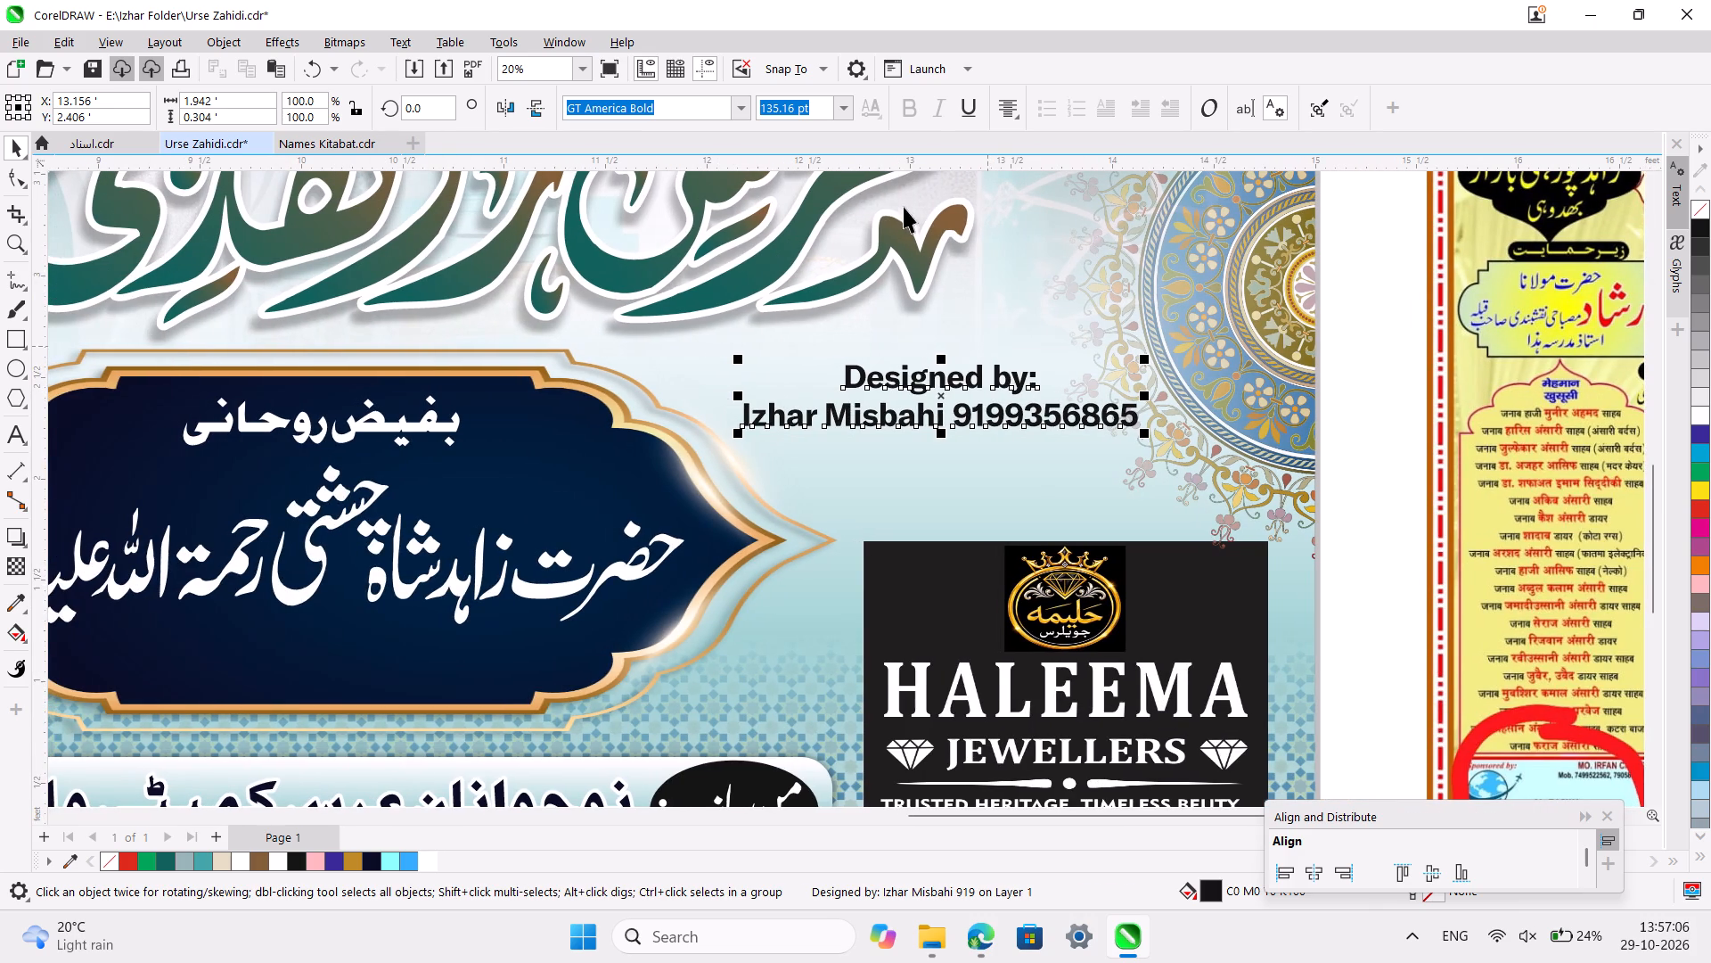
{"action": "key", "text": "ctrl+k"}
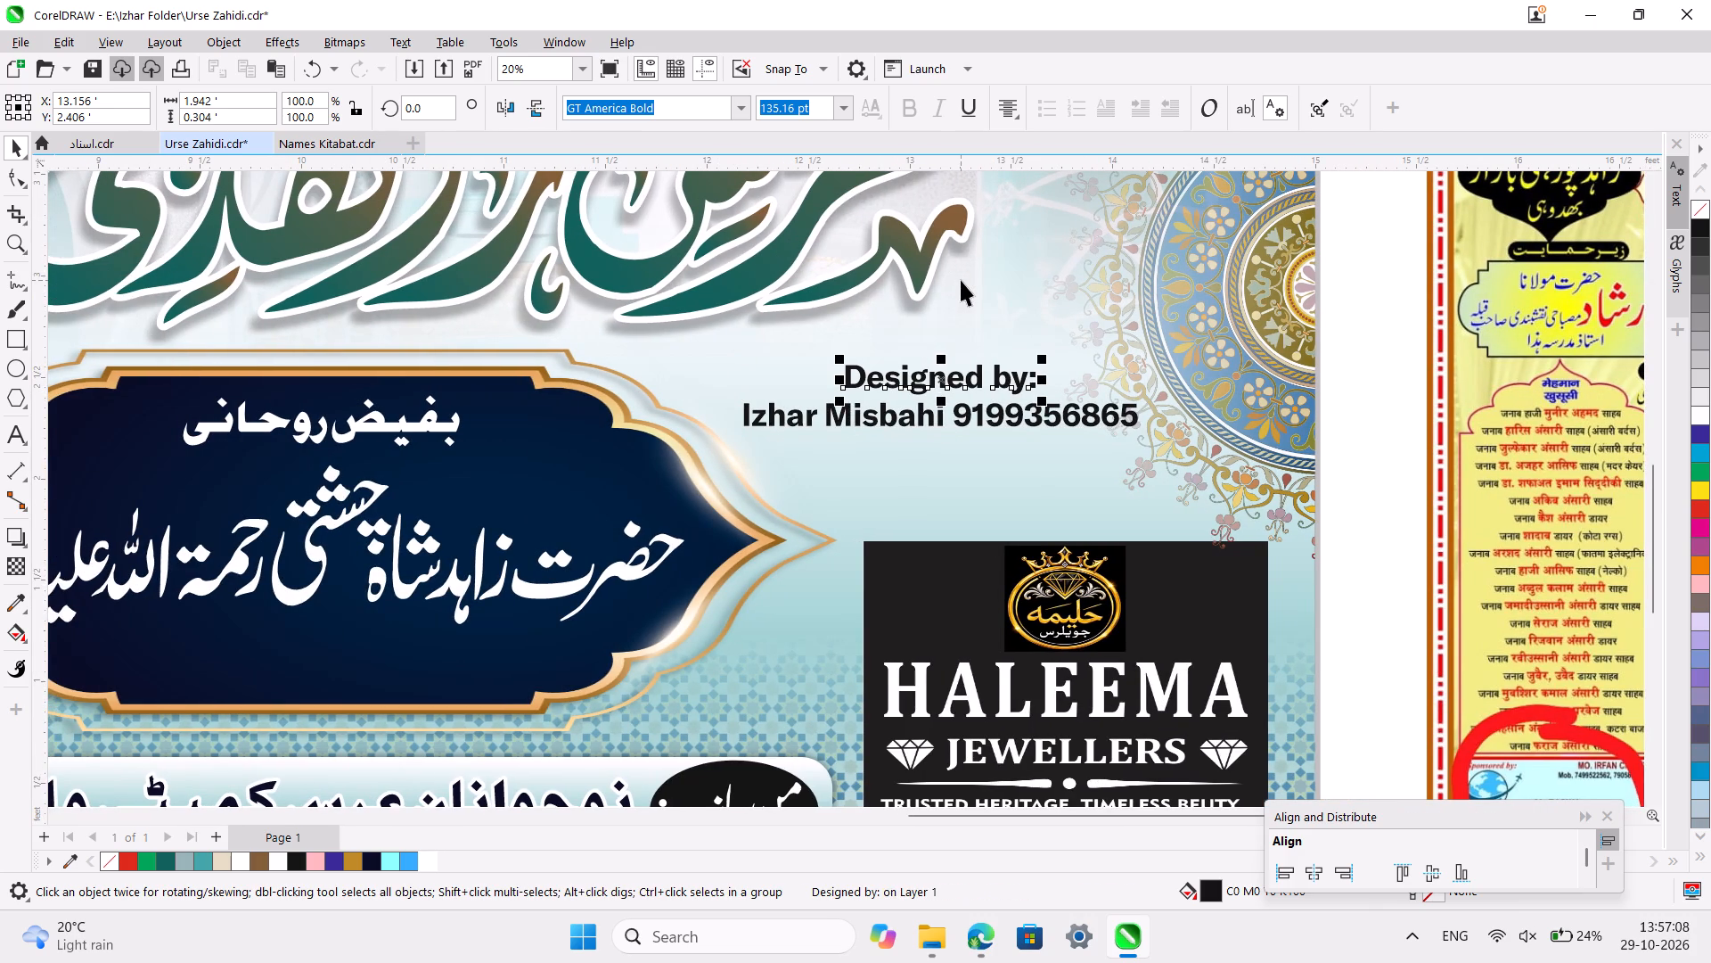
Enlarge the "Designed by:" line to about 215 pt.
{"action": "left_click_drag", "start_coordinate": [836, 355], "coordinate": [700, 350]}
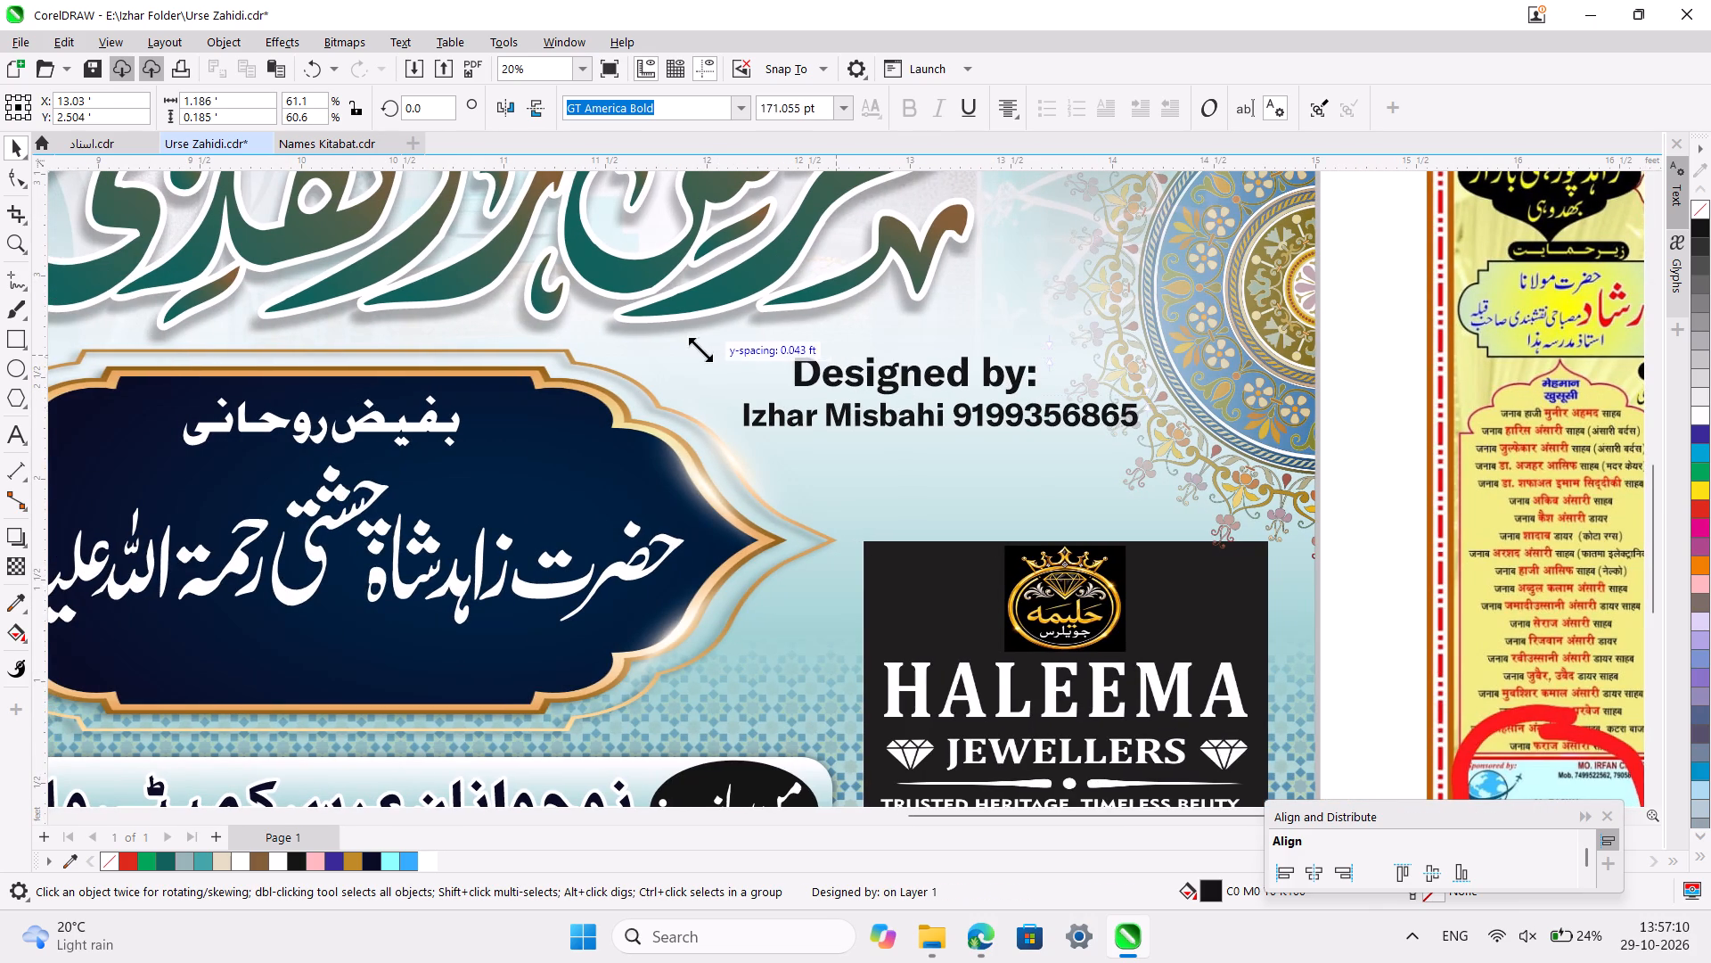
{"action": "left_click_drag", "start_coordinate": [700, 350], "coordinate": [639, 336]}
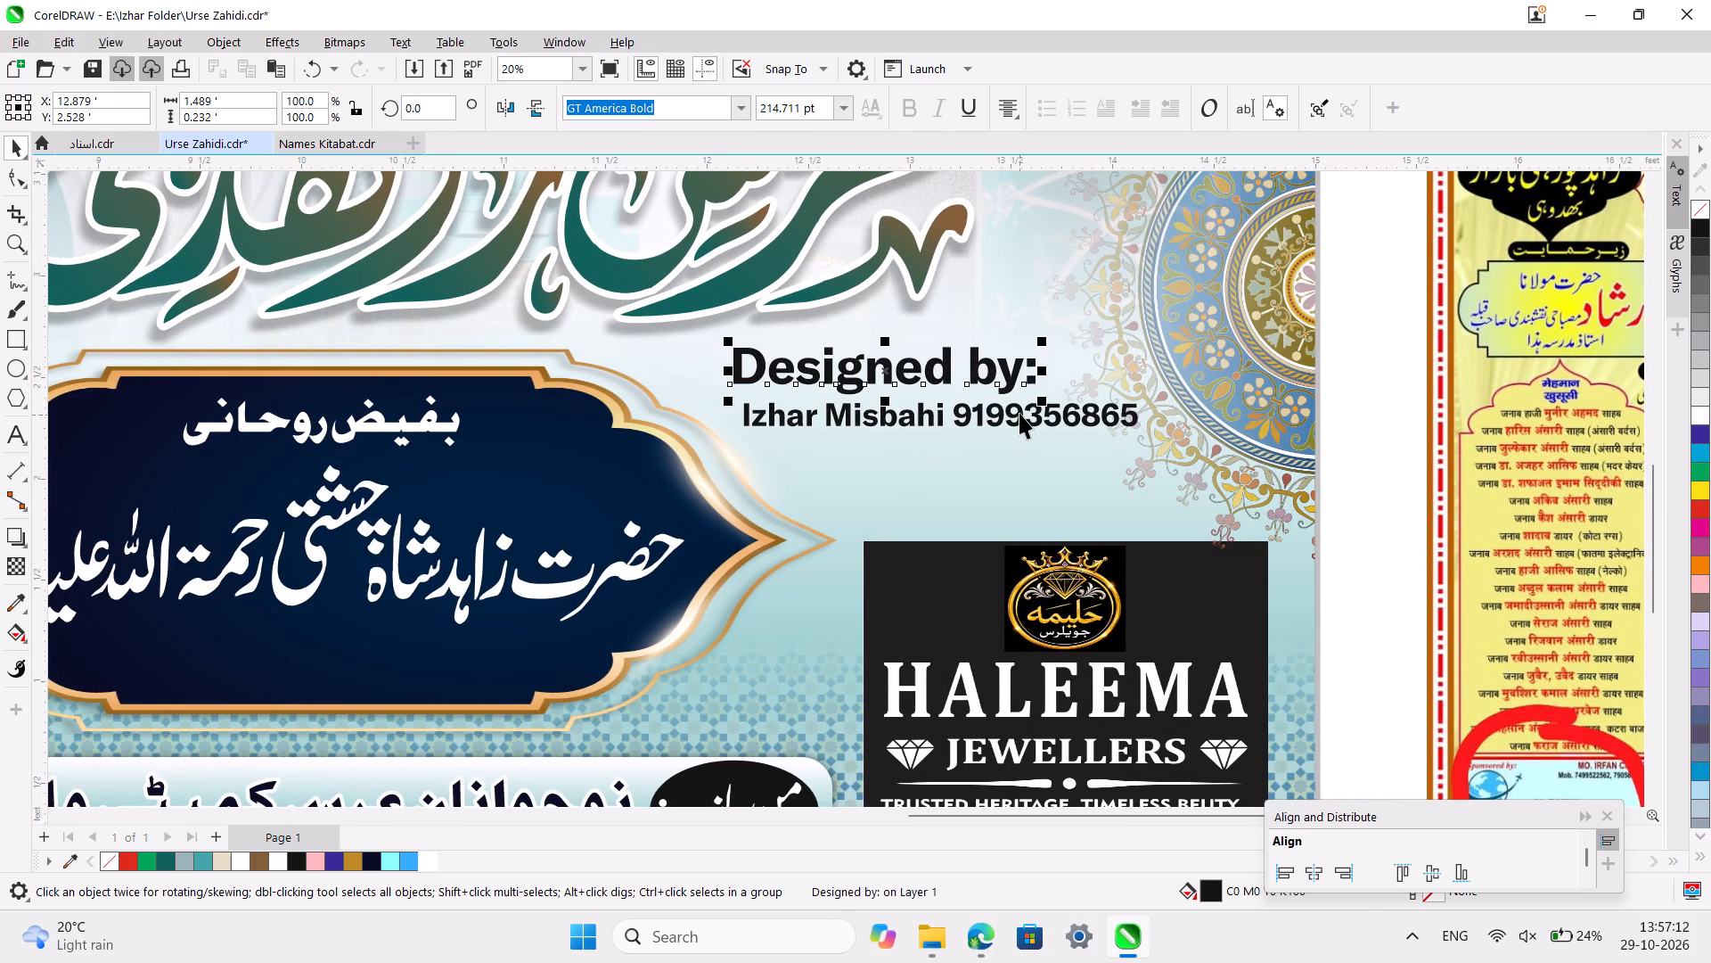
Reduce the designer's name-and-phone line to about 110 pt and move it further below the "Designed by:" line.
{"action": "left_click", "coordinate": [1019, 413]}
{"action": "left_click", "coordinate": [1146, 388]}
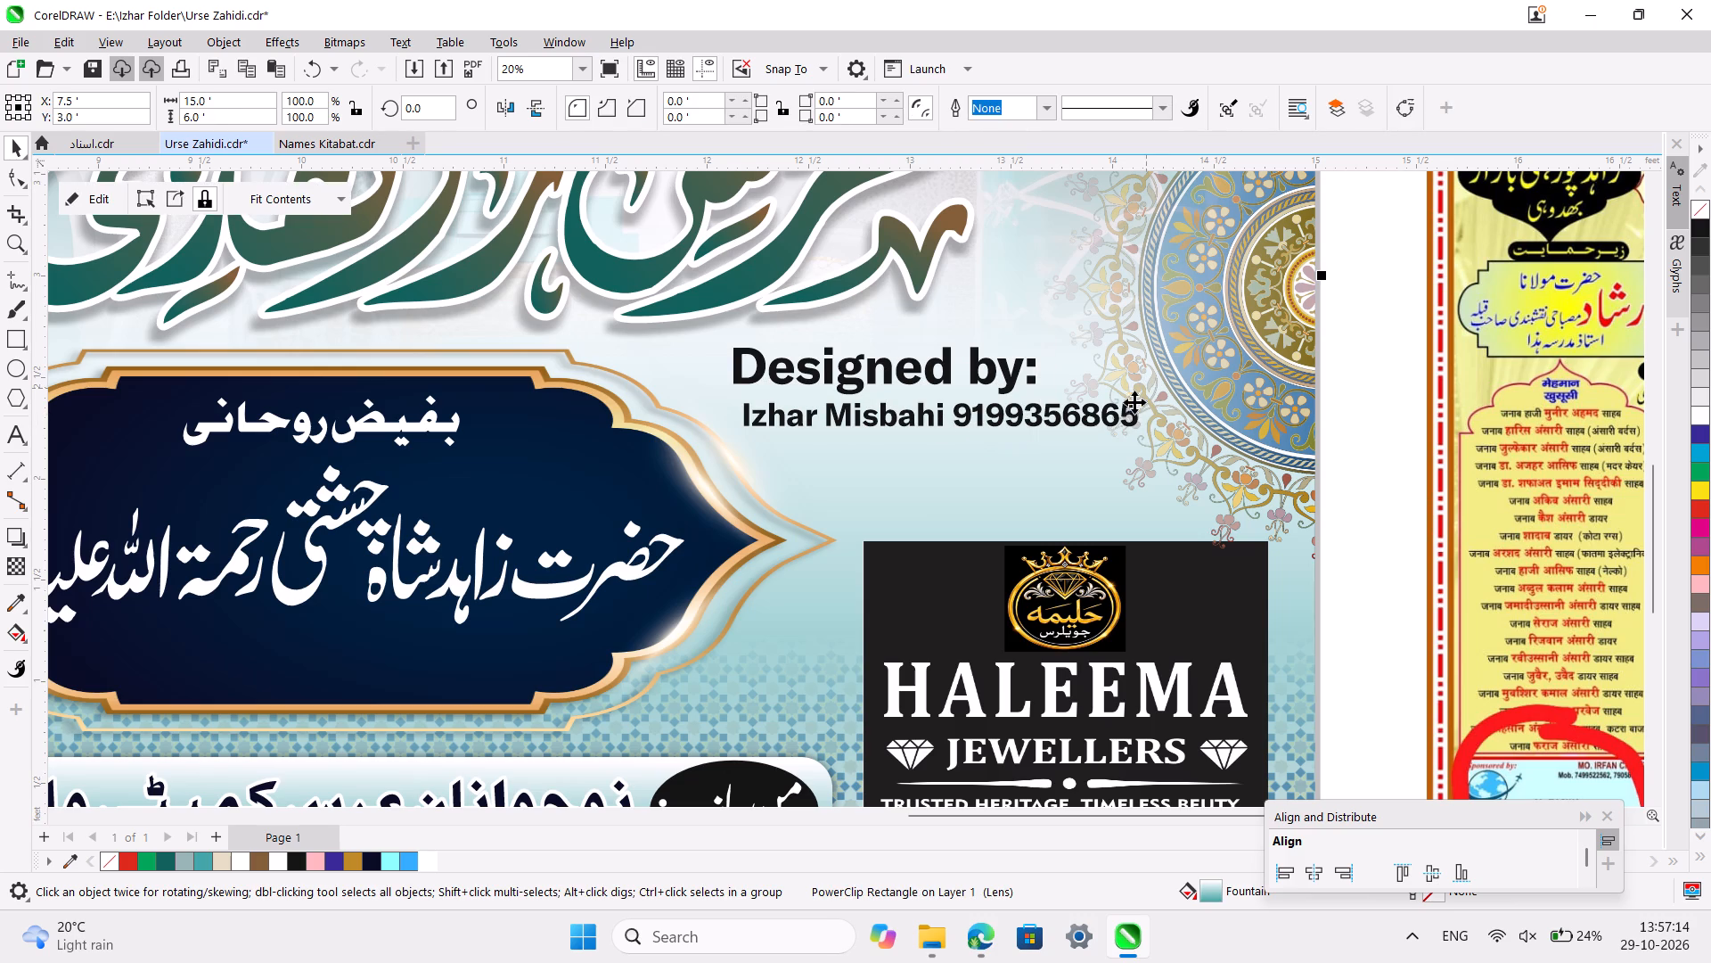
{"action": "left_click", "coordinate": [1114, 414]}
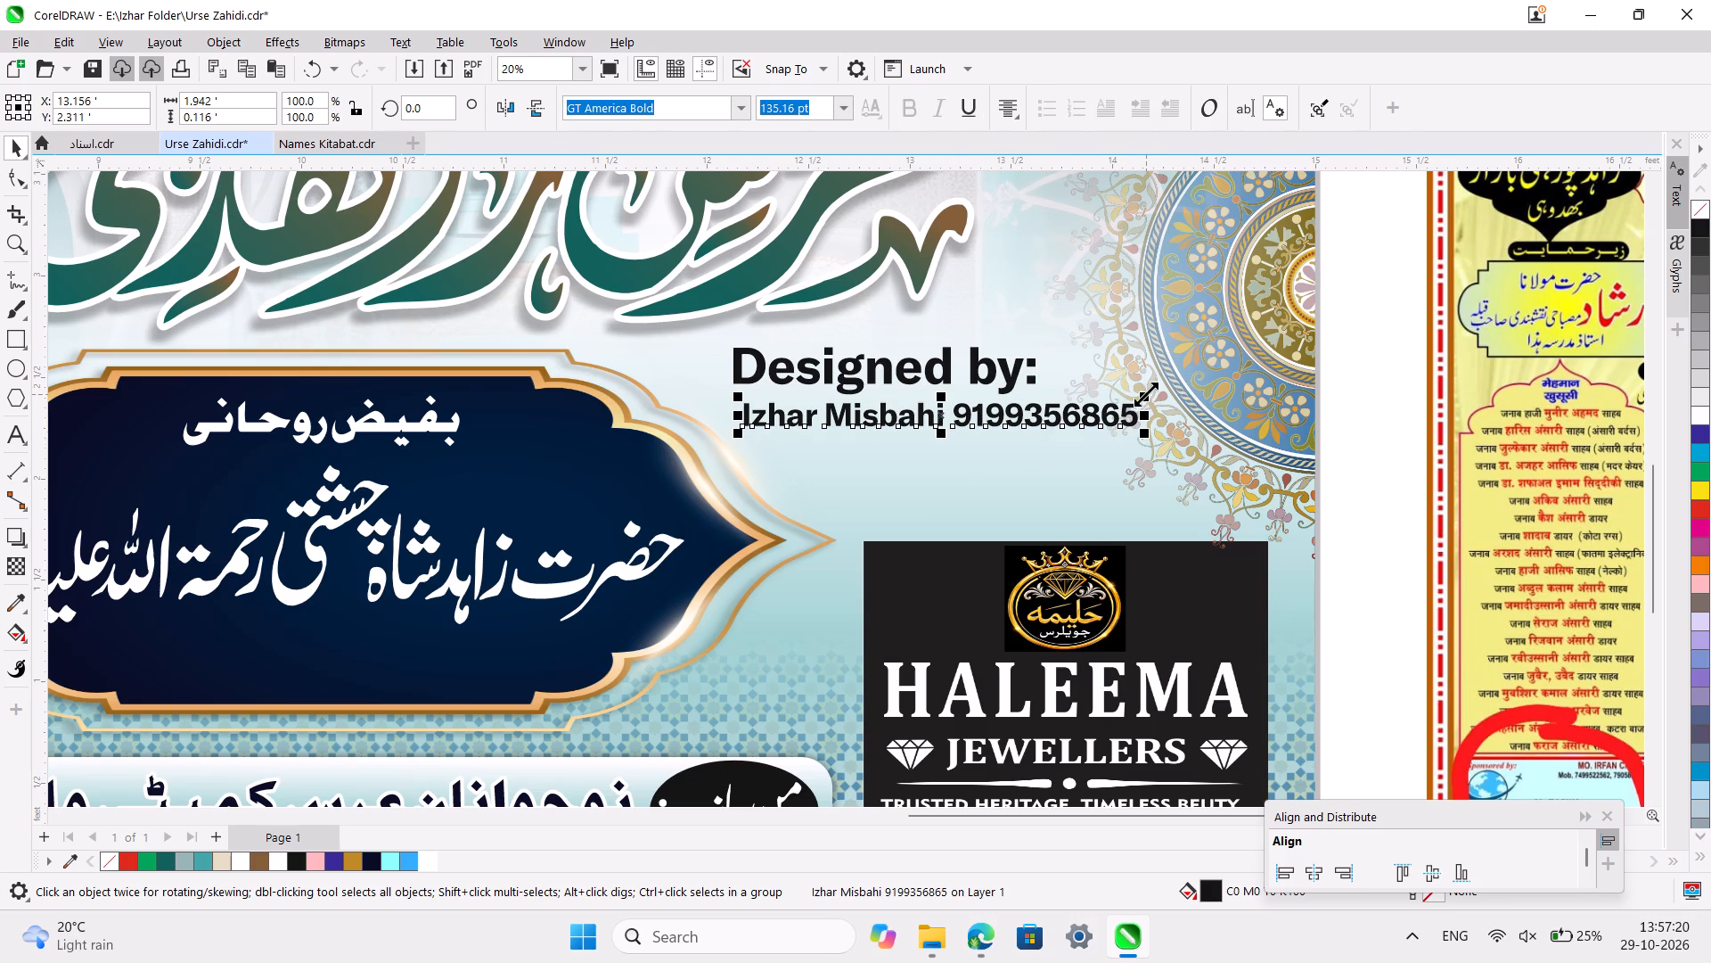
{"action": "left_click_drag", "start_coordinate": [1146, 394], "coordinate": [1073, 387]}
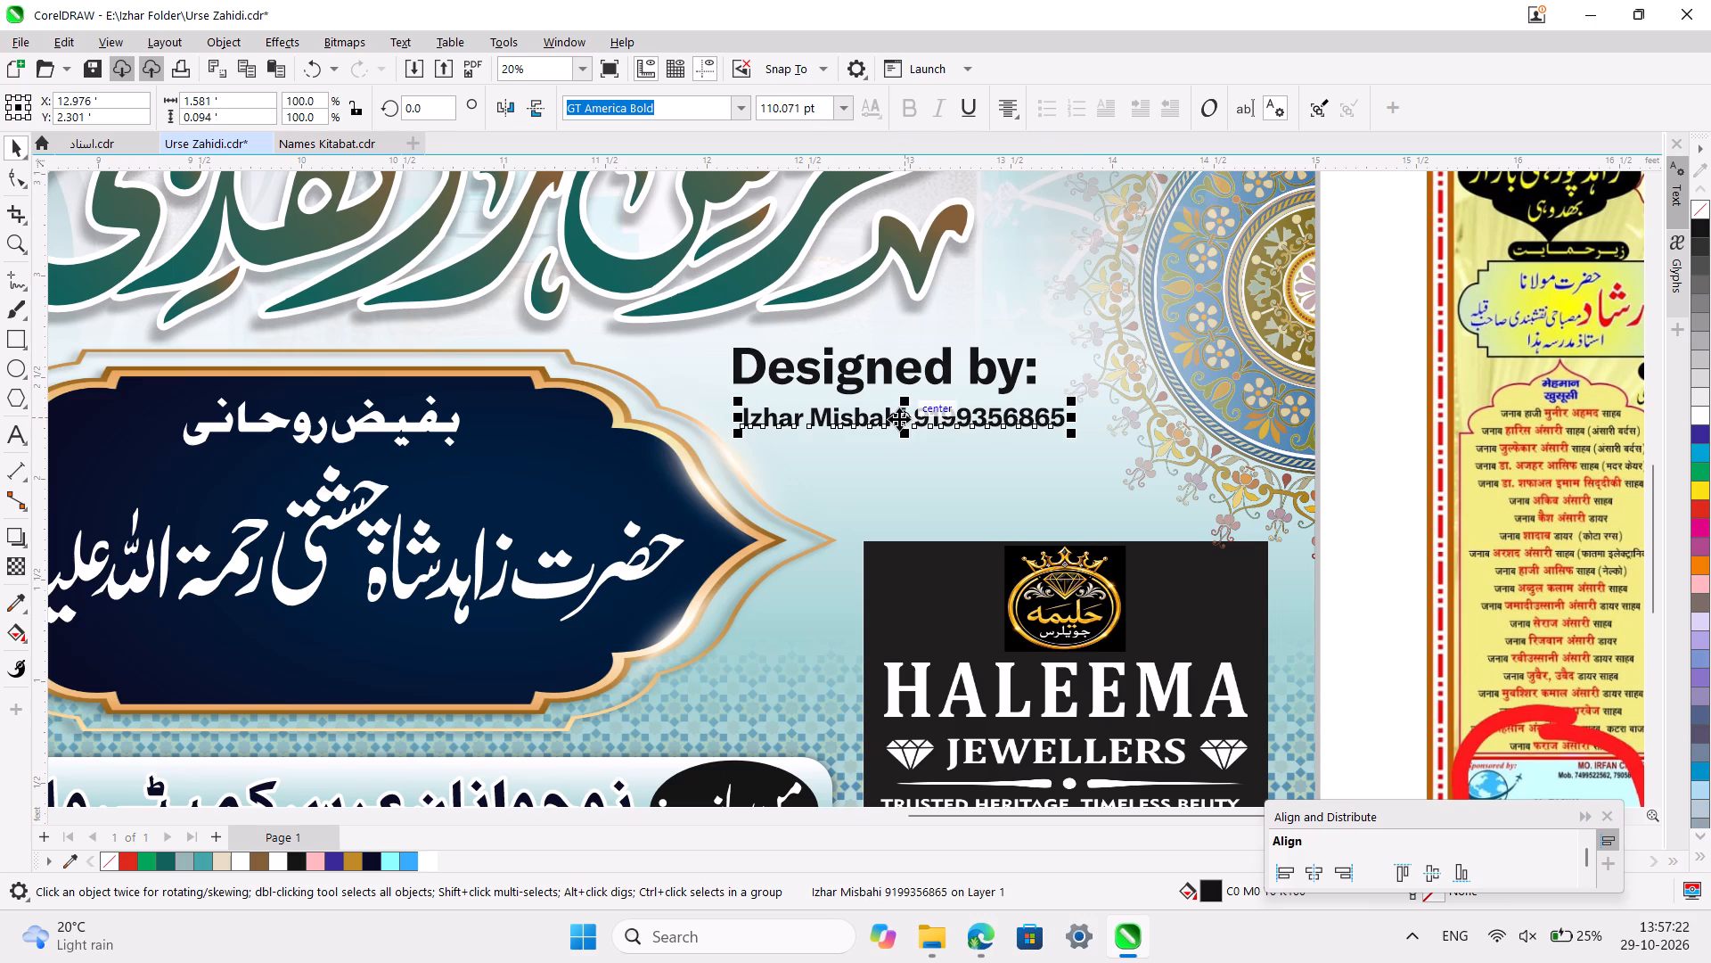
{"action": "left_click_drag", "start_coordinate": [899, 419], "coordinate": [941, 462]}
Reduce the "Designed by:" line to about 176 pt and move it down closer to the name-and-phone line.
{"action": "scroll", "coordinate": [941, 462], "scroll_direction": "up", "scroll_amount": 5, "text": "ctrl"}
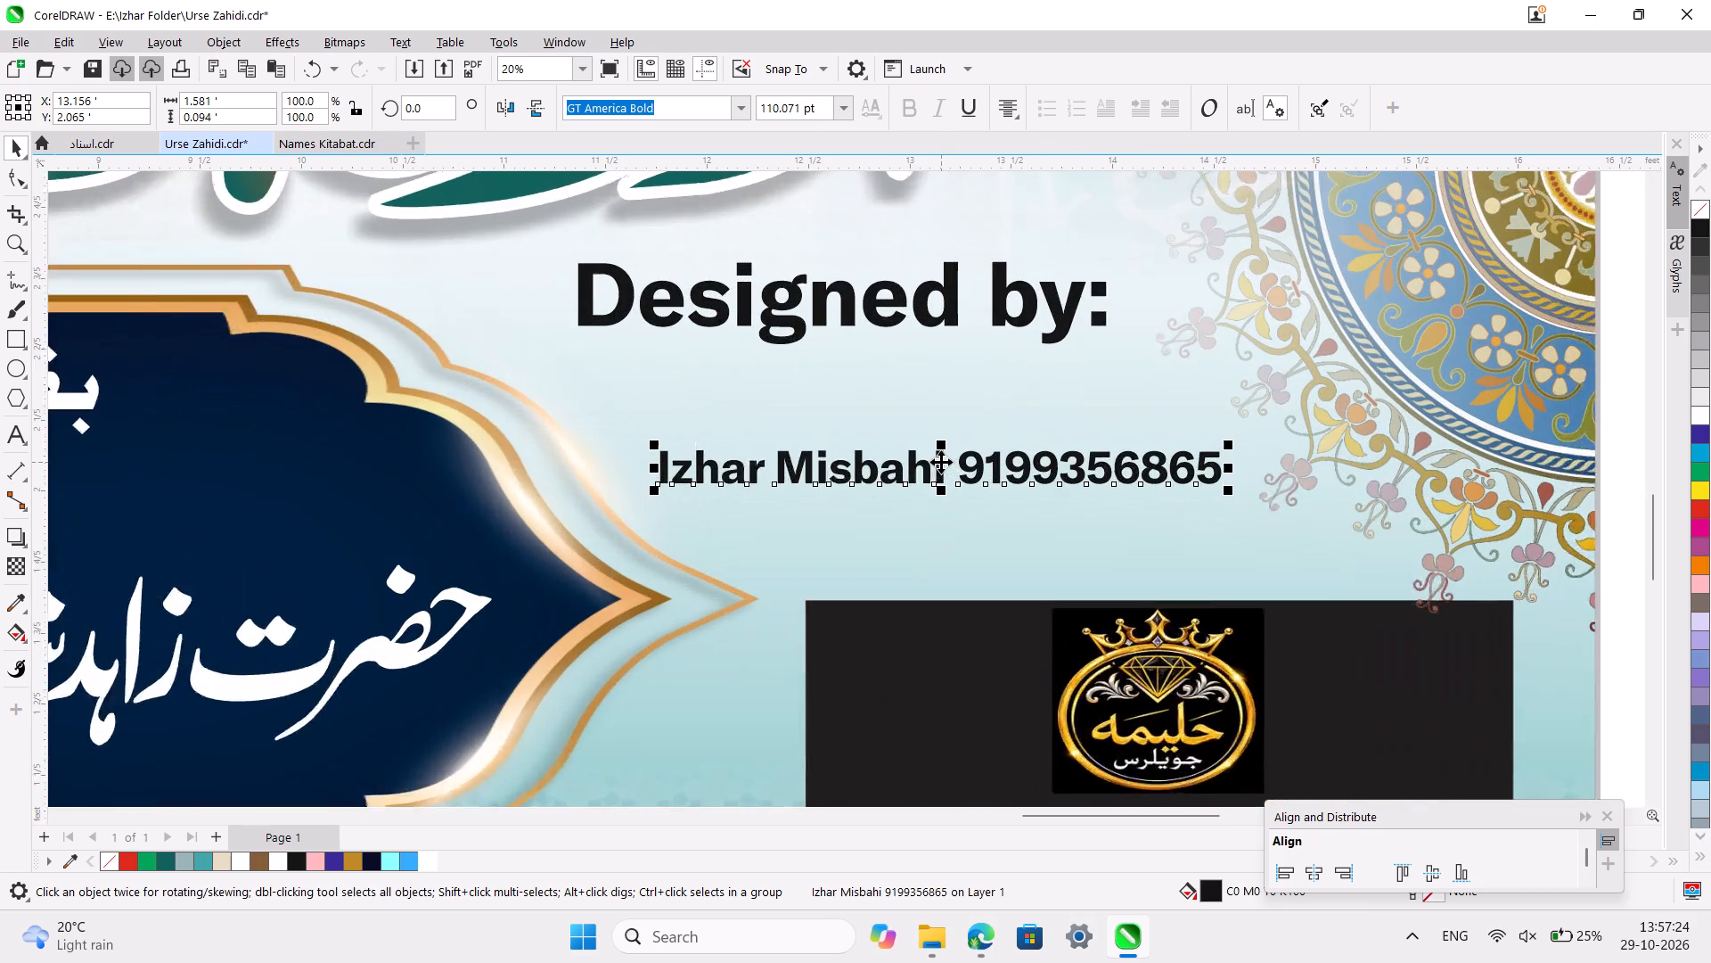
{"action": "scroll", "coordinate": [941, 462], "scroll_direction": "up", "scroll_amount": 1}
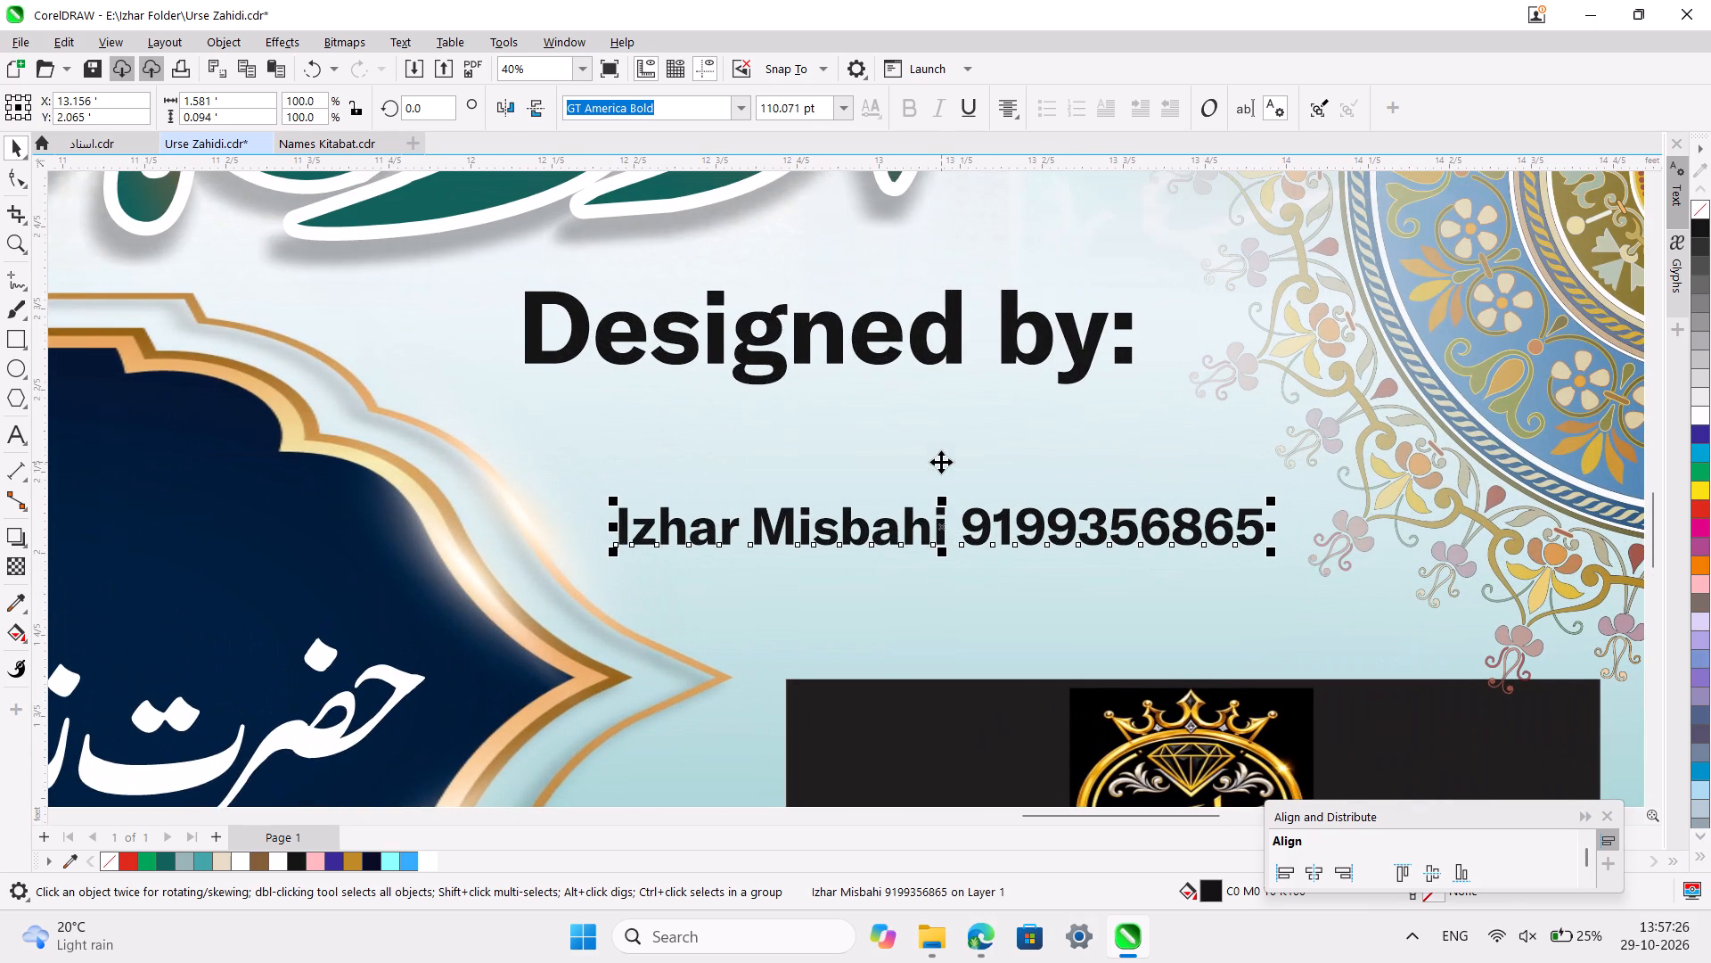
{"action": "left_click", "coordinate": [960, 331]}
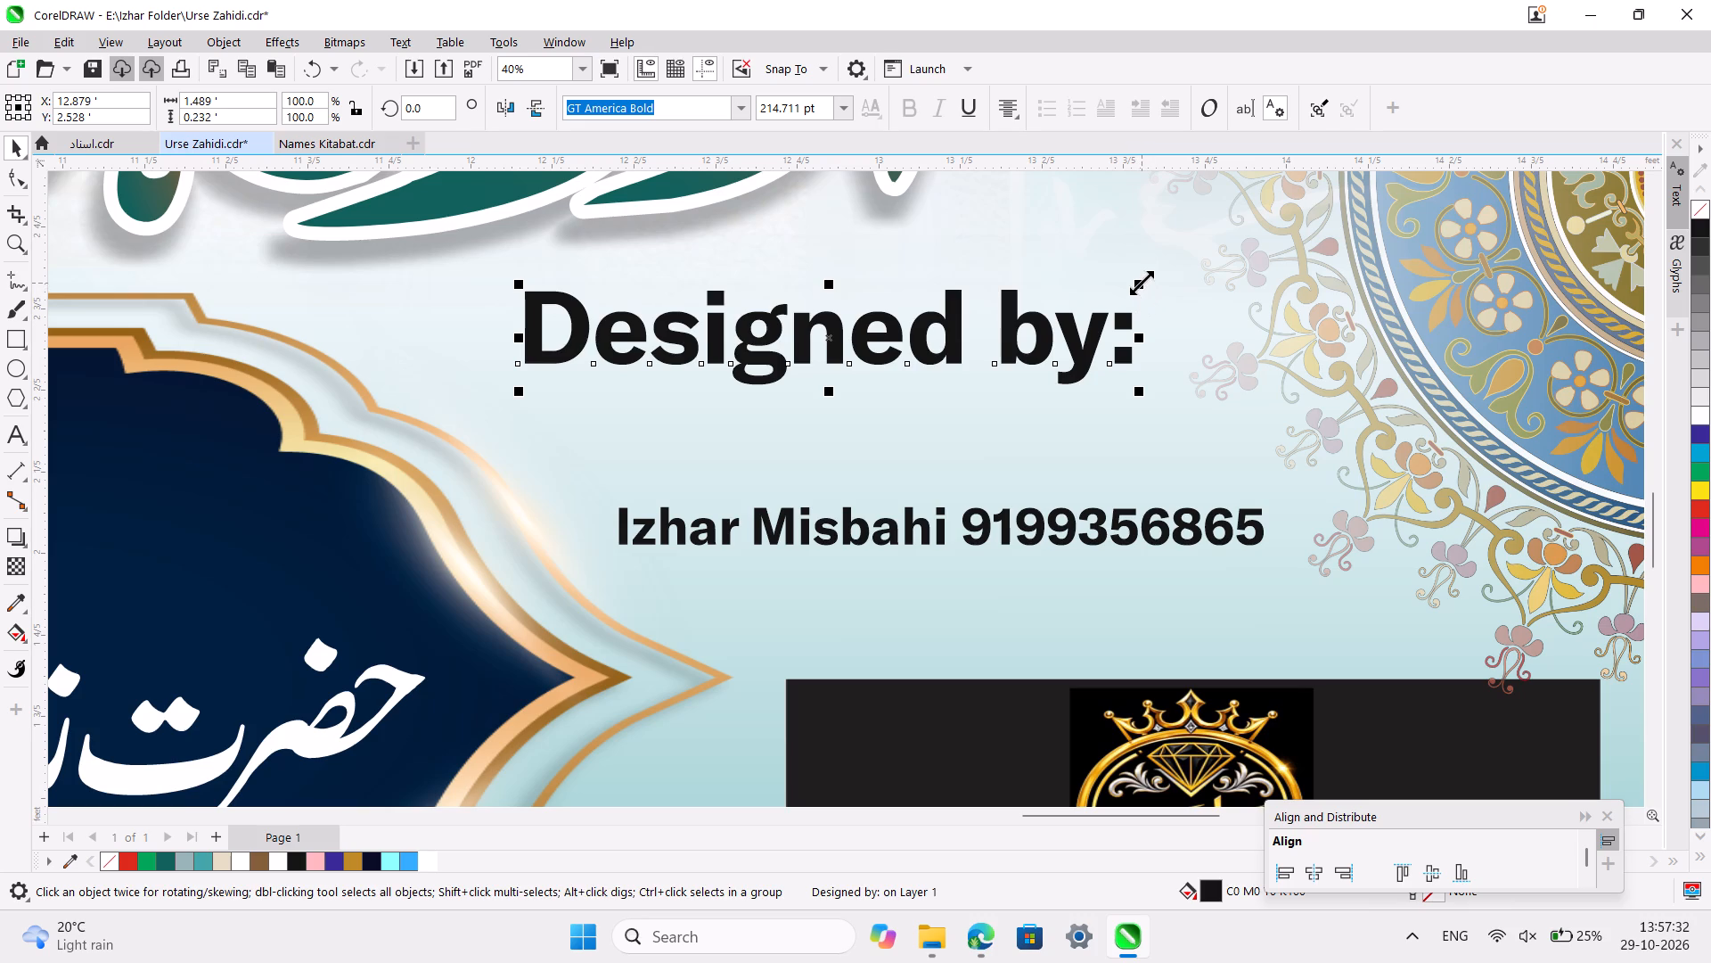
{"action": "left_click_drag", "start_coordinate": [1142, 283], "coordinate": [1032, 287]}
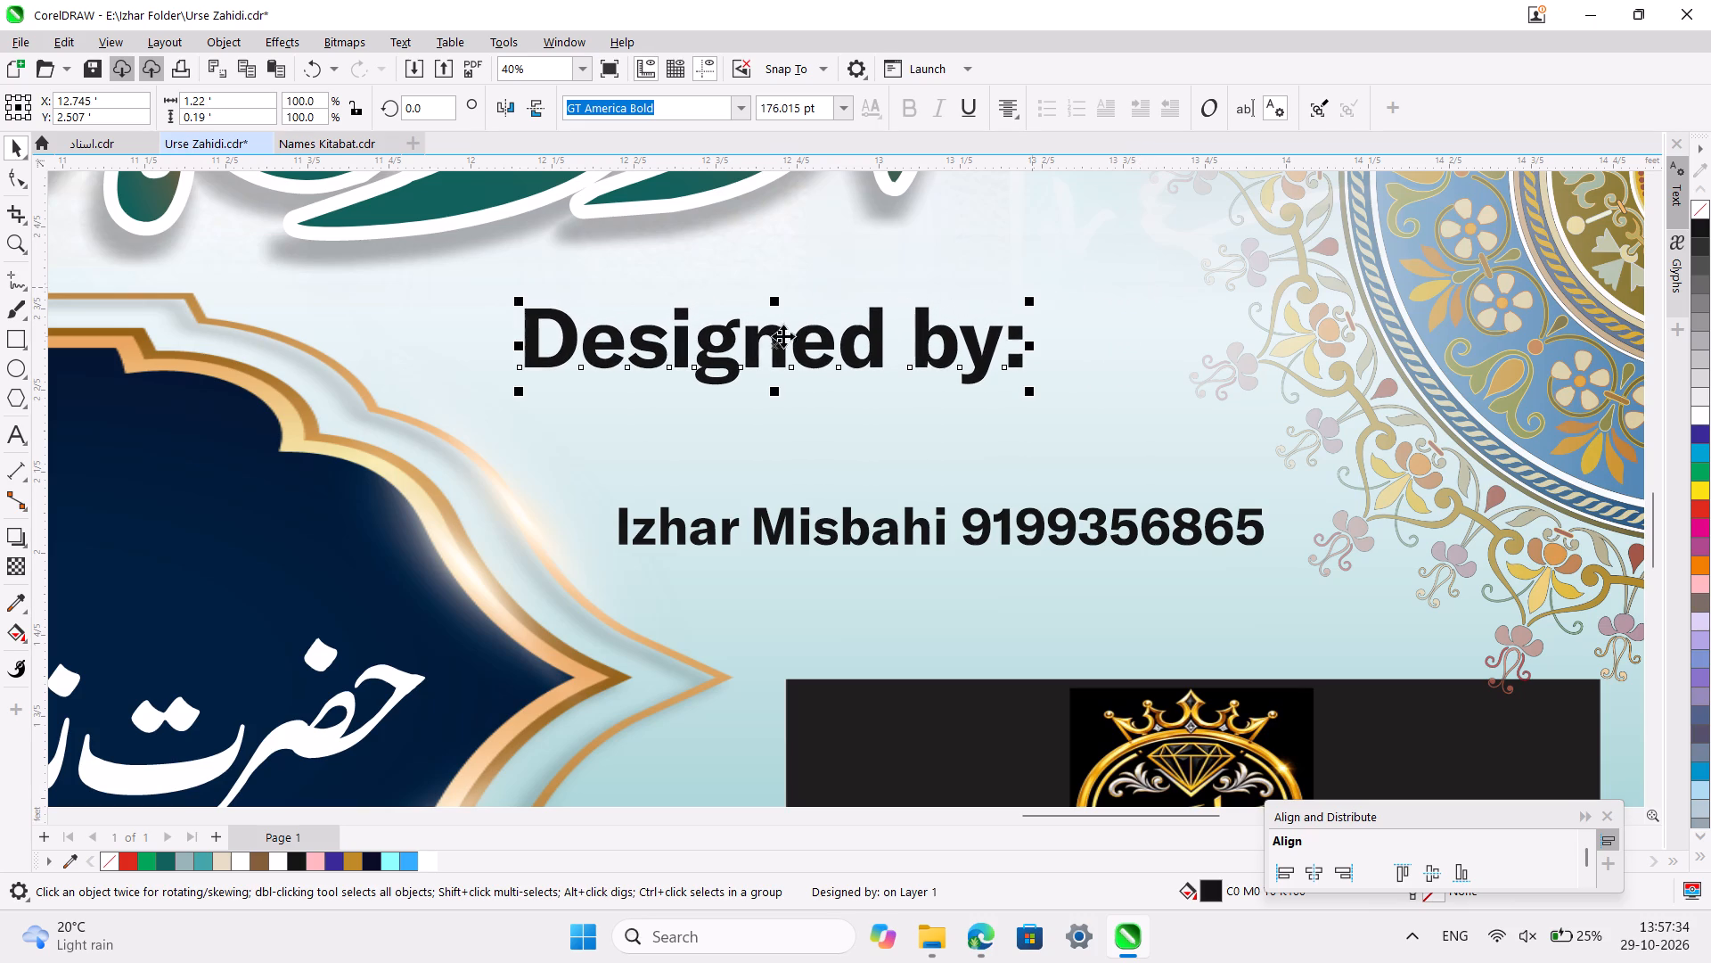
{"action": "left_click_drag", "start_coordinate": [771, 347], "coordinate": [861, 389]}
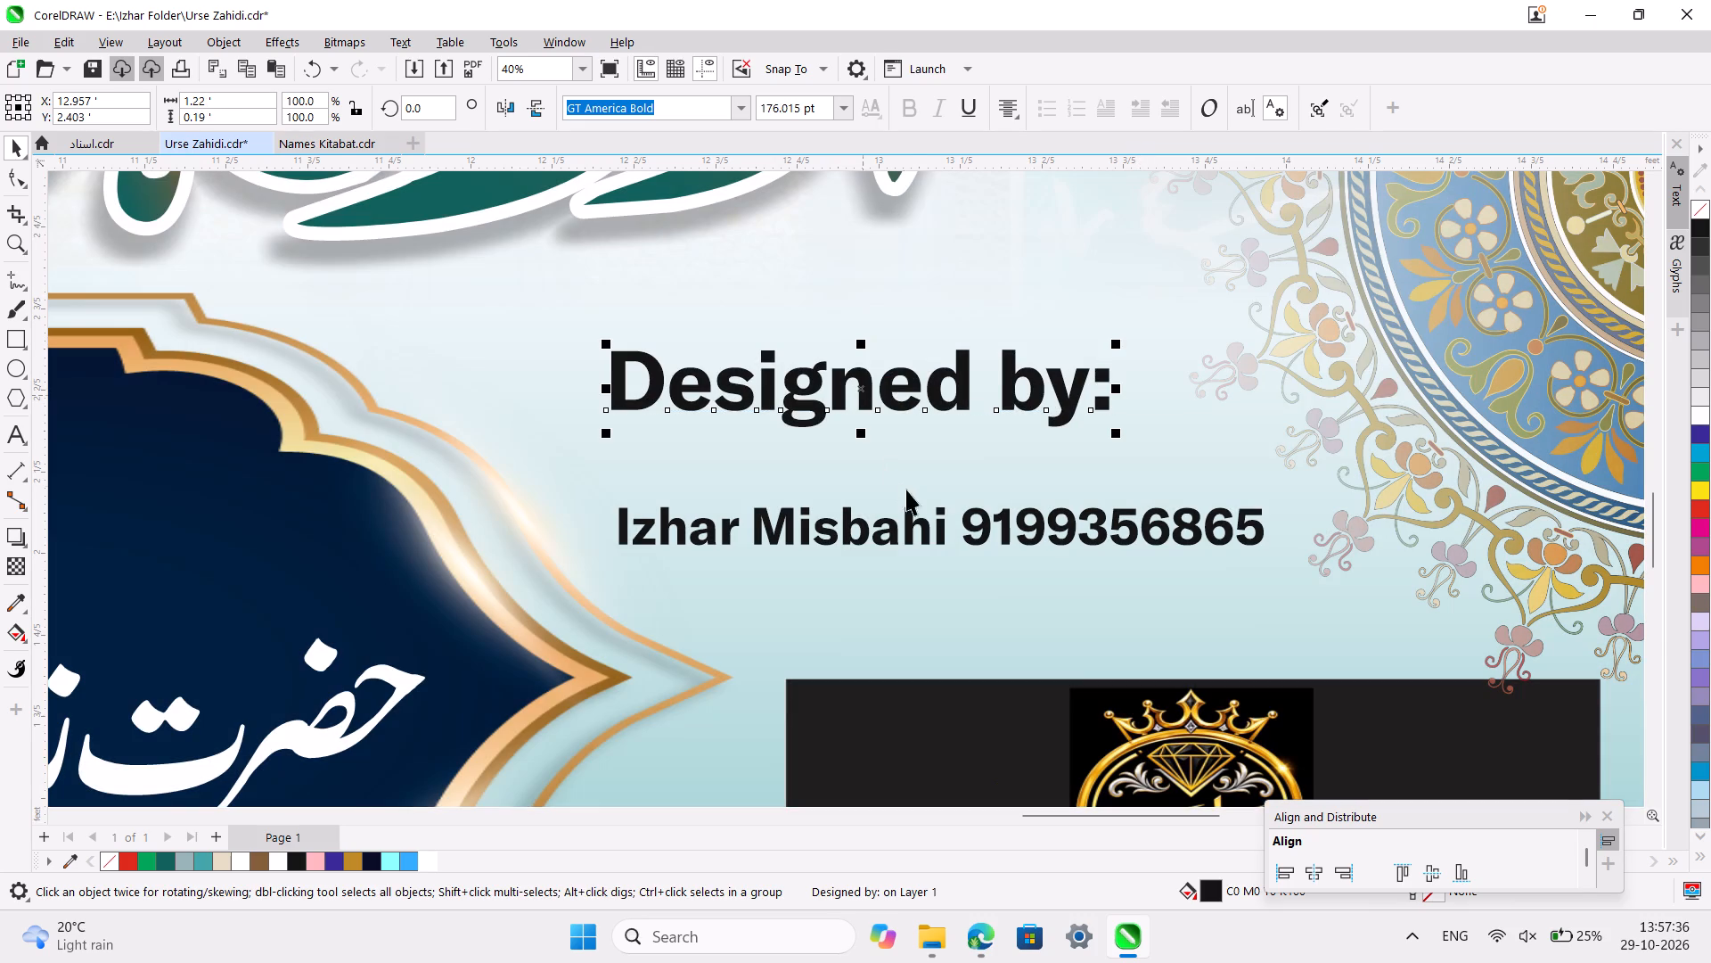
Bring the name-and-phone line up beneath "Designed by:" and roughly centre the heading over it with a small gap.
{"action": "left_click", "coordinate": [909, 528]}
{"action": "left_click_drag", "start_coordinate": [909, 528], "coordinate": [859, 465]}
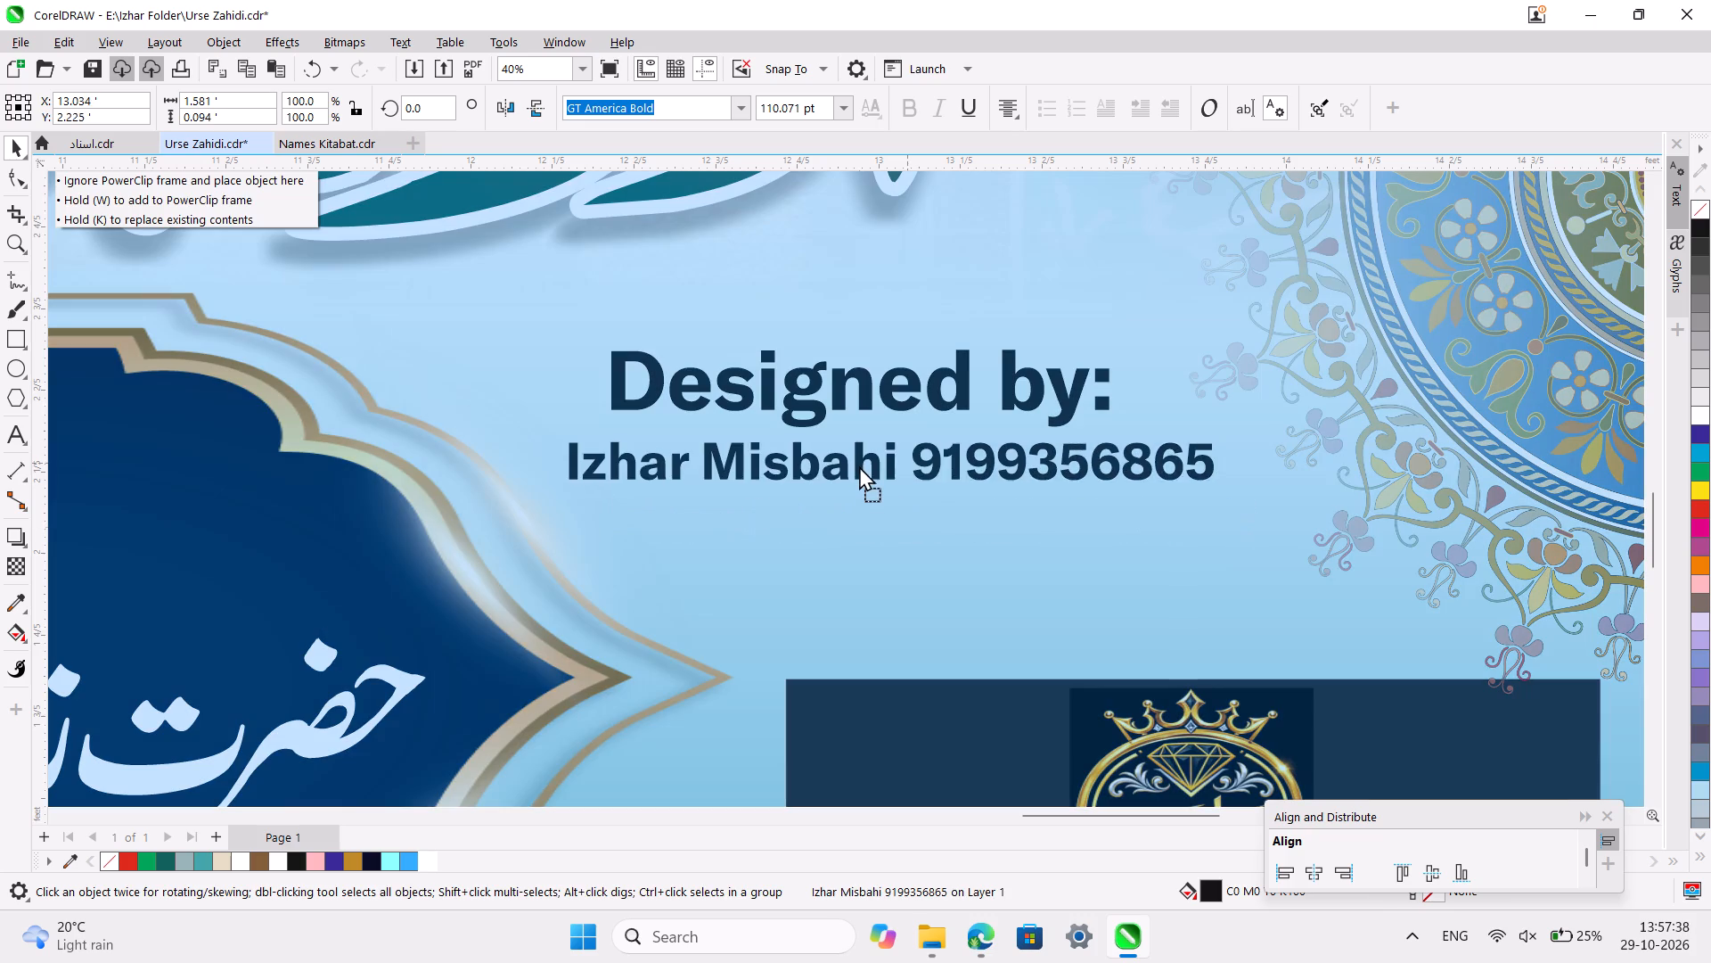
{"action": "left_click_drag", "start_coordinate": [859, 465], "coordinate": [878, 488]}
{"action": "left_click", "coordinate": [912, 378]}
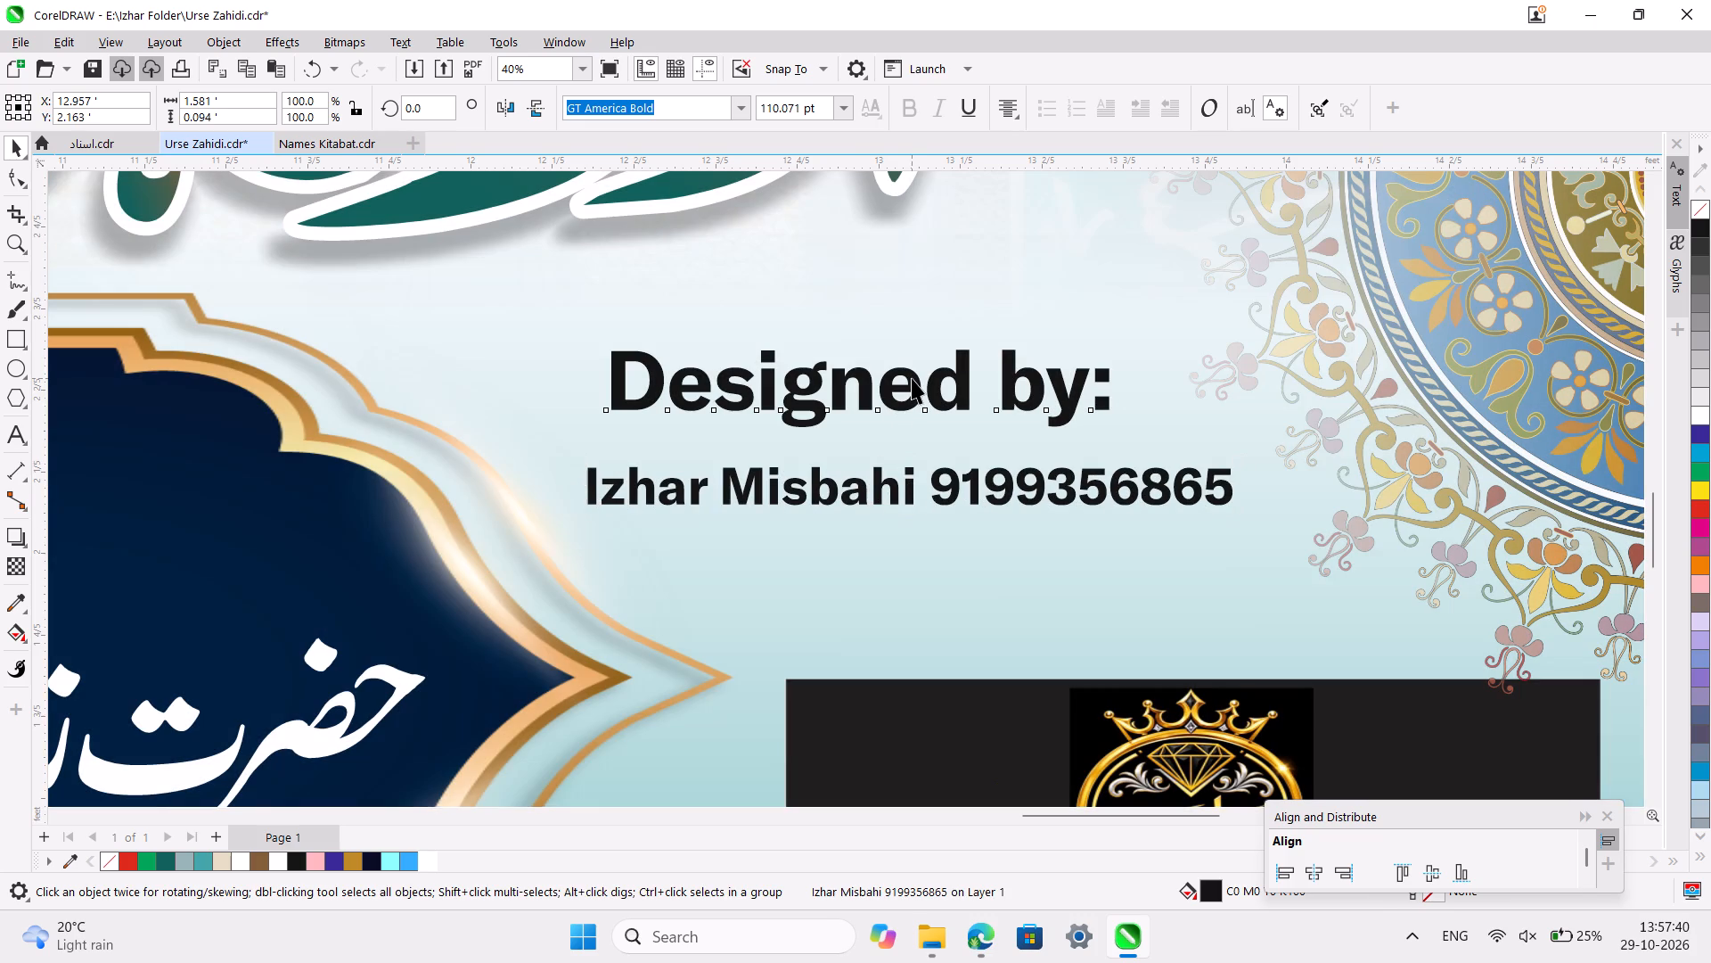
{"action": "left_click_drag", "start_coordinate": [912, 378], "coordinate": [945, 394]}
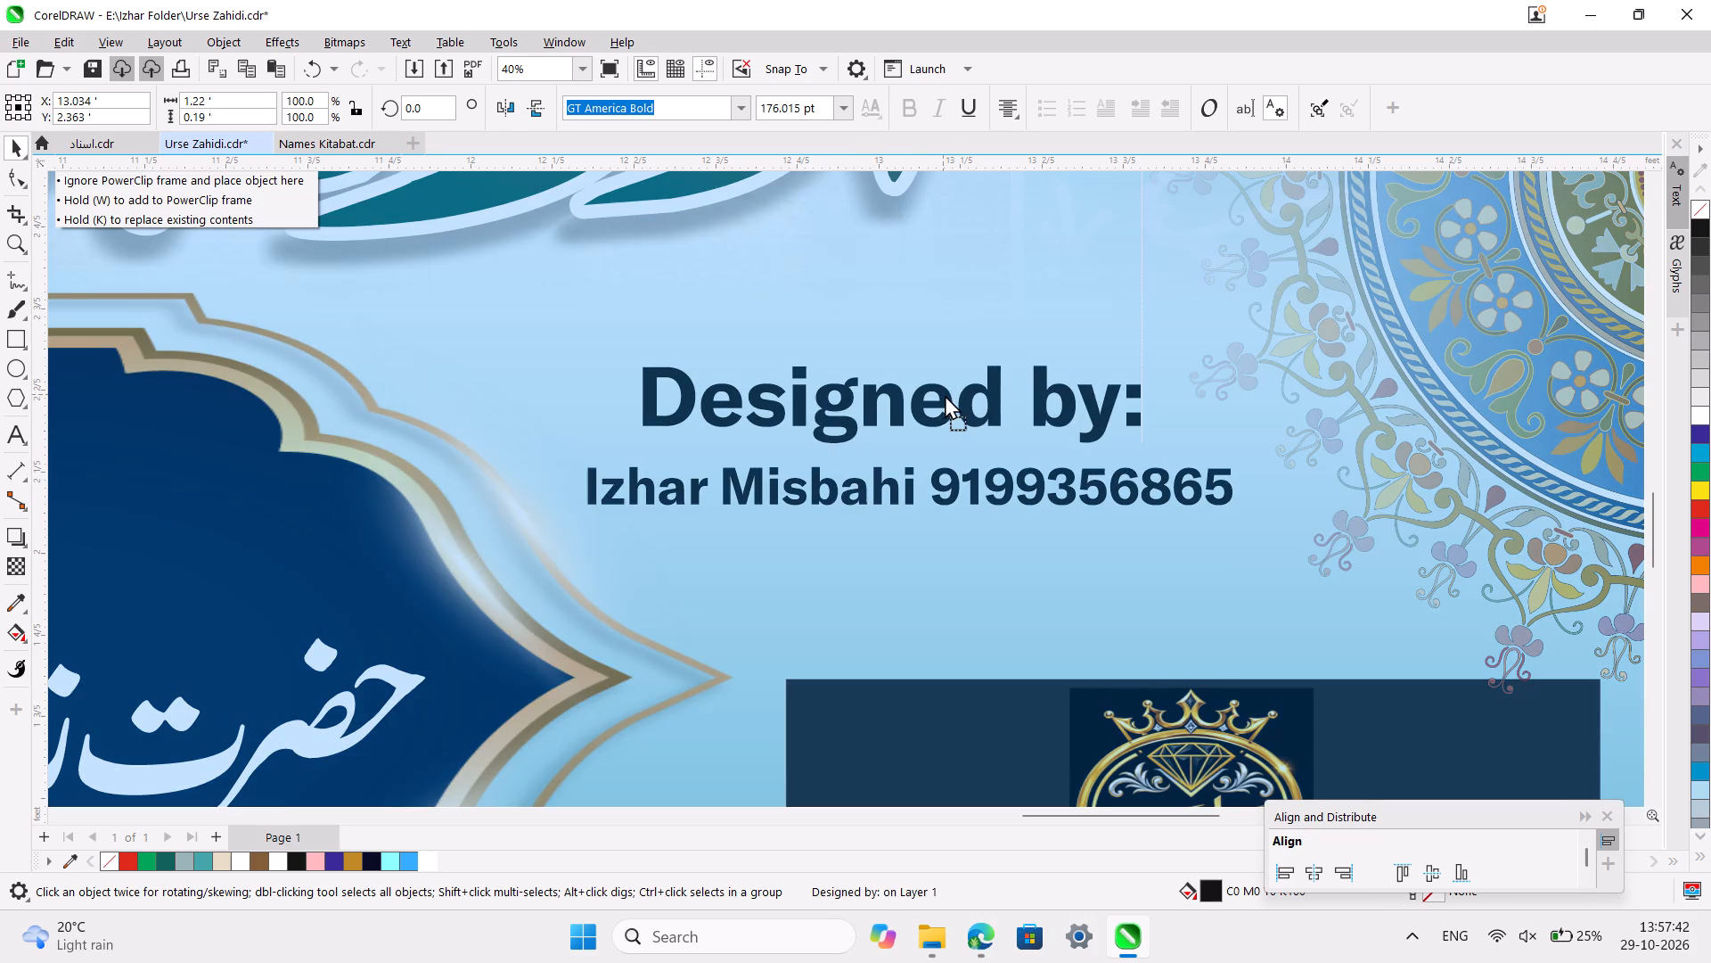
{"action": "left_click_drag", "start_coordinate": [945, 394], "coordinate": [937, 382]}
Shrink the empty gold-bordered white frame below the banner to about 1.88 ft wide and move it behind the designer credit.
{"action": "scroll", "coordinate": [937, 382], "scroll_direction": "down", "scroll_amount": 5, "text": "ctrl"}
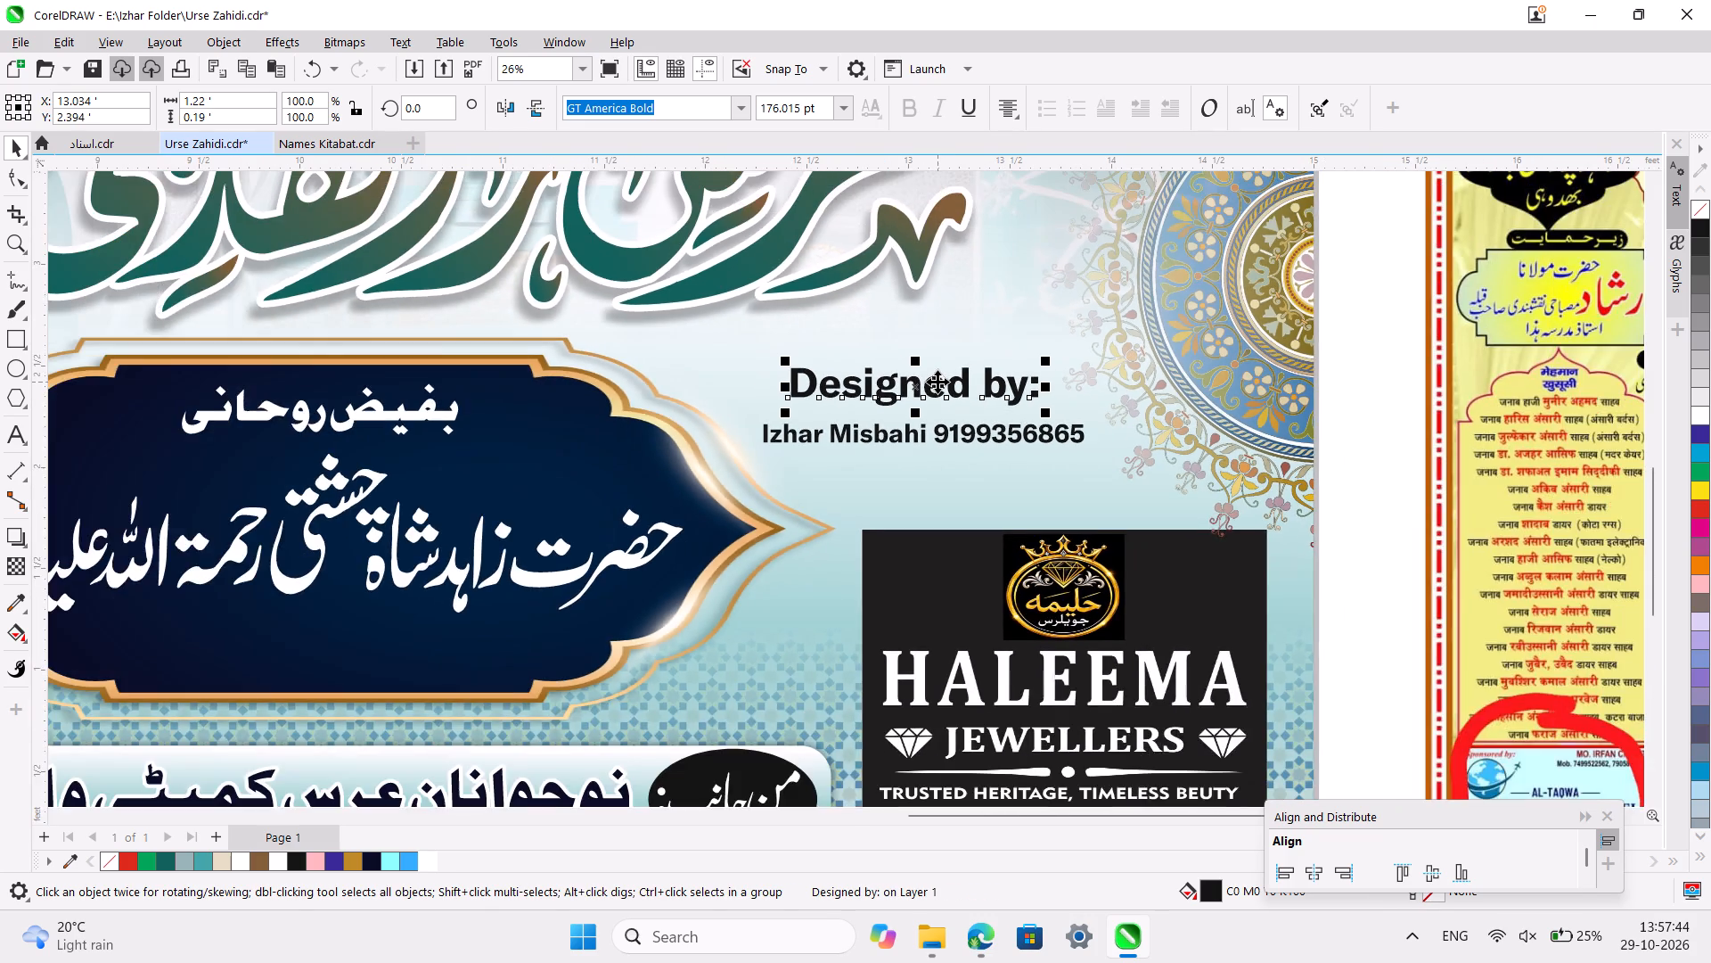
{"action": "scroll", "coordinate": [937, 382], "scroll_direction": "down", "scroll_amount": 5, "text": "ctrl"}
{"action": "left_click", "coordinate": [581, 706]}
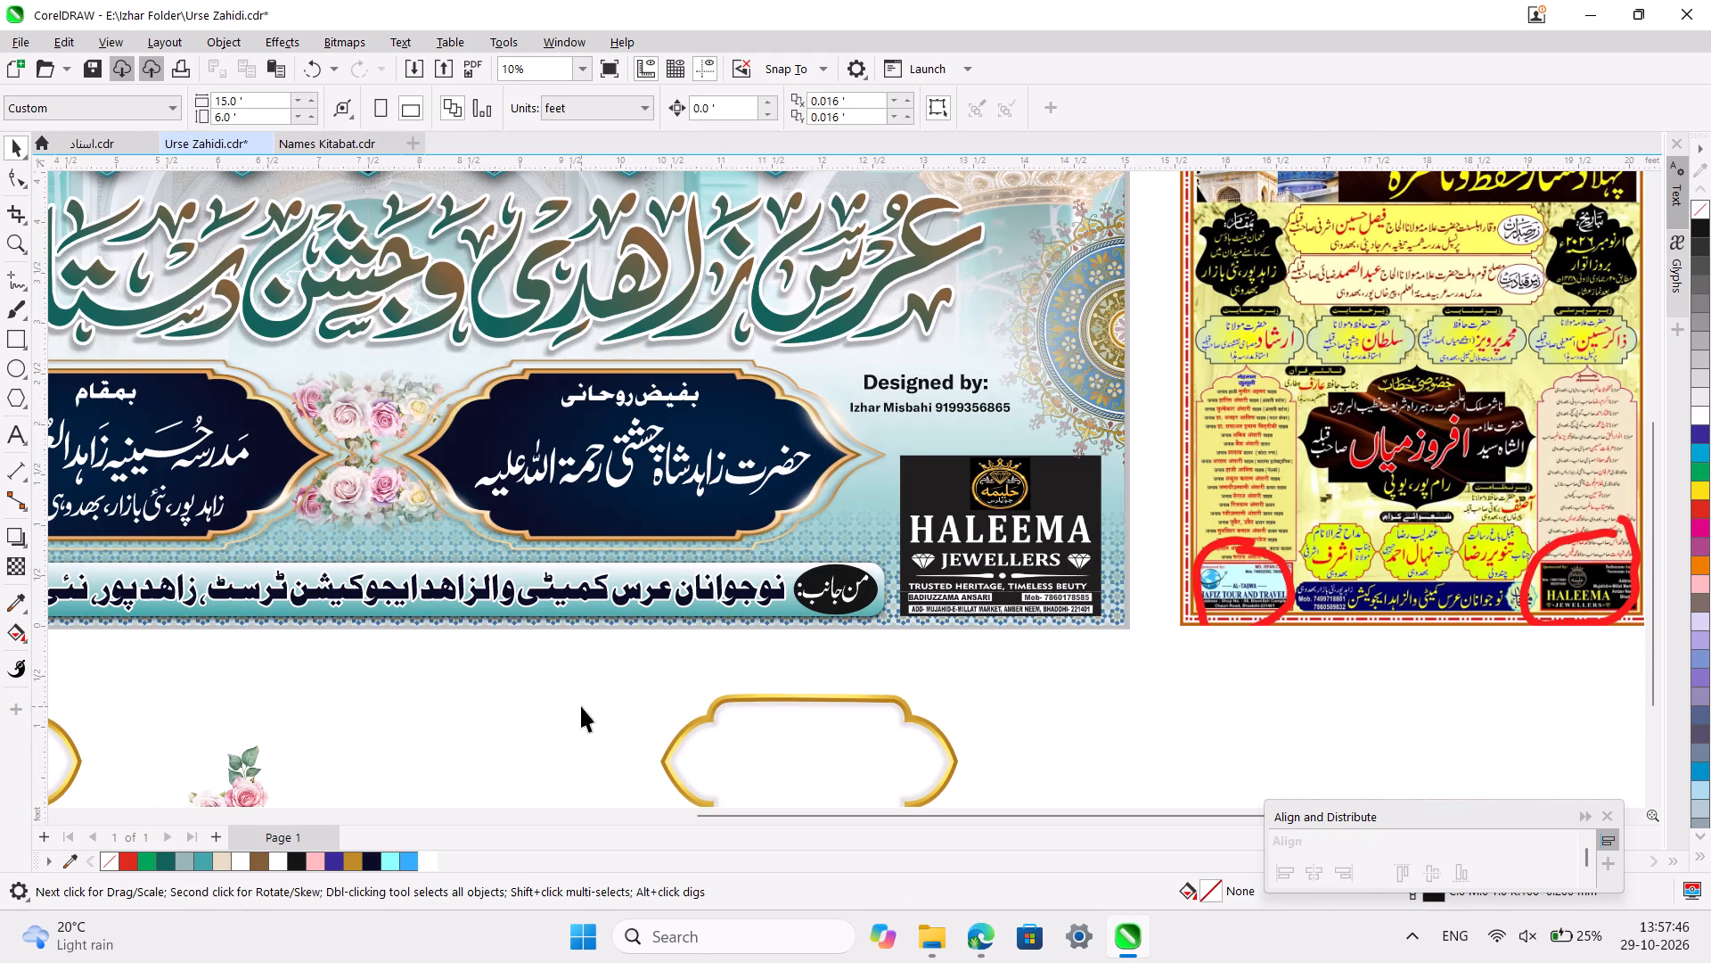
{"action": "left_click", "coordinate": [777, 768]}
{"action": "scroll", "coordinate": [777, 768], "scroll_direction": "down", "scroll_amount": 1}
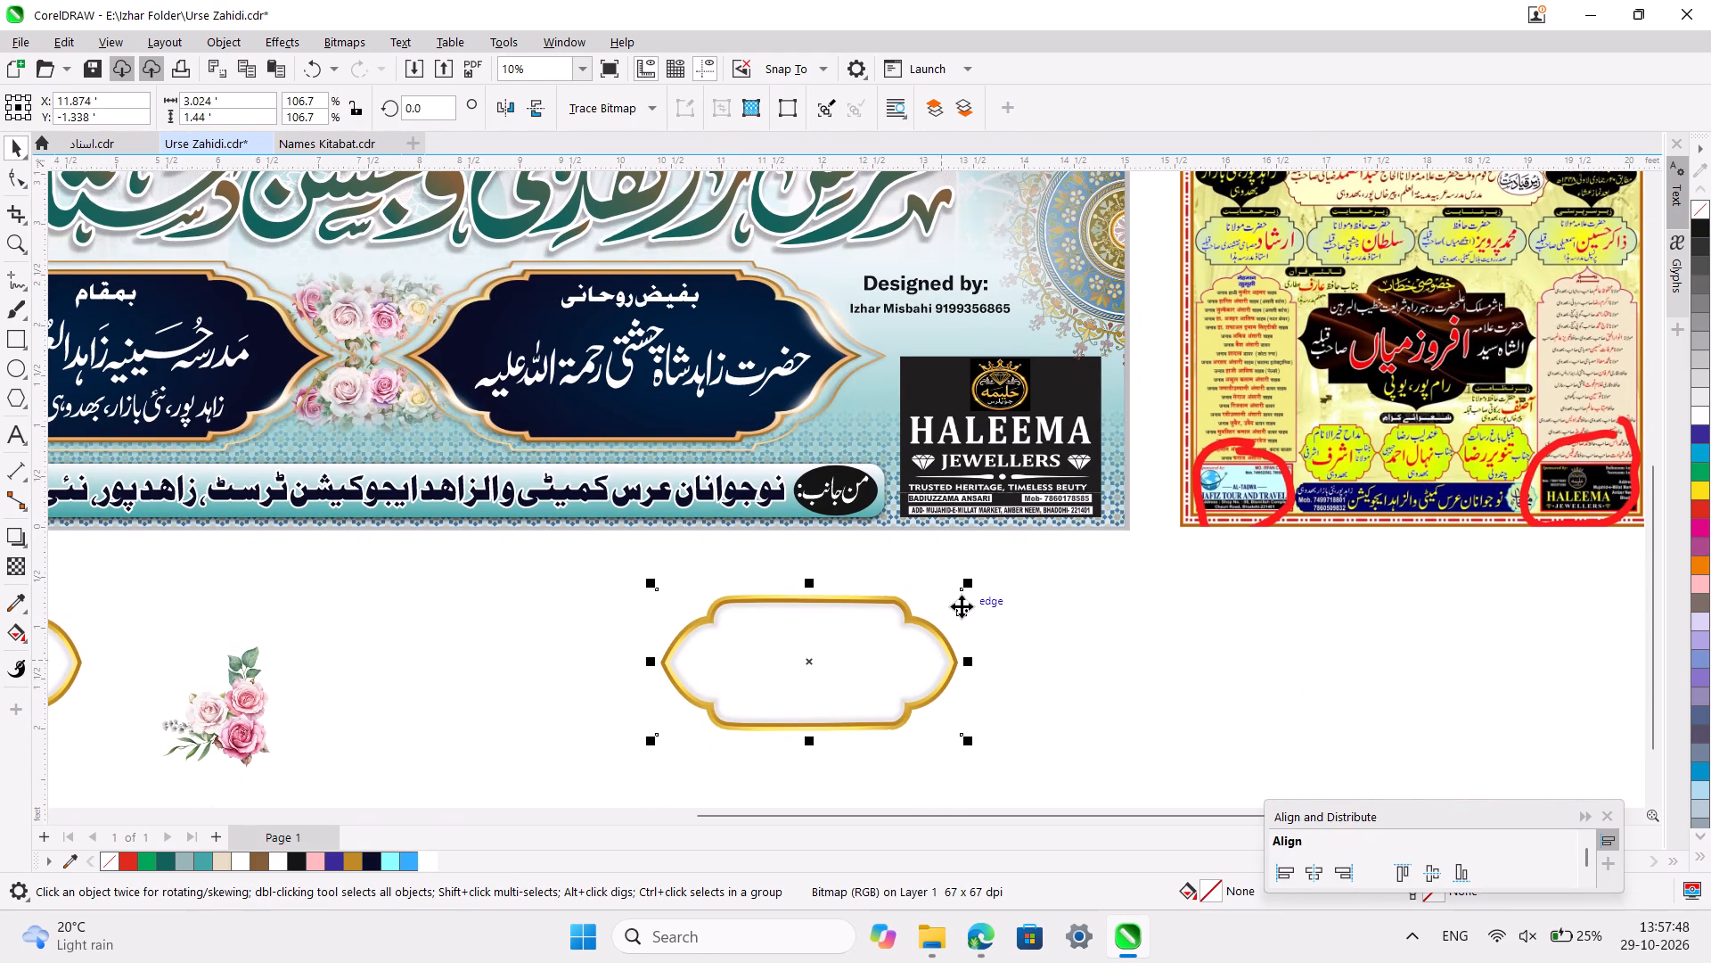
{"action": "left_click_drag", "start_coordinate": [971, 583], "coordinate": [885, 573]}
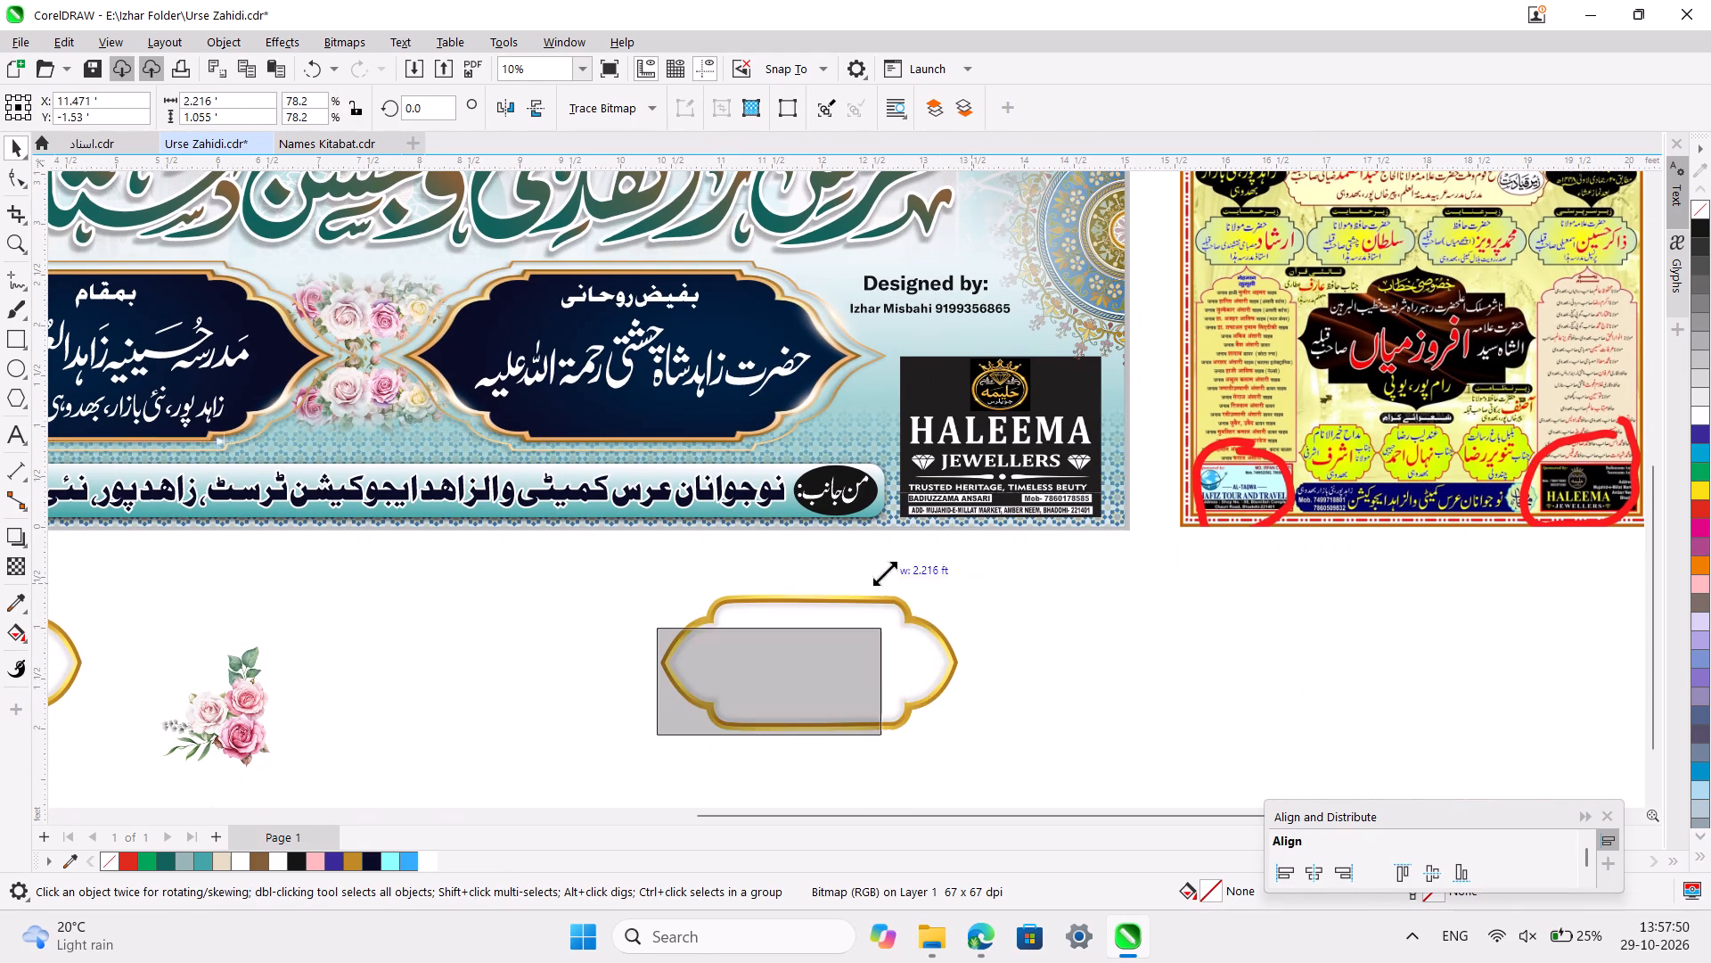
{"action": "left_click_drag", "start_coordinate": [885, 573], "coordinate": [853, 577]}
{"action": "left_click_drag", "start_coordinate": [741, 711], "coordinate": [943, 317]}
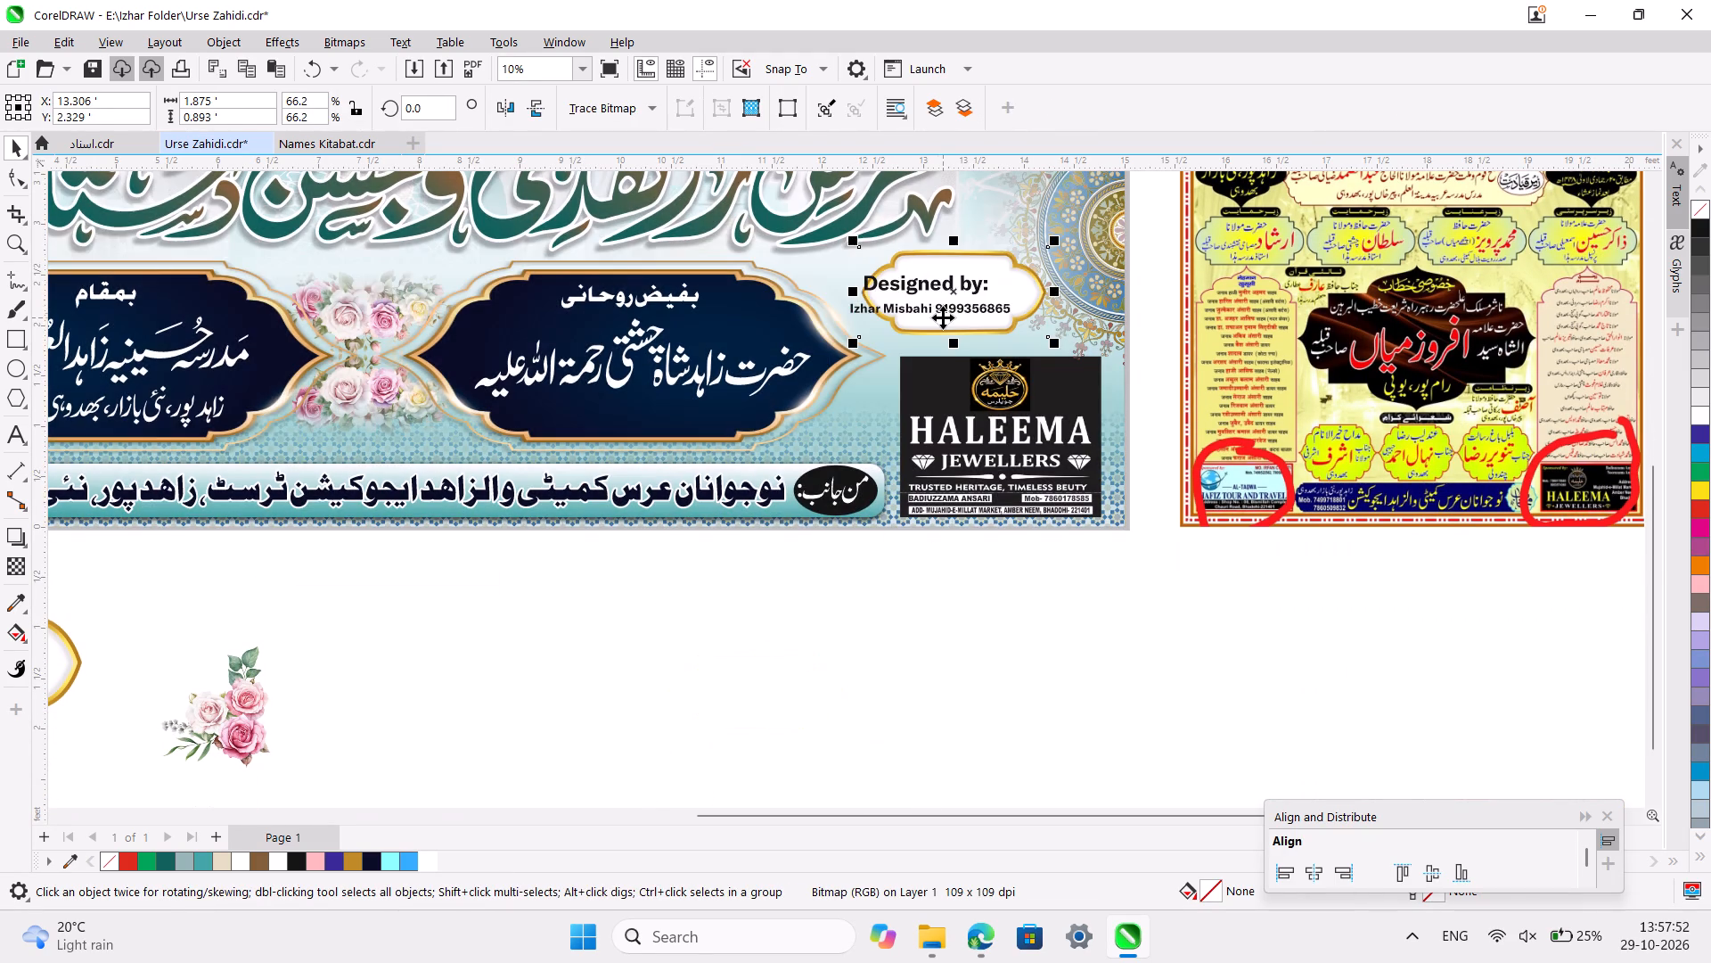
Scale the gold-bordered frame behind the designer credit down to about 1.25 ft wide by 0.6 ft high.
{"action": "scroll", "coordinate": [943, 317], "scroll_direction": "up", "scroll_amount": 4, "text": "ctrl"}
{"action": "scroll", "coordinate": [943, 317], "scroll_direction": "up", "scroll_amount": 1}
{"action": "scroll", "coordinate": [1003, 407], "scroll_direction": "up", "scroll_amount": 1}
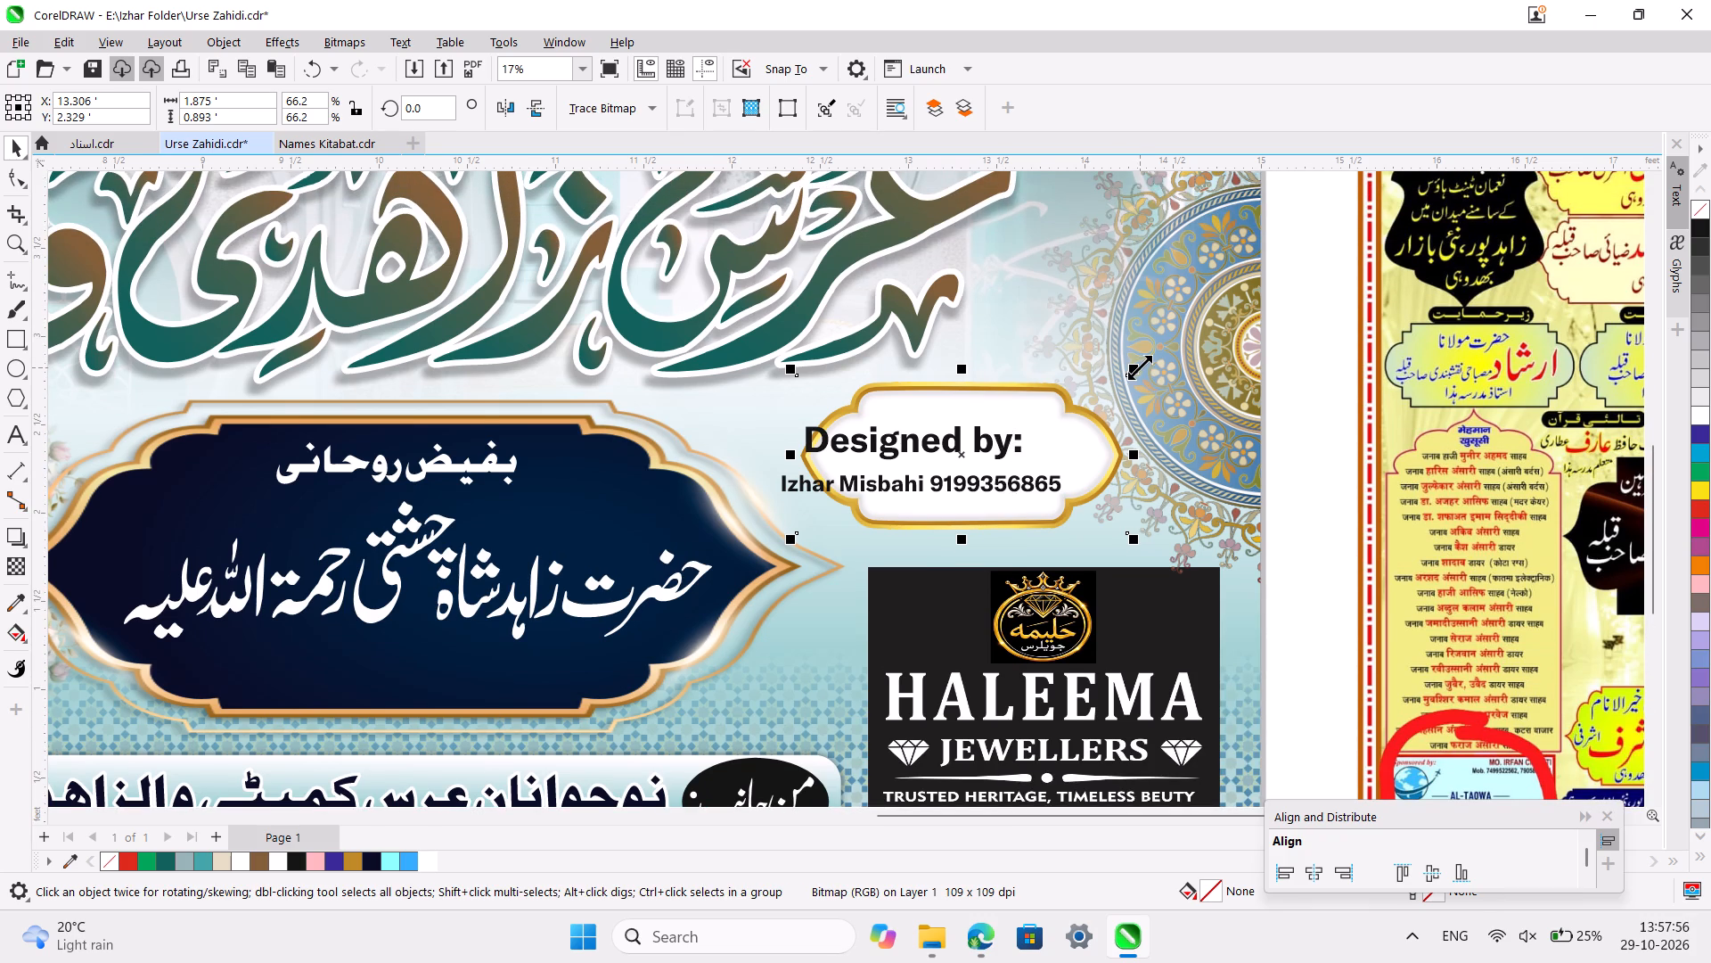
{"action": "left_click_drag", "start_coordinate": [1140, 367], "coordinate": [1065, 351]}
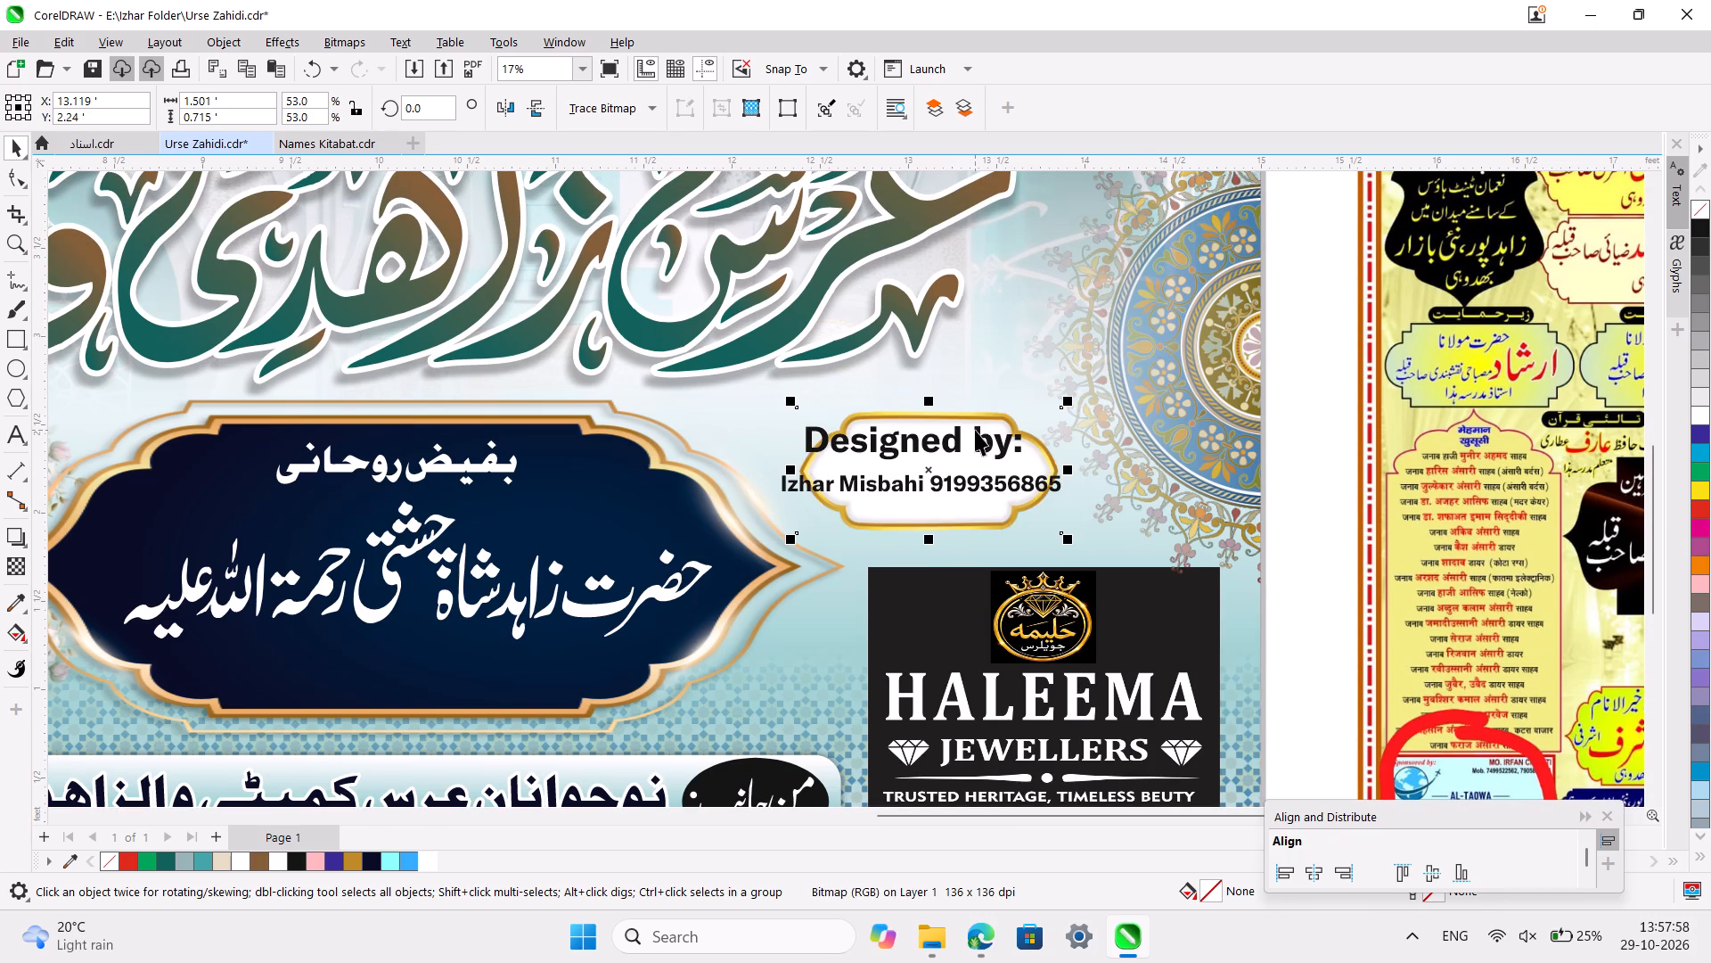
{"action": "scroll", "coordinate": [975, 430], "scroll_direction": "up", "scroll_amount": 3, "text": "ctrl"}
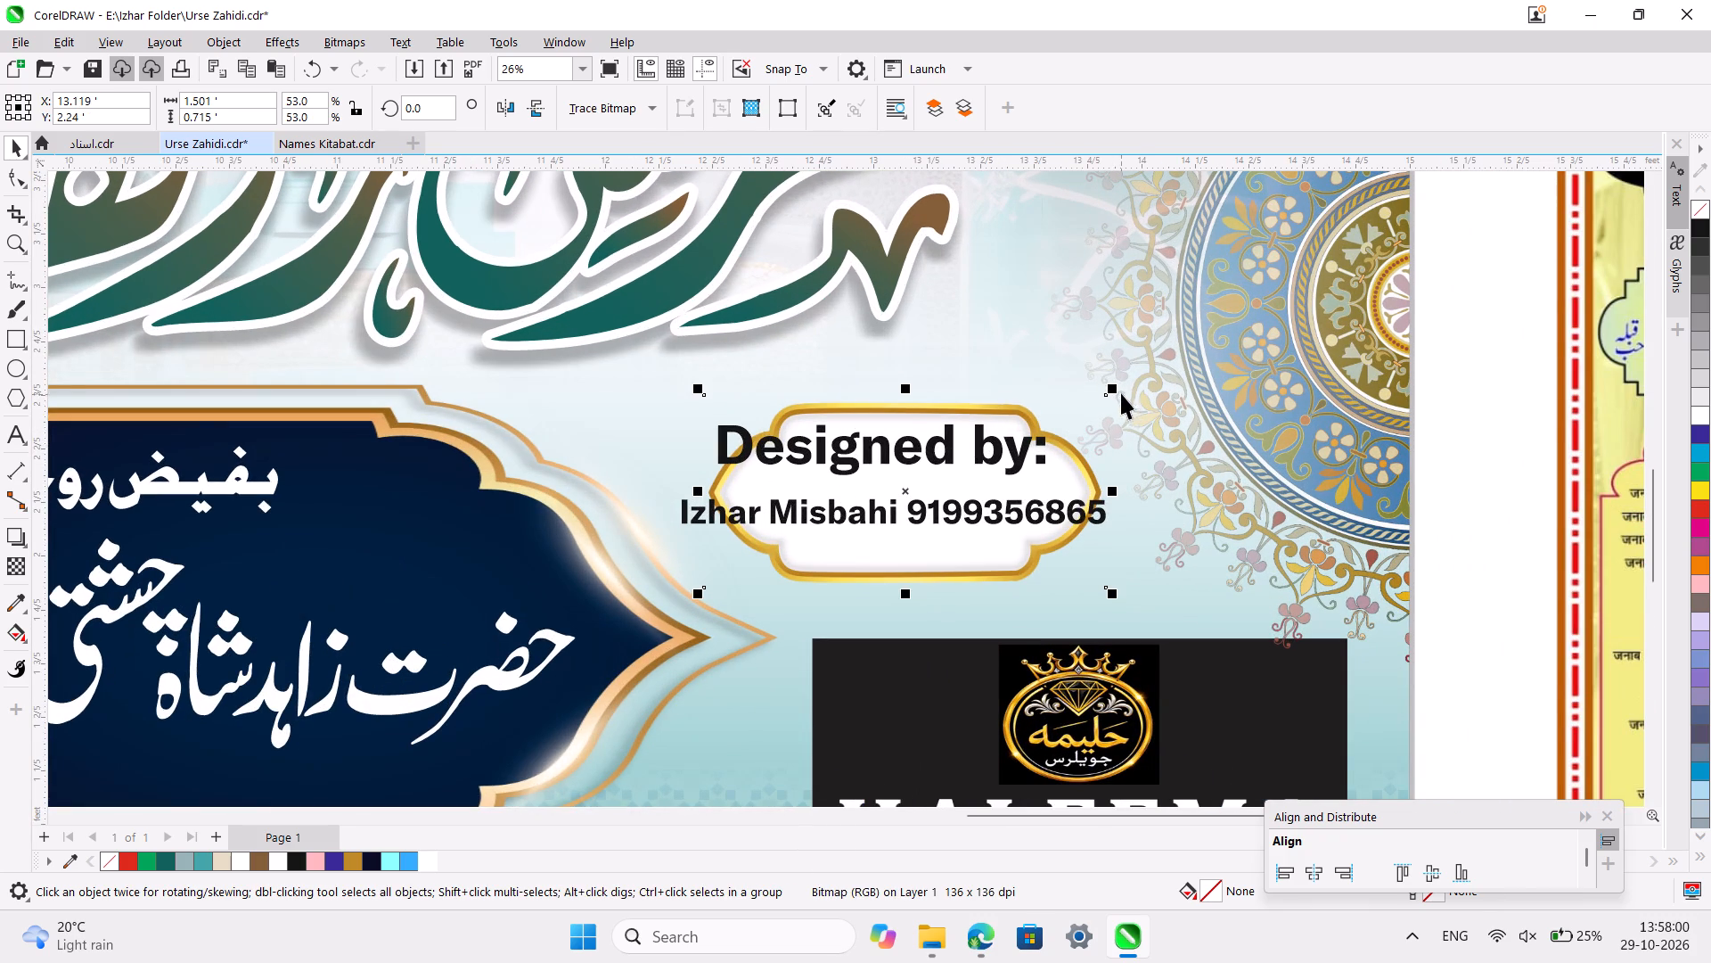
{"action": "left_click_drag", "start_coordinate": [1121, 391], "coordinate": [1062, 383]}
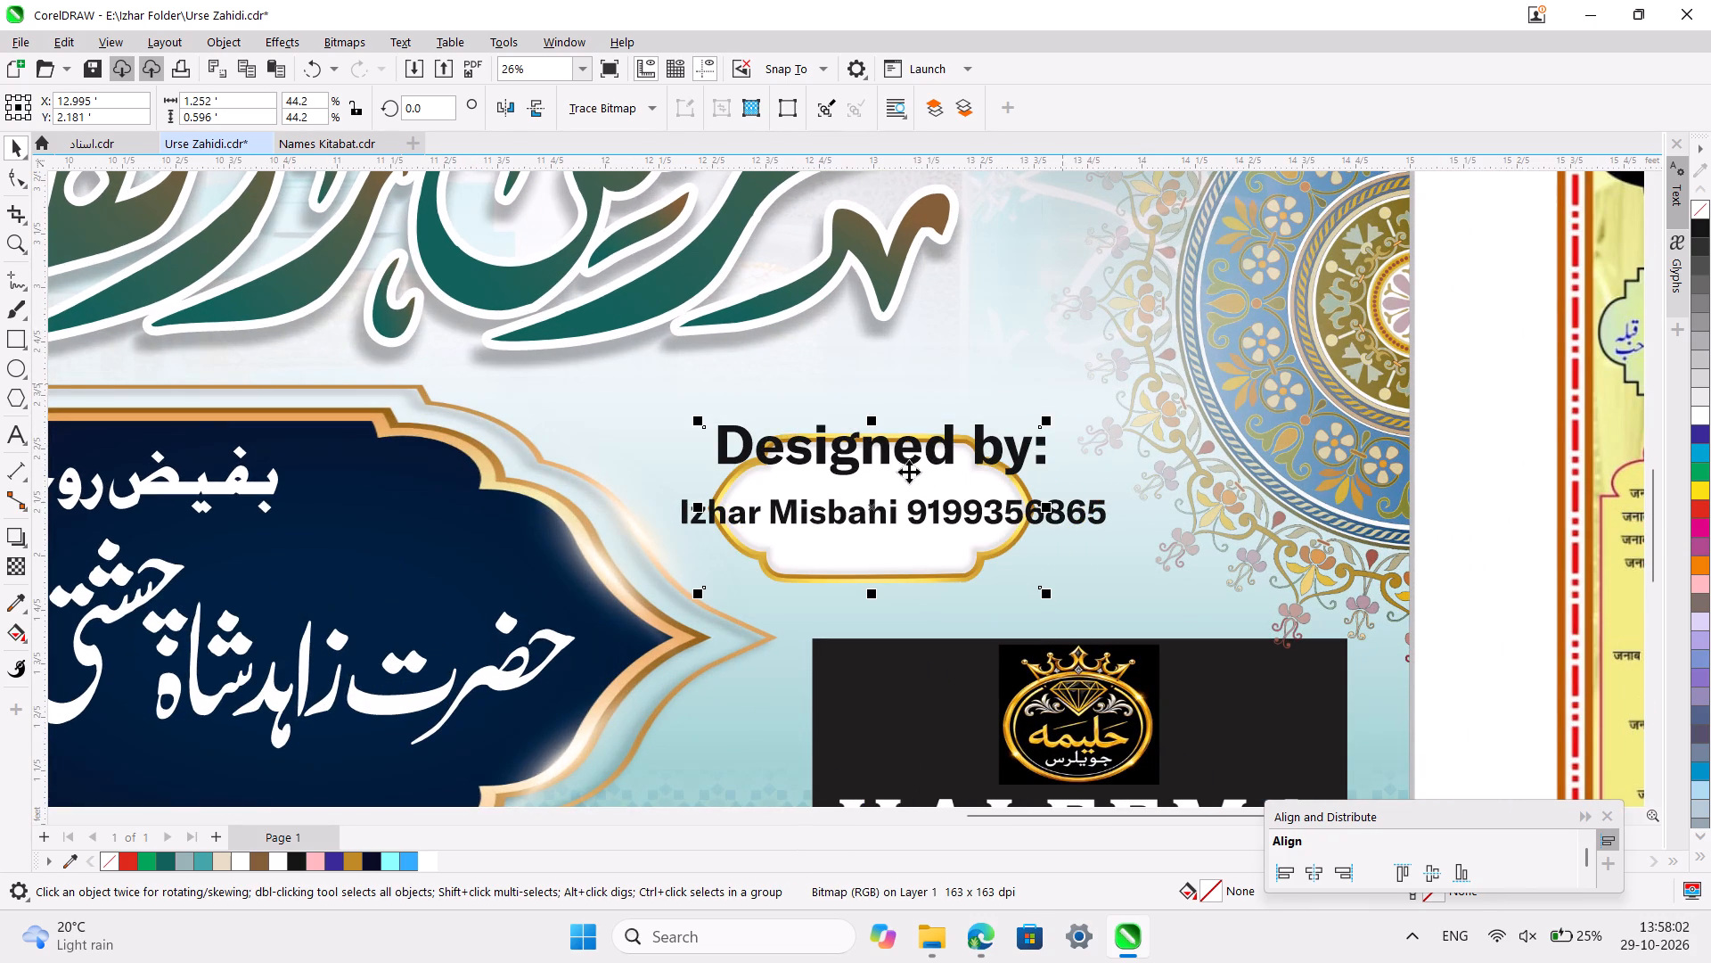
Duplicate the small gold-bordered frame that sits behind the designer credit.
{"action": "scroll", "coordinate": [789, 480], "scroll_direction": "down", "scroll_amount": 5, "text": "ctrl"}
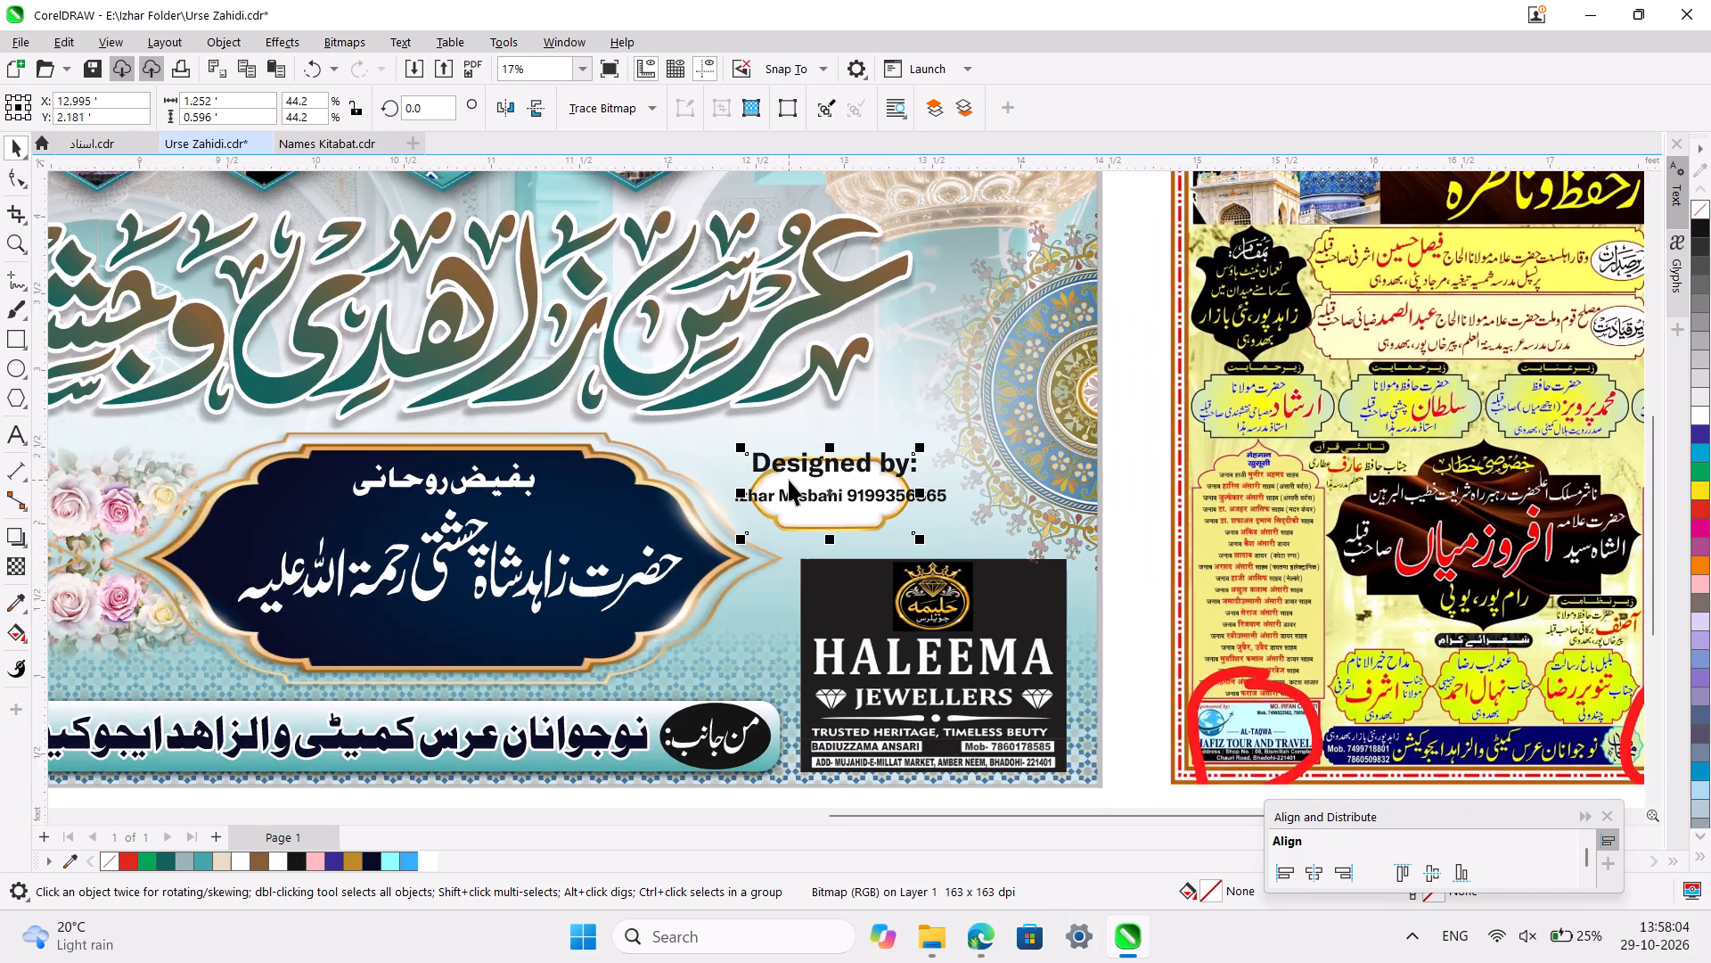
{"action": "scroll", "coordinate": [789, 480], "scroll_direction": "down", "scroll_amount": 4, "text": "ctrl"}
{"action": "left_click", "coordinate": [704, 712]}
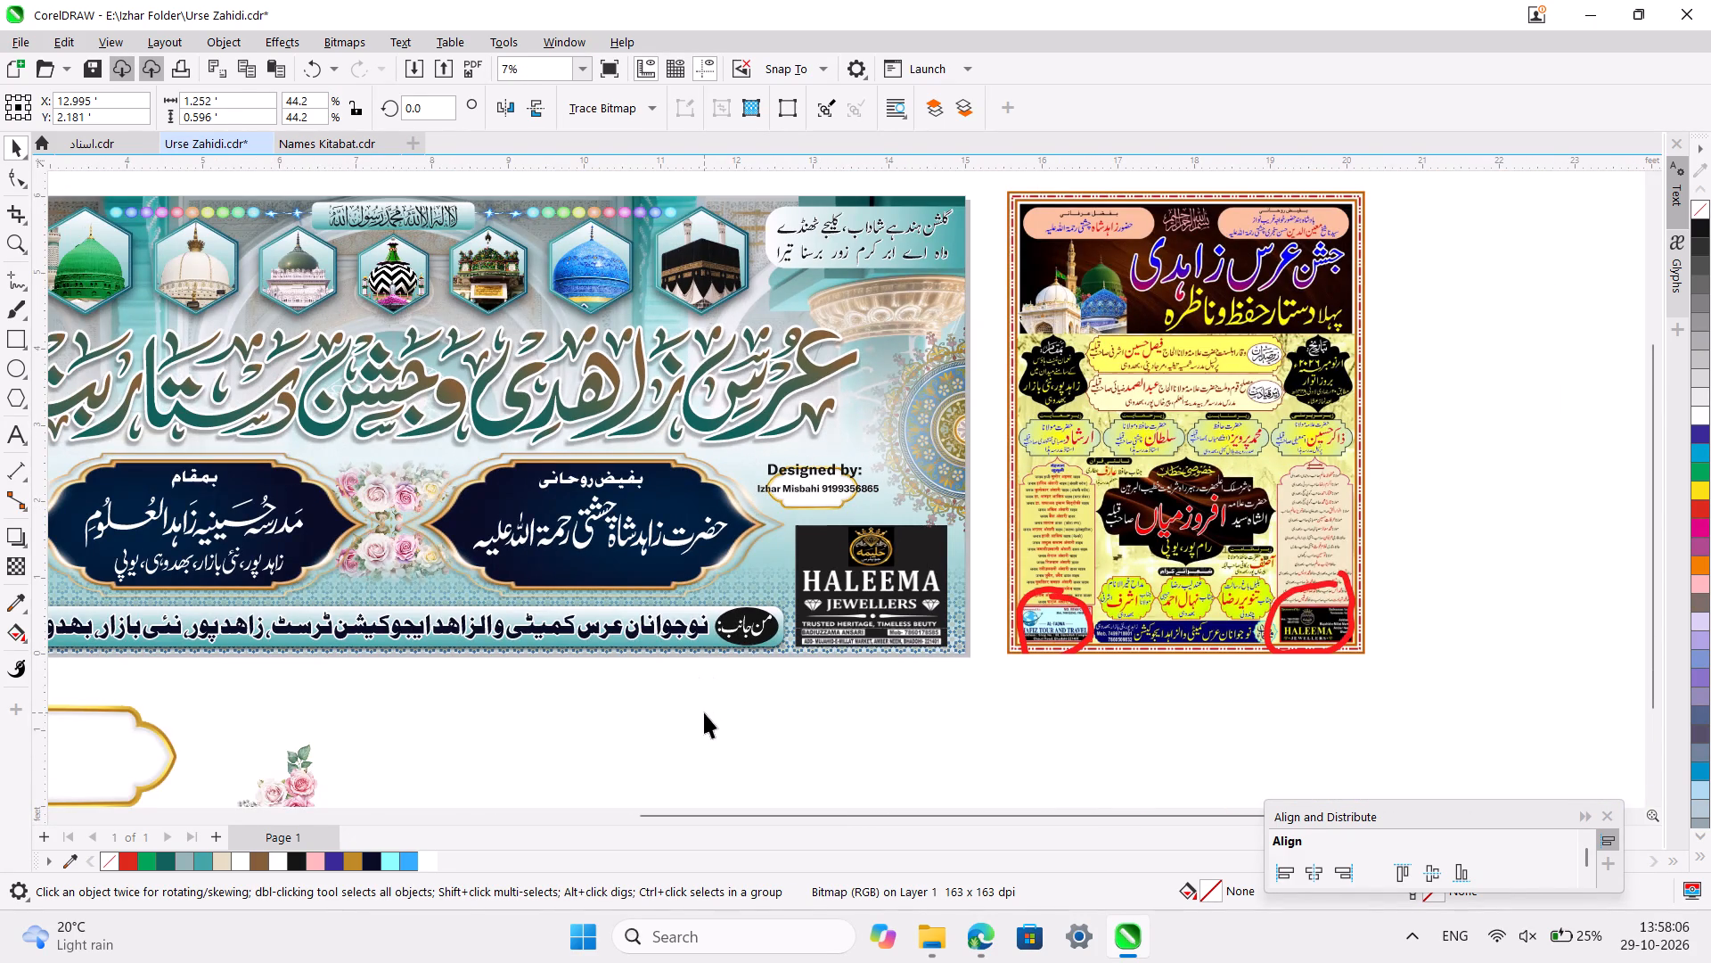
{"action": "scroll", "coordinate": [704, 712], "scroll_direction": "right", "scroll_amount": 3}
{"action": "scroll", "coordinate": [1372, 568], "scroll_direction": "up", "scroll_amount": 2, "text": "ctrl"}
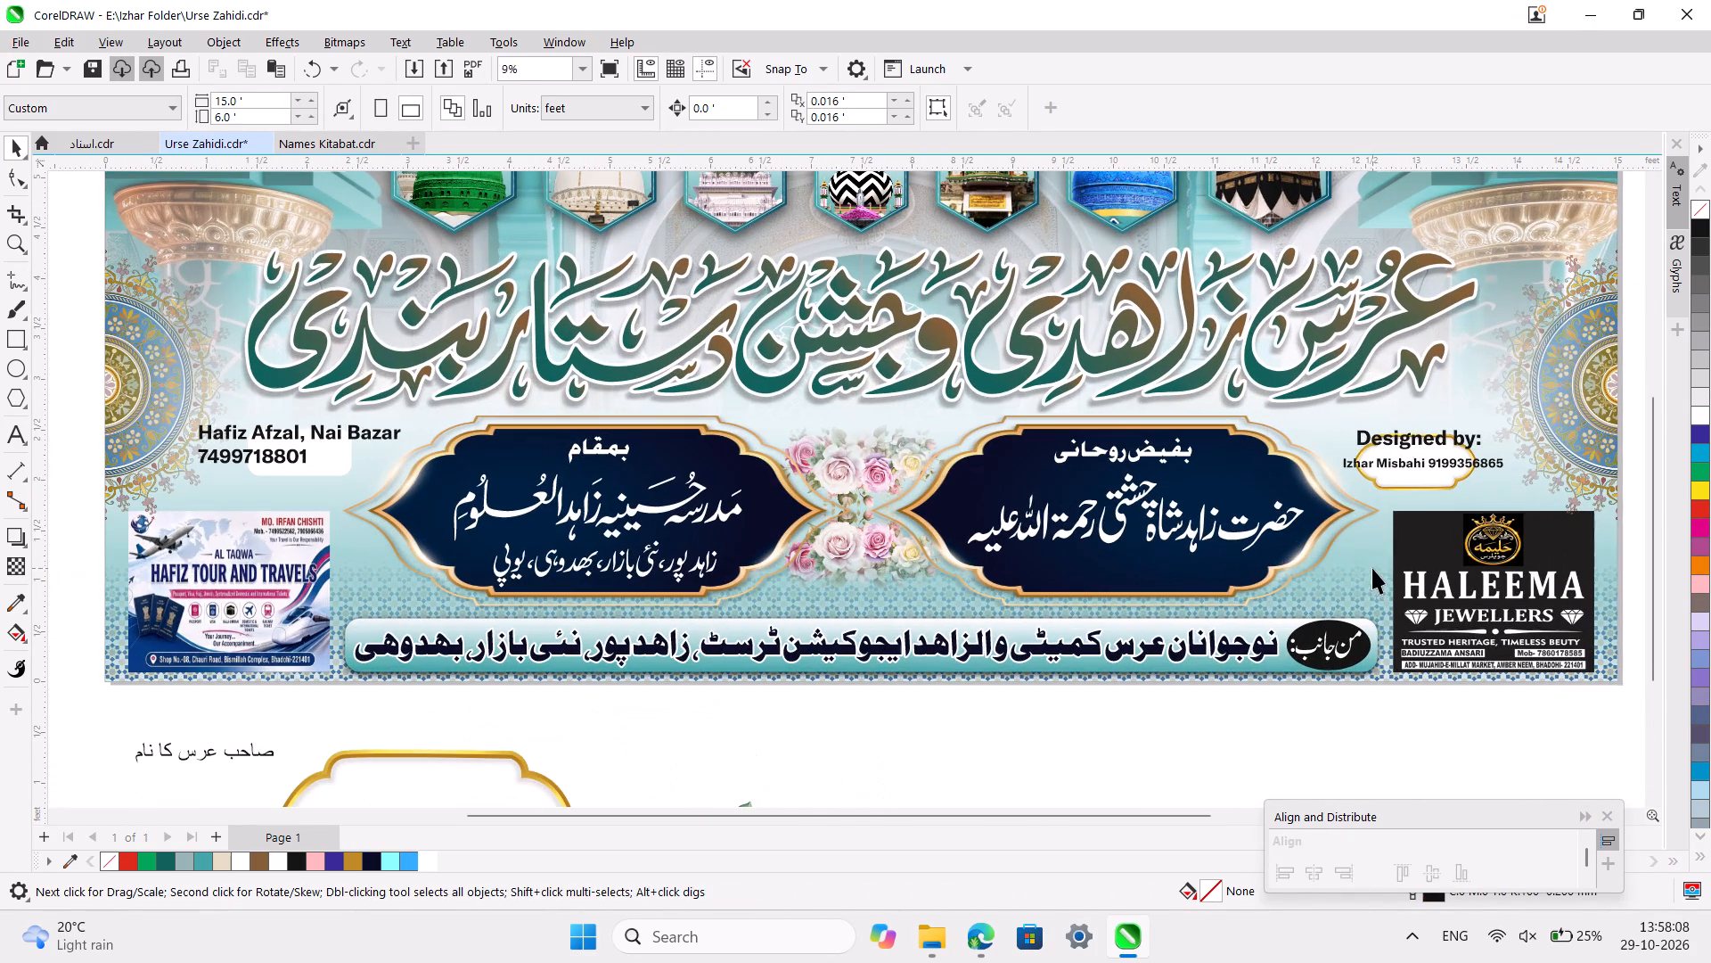
{"action": "left_click", "coordinate": [1403, 485]}
{"action": "key", "text": "ctrl+d"}
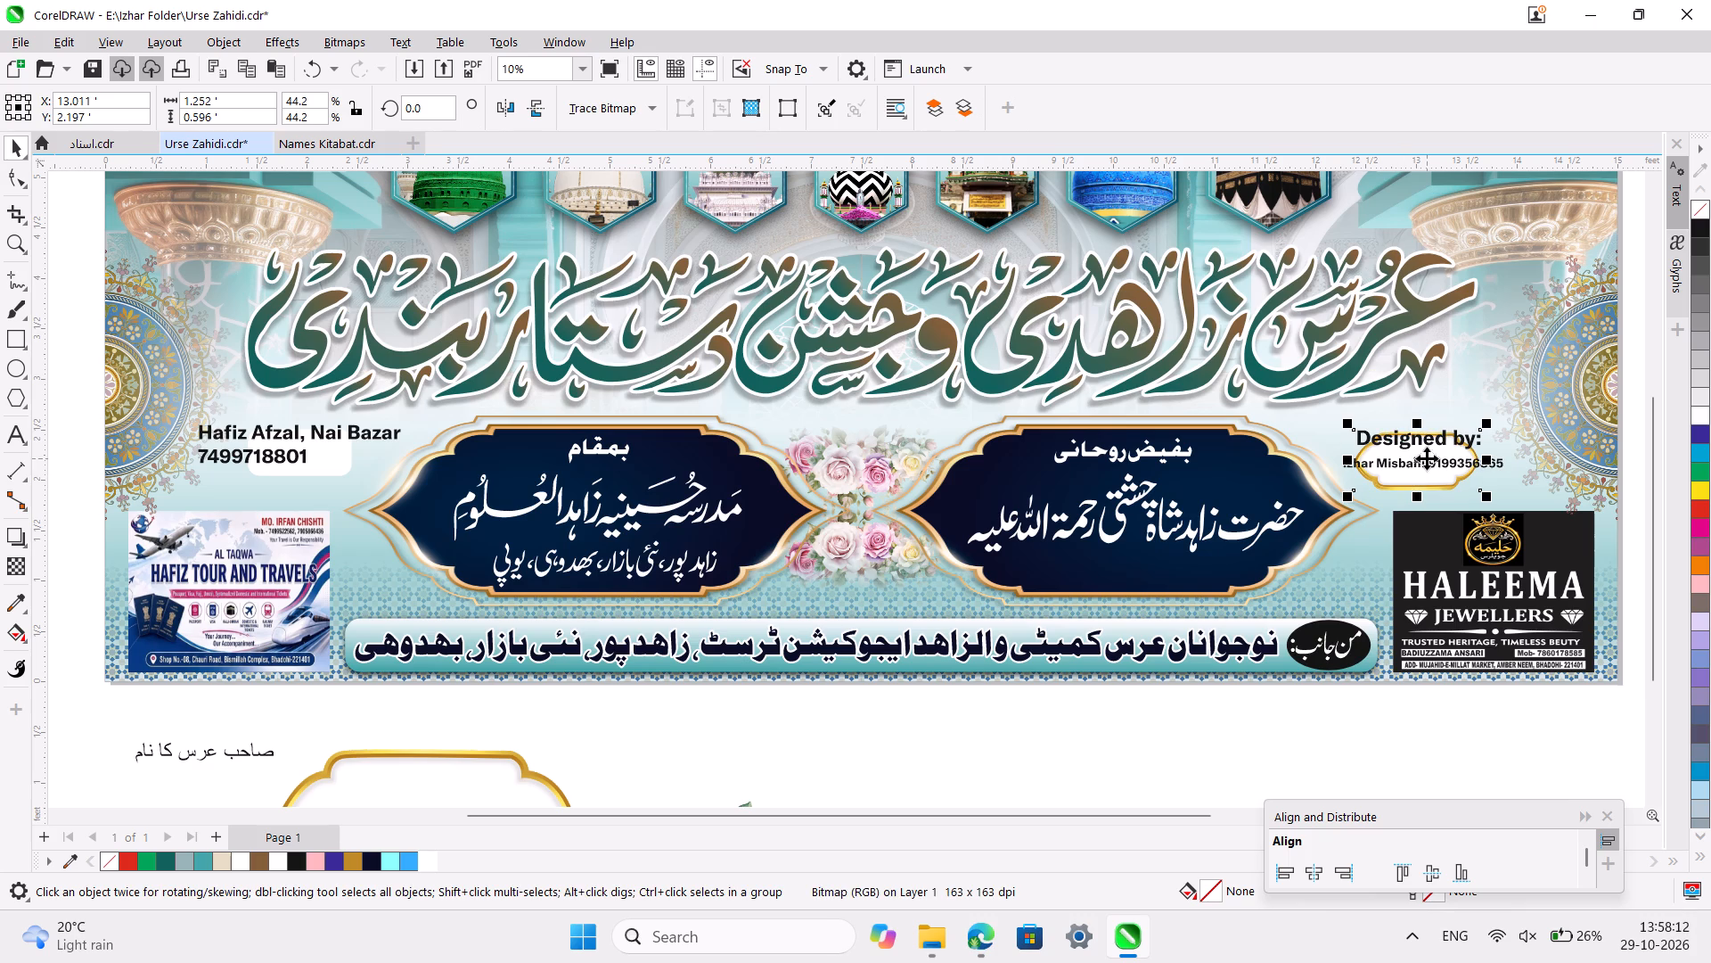
Replace the white rounded box above the travel advert with a copy of the gold-edged white frame behind the designer credit.
{"action": "left_click_drag", "start_coordinate": [1418, 458], "coordinate": [339, 485]}
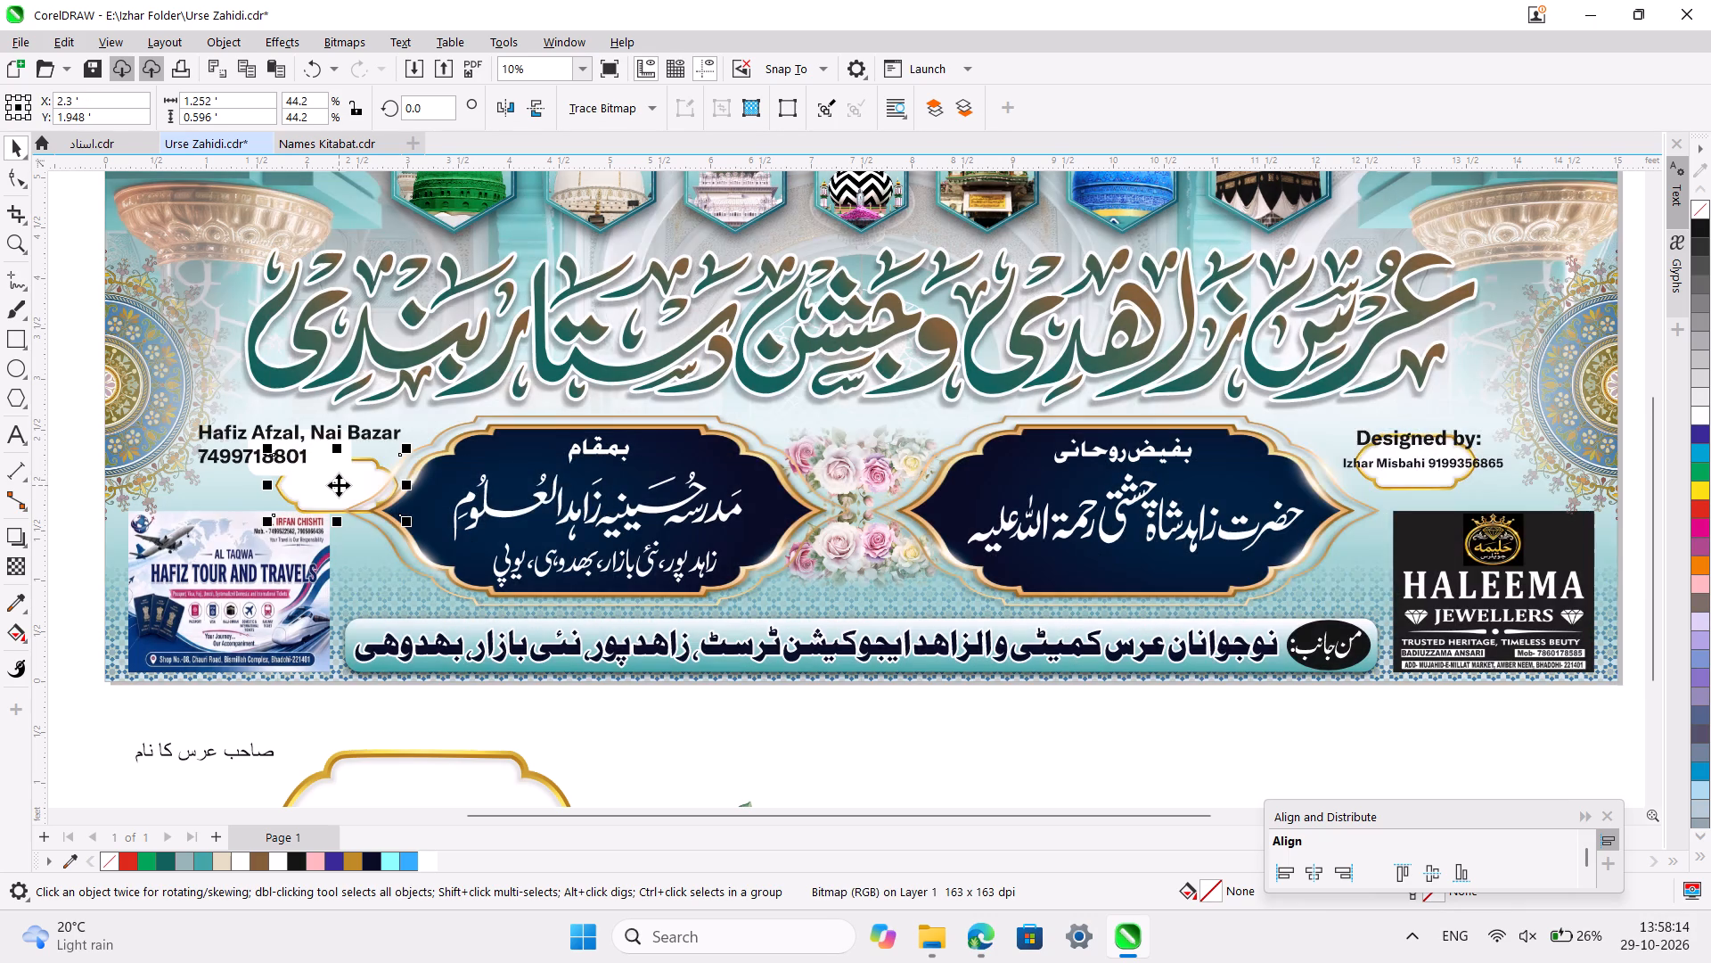
{"action": "scroll", "coordinate": [339, 485], "scroll_direction": "up", "scroll_amount": 4, "text": "ctrl"}
{"action": "left_click", "coordinate": [202, 459]}
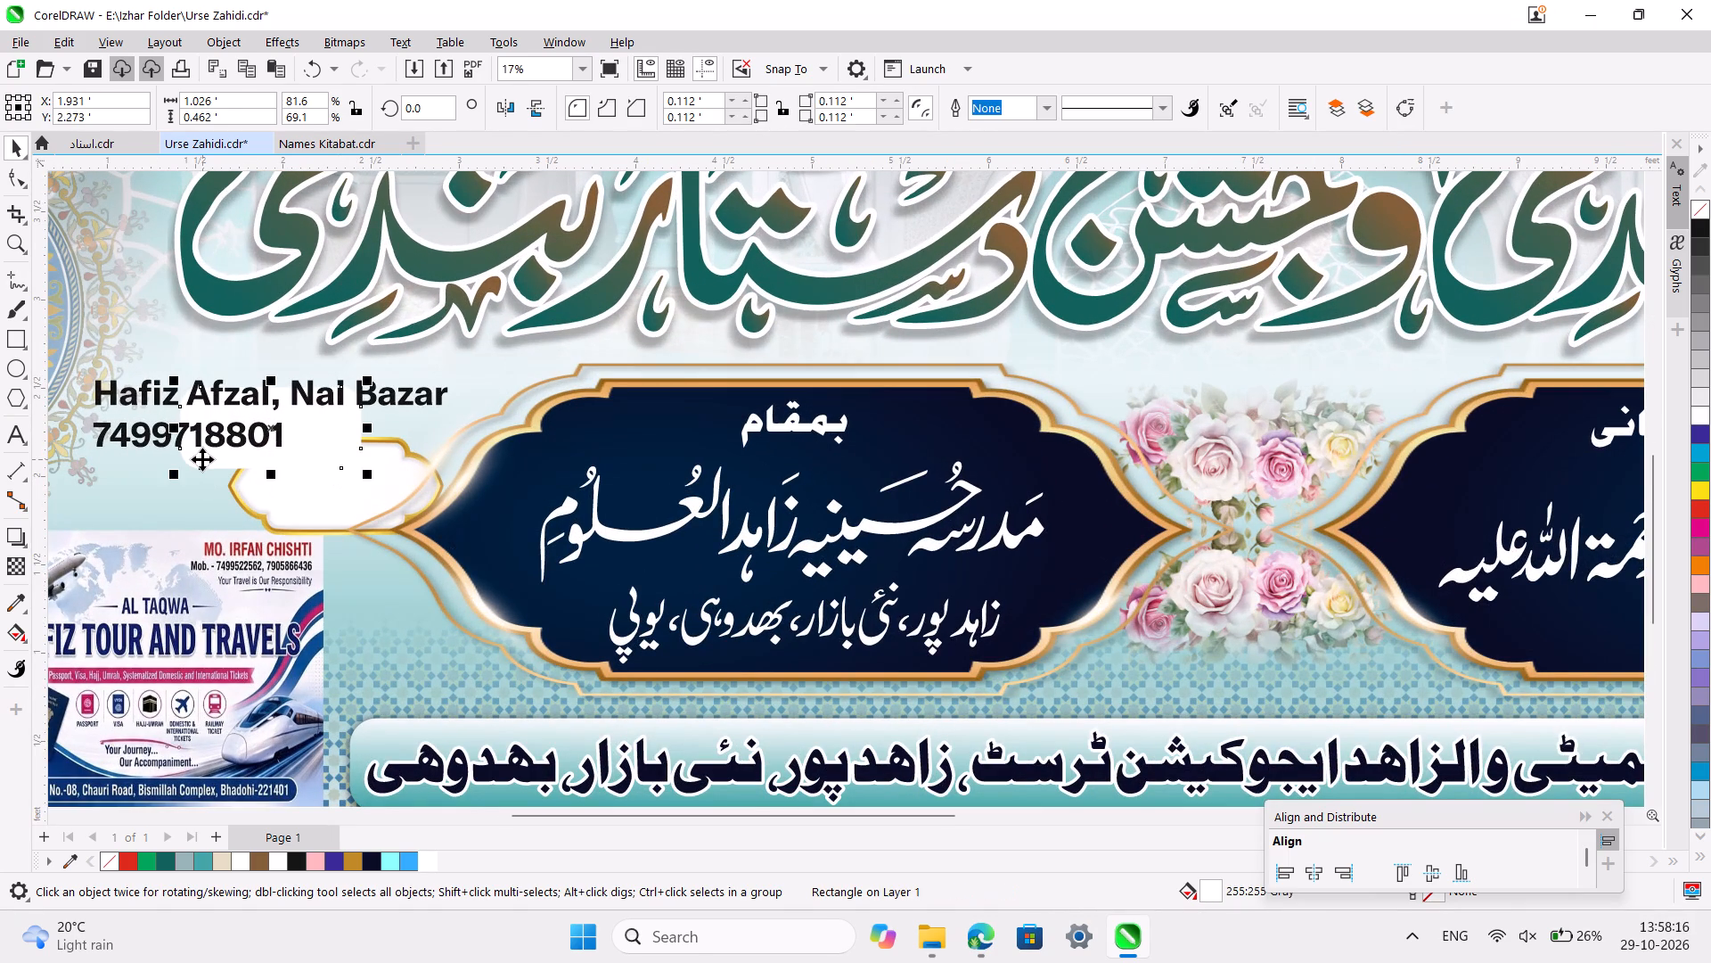
{"action": "key", "text": "Delete"}
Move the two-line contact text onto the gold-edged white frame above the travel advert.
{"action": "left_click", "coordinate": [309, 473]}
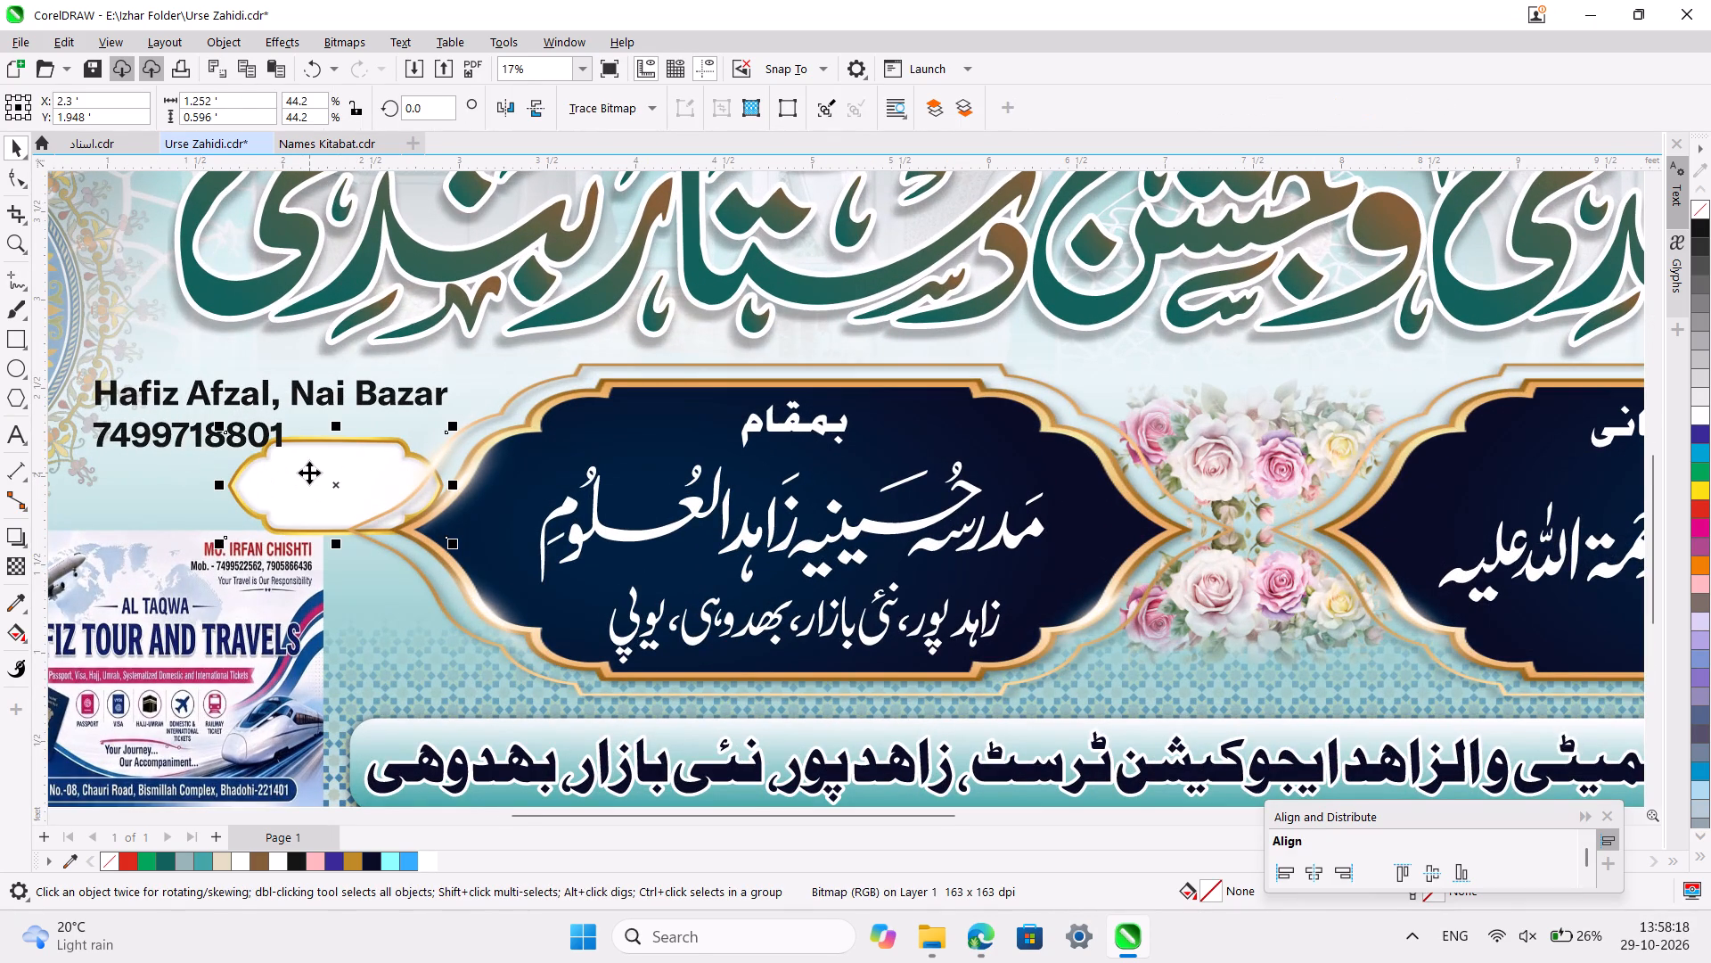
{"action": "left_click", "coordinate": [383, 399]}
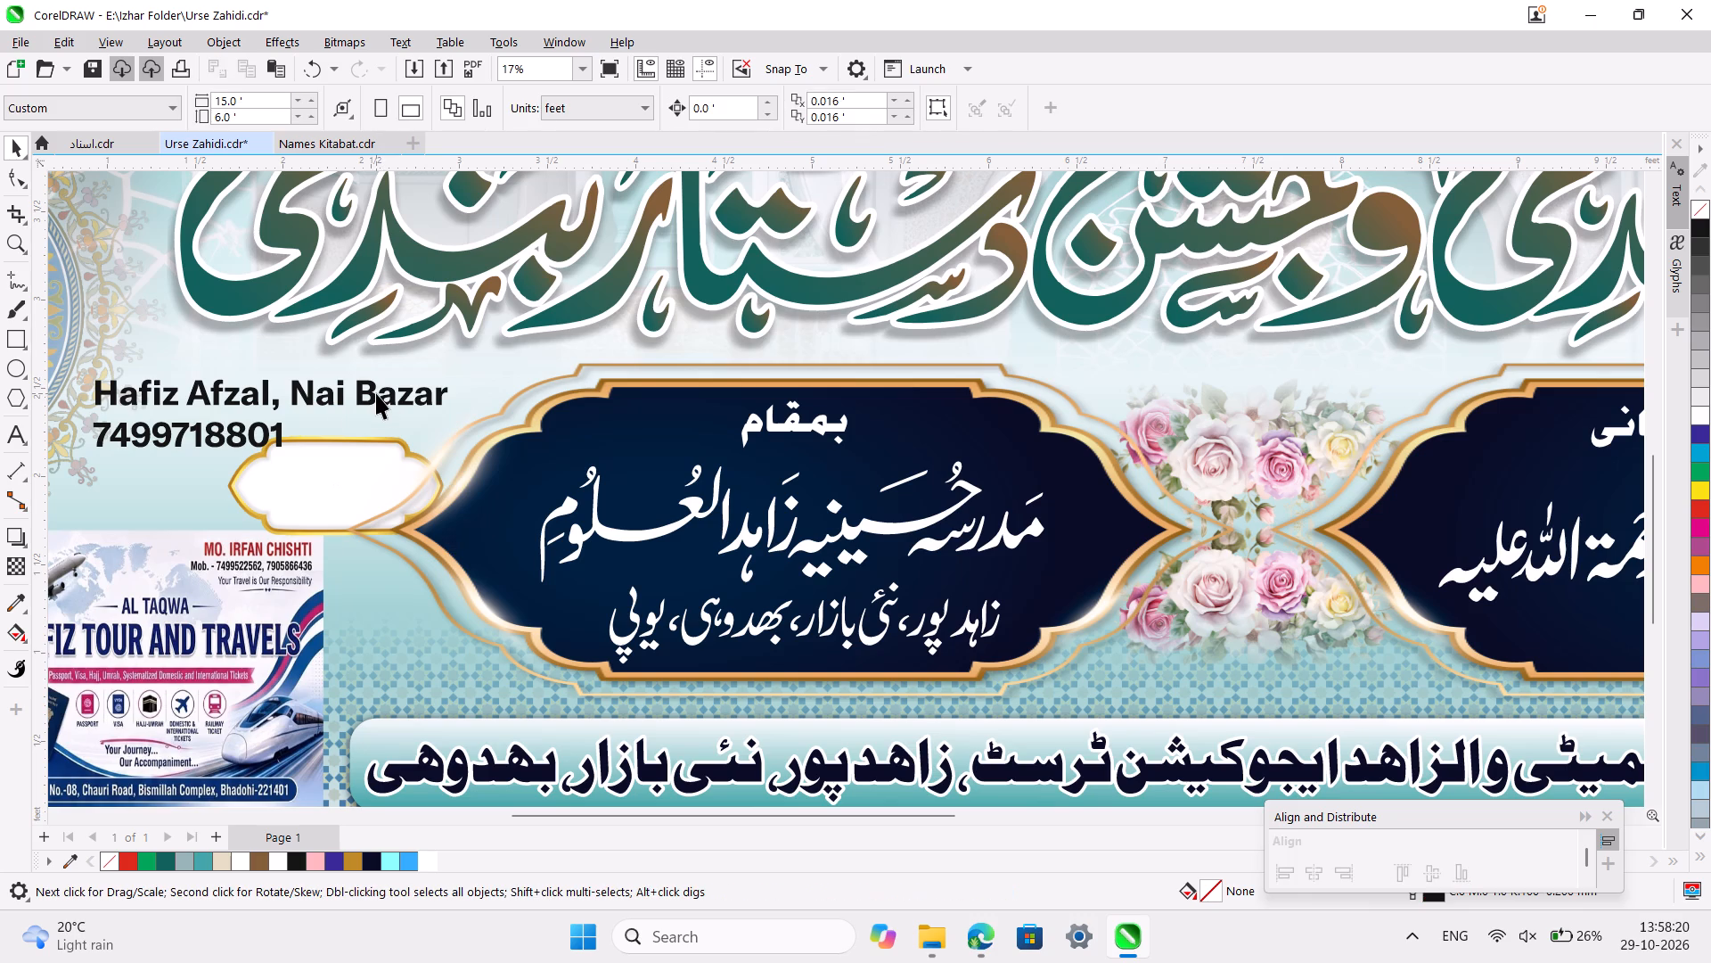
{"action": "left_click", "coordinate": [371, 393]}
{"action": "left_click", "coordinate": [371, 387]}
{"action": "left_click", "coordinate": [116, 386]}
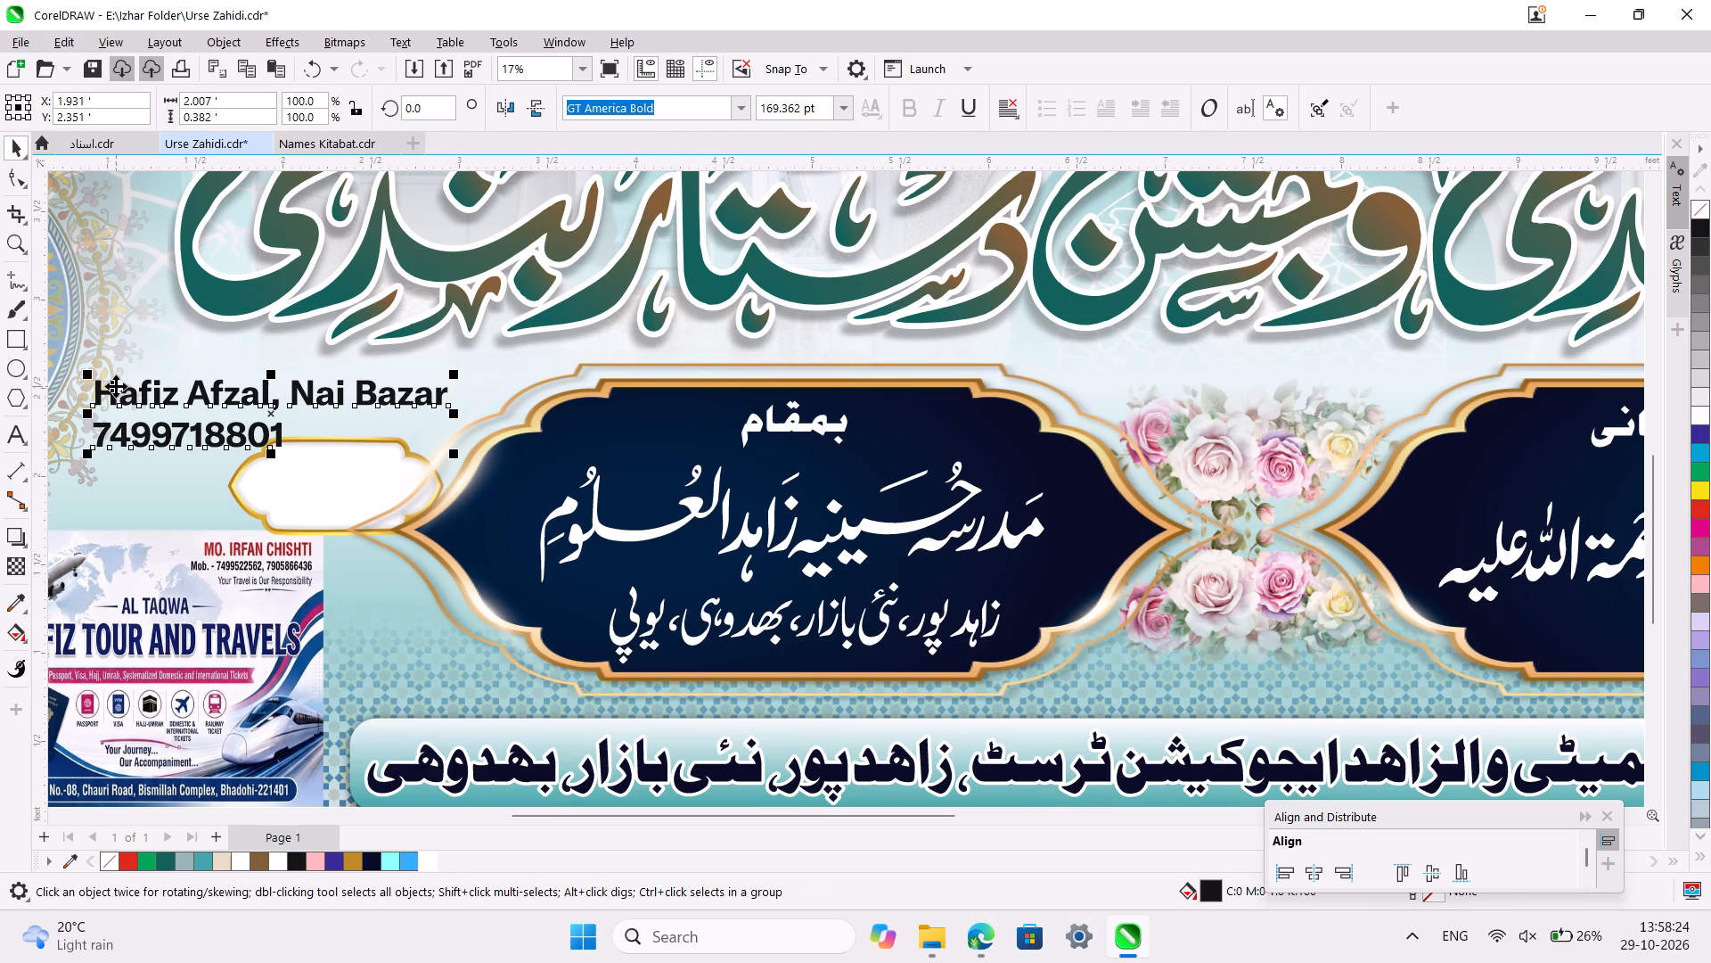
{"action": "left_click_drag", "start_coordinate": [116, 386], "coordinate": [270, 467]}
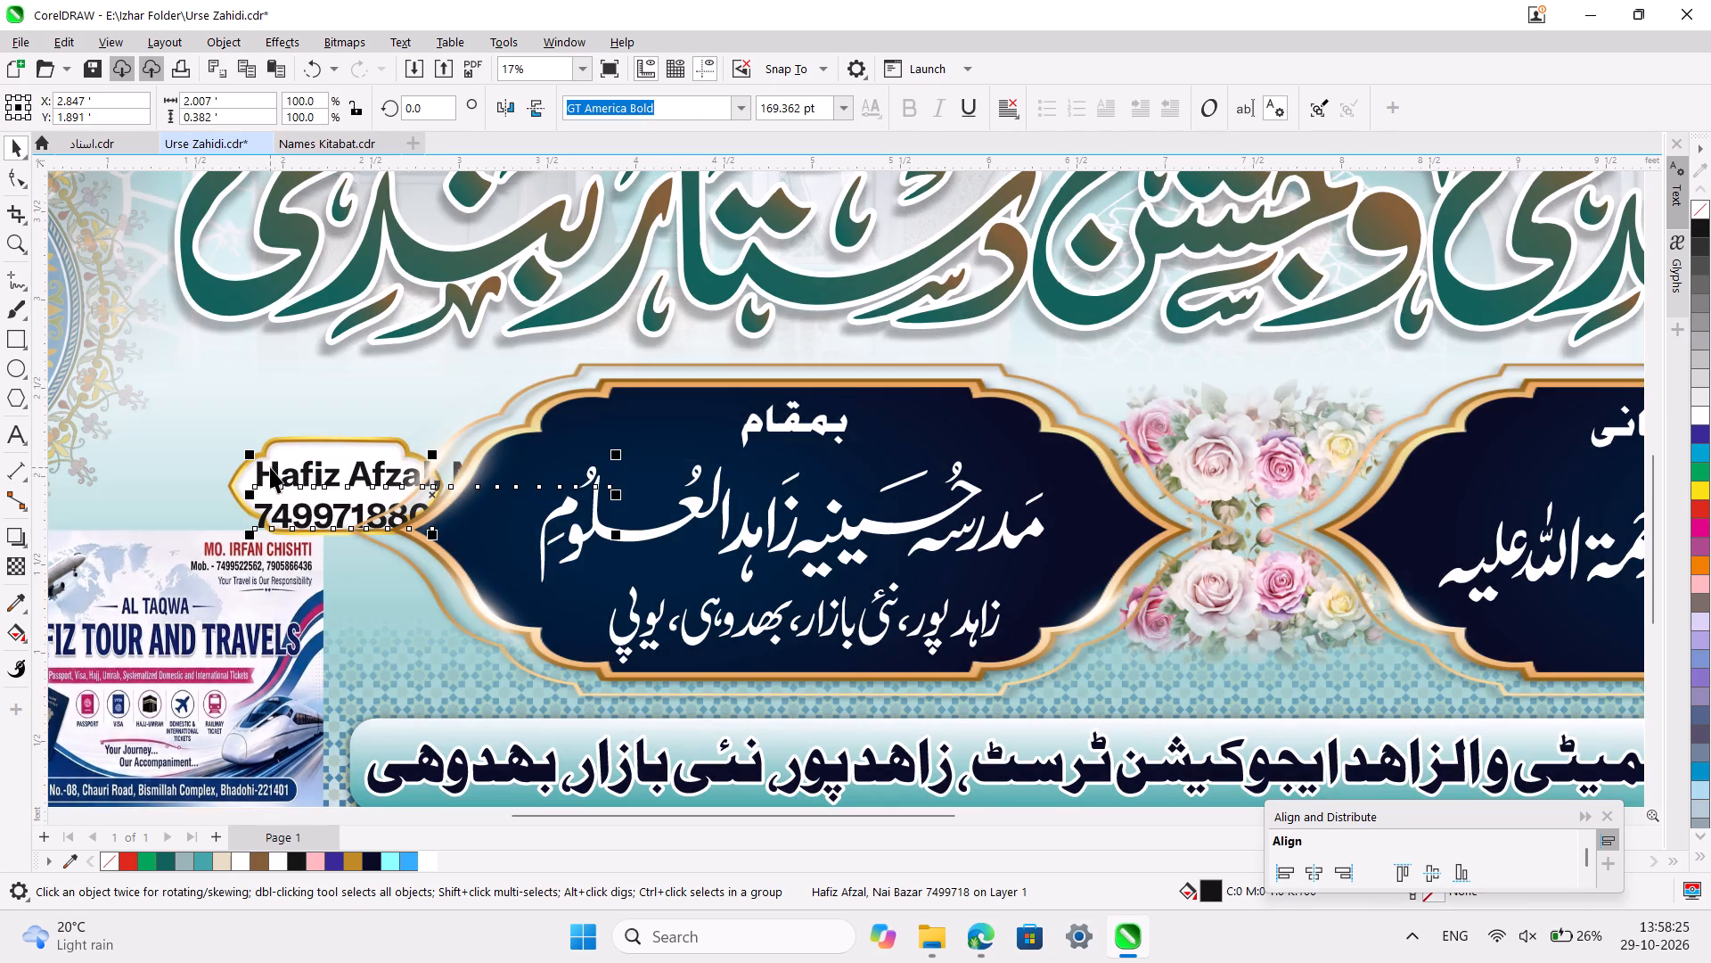
Bring the contact text to the front of the stacking order, above the frame and the navy panel.
{"action": "scroll", "coordinate": [270, 467], "scroll_direction": "up", "scroll_amount": 3, "text": "ctrl"}
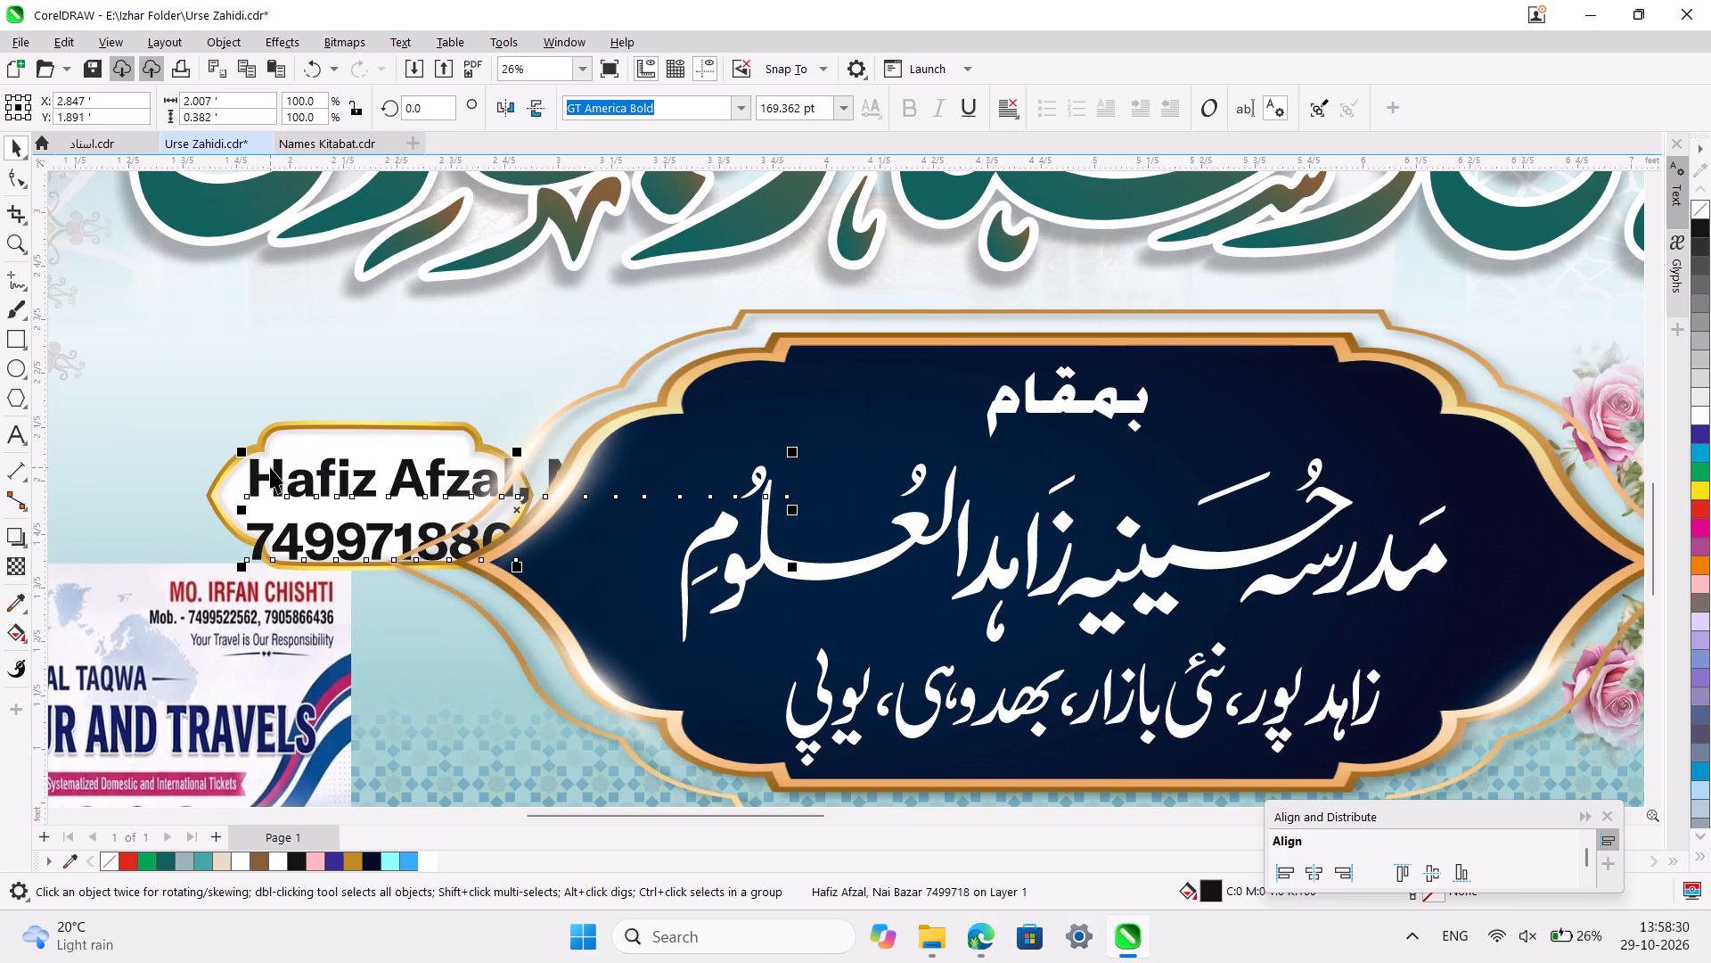
{"action": "key", "text": "shift+Page_Up"}
{"action": "key", "text": "shift+Page_Up"}
{"action": "key", "text": "ctrl+Page_Up"}
Move the contact text off the banner to the empty area below its lower edge, near the travel advert.
{"action": "scroll", "coordinate": [270, 467], "scroll_direction": "down", "scroll_amount": 3, "text": "ctrl"}
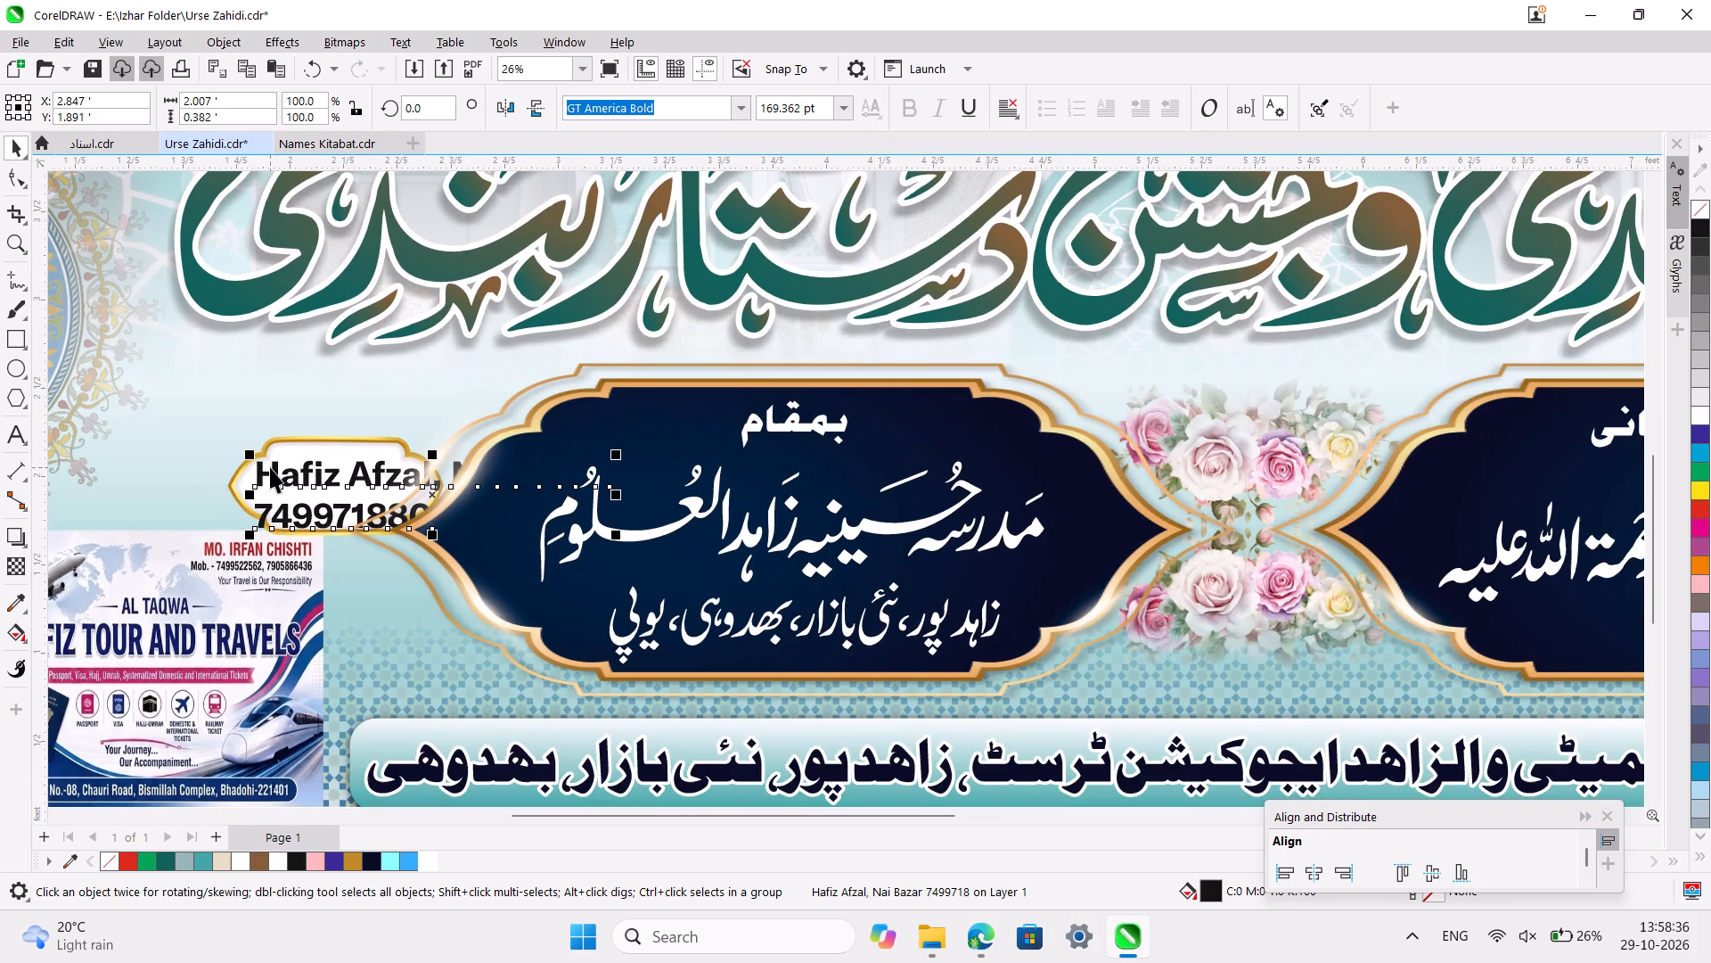
{"action": "scroll", "coordinate": [416, 493], "scroll_direction": "down", "scroll_amount": 3, "text": "ctrl"}
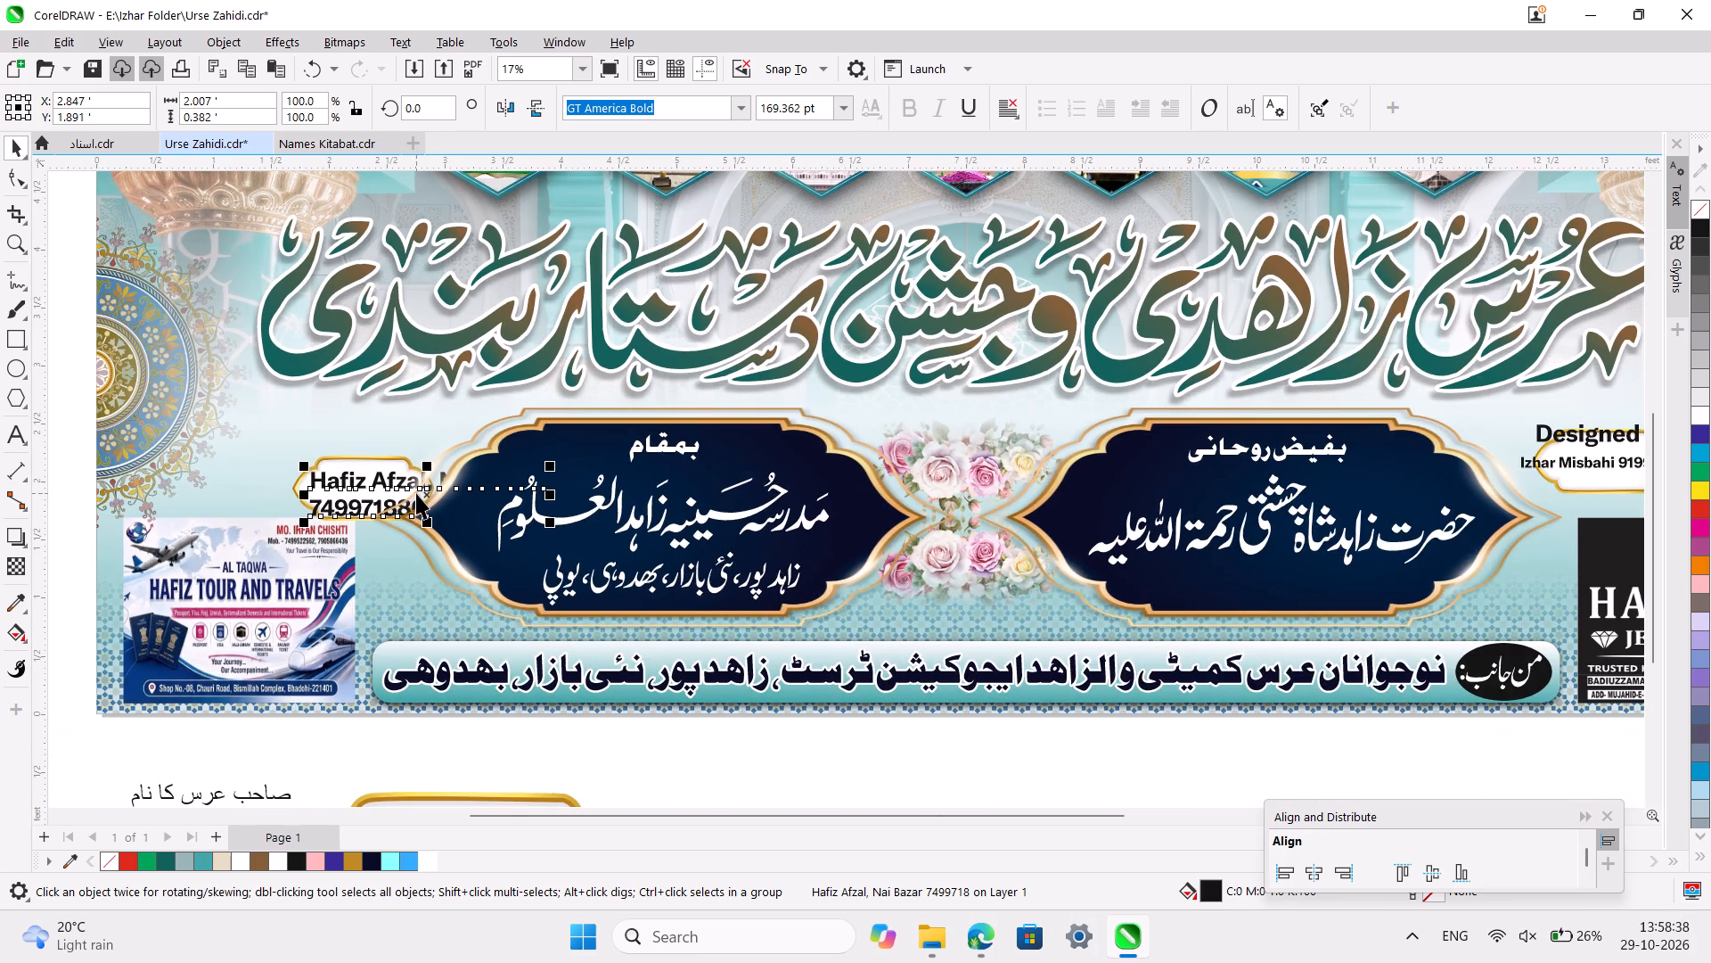
{"action": "left_click_drag", "start_coordinate": [427, 493], "coordinate": [273, 788]}
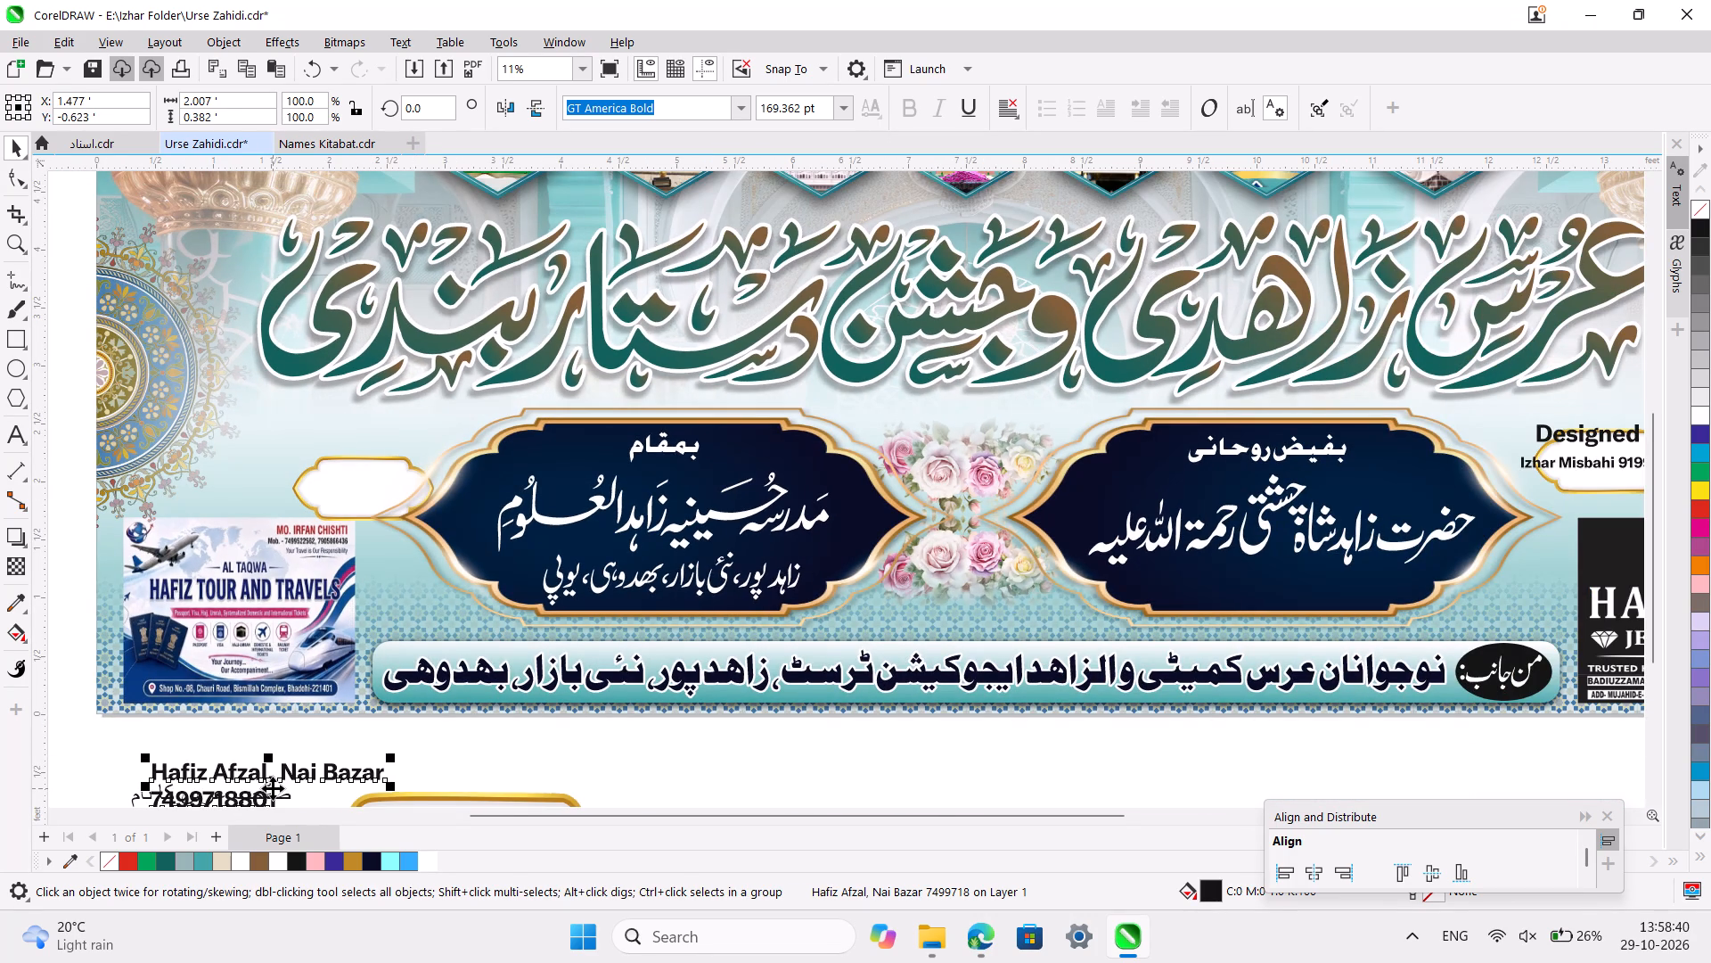
{"action": "scroll", "coordinate": [259, 753], "scroll_direction": "down", "scroll_amount": 1}
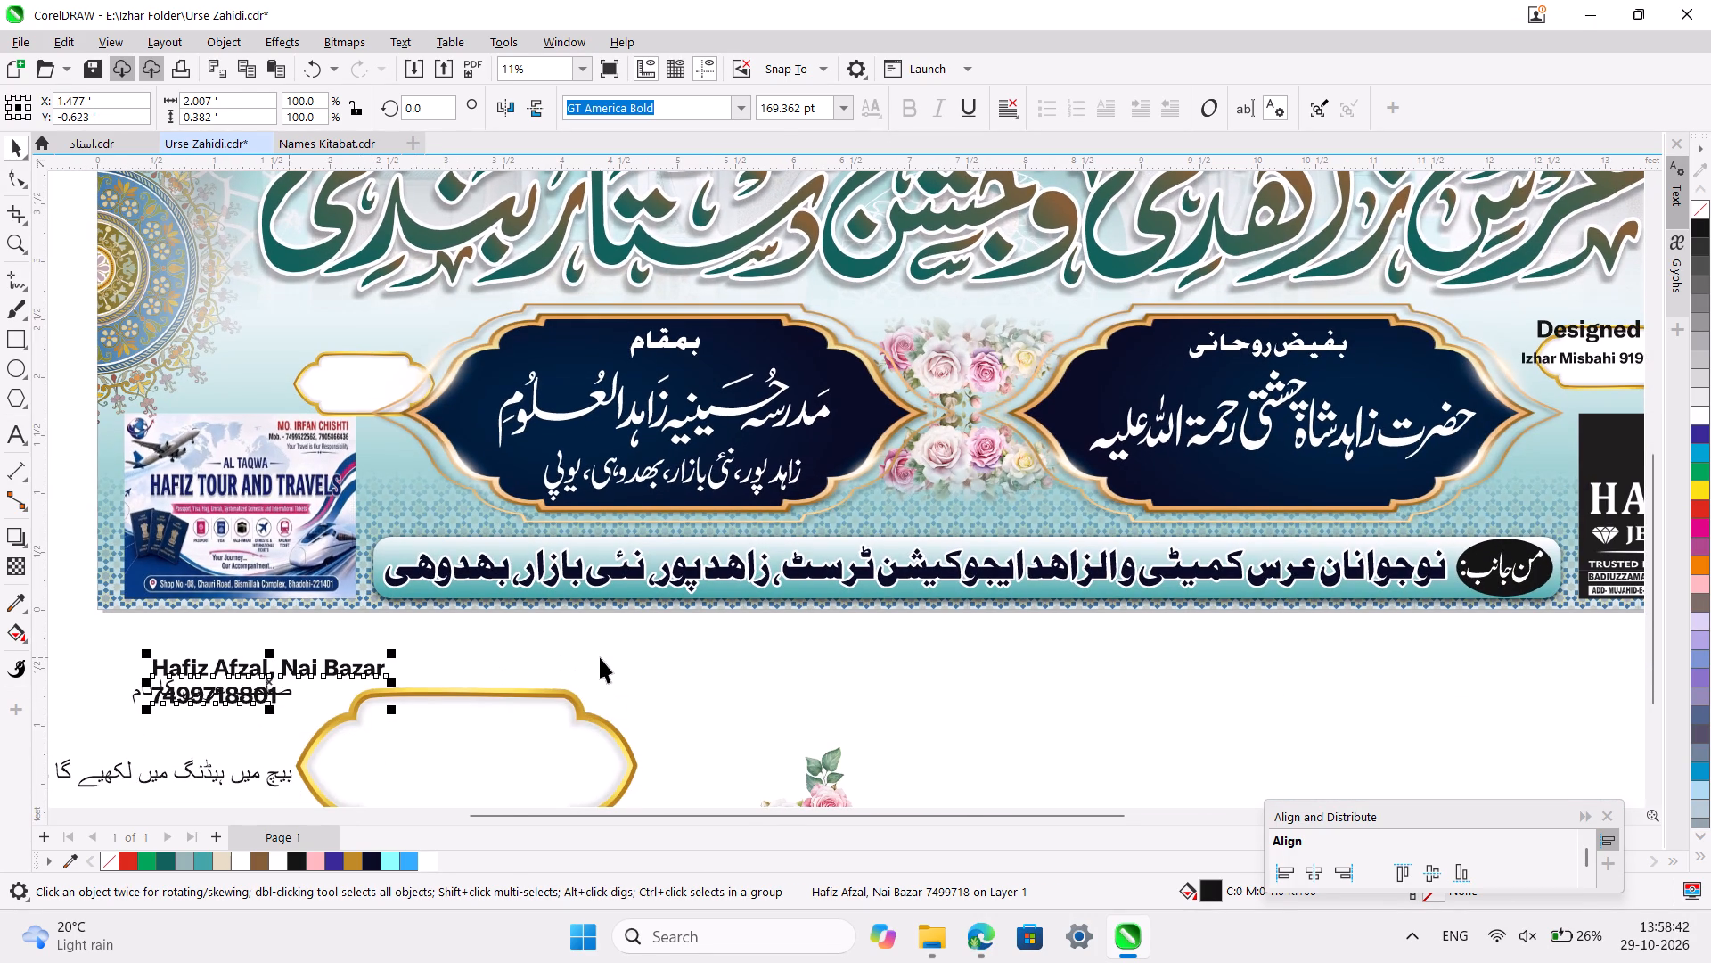
{"action": "left_click", "coordinate": [600, 657]}
{"action": "left_click", "coordinate": [353, 672]}
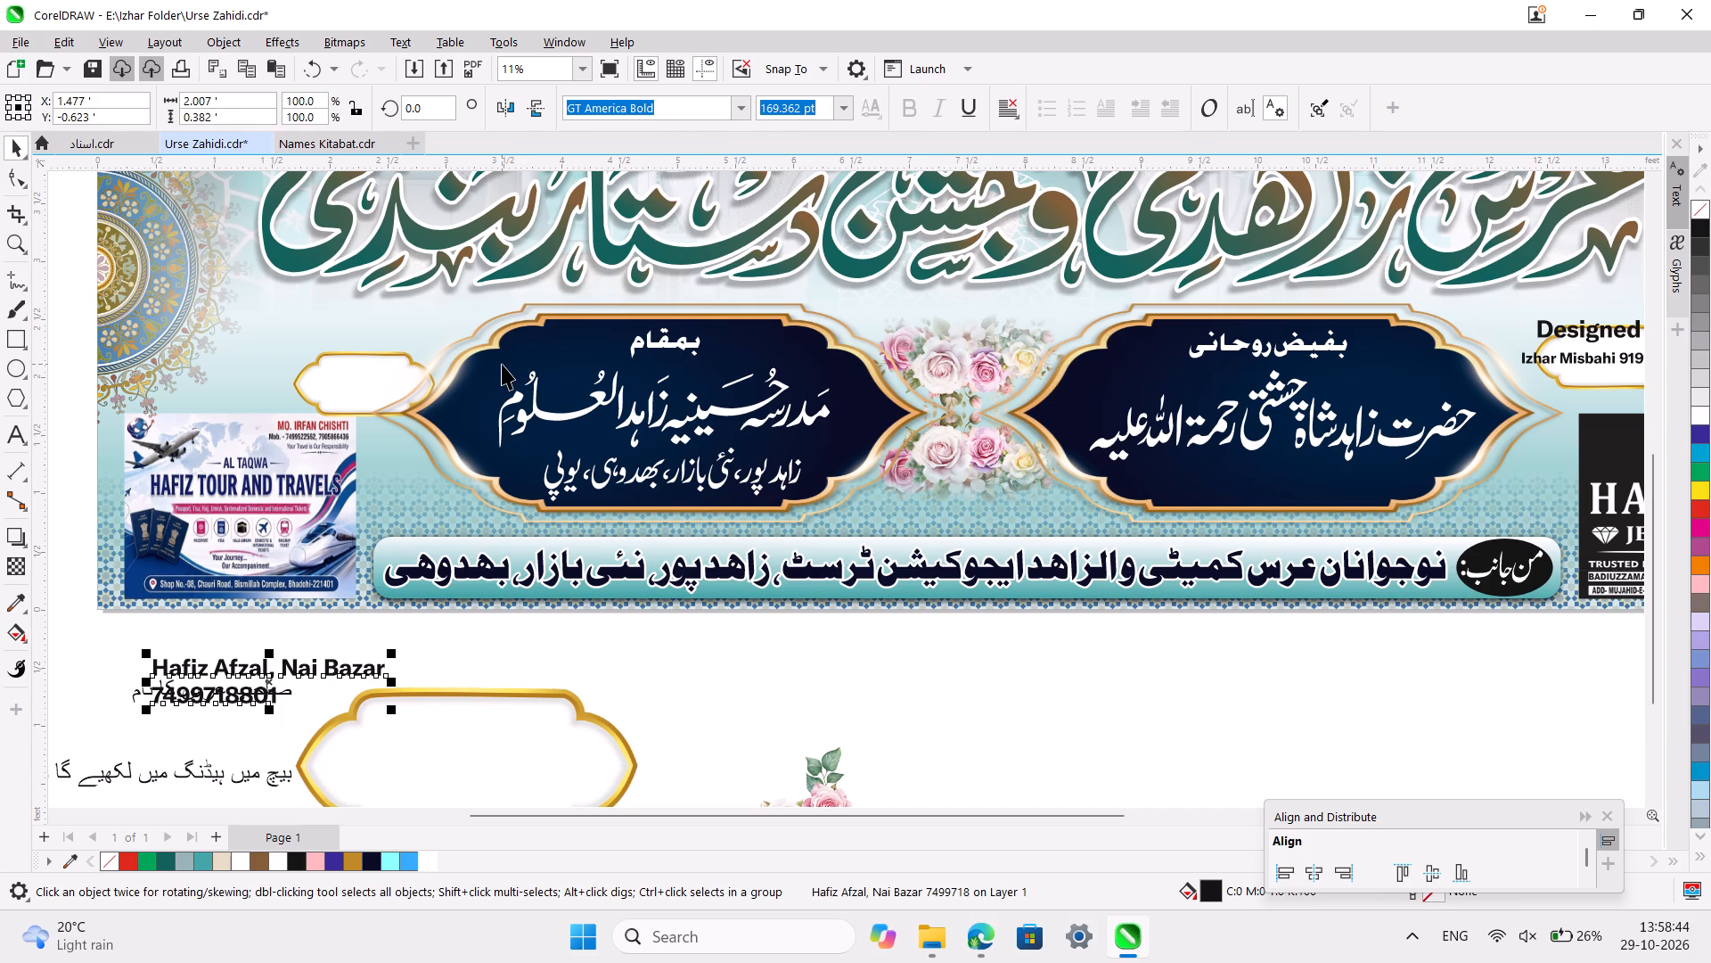
Unlock the navy panel nearest the travel advert and try to send it to the back of the layer.
{"action": "left_click", "coordinate": [502, 364]}
{"action": "right_click", "coordinate": [502, 364]}
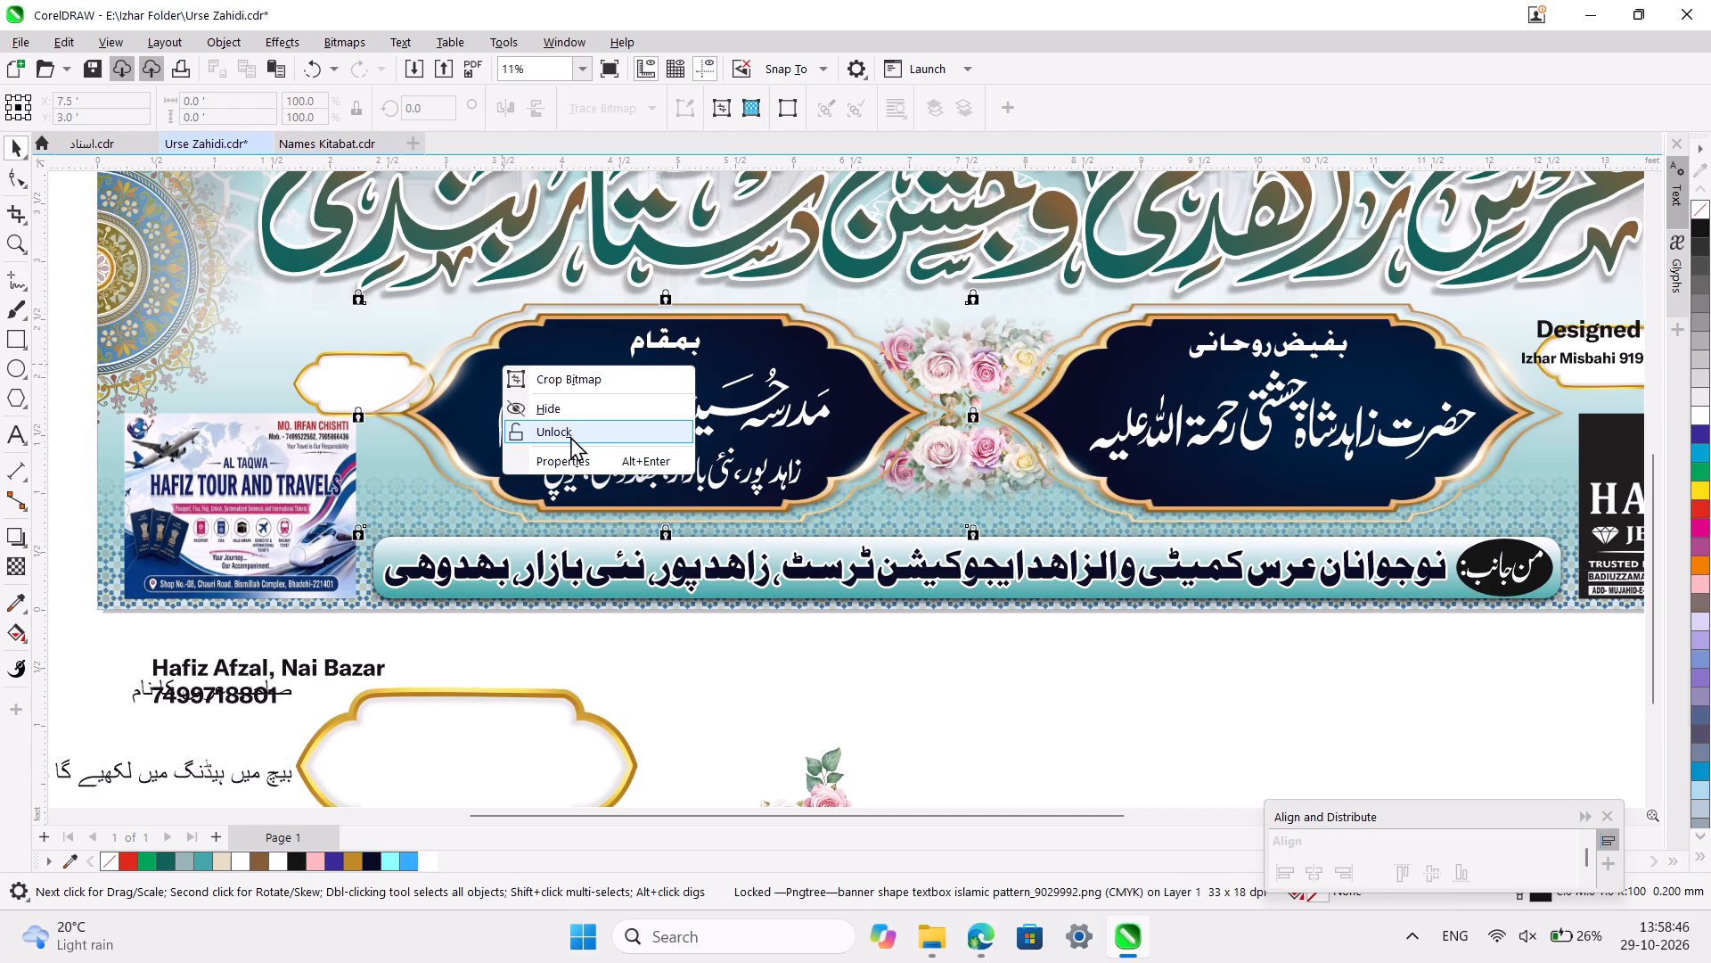
{"action": "left_click", "coordinate": [570, 436]}
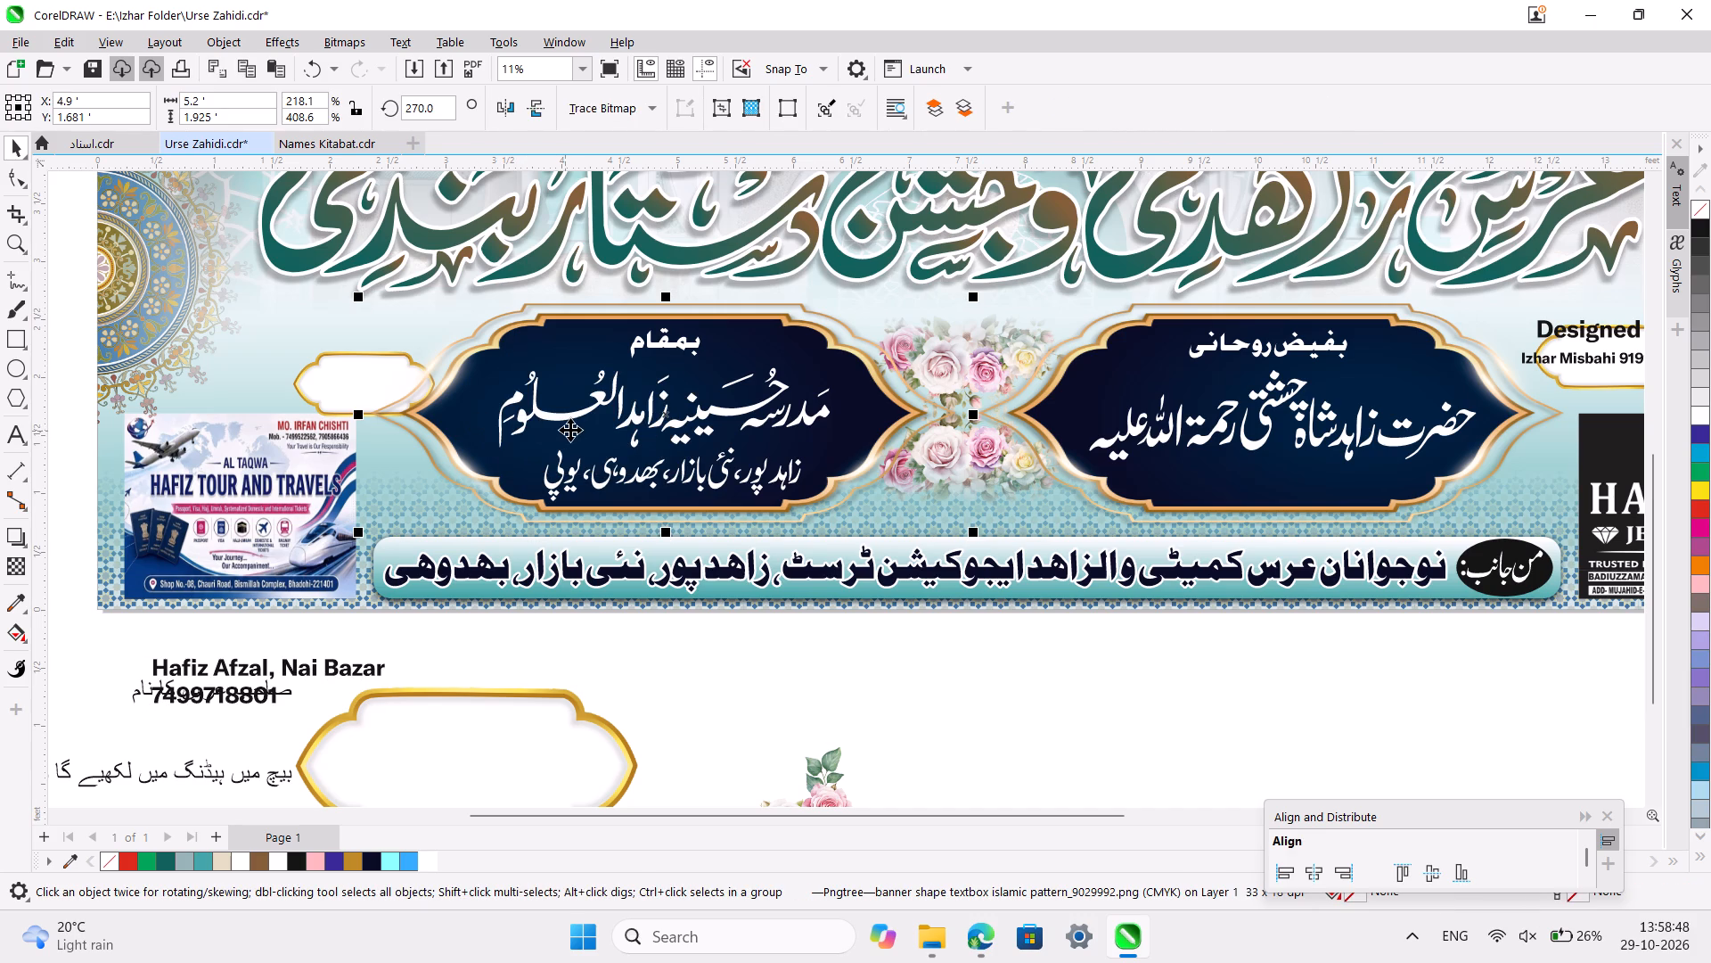
{"action": "key", "text": "shift+Page_Down"}
{"action": "key", "text": "shift+Page_Down"}
{"action": "key", "text": "shift+Page_Down"}
{"action": "key", "text": "shift+Page_Down"}
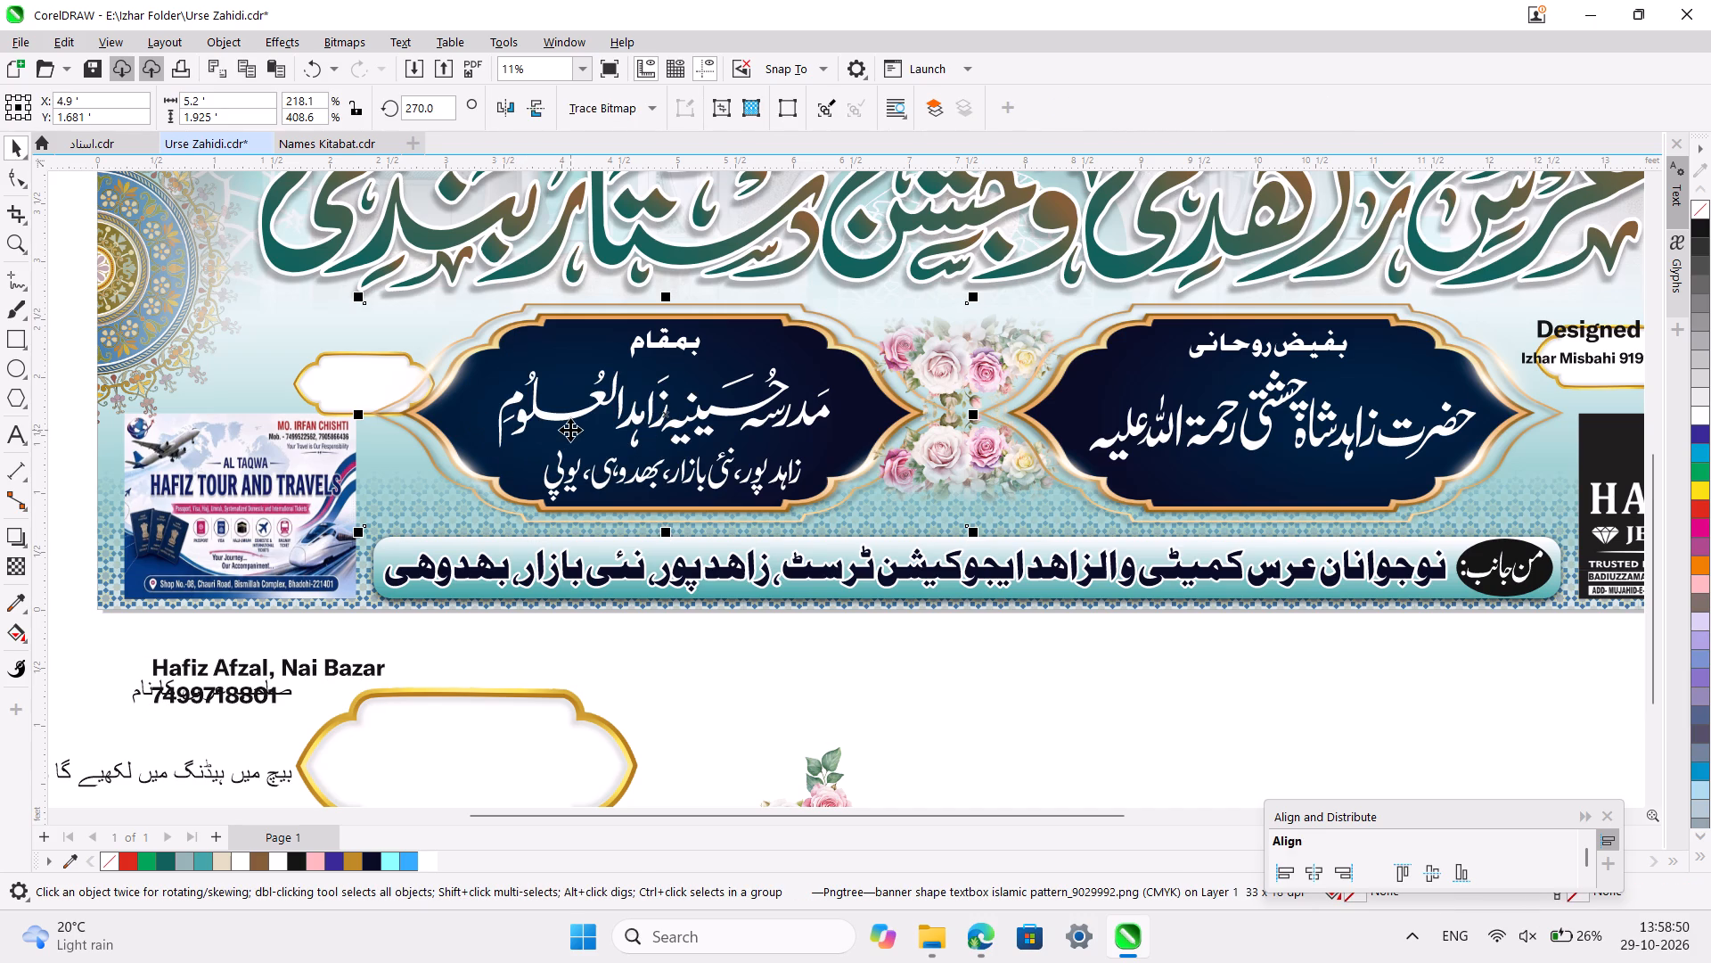
{"action": "key", "text": "shift+Page_Down"}
{"action": "key", "text": "shift+Page_Down"}
{"action": "key", "text": "shift+Page_Down"}
{"action": "key", "text": "shift+Page_Down"}
{"action": "left_click", "coordinate": [291, 354]}
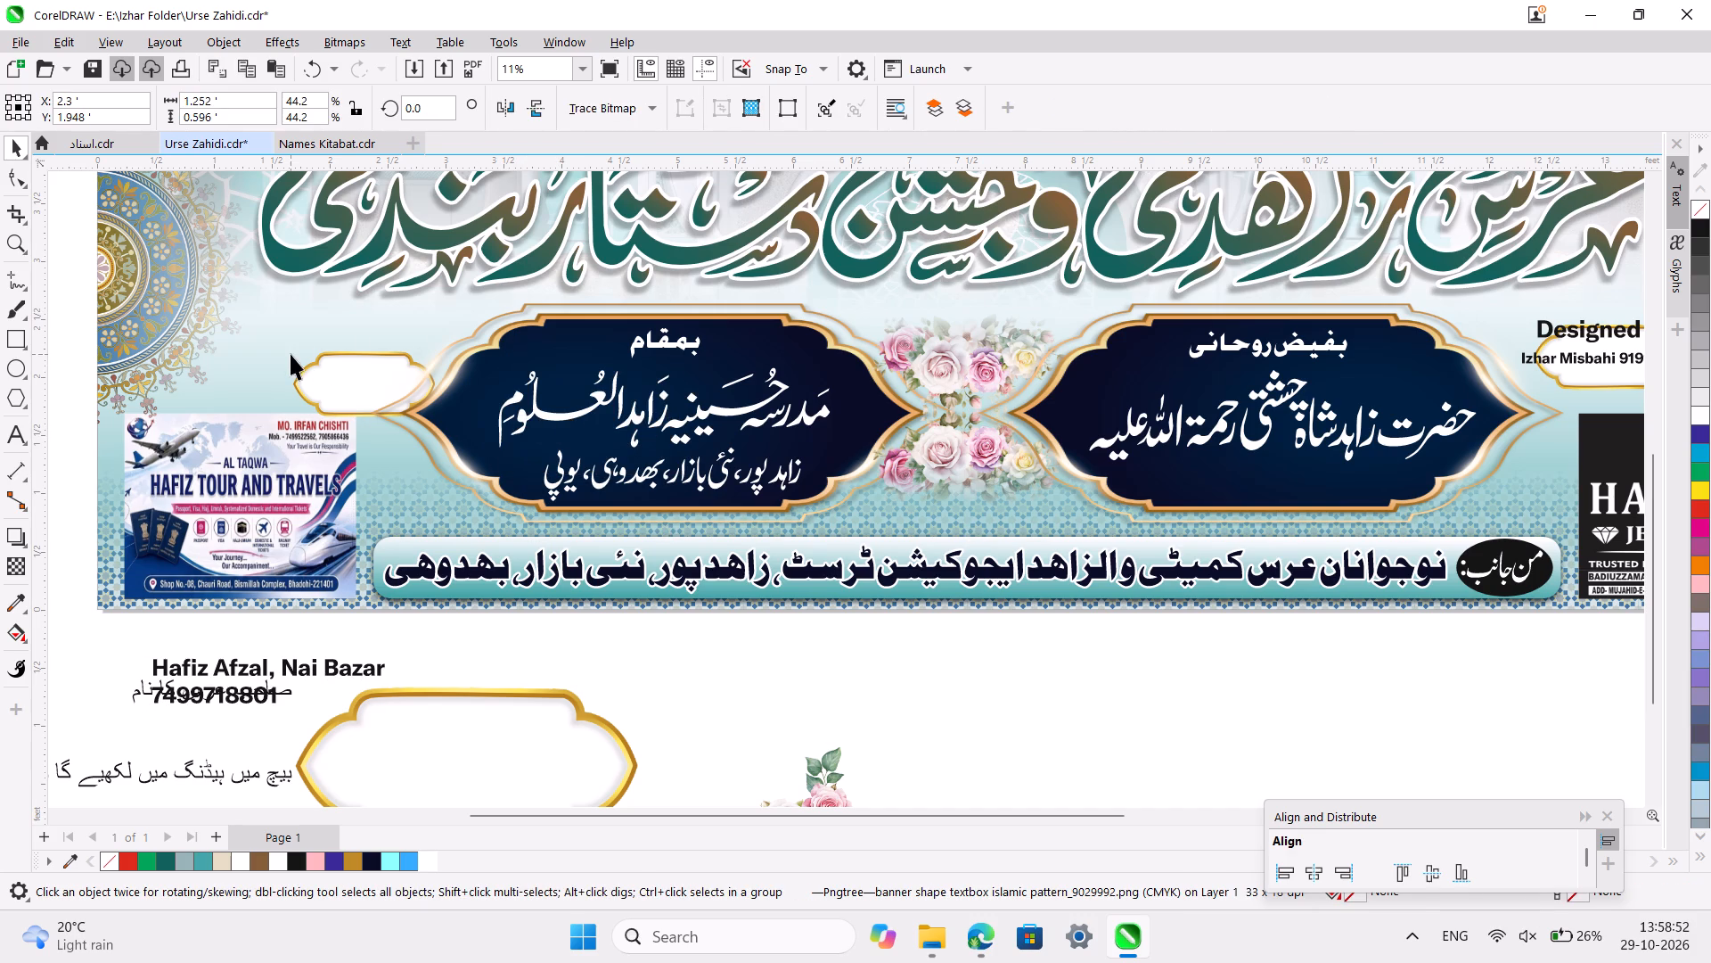
{"action": "left_click", "coordinate": [493, 352]}
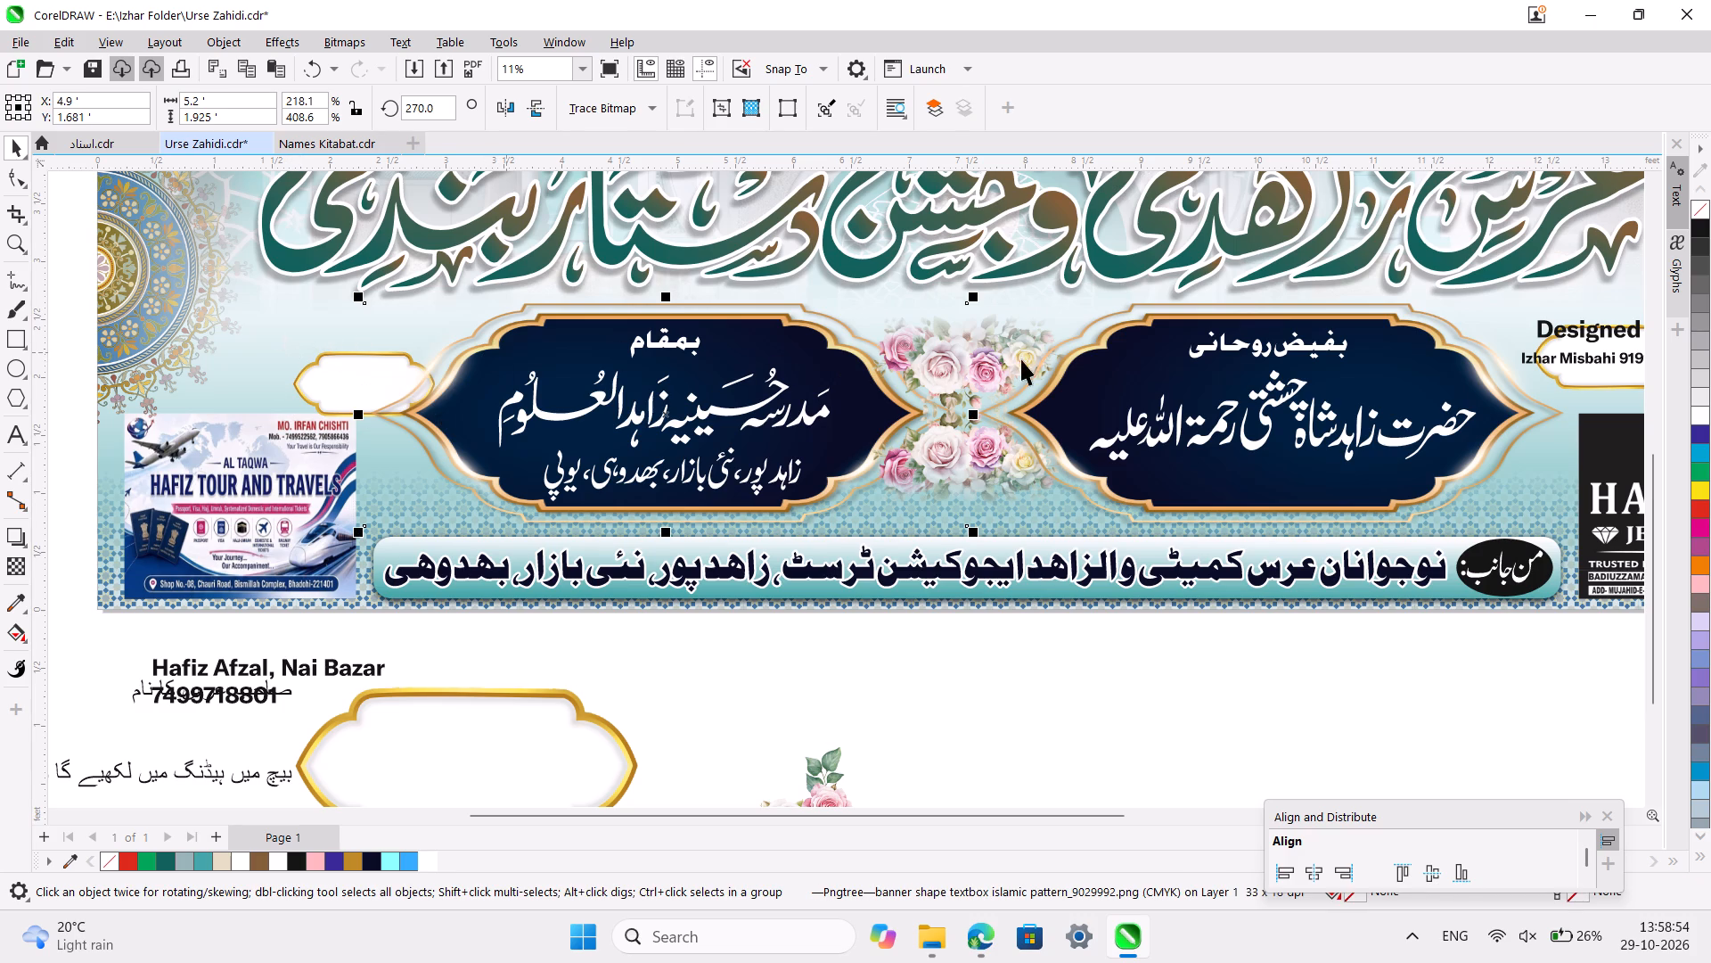
Unlock the navy panel nearest the designer credit.
{"action": "left_click", "coordinate": [1084, 381]}
{"action": "right_click", "coordinate": [1084, 381]}
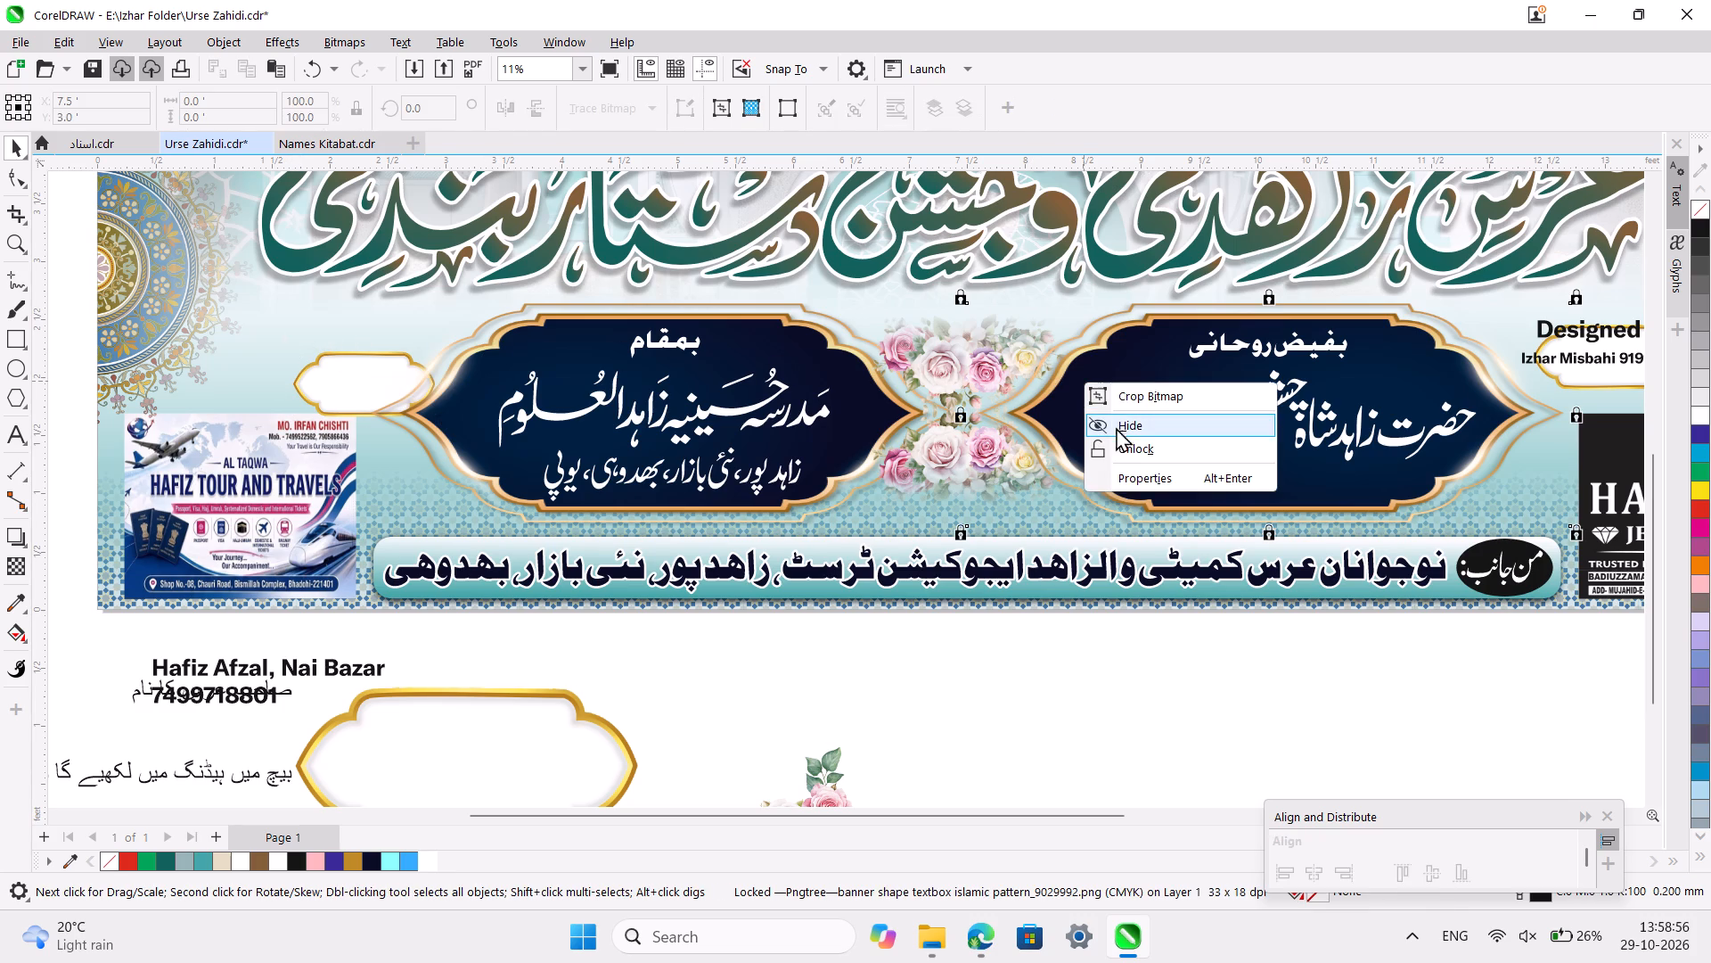
{"action": "left_click", "coordinate": [1132, 443]}
{"action": "left_click", "coordinate": [813, 713]}
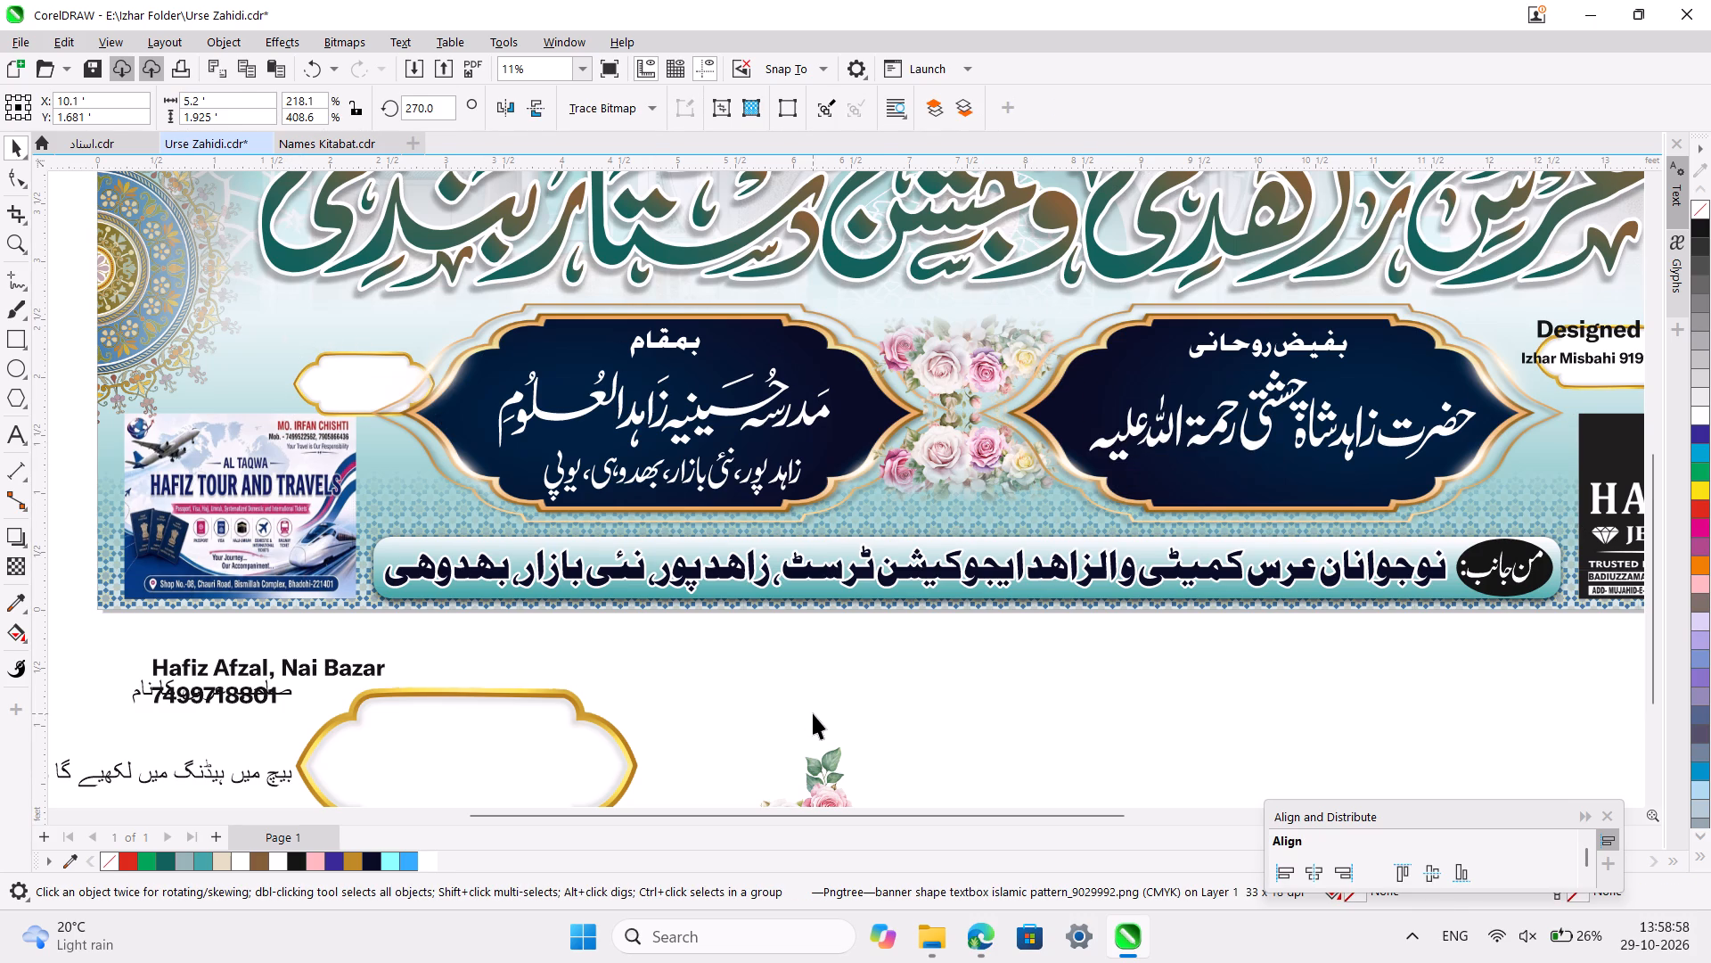
Lower the navy panel nearest the travel advert in the stacking order until it sits just behind the gold-edged white frame, above the background layers.
{"action": "left_click", "coordinate": [816, 348]}
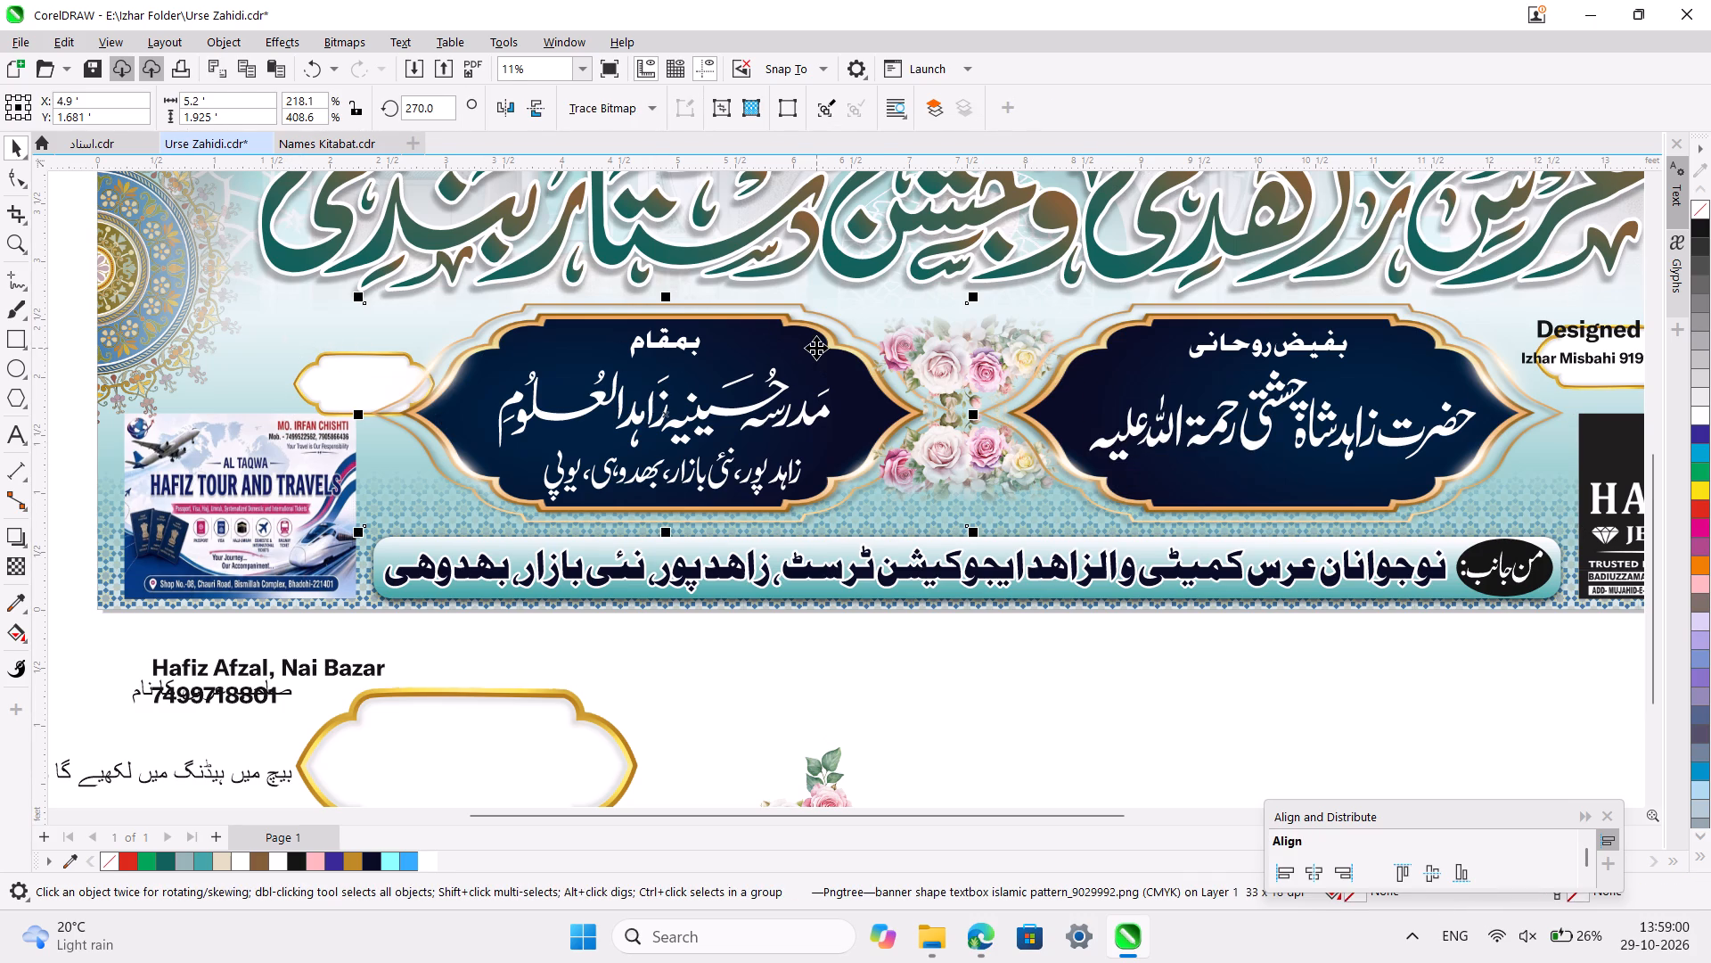
{"action": "key", "text": "ctrl+Page_Down"}
{"action": "key", "text": "ctrl+Page_Down"}
{"action": "key", "text": "ctrl+Page_Down"}
{"action": "key", "text": "ctrl+Page_Down"}
{"action": "key", "text": "ctrl+Page_Down"}
{"action": "key", "text": "ctrl+Page_Down"}
{"action": "key", "text": "ctrl+Page_Down"}
{"action": "key", "text": "ctrl+Page_Down"}
{"action": "key", "text": "ctrl+Page_Down"}
{"action": "key", "text": "ctrl+Page_Down"}
{"action": "key", "text": "ctrl+Page_Down"}
{"action": "key", "text": "ctrl+Page_Down"}
{"action": "key", "text": "ctrl+Page_Down"}
{"action": "key", "text": "ctrl+Page_Down"}
{"action": "key", "text": "ctrl+Page_Down"}
{"action": "key", "text": "ctrl+Page_Down"}
{"action": "key", "text": "ctrl+Page_Down"}
{"action": "key", "text": "ctrl+Page_Down"}
{"action": "key", "text": "ctrl+Page_Down"}
{"action": "key", "text": "ctrl+Page_Down"}
{"action": "key", "text": "ctrl+Page_Down"}
{"action": "key", "text": "ctrl+Page_Down"}
{"action": "key", "text": "ctrl+Page_Down"}
{"action": "key", "text": "ctrl+Page_Down"}
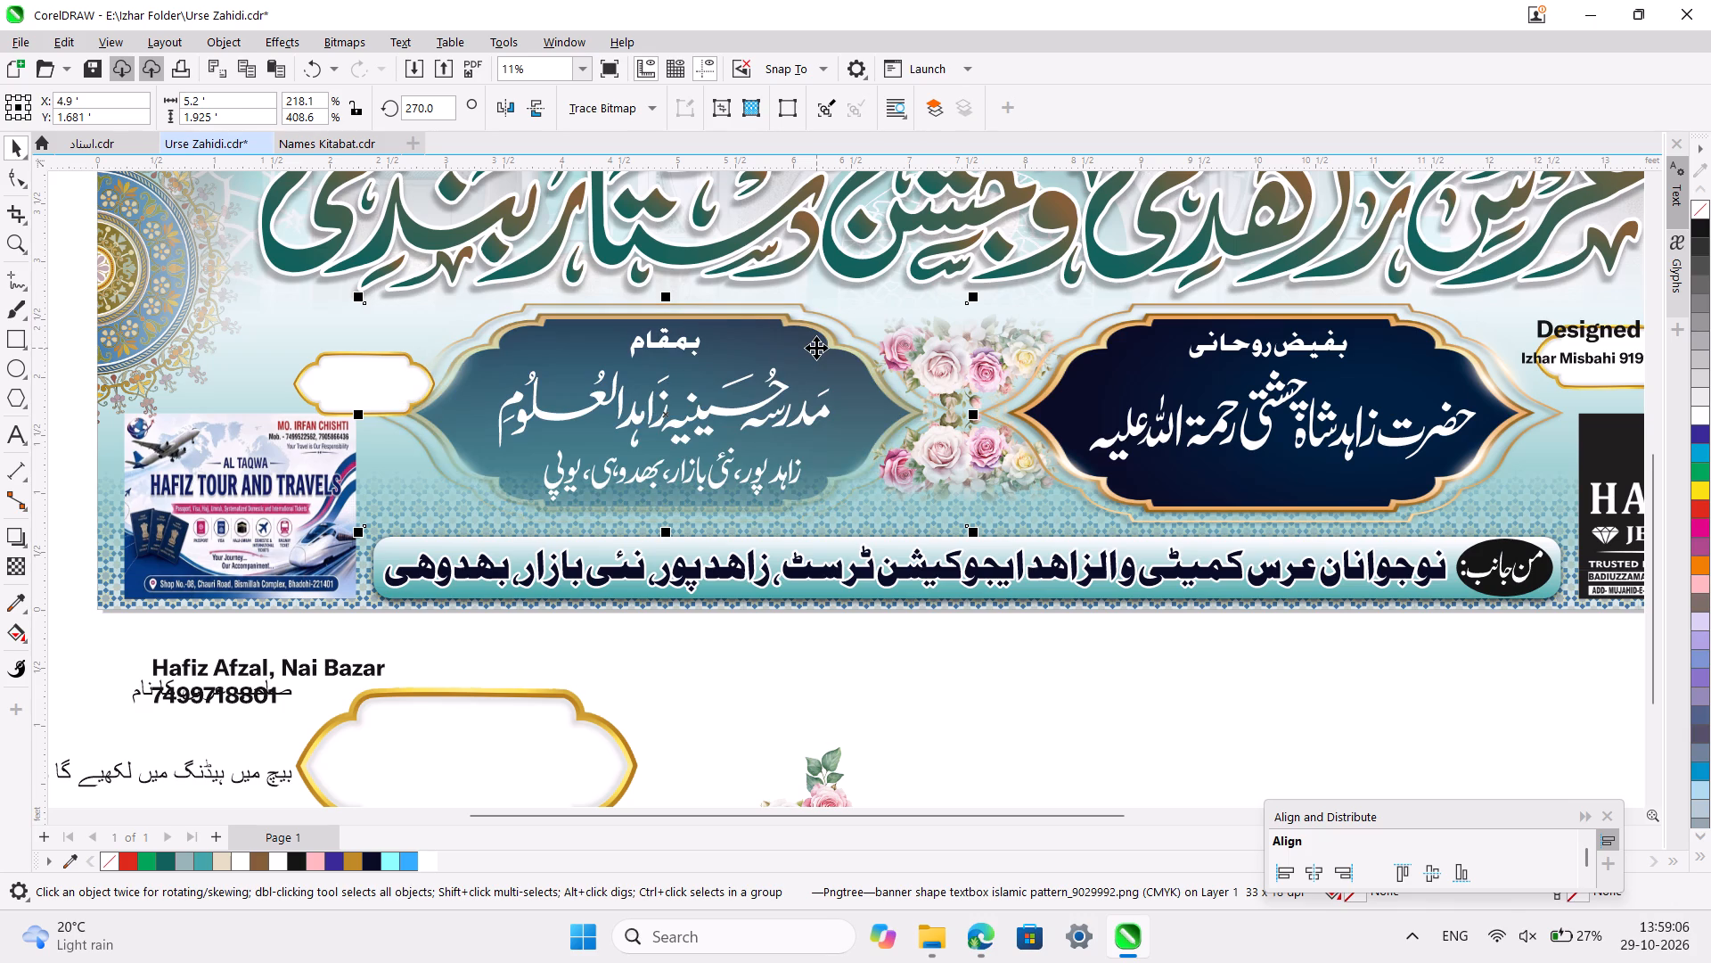
{"action": "key", "text": "ctrl+Page_Up"}
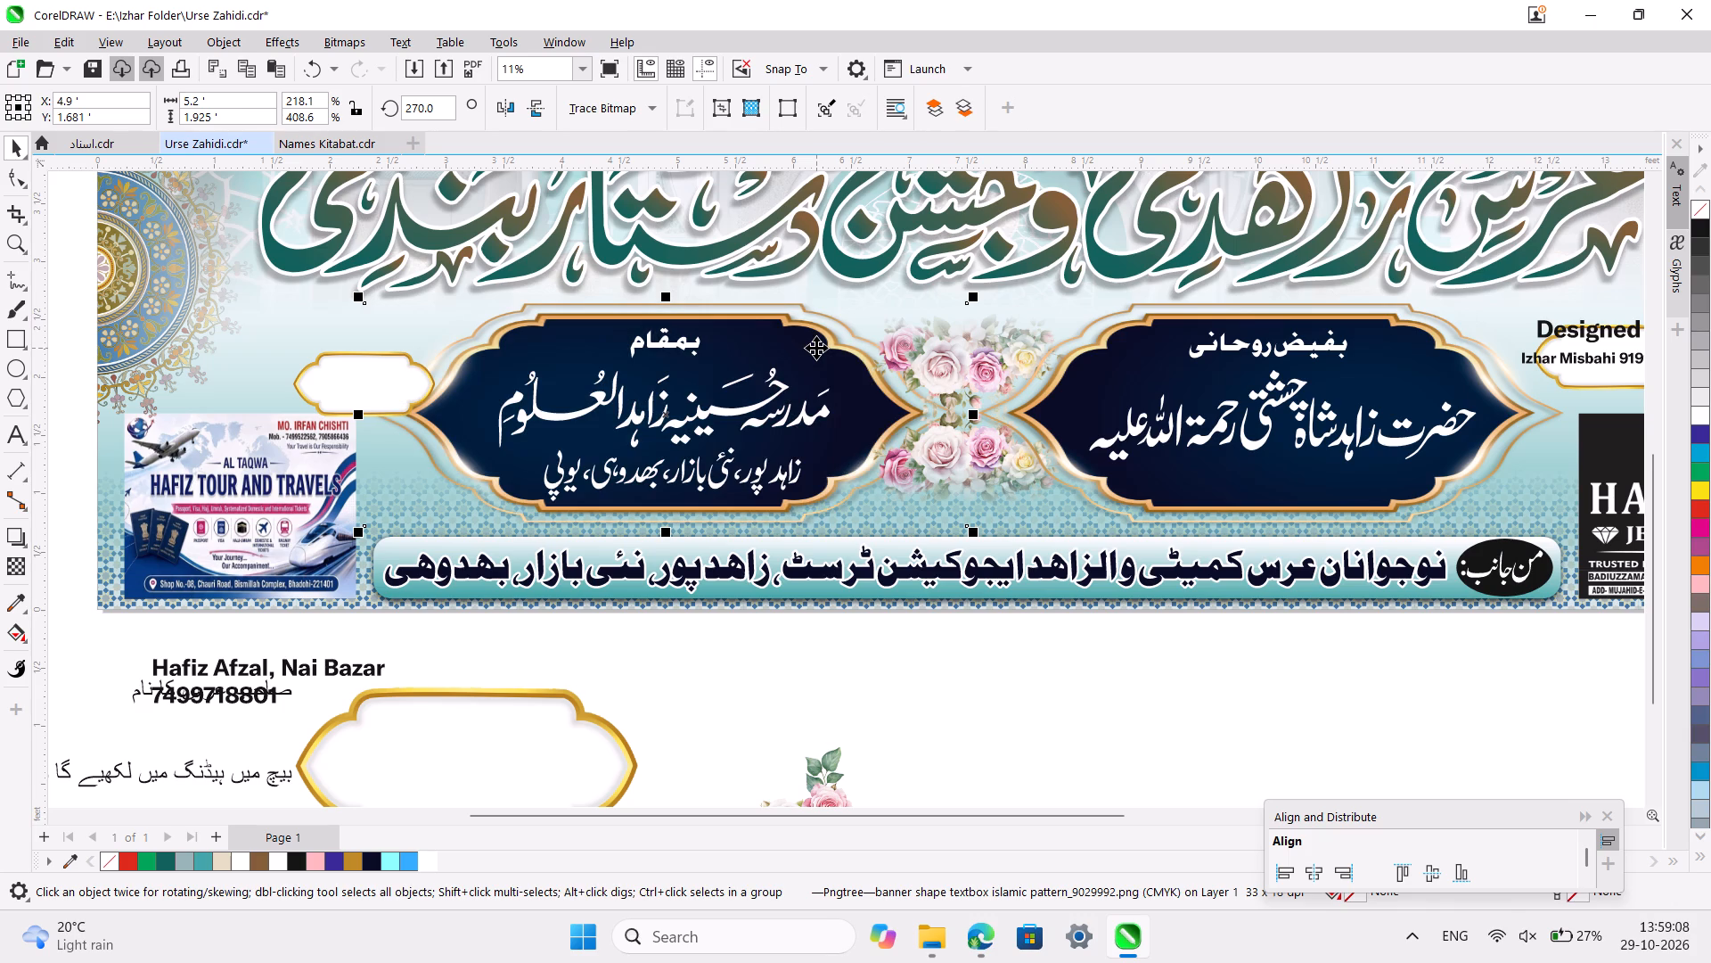
Lower the navy panel nearest the designer credit step by step in the stacking order, keeping it above the background layers.
{"action": "left_click", "coordinate": [1416, 353]}
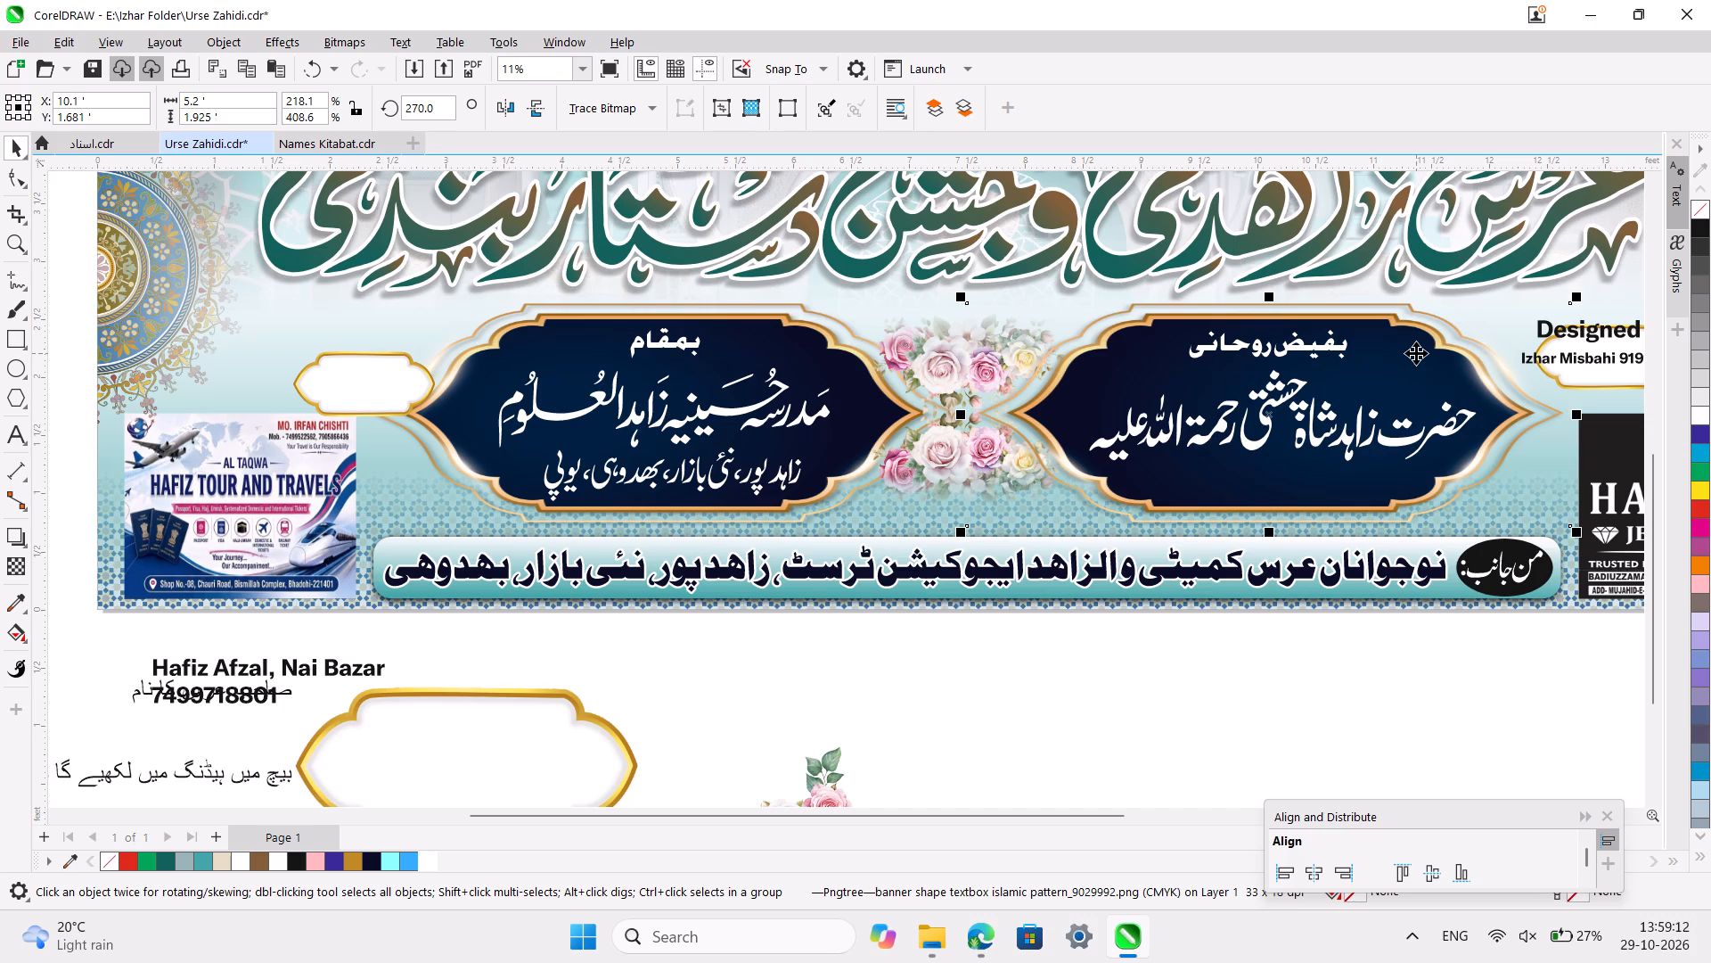
{"action": "key", "text": "ctrl+Page_Down"}
{"action": "key", "text": "ctrl+Page_Down"}
{"action": "key", "text": "ctrl+Page_Down"}
{"action": "key", "text": "ctrl+Page_Down"}
{"action": "key", "text": "ctrl+Page_Down"}
{"action": "key", "text": "ctrl+Page_Down"}
{"action": "key", "text": "ctrl+Page_Down"}
{"action": "key", "text": "ctrl+Page_Down"}
{"action": "key", "text": "ctrl+Page_Down"}
{"action": "key", "text": "ctrl+Page_Down"}
{"action": "key", "text": "ctrl+Page_Down"}
{"action": "key", "text": "ctrl+Page_Down"}
{"action": "key", "text": "ctrl+Page_Down"}
{"action": "key", "text": "ctrl+Page_Down"}
{"action": "key", "text": "ctrl+Page_Down"}
{"action": "key", "text": "ctrl+Page_Down"}
{"action": "key", "text": "ctrl+Page_Down"}
{"action": "key", "text": "ctrl+Page_Down"}
{"action": "key", "text": "ctrl+Page_Down"}
{"action": "key", "text": "ctrl+Page_Down"}
{"action": "key", "text": "ctrl+Page_Down"}
{"action": "key", "text": "ctrl+Page_Up"}
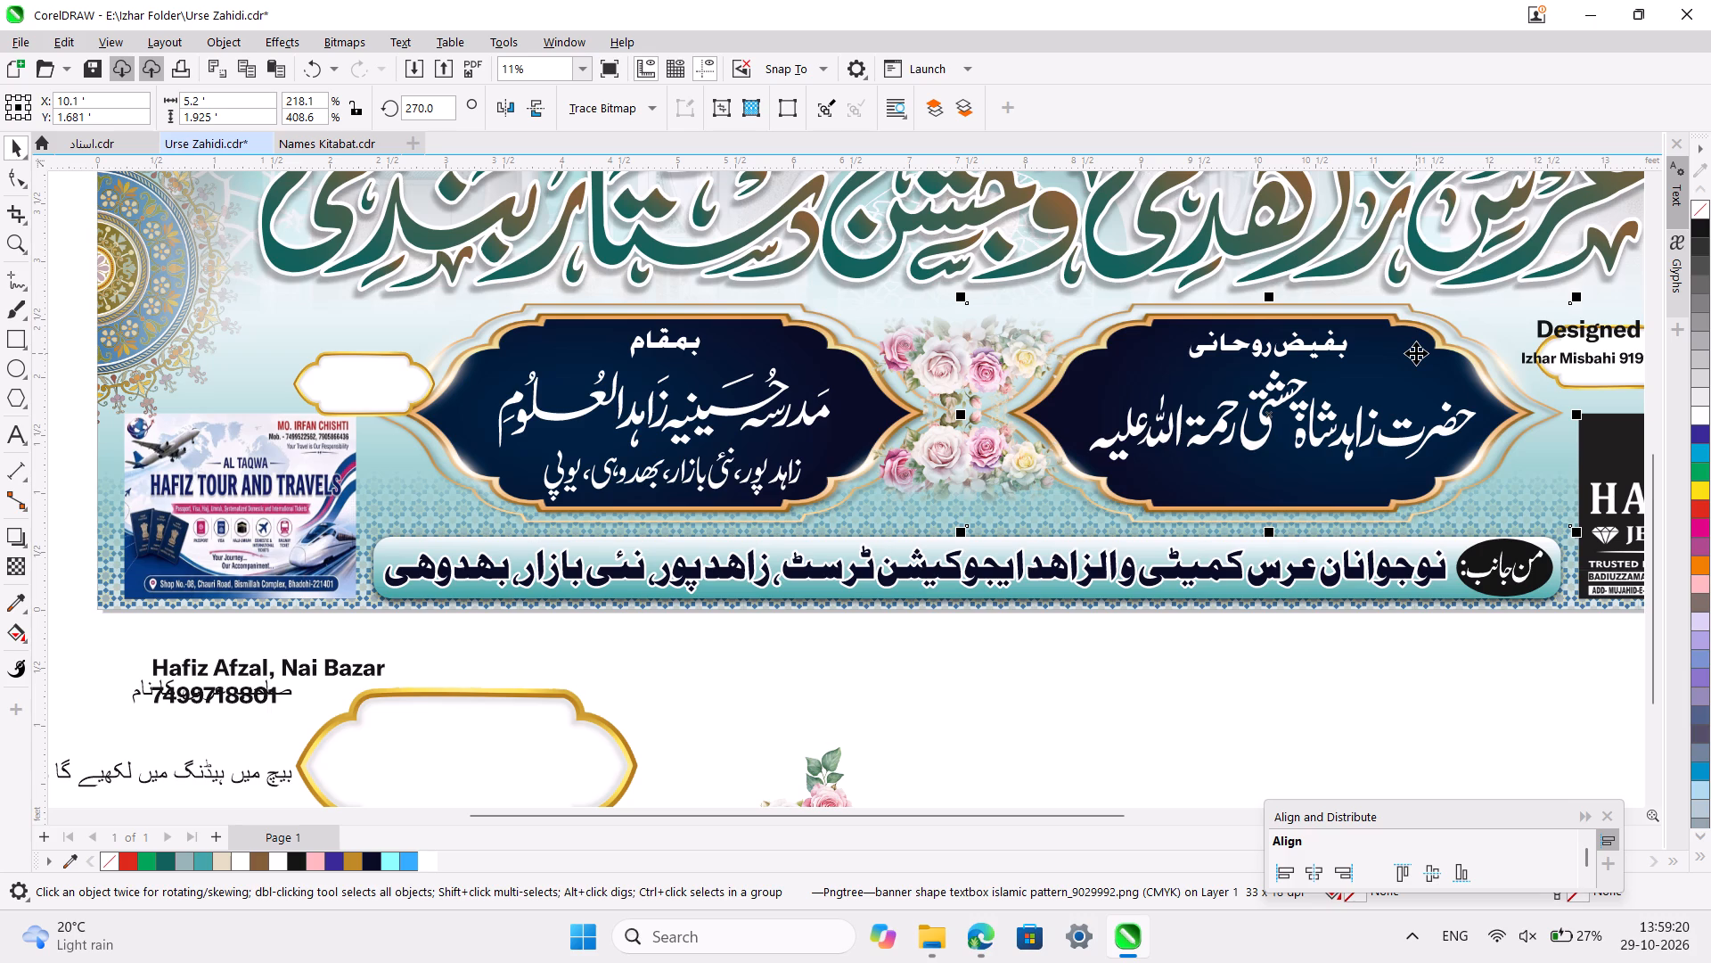
{"action": "left_click", "coordinate": [1030, 763]}
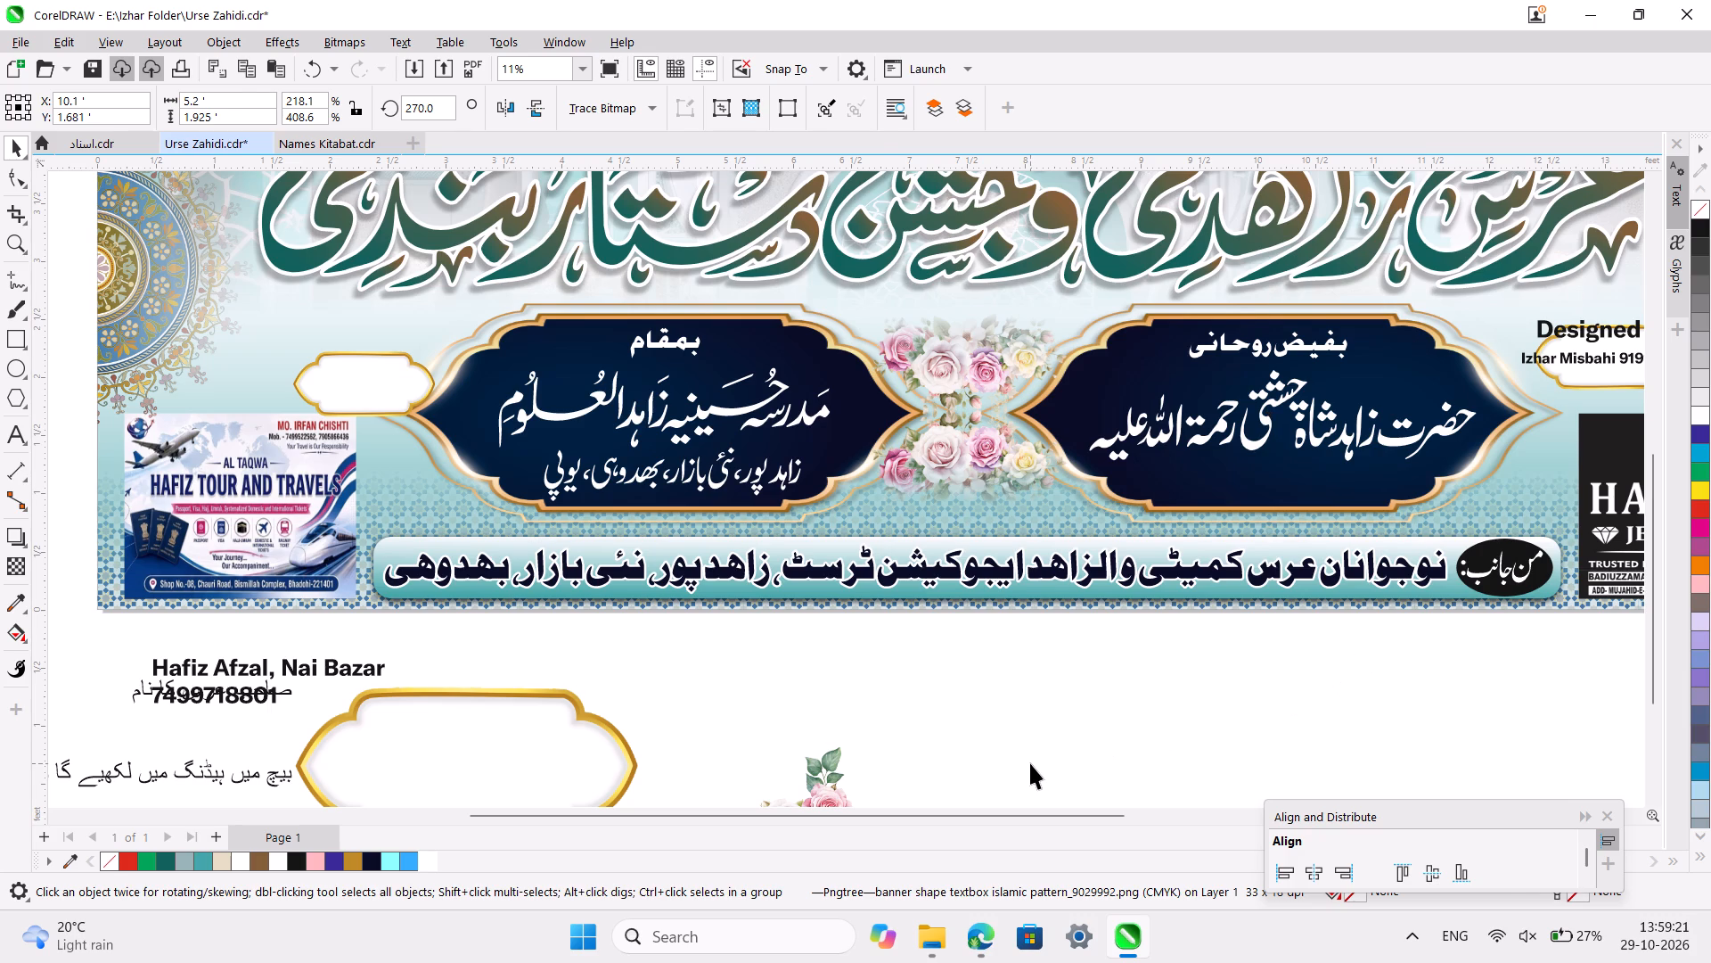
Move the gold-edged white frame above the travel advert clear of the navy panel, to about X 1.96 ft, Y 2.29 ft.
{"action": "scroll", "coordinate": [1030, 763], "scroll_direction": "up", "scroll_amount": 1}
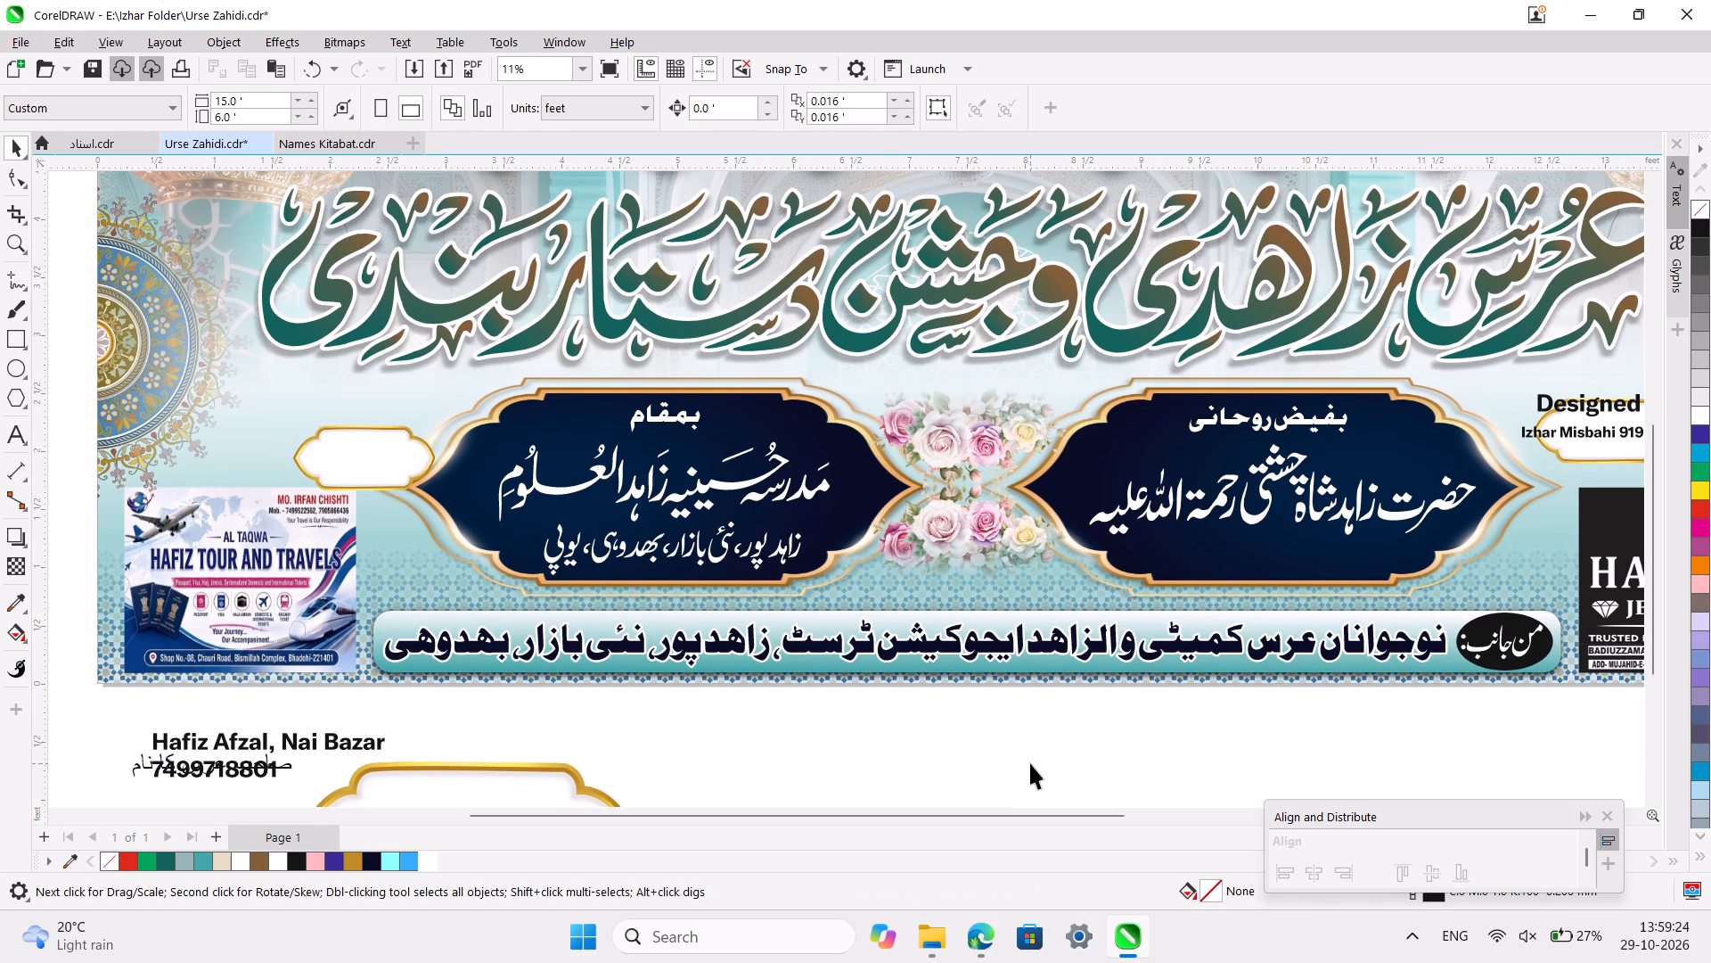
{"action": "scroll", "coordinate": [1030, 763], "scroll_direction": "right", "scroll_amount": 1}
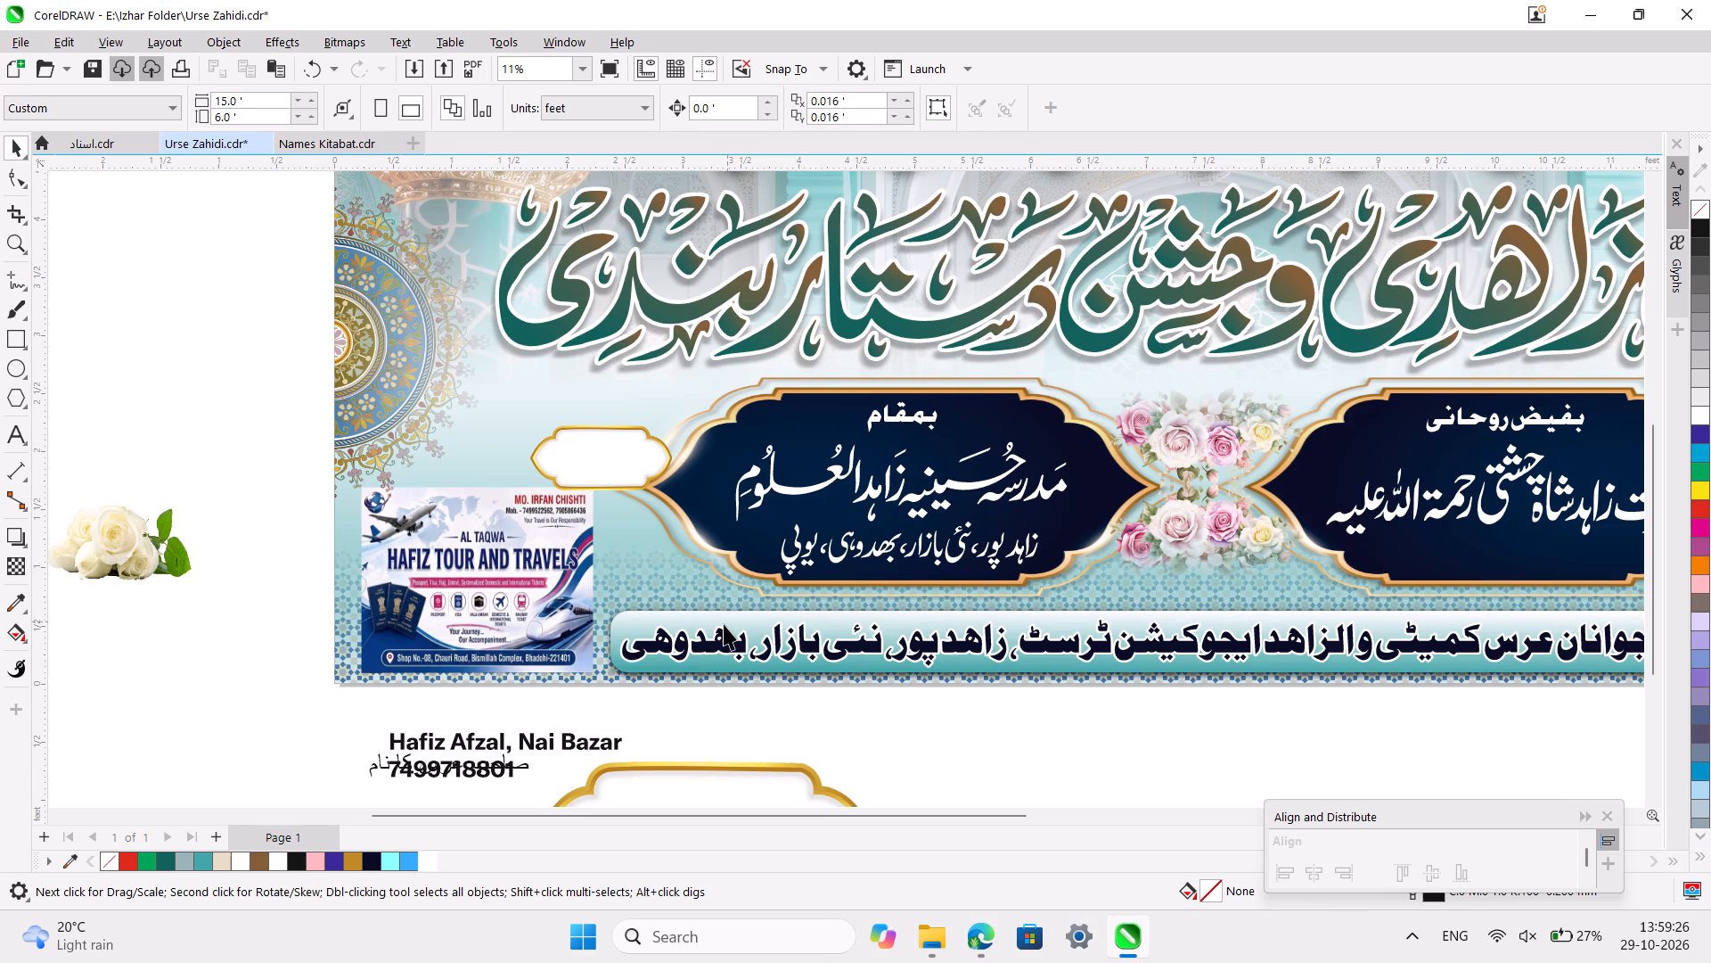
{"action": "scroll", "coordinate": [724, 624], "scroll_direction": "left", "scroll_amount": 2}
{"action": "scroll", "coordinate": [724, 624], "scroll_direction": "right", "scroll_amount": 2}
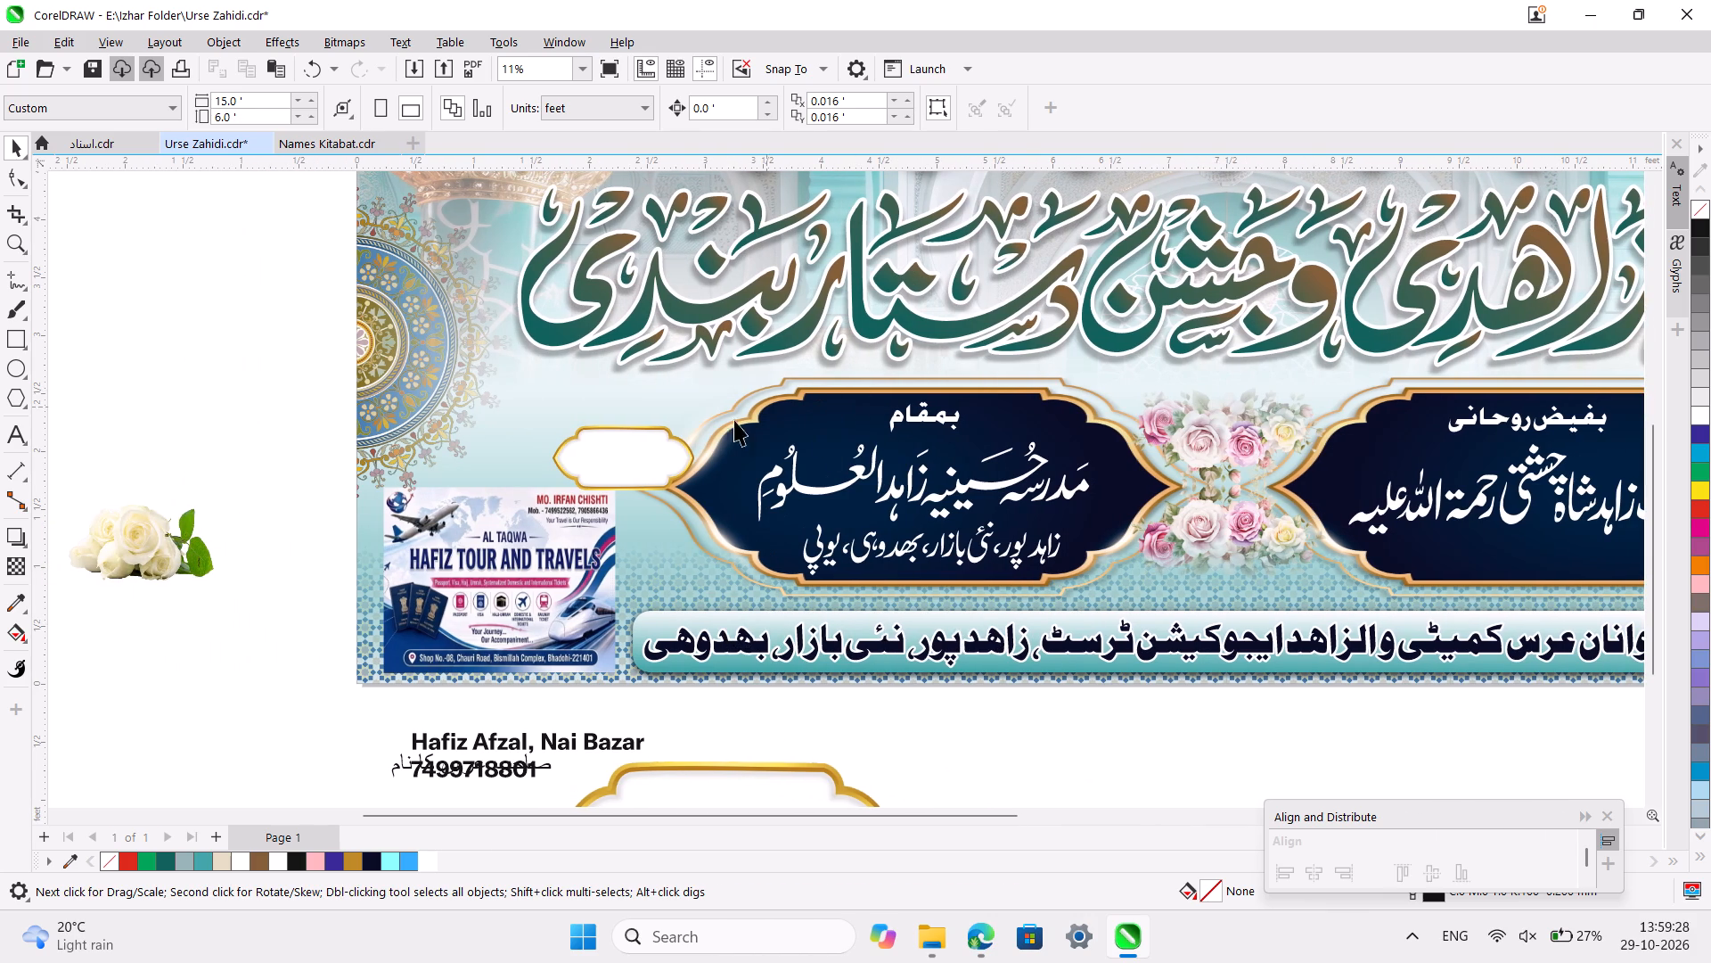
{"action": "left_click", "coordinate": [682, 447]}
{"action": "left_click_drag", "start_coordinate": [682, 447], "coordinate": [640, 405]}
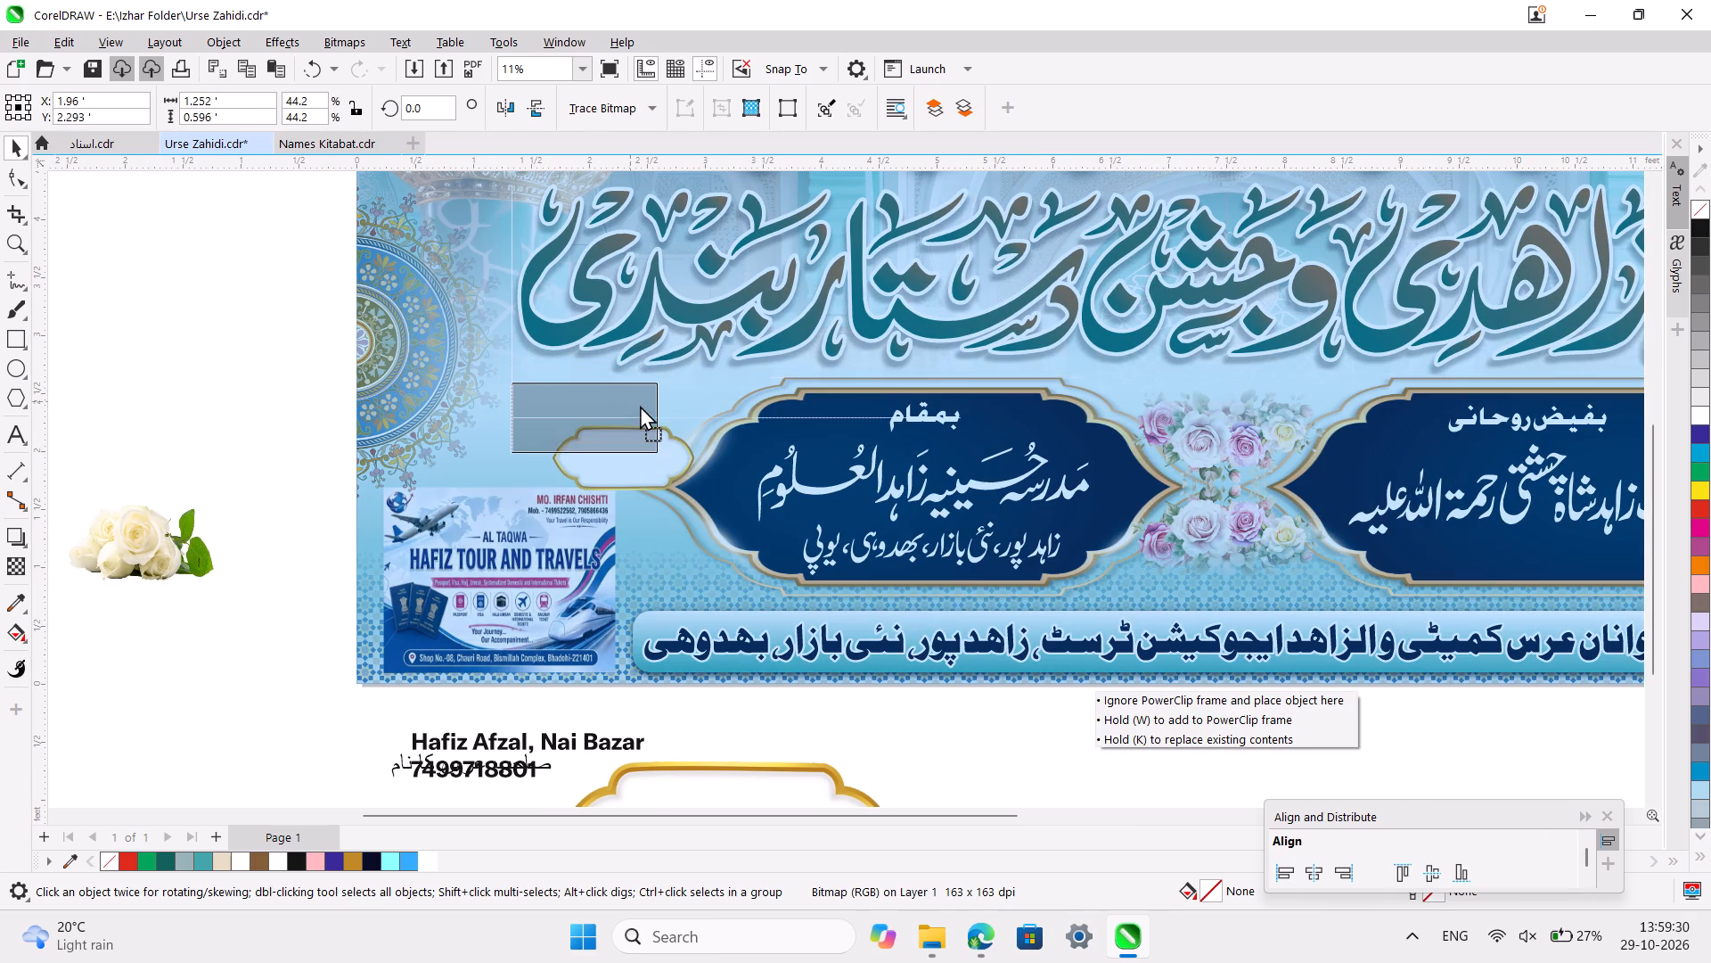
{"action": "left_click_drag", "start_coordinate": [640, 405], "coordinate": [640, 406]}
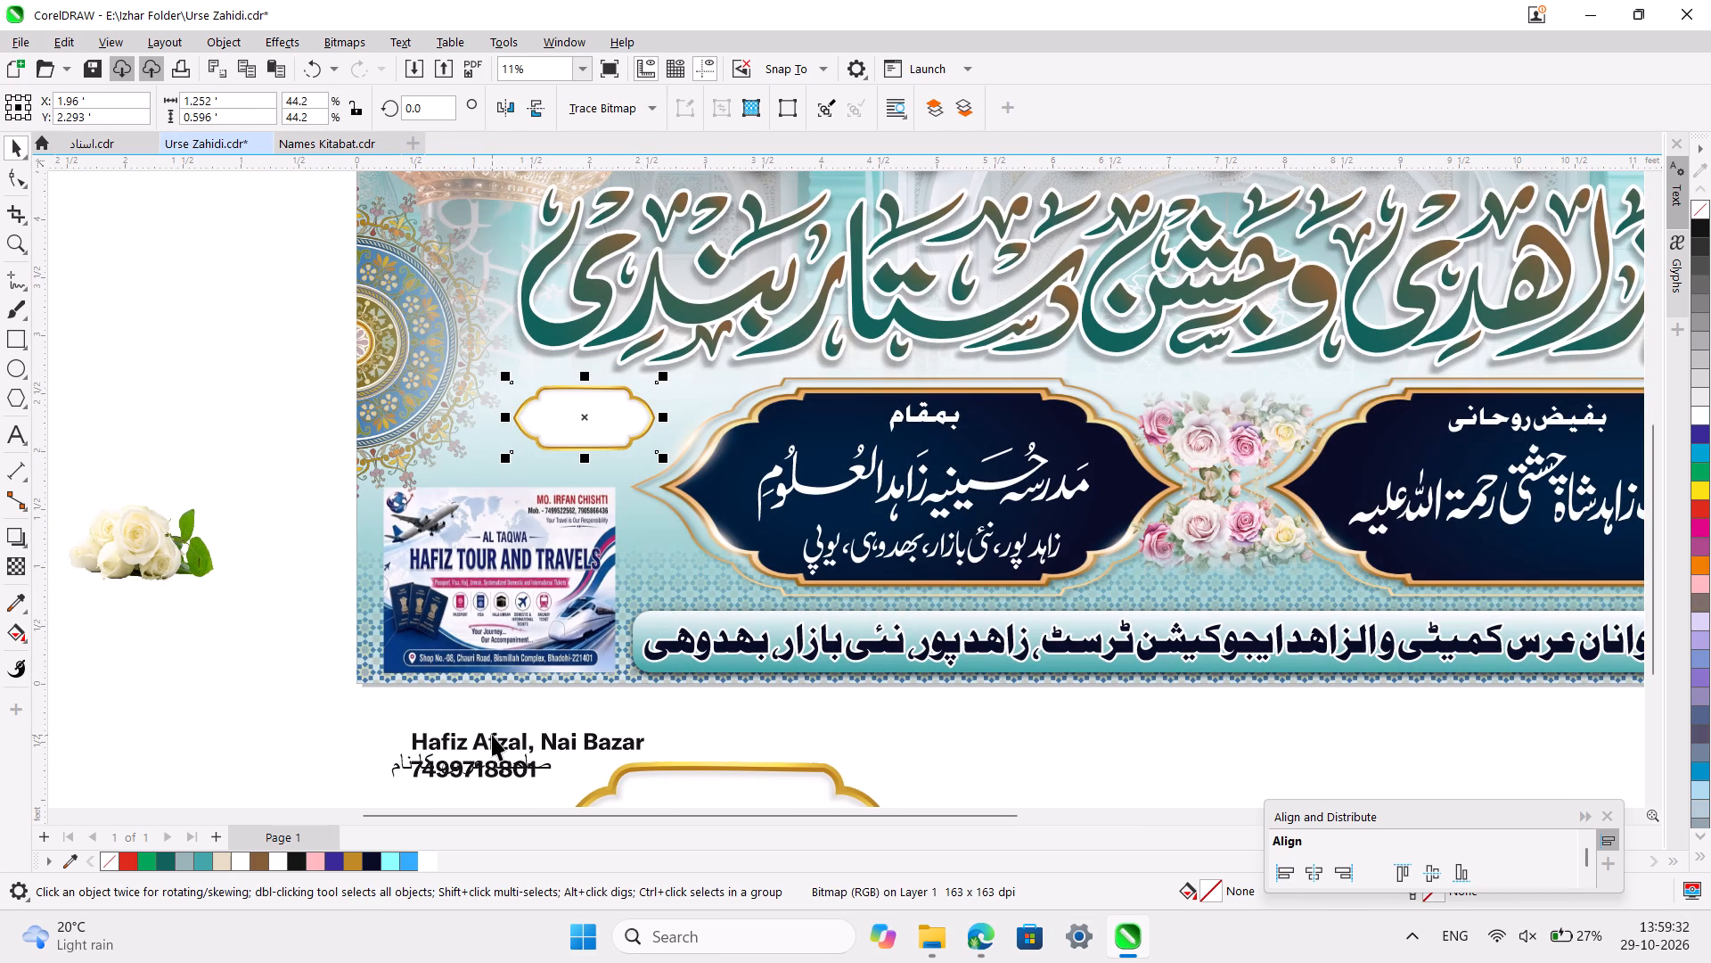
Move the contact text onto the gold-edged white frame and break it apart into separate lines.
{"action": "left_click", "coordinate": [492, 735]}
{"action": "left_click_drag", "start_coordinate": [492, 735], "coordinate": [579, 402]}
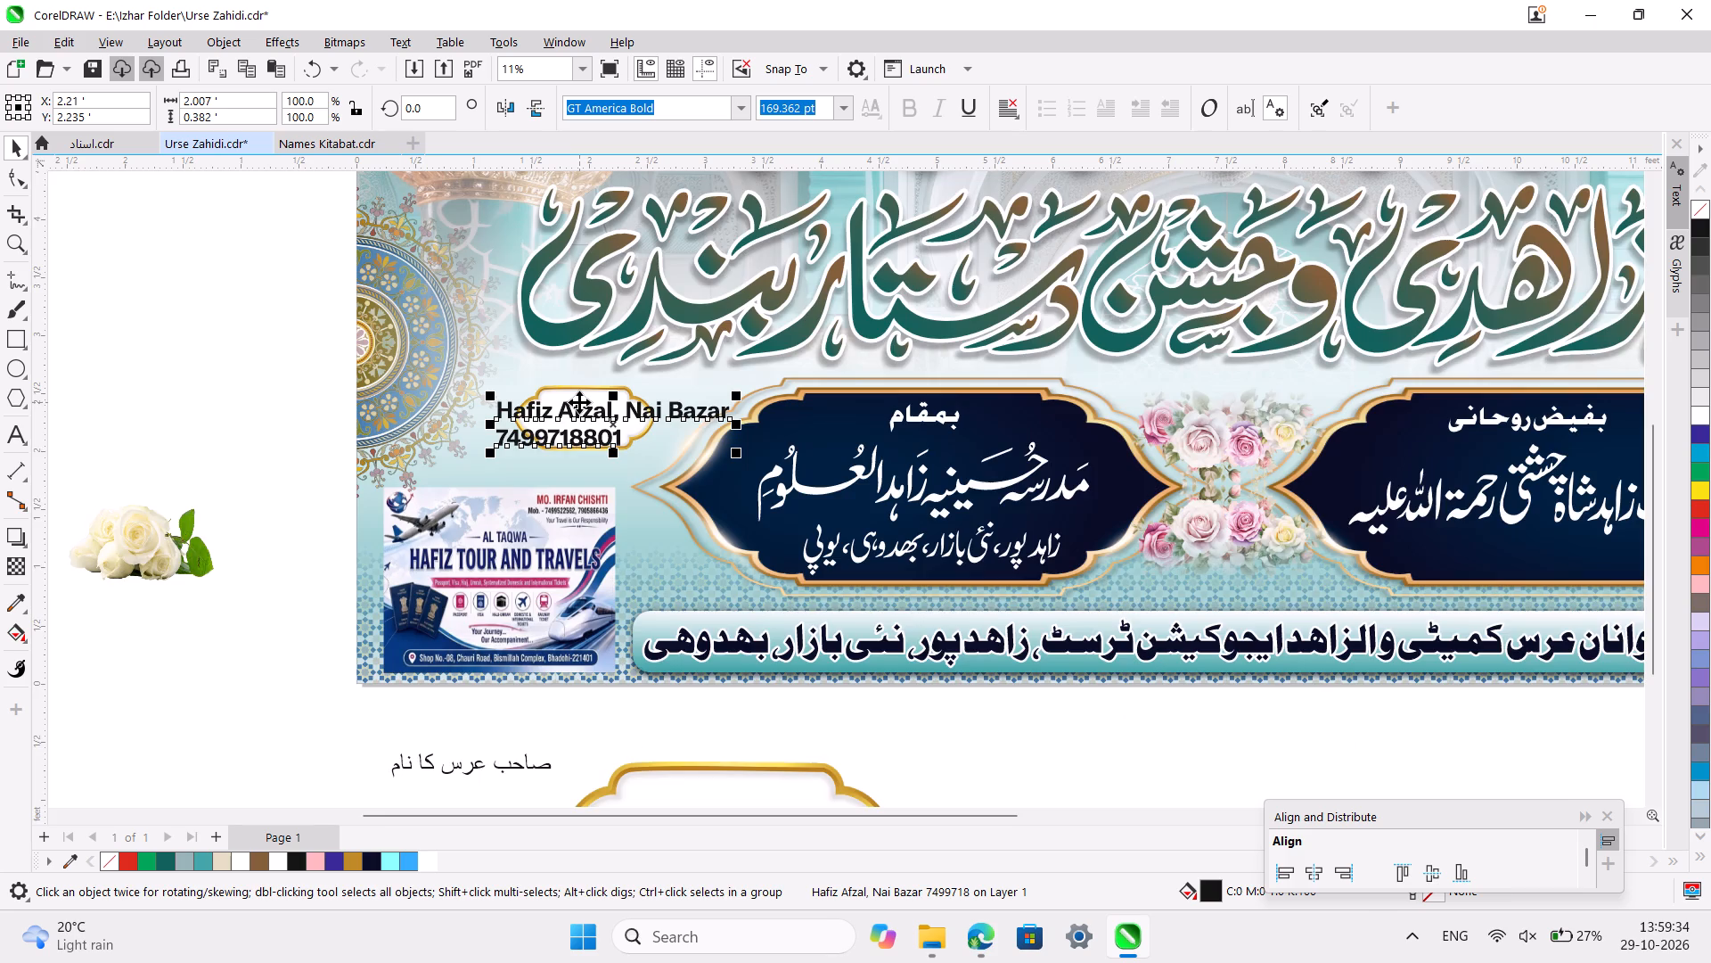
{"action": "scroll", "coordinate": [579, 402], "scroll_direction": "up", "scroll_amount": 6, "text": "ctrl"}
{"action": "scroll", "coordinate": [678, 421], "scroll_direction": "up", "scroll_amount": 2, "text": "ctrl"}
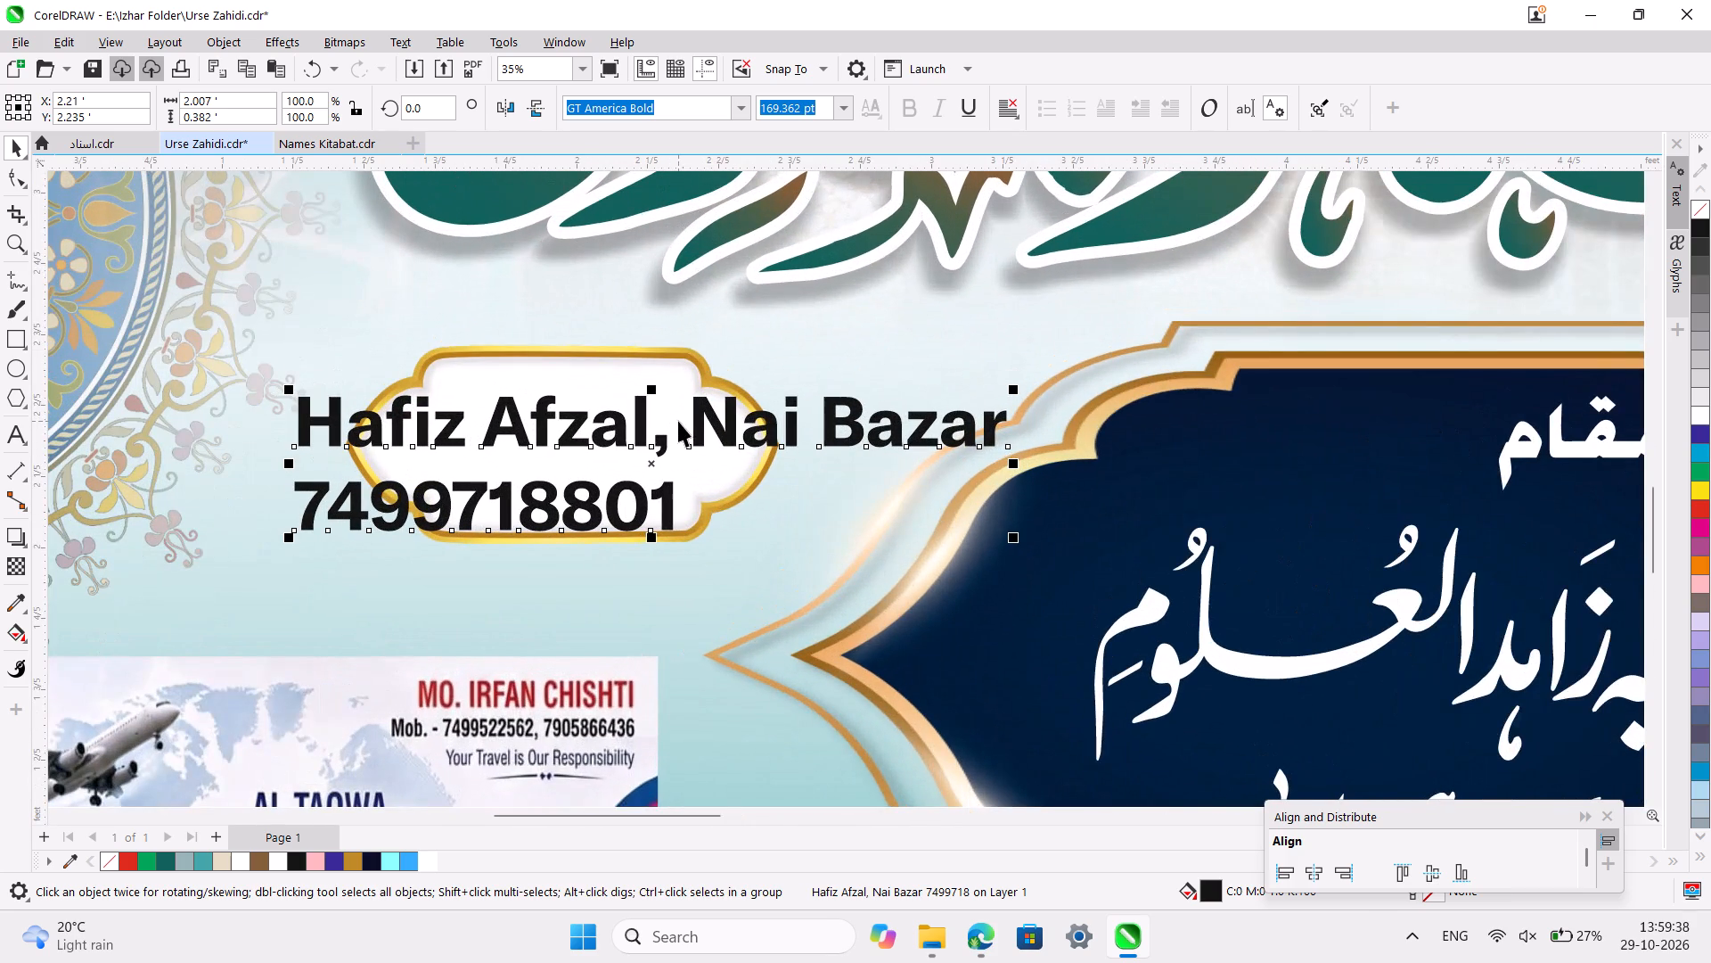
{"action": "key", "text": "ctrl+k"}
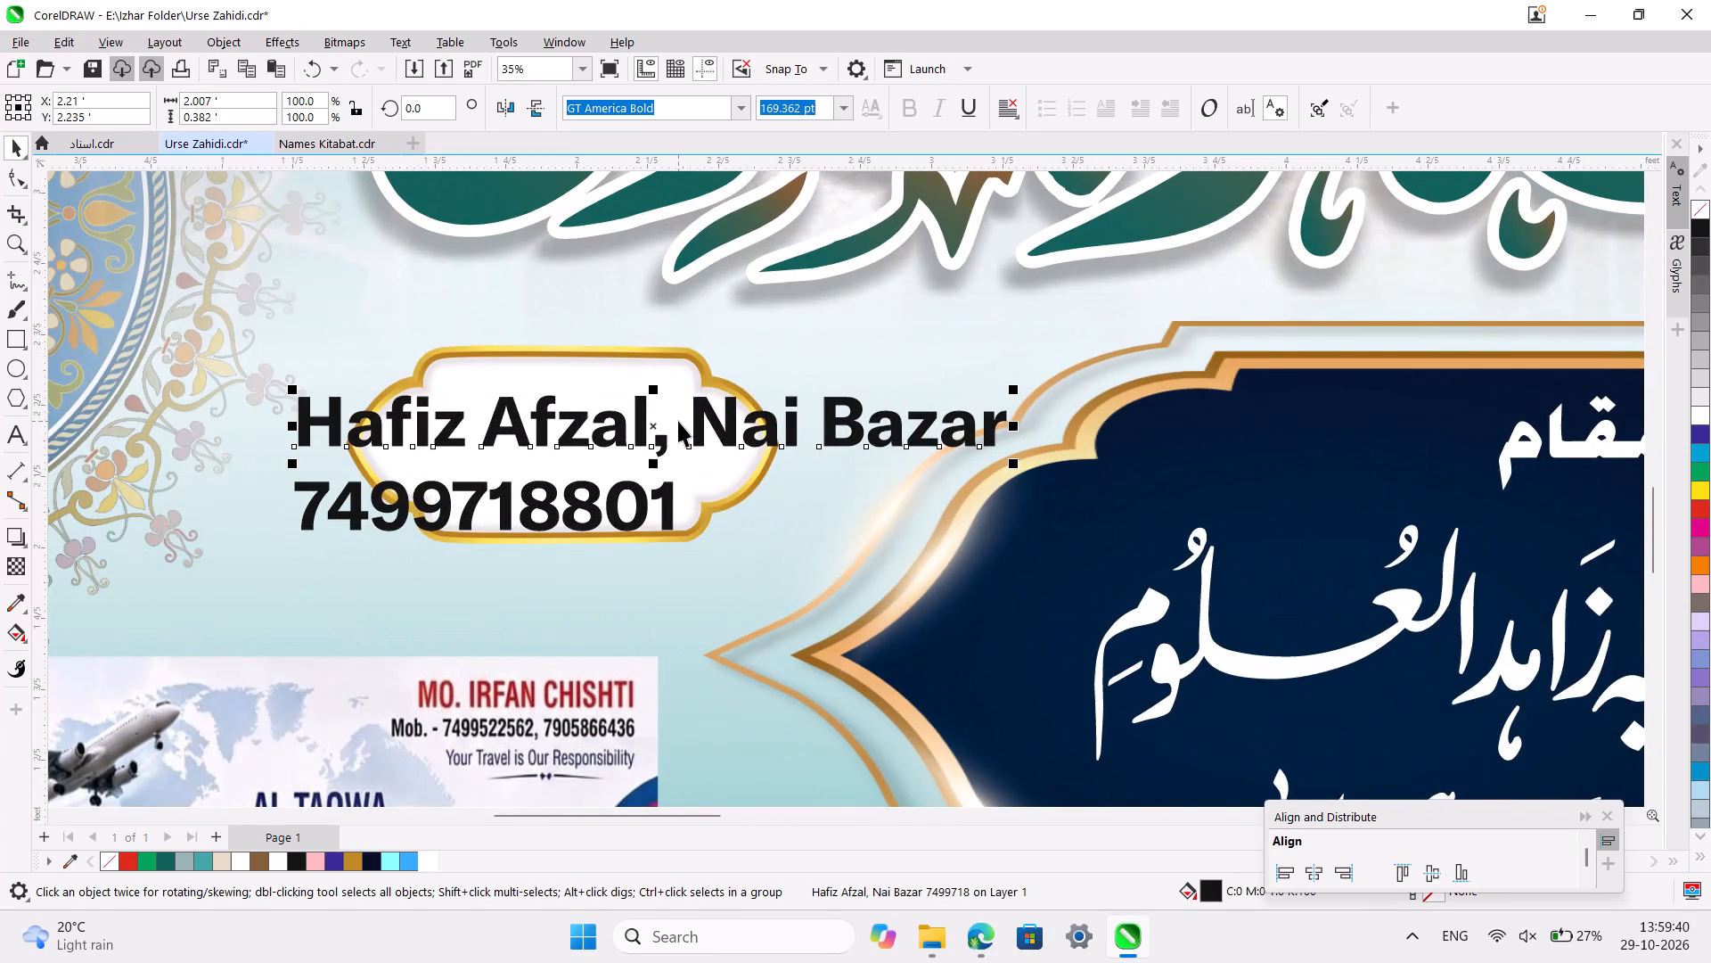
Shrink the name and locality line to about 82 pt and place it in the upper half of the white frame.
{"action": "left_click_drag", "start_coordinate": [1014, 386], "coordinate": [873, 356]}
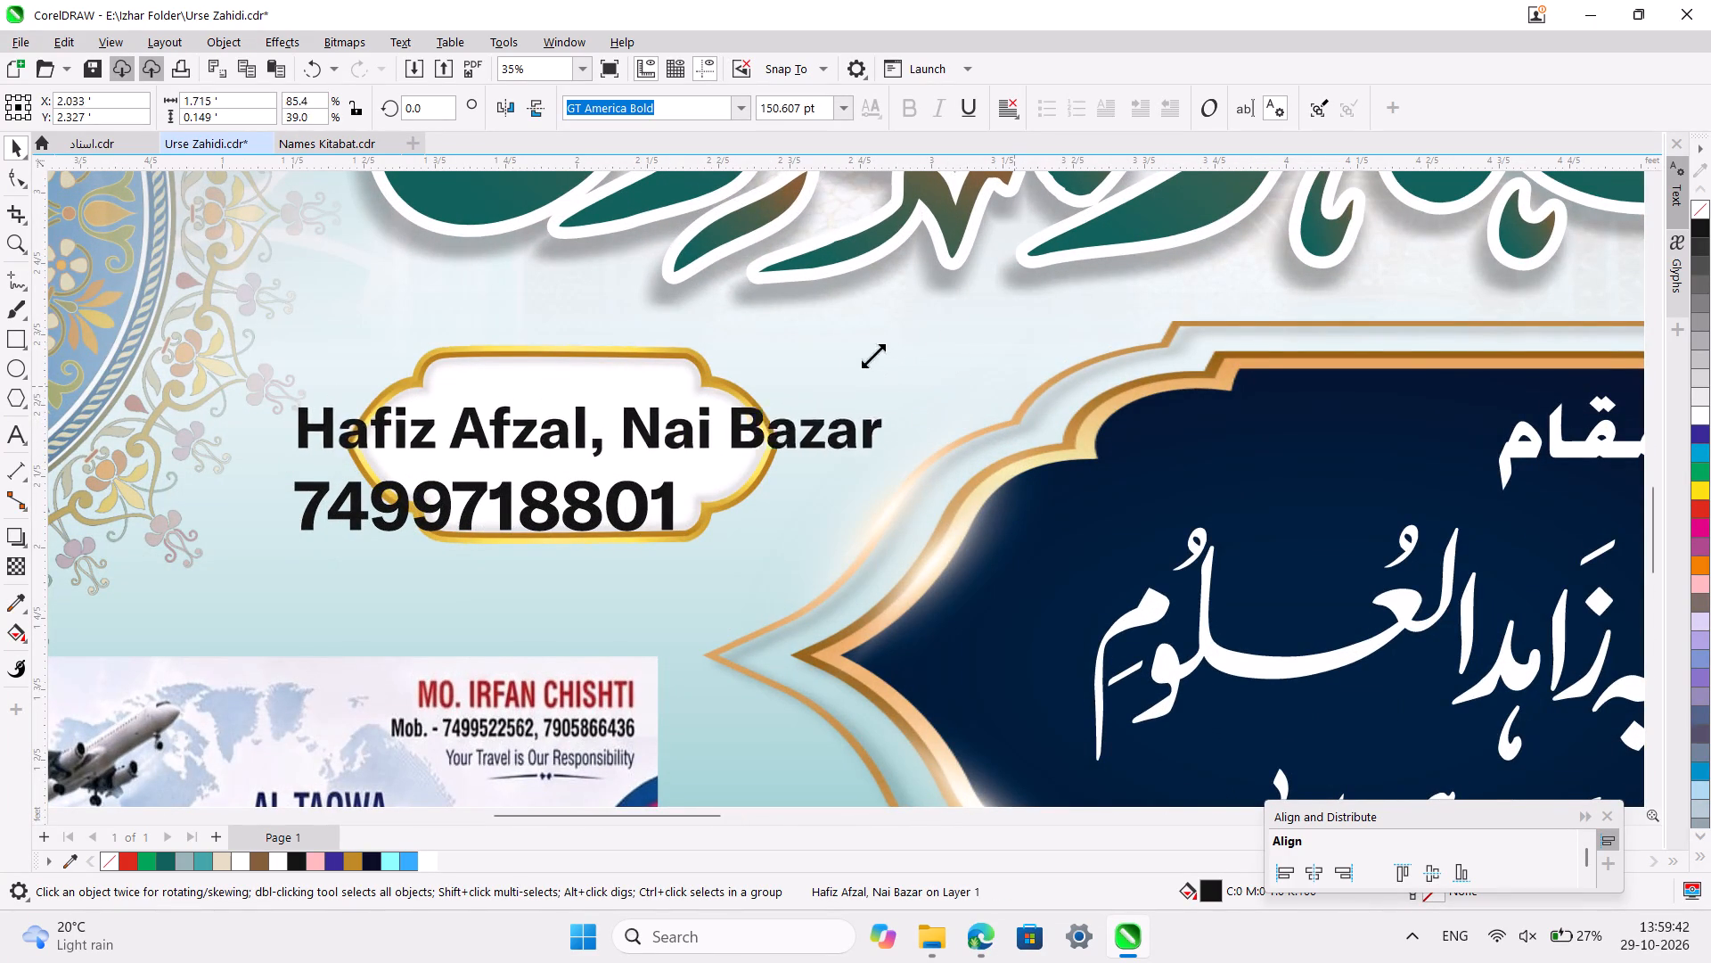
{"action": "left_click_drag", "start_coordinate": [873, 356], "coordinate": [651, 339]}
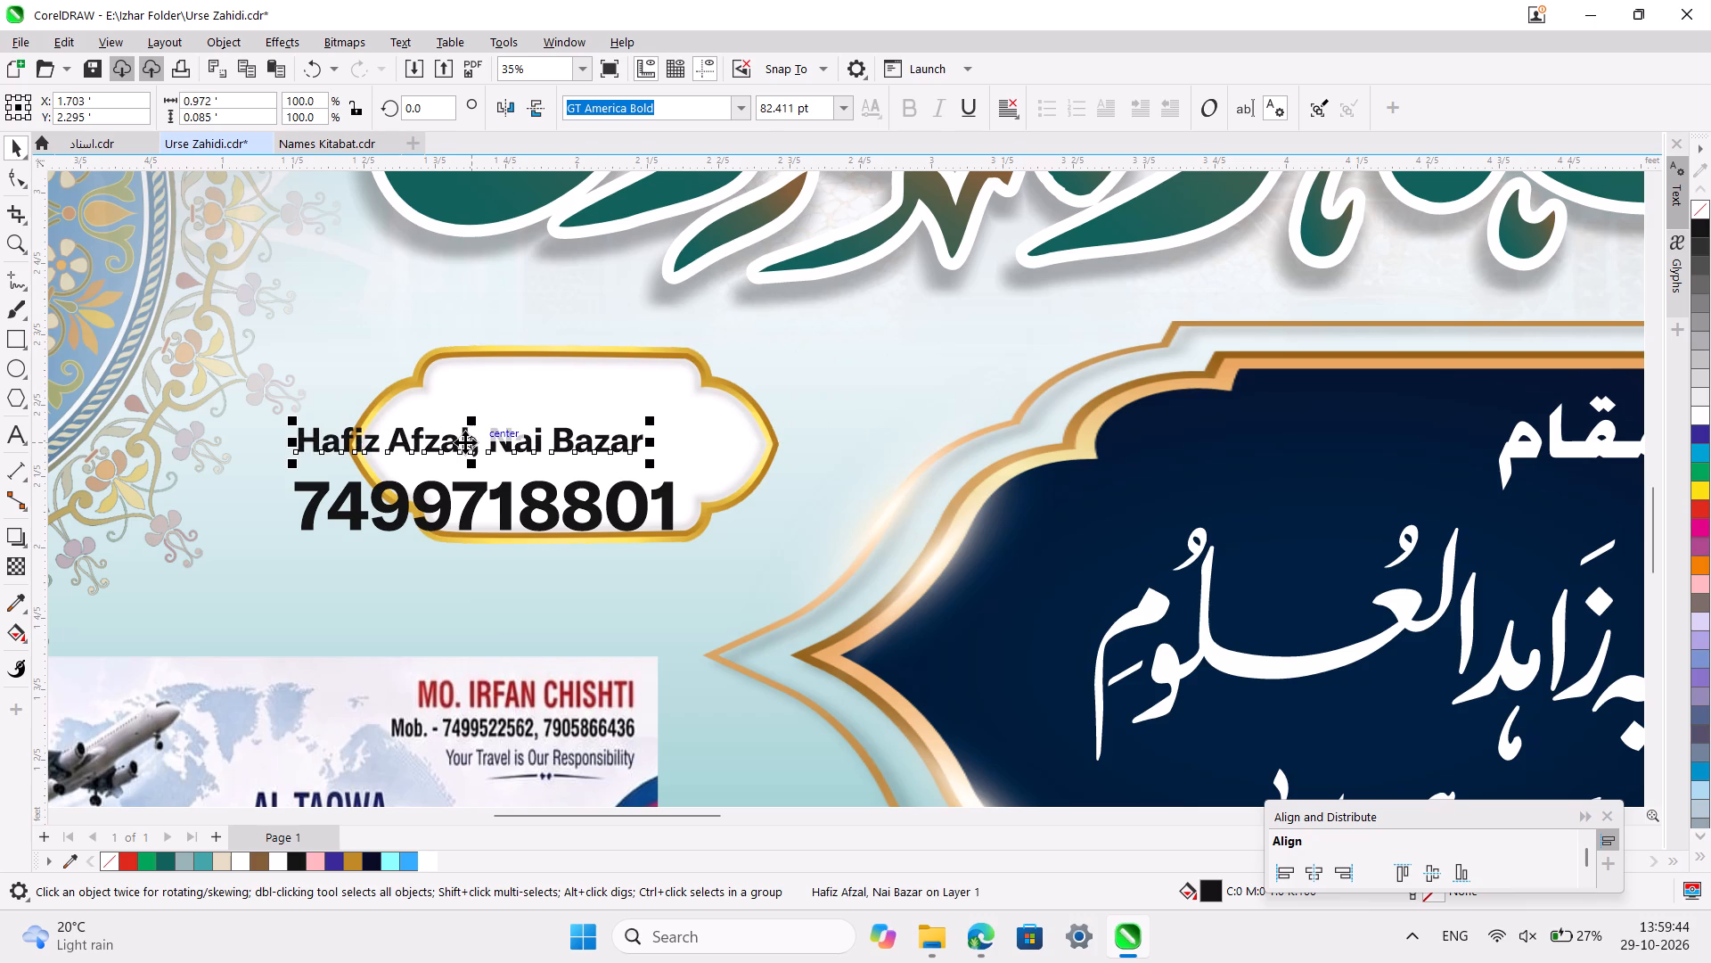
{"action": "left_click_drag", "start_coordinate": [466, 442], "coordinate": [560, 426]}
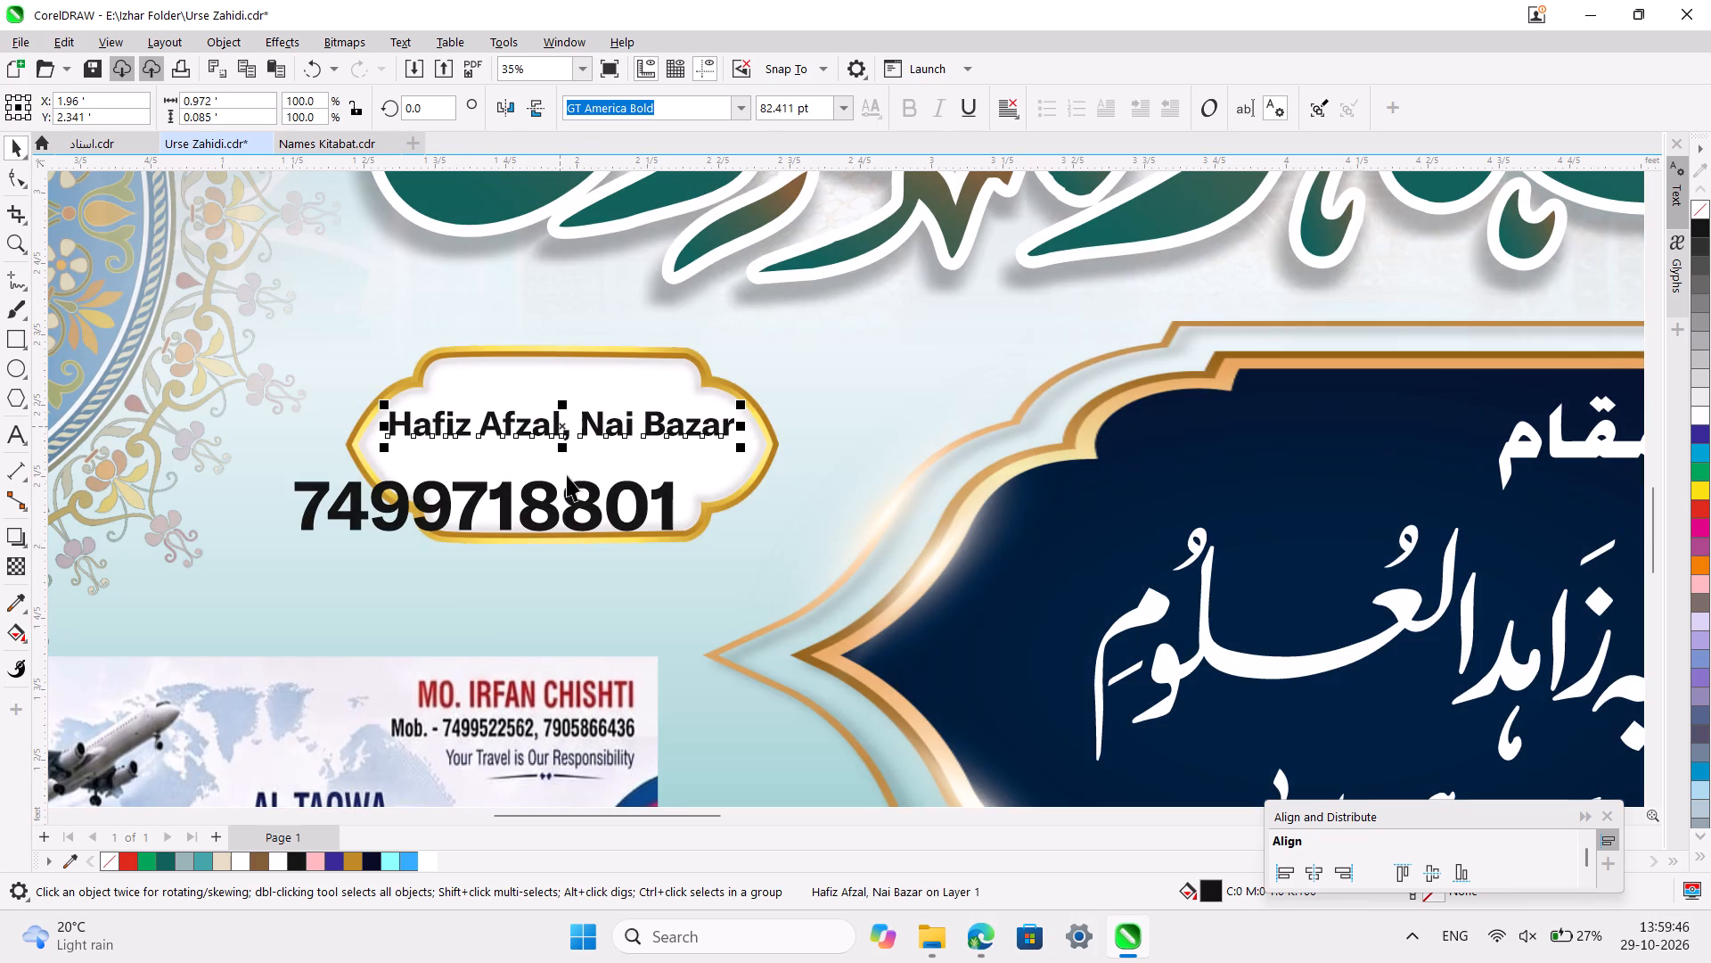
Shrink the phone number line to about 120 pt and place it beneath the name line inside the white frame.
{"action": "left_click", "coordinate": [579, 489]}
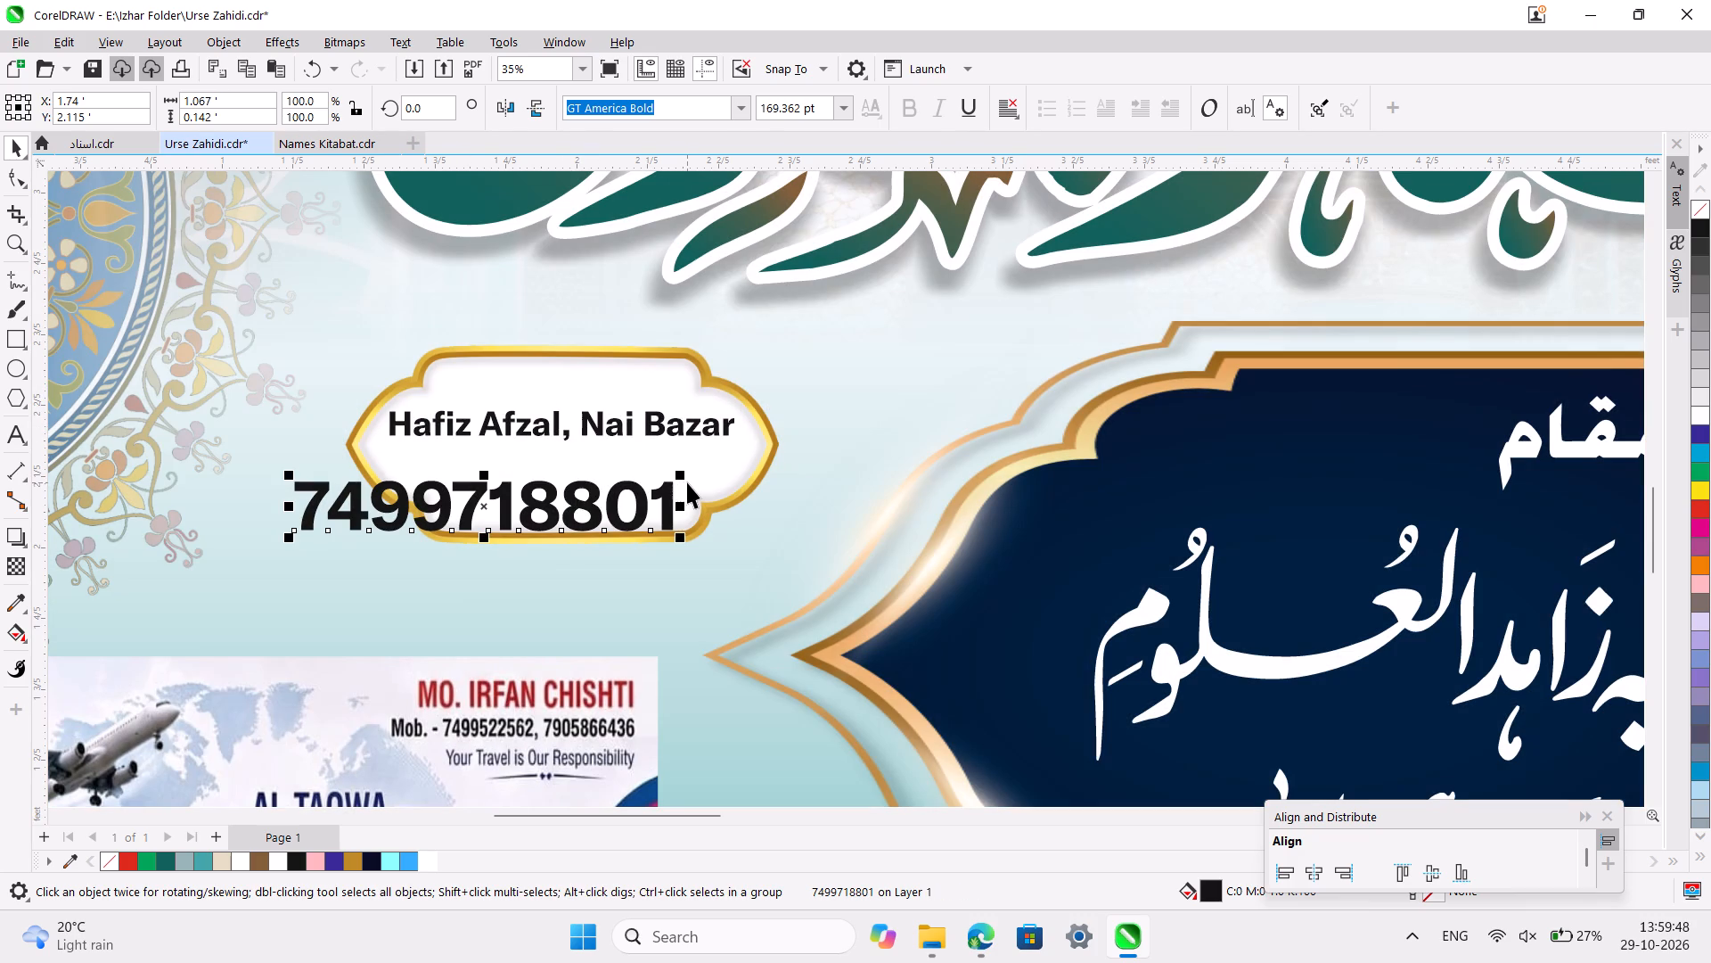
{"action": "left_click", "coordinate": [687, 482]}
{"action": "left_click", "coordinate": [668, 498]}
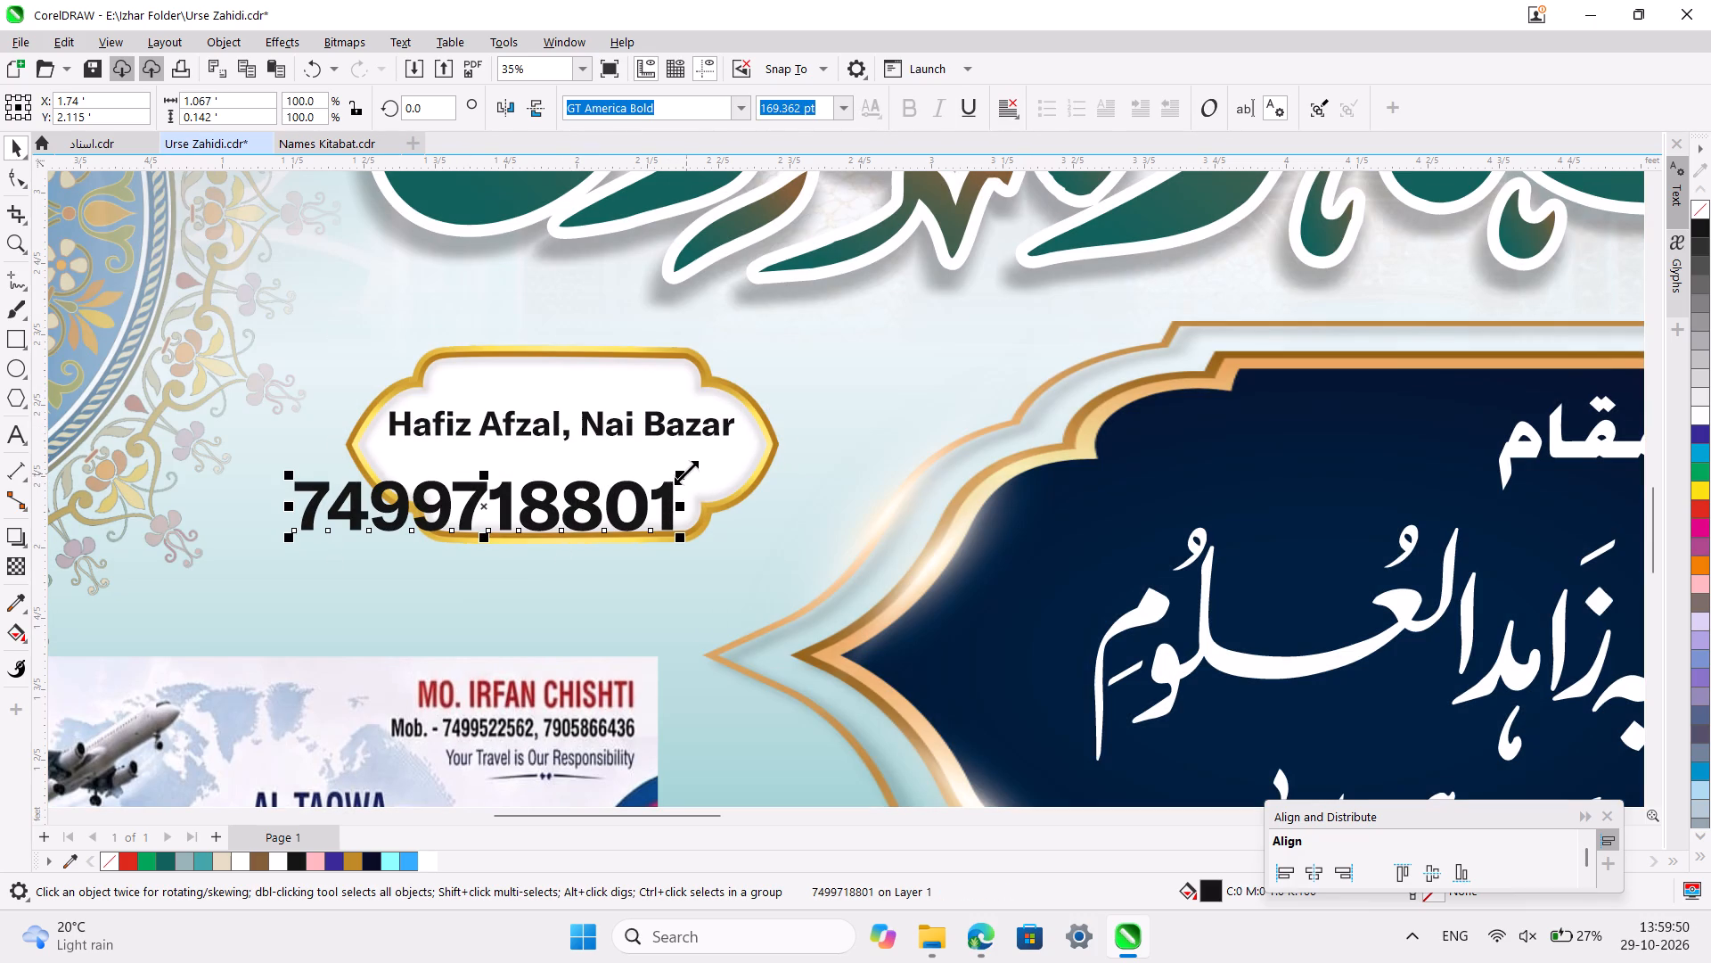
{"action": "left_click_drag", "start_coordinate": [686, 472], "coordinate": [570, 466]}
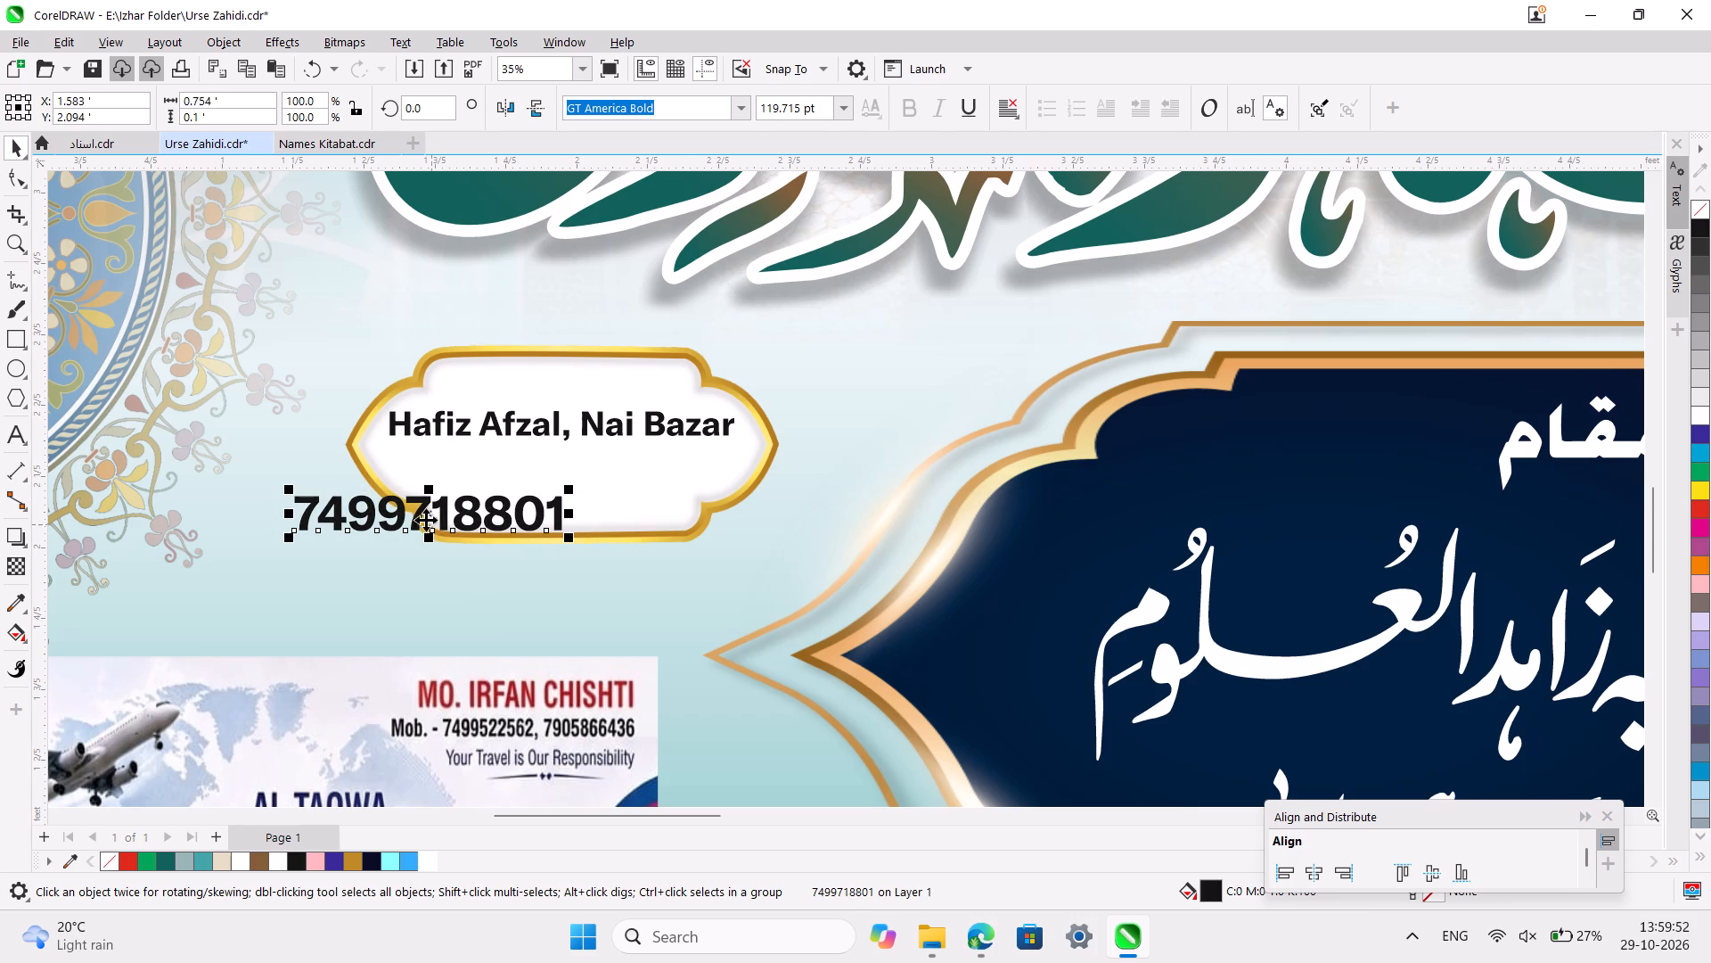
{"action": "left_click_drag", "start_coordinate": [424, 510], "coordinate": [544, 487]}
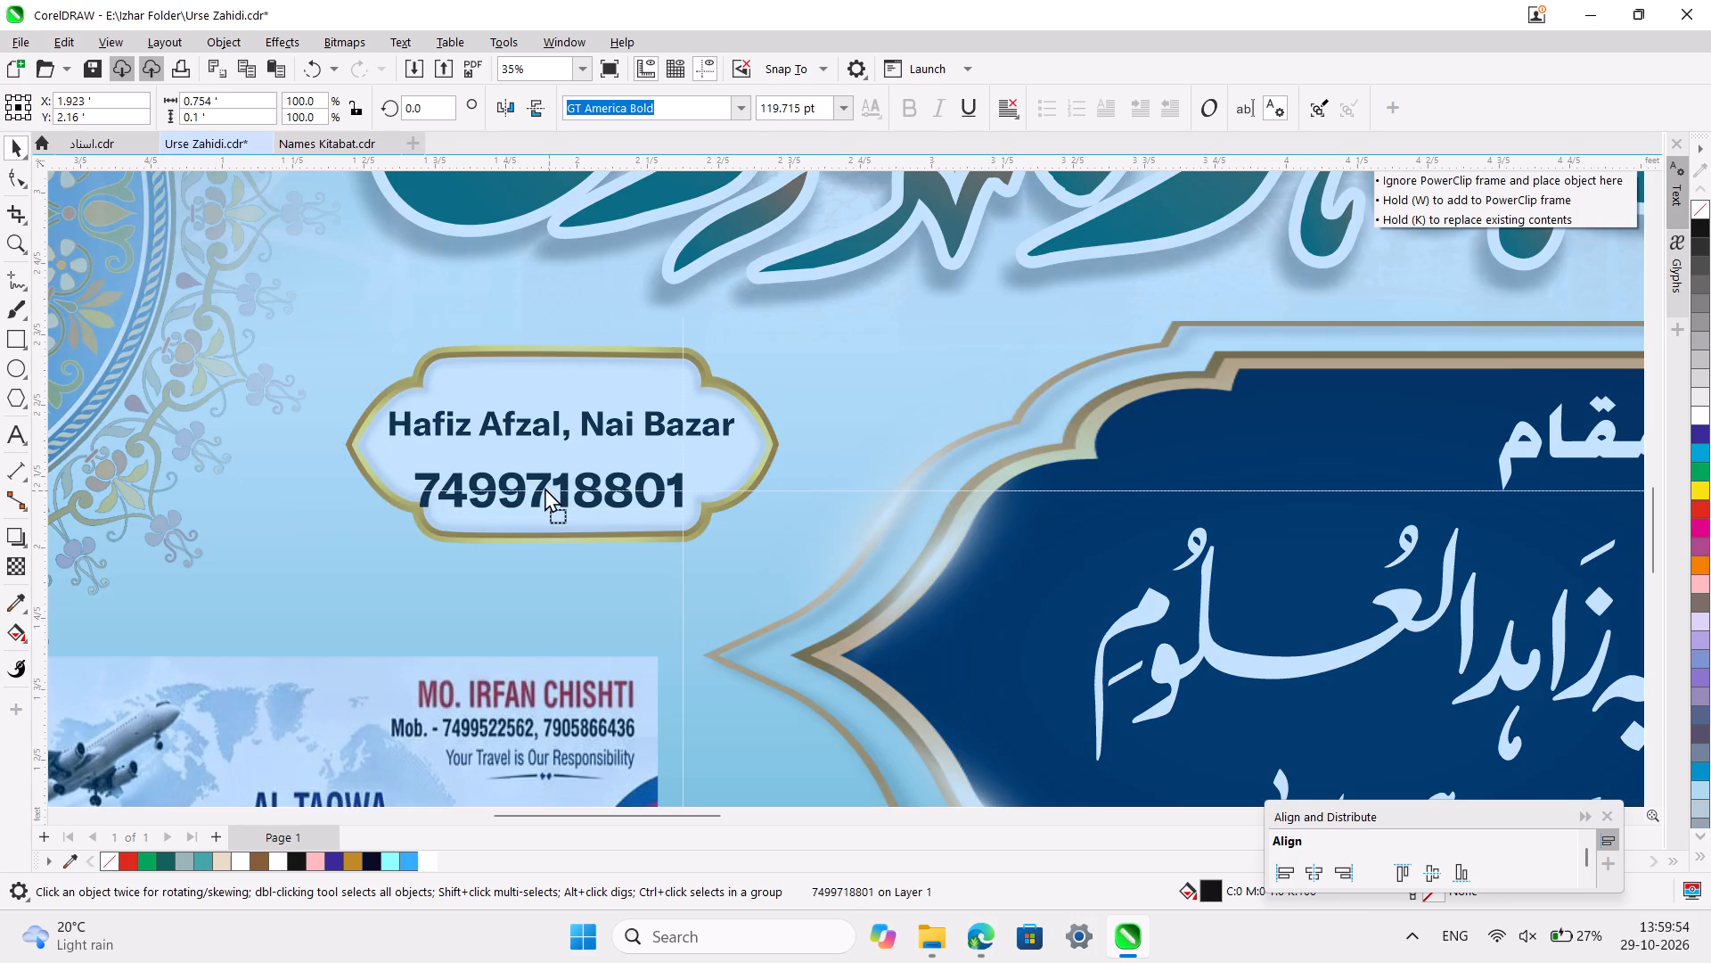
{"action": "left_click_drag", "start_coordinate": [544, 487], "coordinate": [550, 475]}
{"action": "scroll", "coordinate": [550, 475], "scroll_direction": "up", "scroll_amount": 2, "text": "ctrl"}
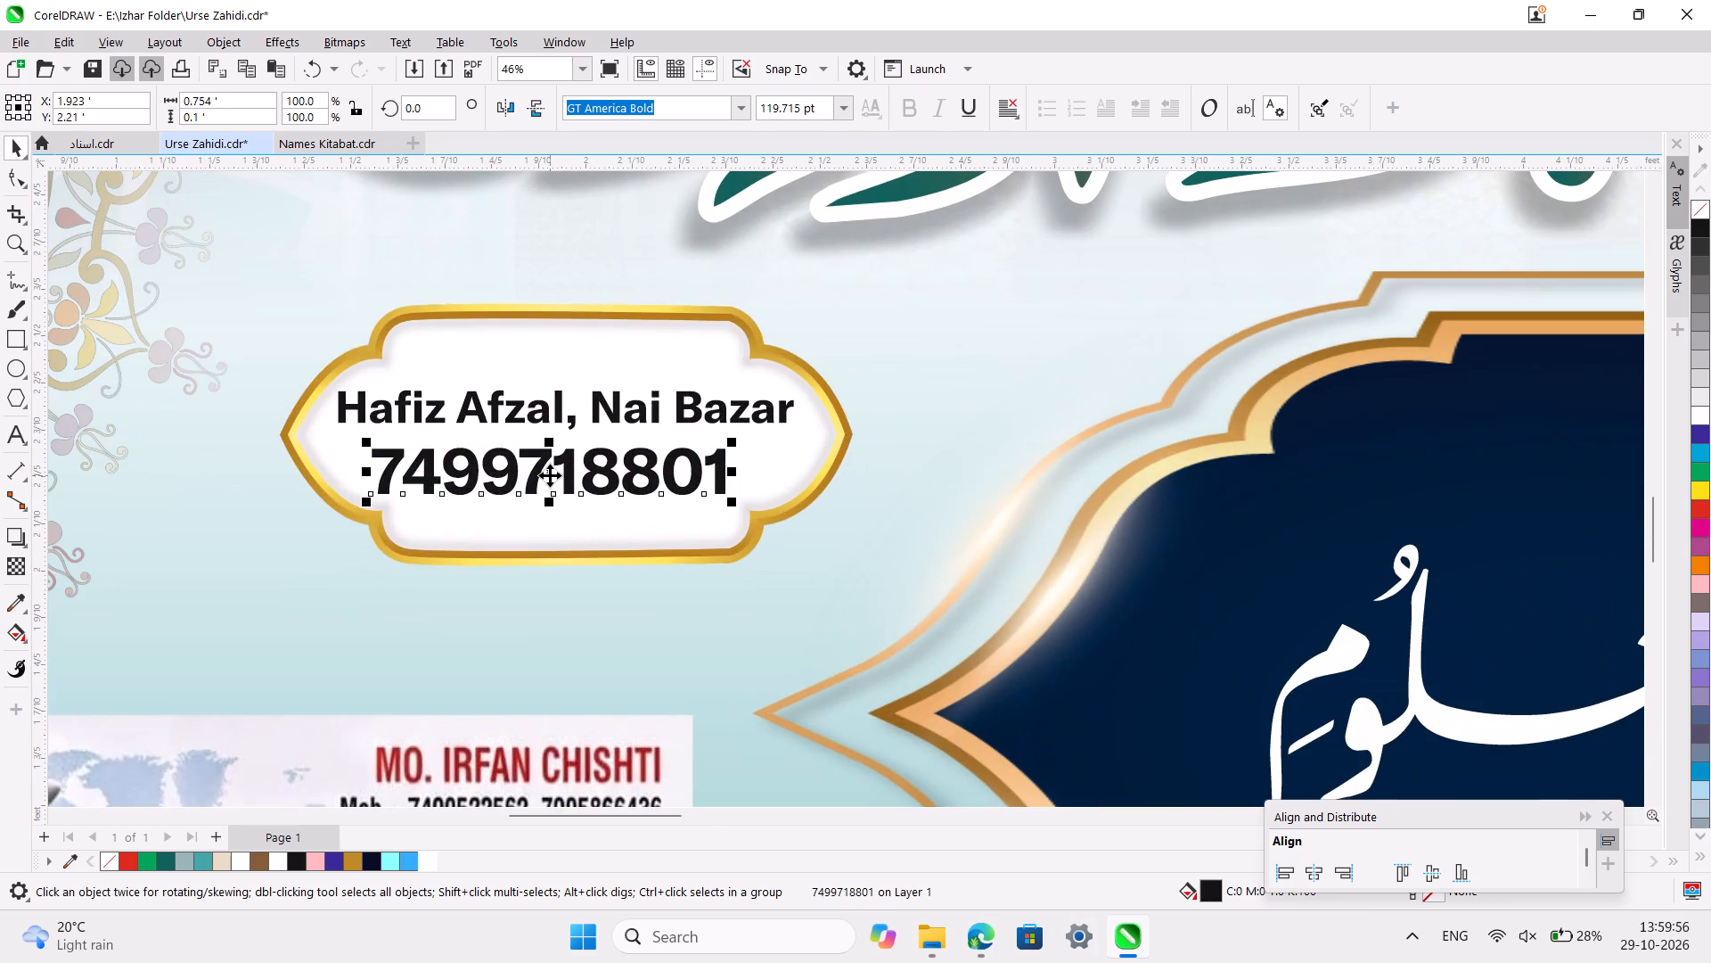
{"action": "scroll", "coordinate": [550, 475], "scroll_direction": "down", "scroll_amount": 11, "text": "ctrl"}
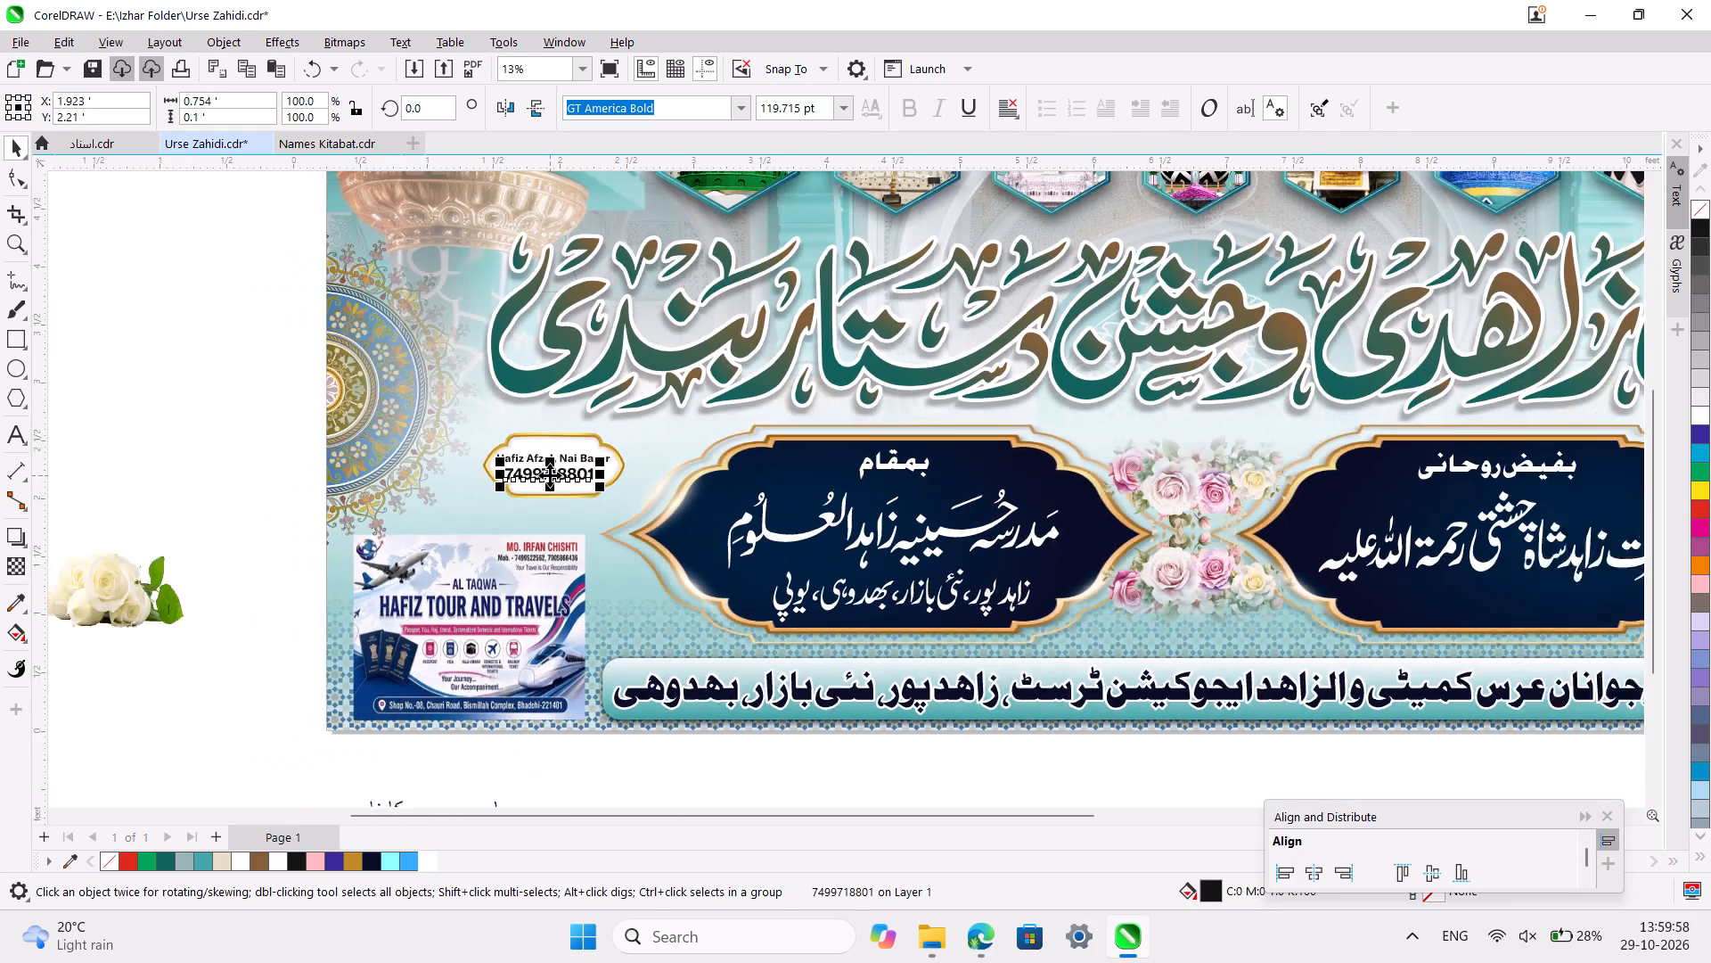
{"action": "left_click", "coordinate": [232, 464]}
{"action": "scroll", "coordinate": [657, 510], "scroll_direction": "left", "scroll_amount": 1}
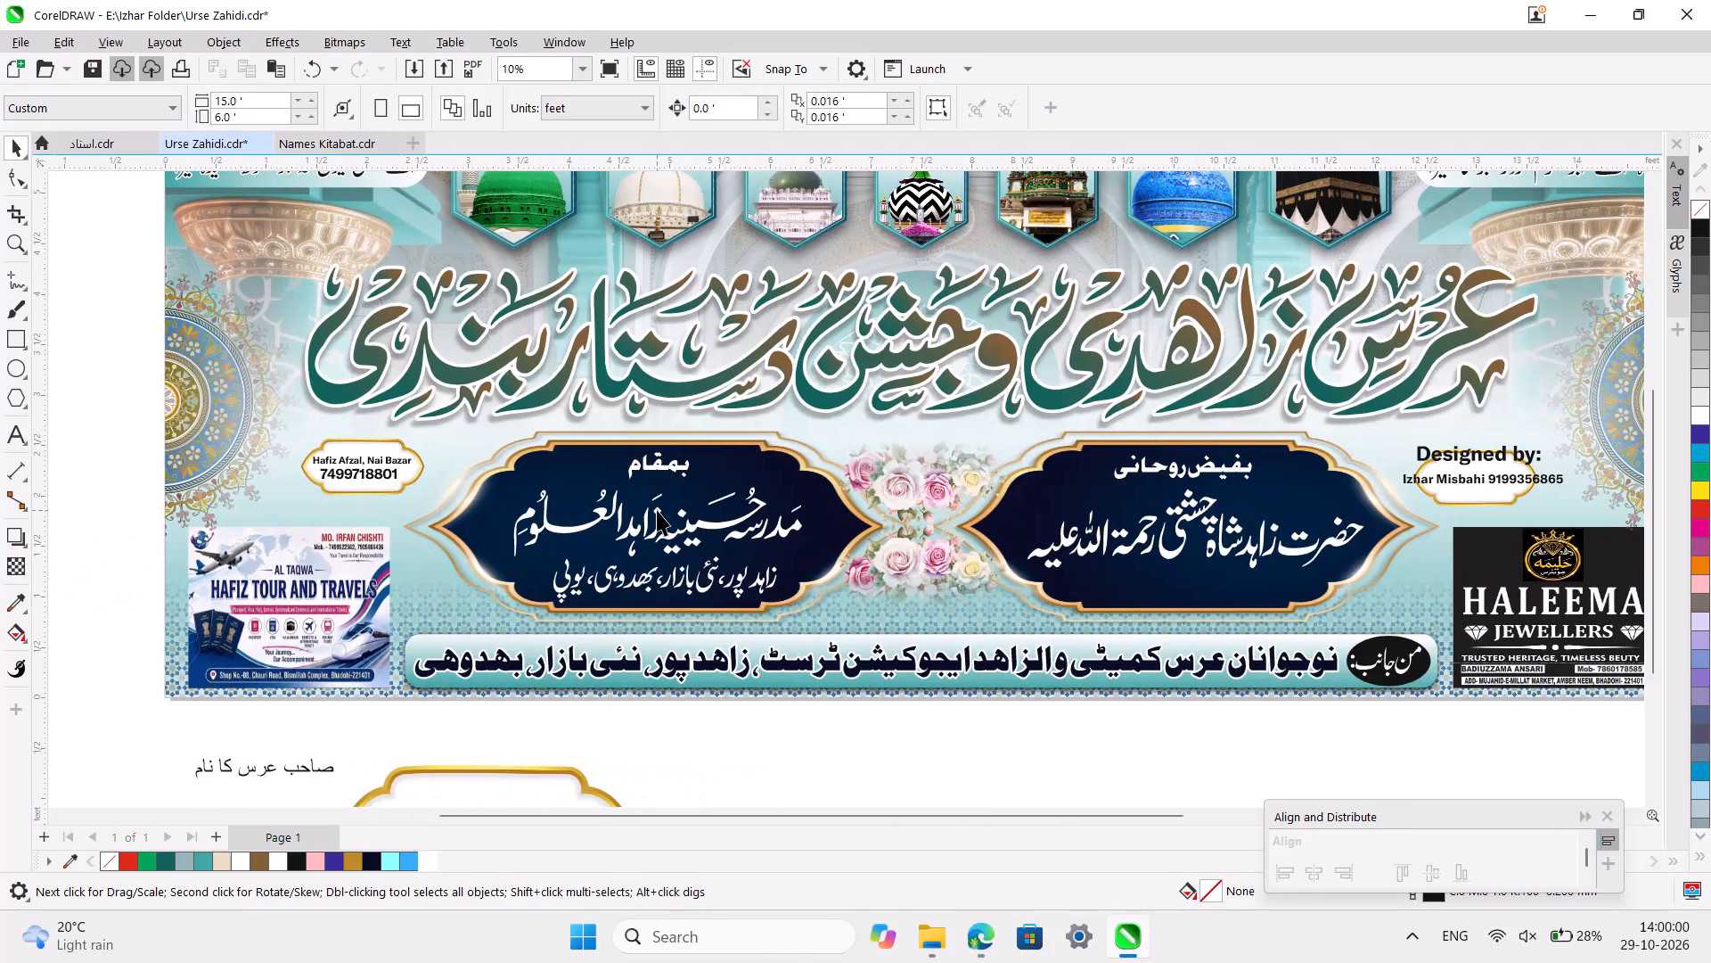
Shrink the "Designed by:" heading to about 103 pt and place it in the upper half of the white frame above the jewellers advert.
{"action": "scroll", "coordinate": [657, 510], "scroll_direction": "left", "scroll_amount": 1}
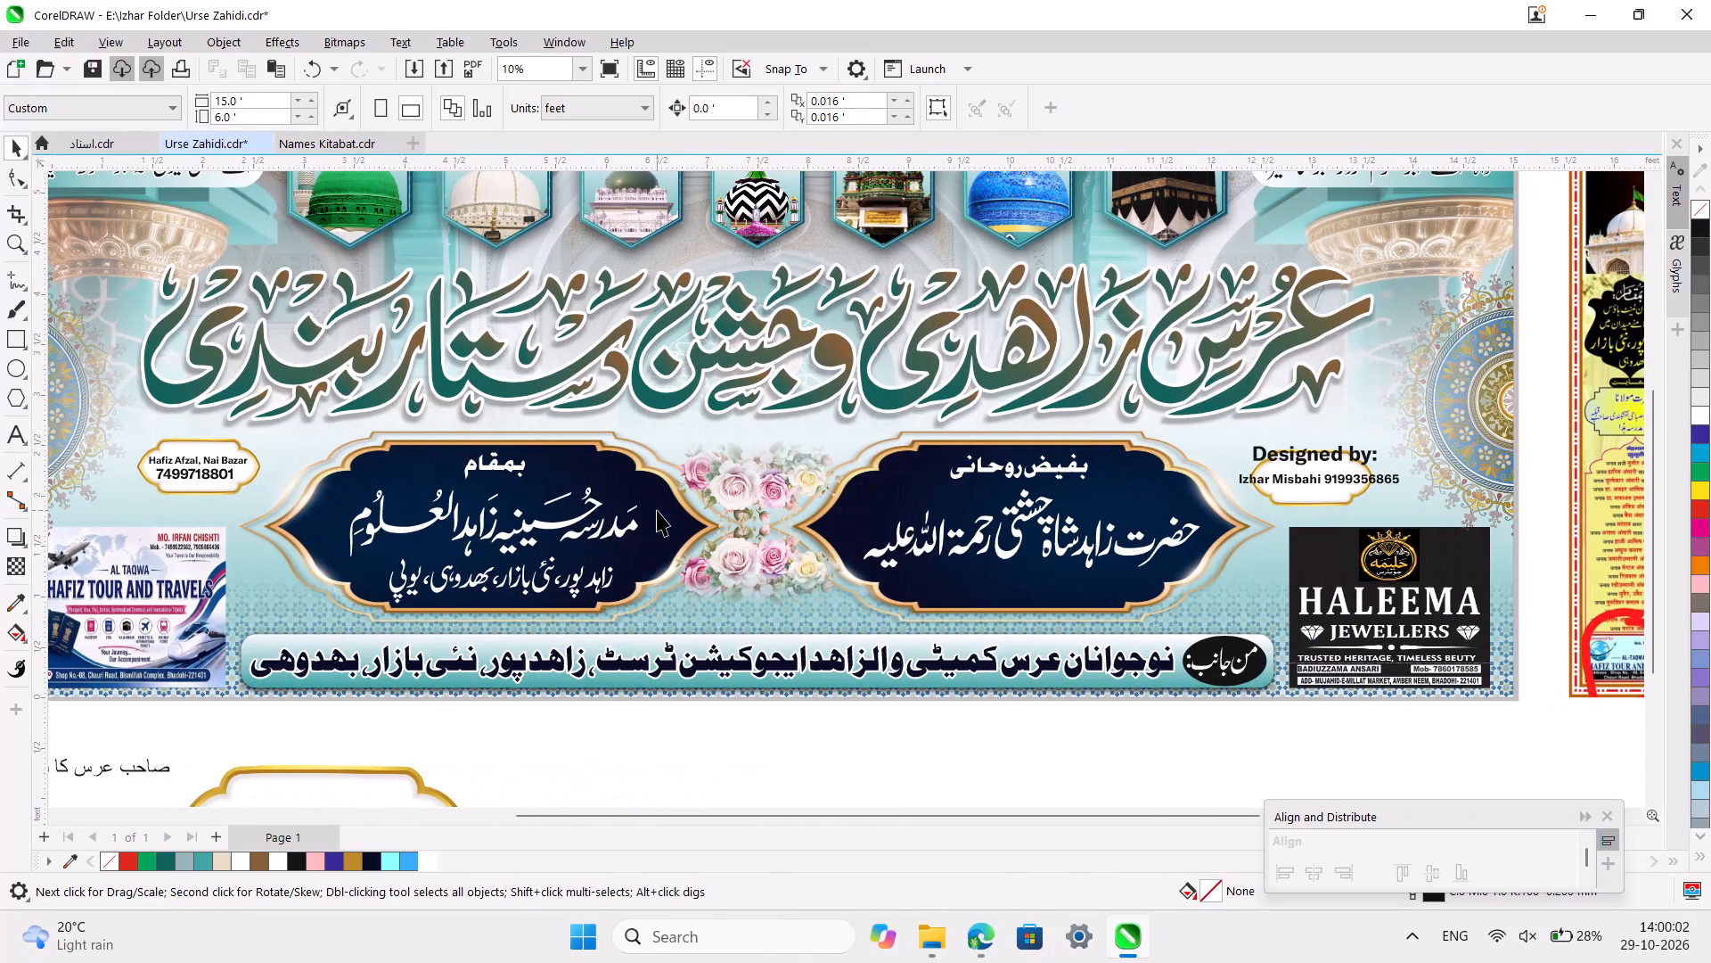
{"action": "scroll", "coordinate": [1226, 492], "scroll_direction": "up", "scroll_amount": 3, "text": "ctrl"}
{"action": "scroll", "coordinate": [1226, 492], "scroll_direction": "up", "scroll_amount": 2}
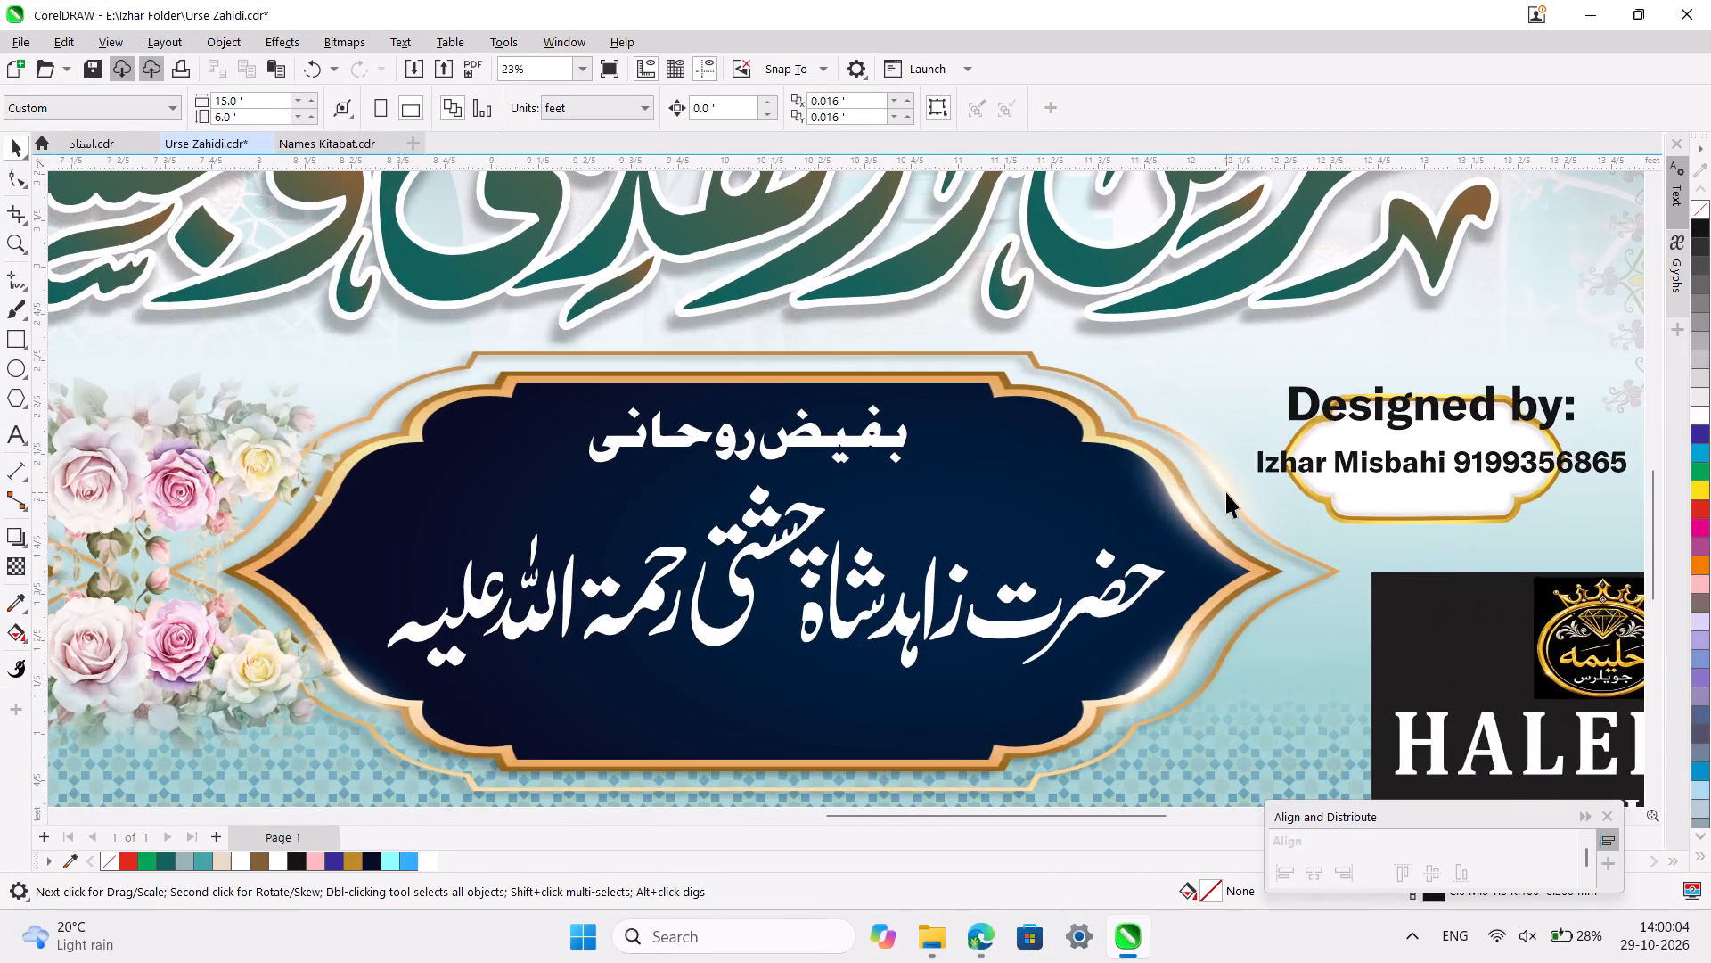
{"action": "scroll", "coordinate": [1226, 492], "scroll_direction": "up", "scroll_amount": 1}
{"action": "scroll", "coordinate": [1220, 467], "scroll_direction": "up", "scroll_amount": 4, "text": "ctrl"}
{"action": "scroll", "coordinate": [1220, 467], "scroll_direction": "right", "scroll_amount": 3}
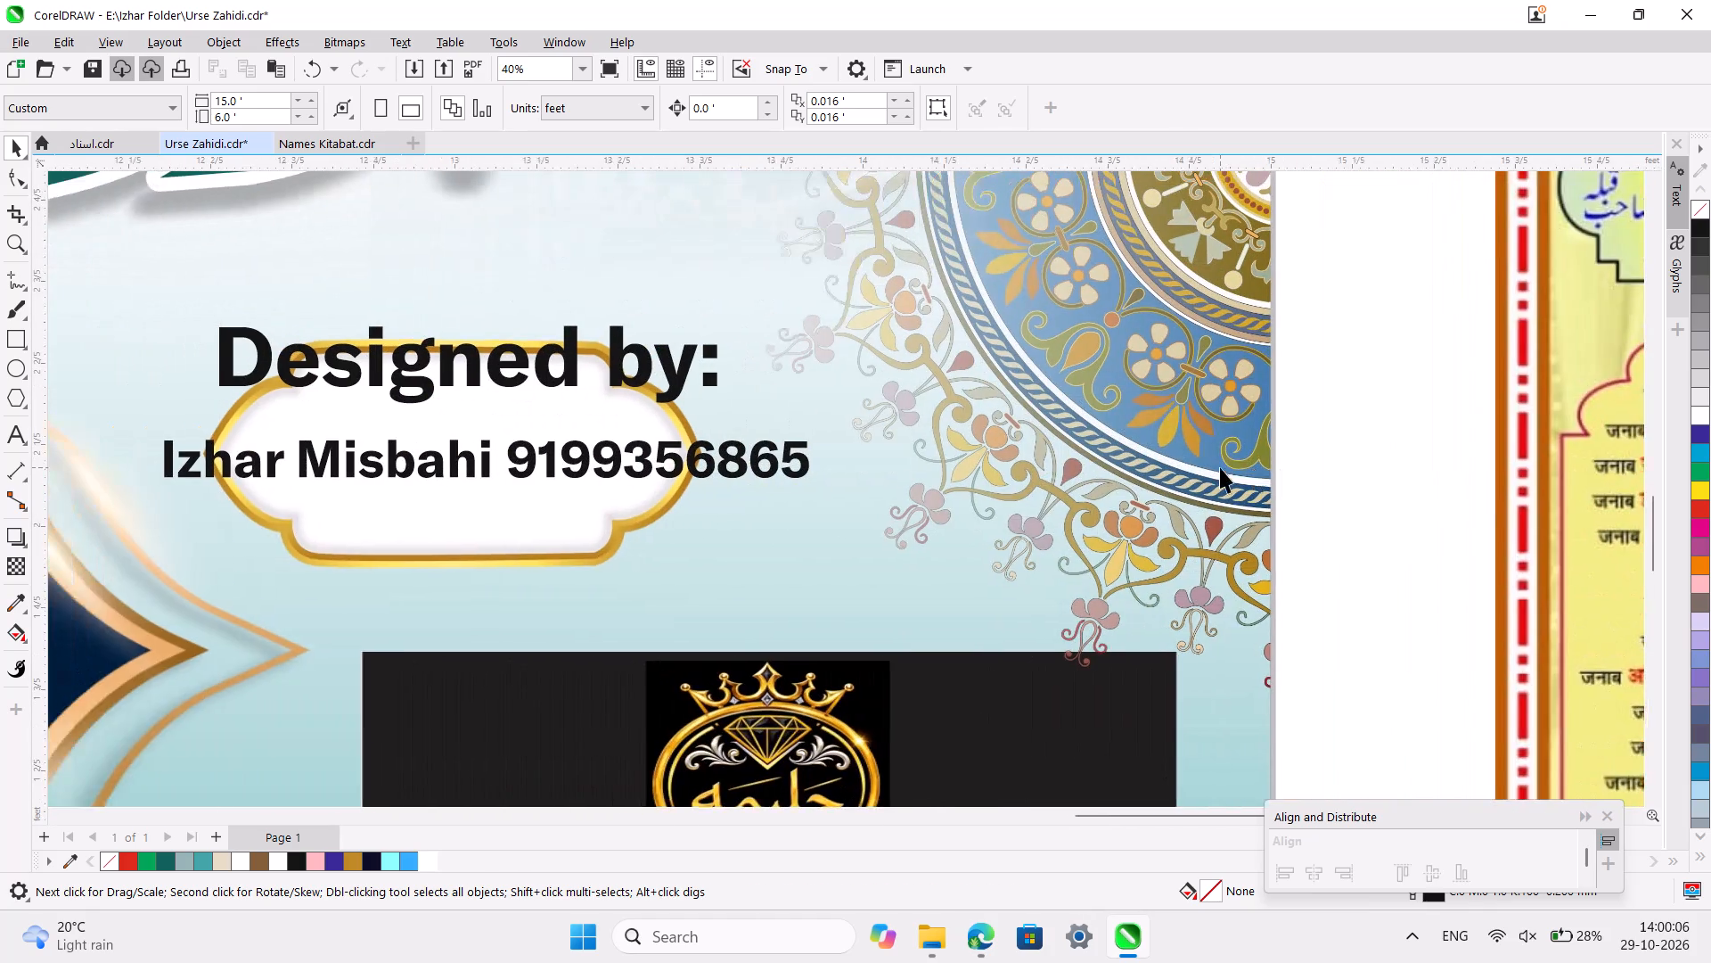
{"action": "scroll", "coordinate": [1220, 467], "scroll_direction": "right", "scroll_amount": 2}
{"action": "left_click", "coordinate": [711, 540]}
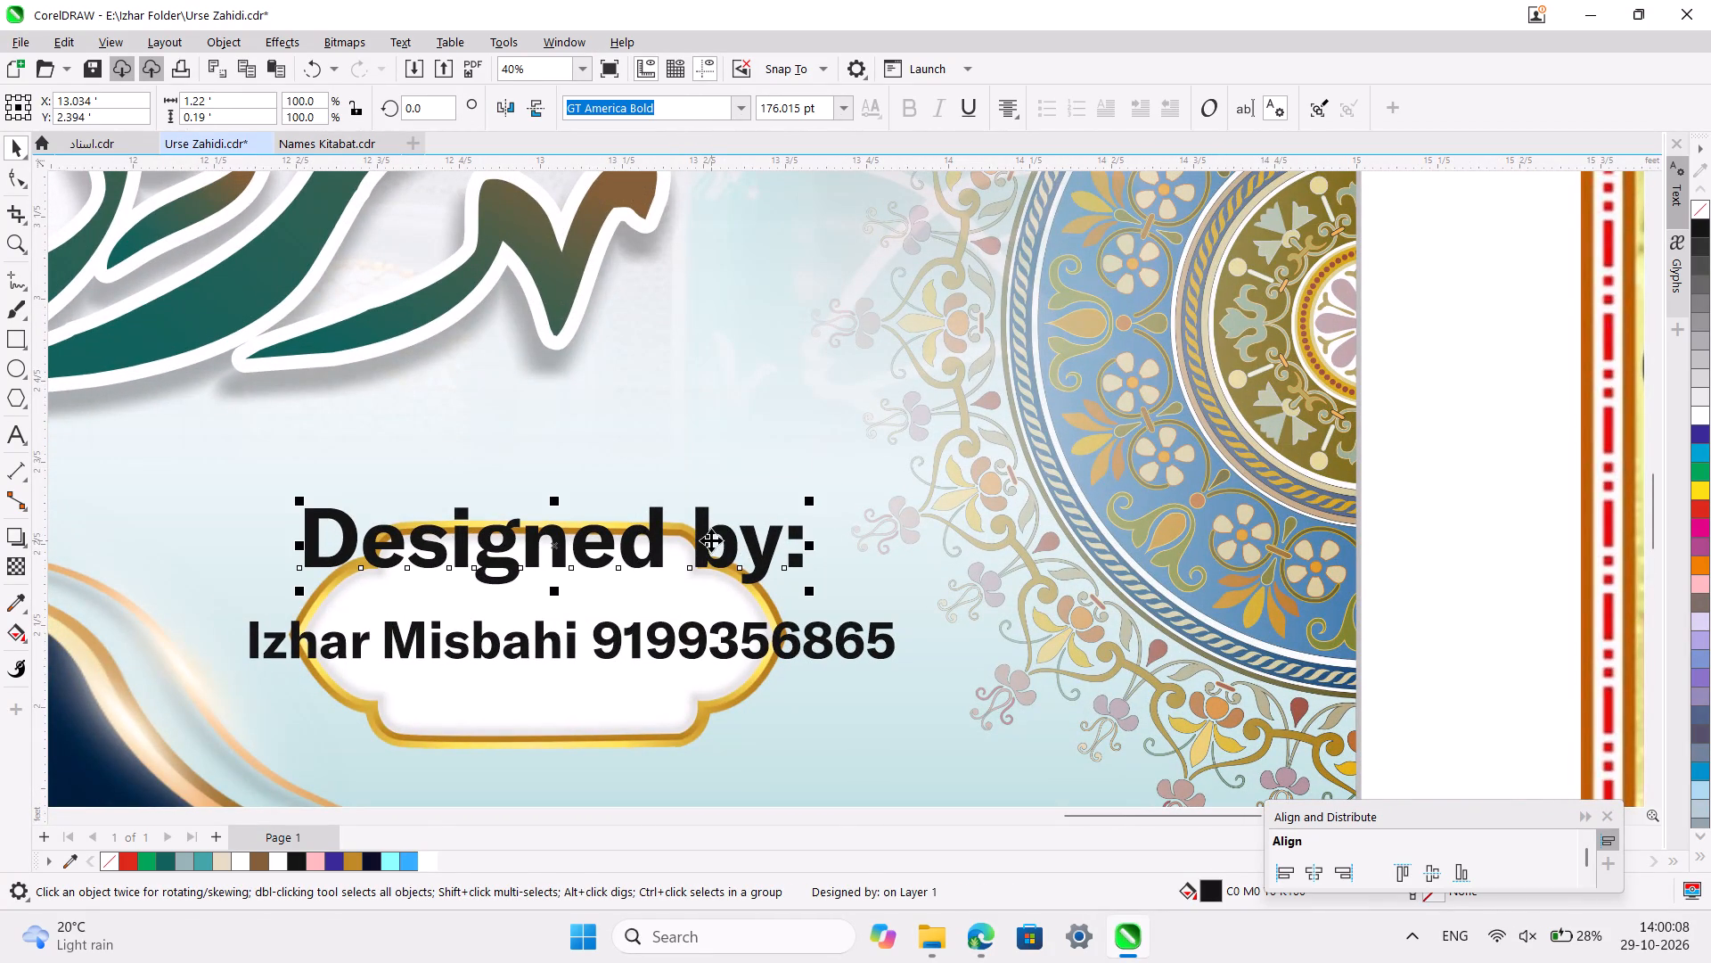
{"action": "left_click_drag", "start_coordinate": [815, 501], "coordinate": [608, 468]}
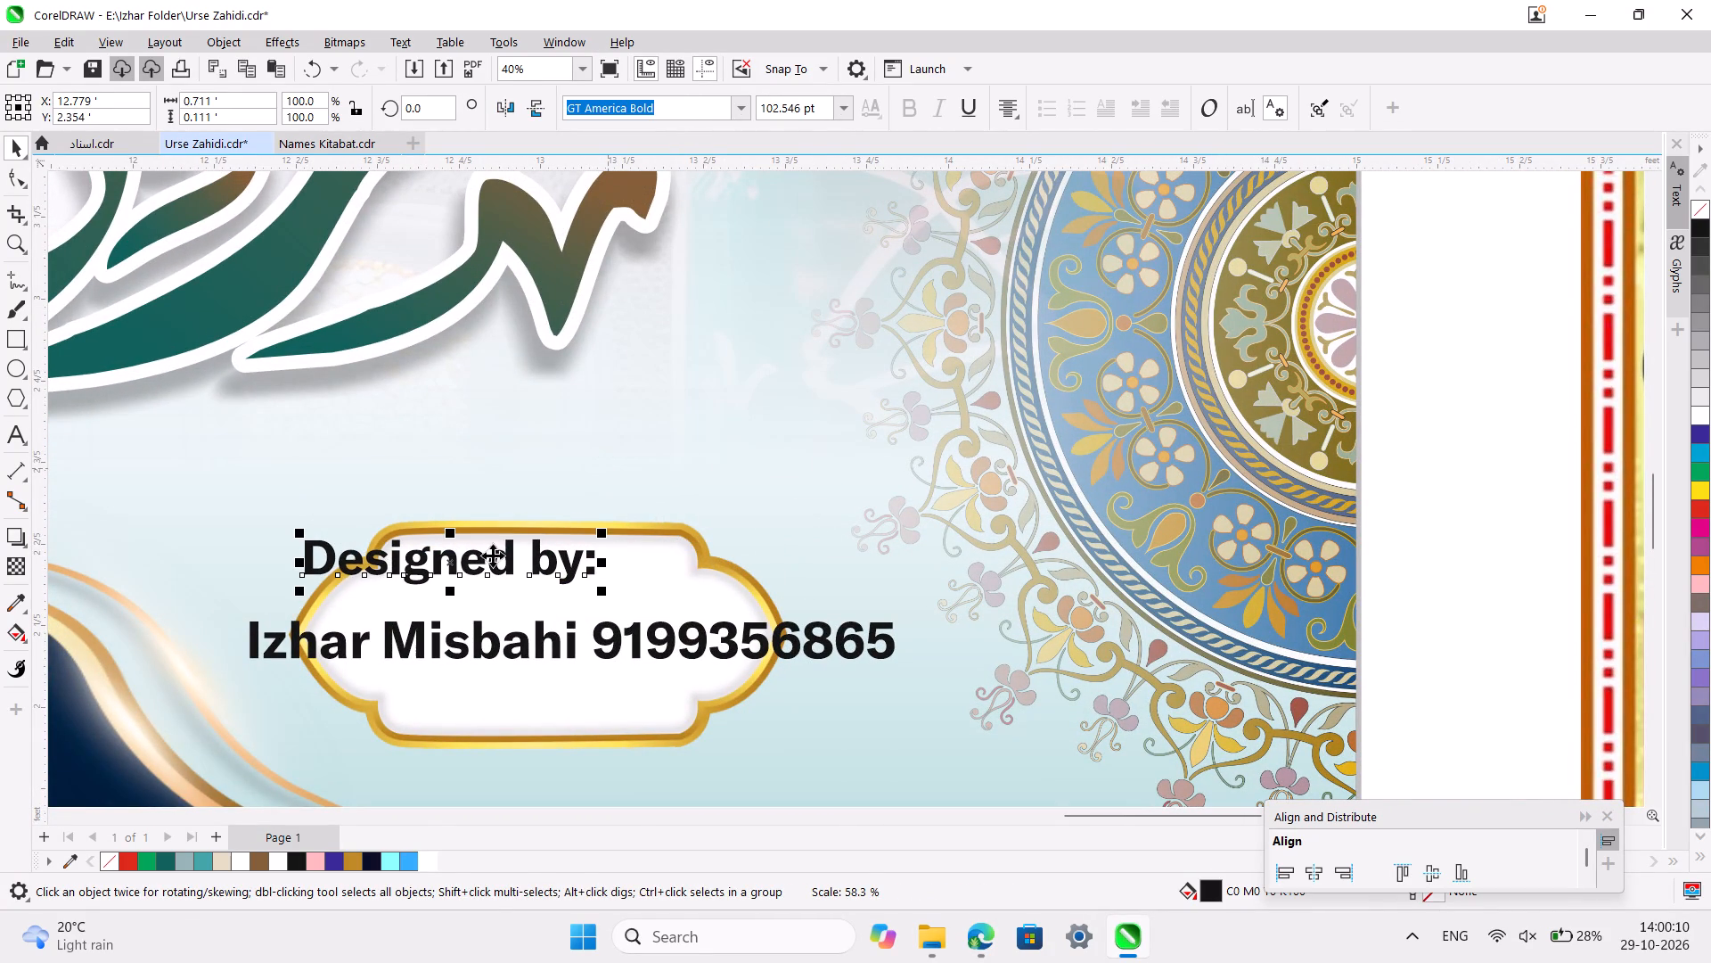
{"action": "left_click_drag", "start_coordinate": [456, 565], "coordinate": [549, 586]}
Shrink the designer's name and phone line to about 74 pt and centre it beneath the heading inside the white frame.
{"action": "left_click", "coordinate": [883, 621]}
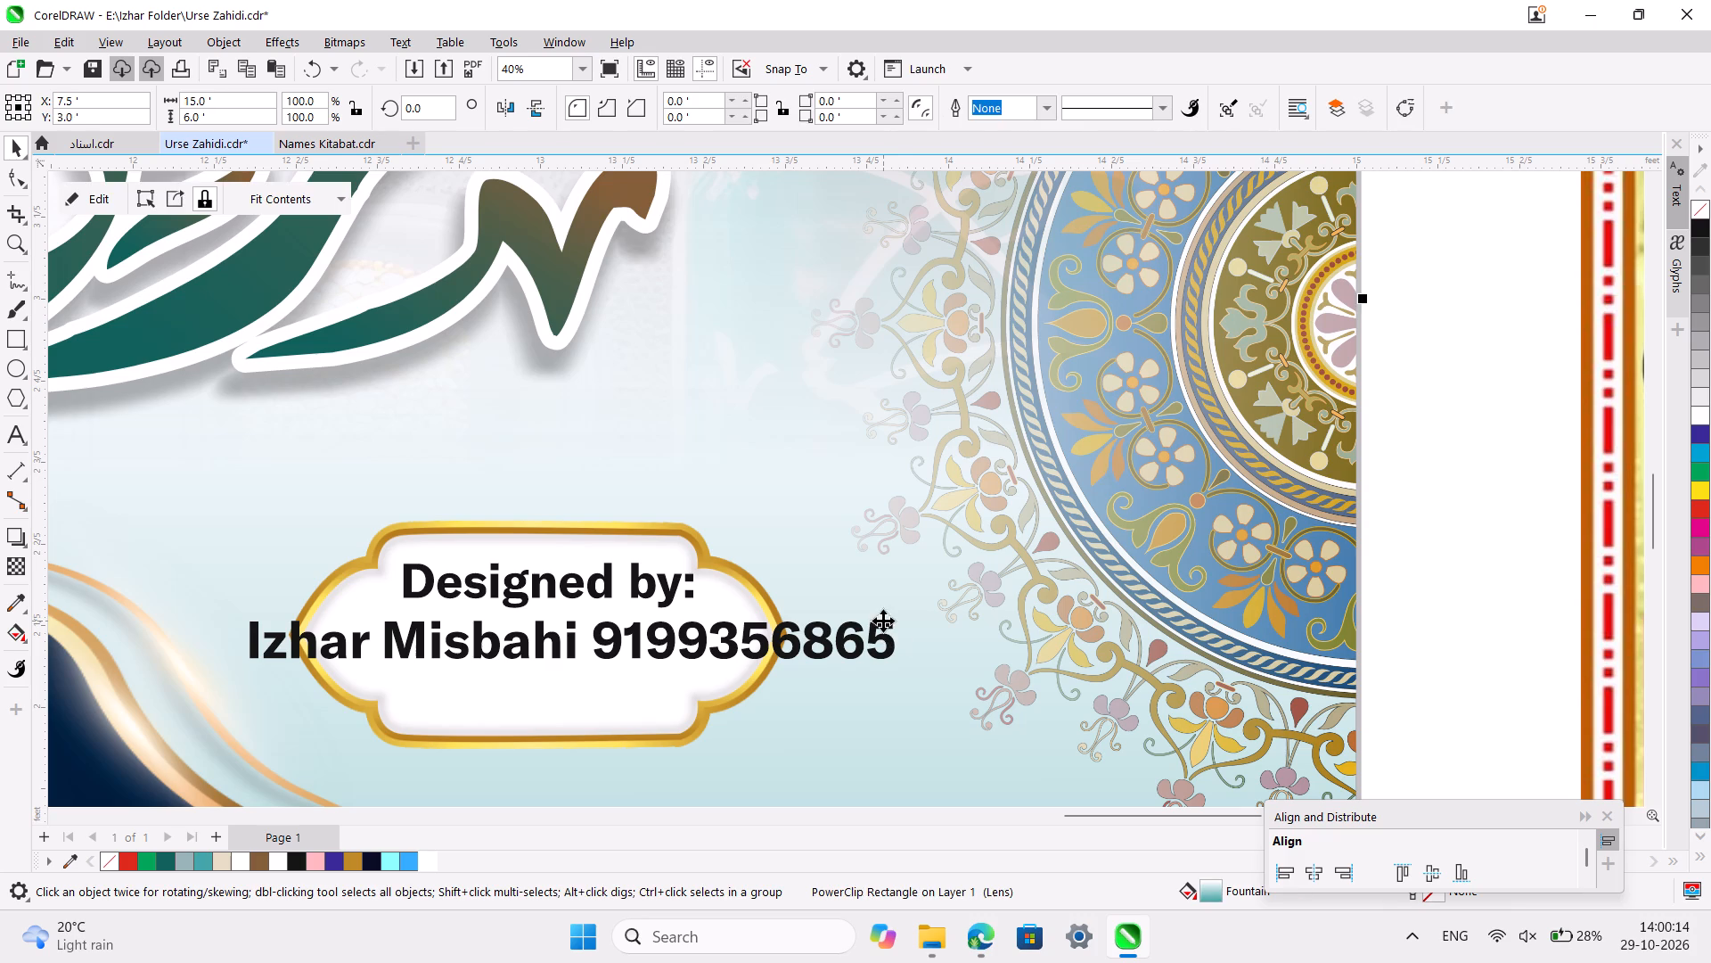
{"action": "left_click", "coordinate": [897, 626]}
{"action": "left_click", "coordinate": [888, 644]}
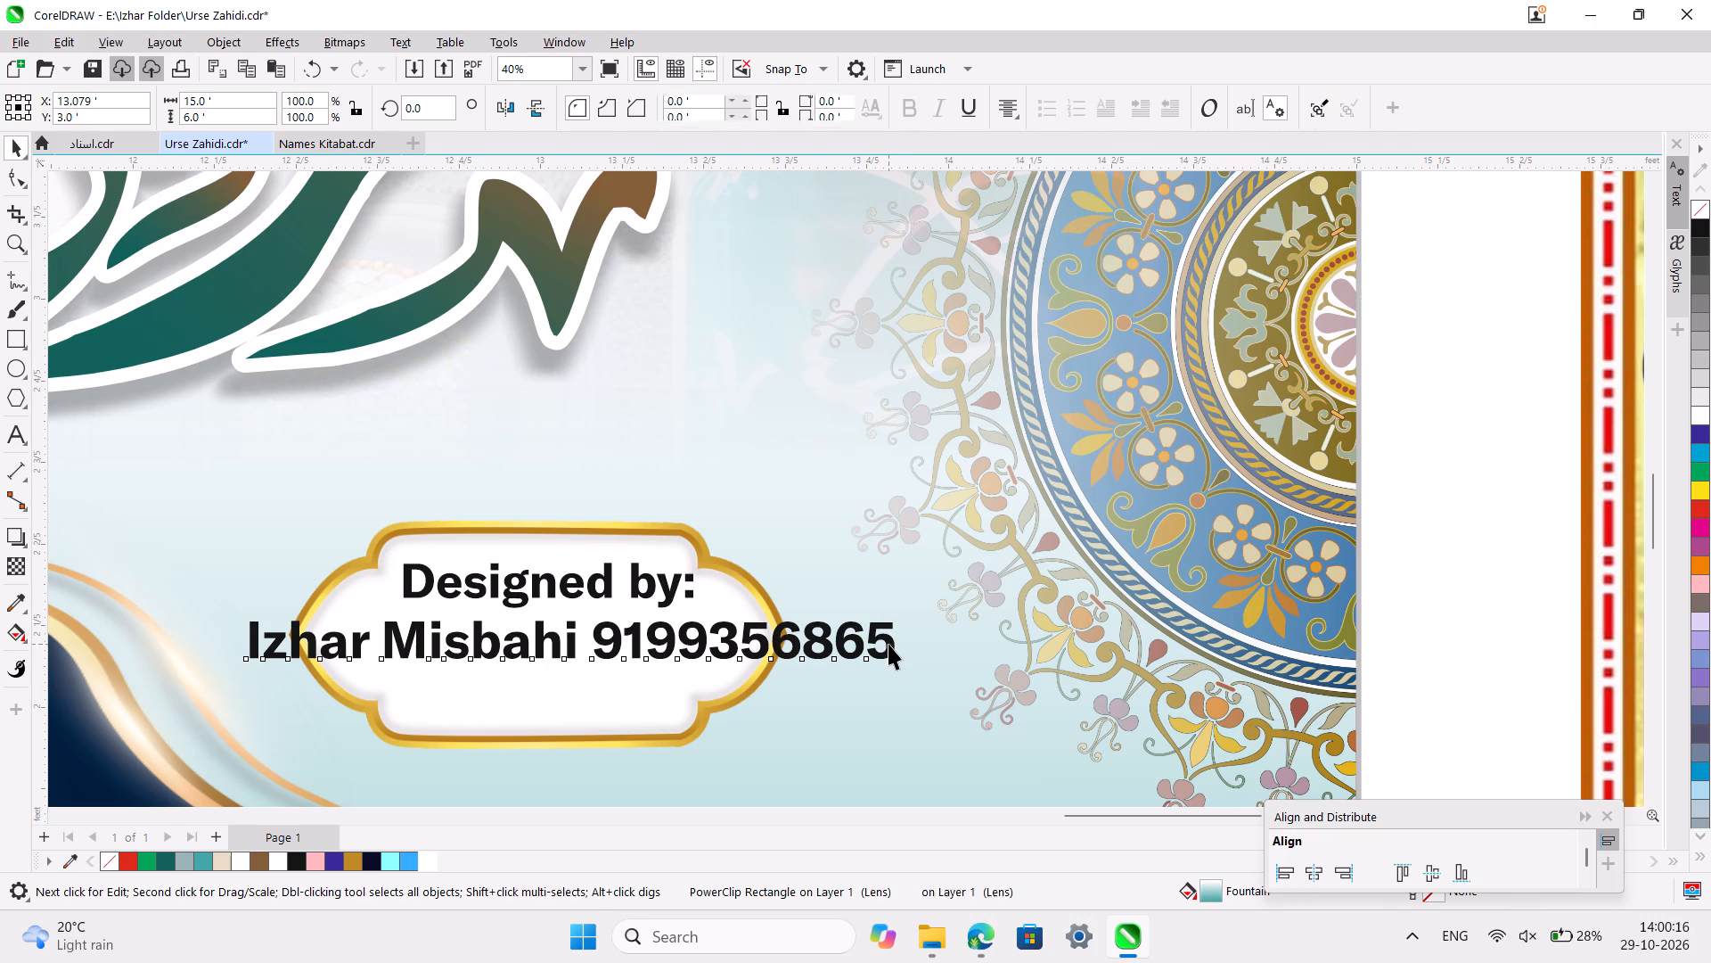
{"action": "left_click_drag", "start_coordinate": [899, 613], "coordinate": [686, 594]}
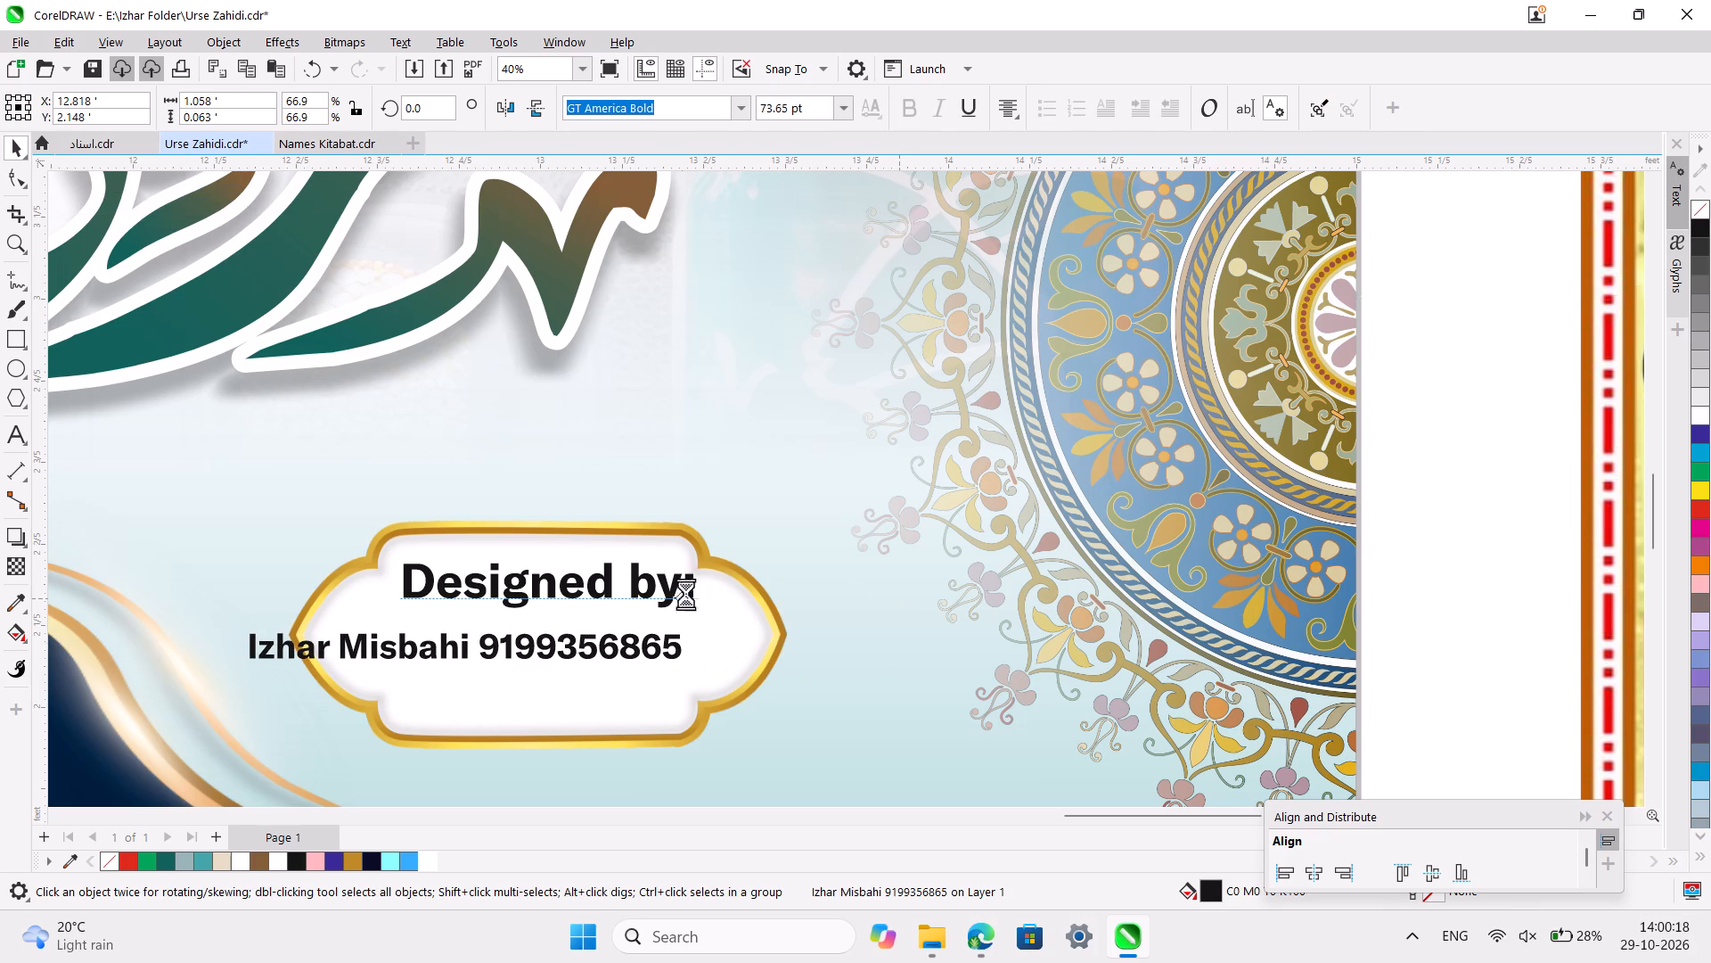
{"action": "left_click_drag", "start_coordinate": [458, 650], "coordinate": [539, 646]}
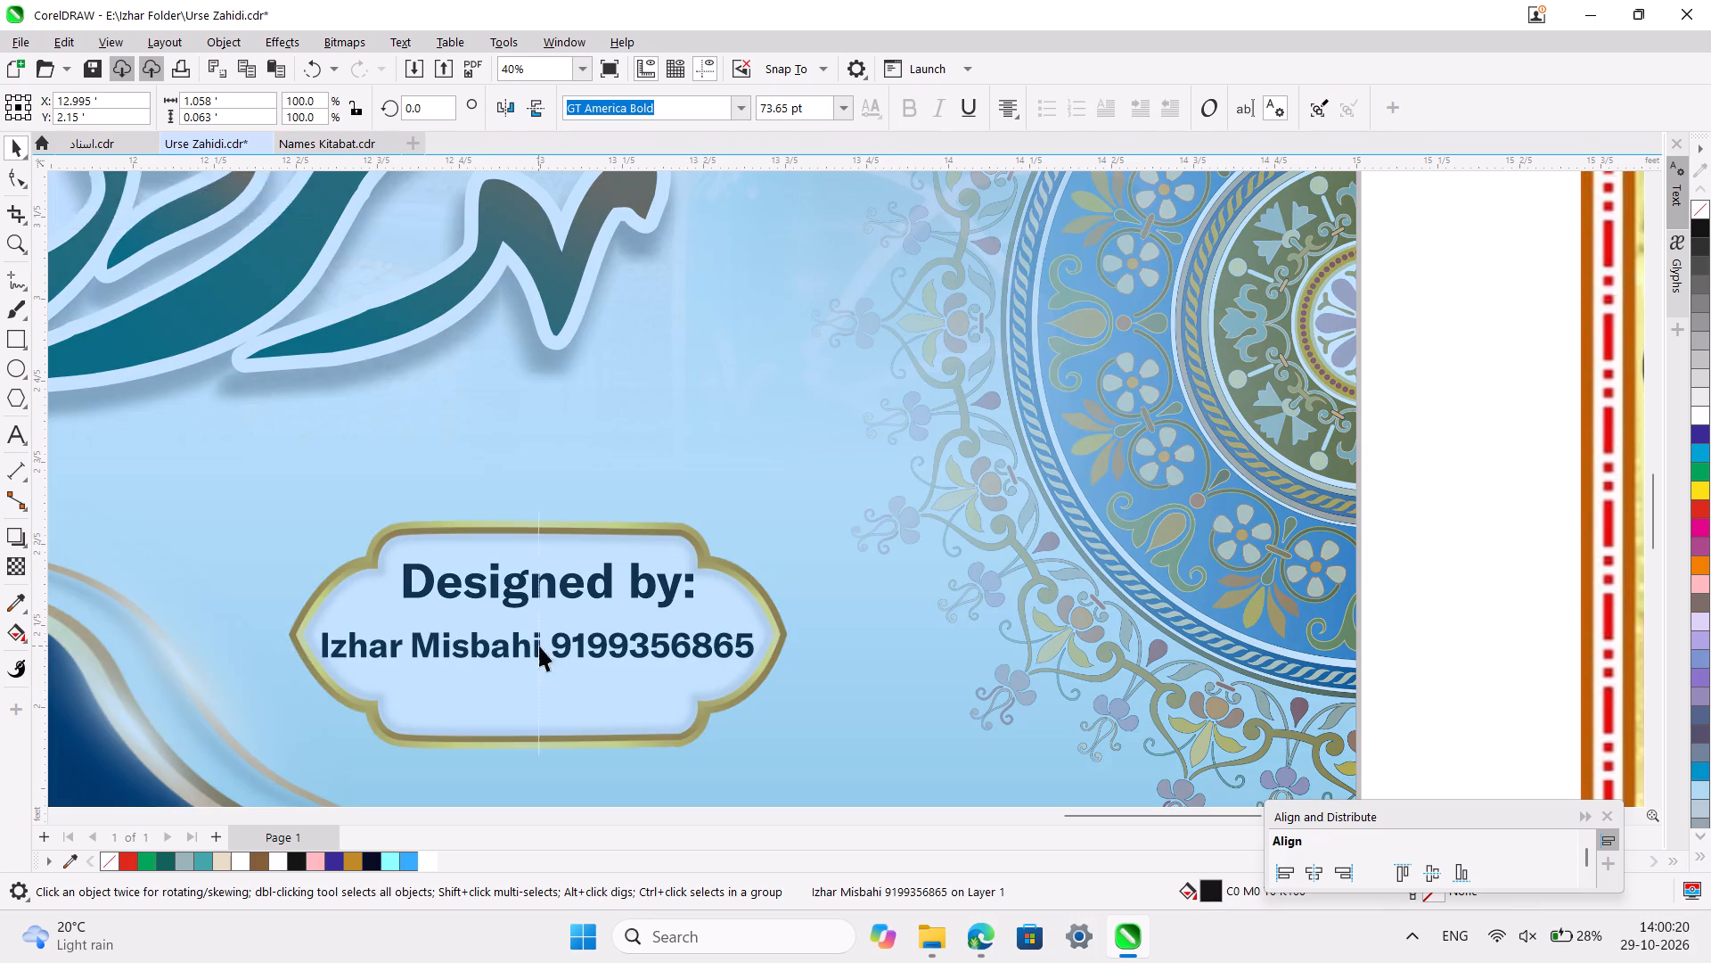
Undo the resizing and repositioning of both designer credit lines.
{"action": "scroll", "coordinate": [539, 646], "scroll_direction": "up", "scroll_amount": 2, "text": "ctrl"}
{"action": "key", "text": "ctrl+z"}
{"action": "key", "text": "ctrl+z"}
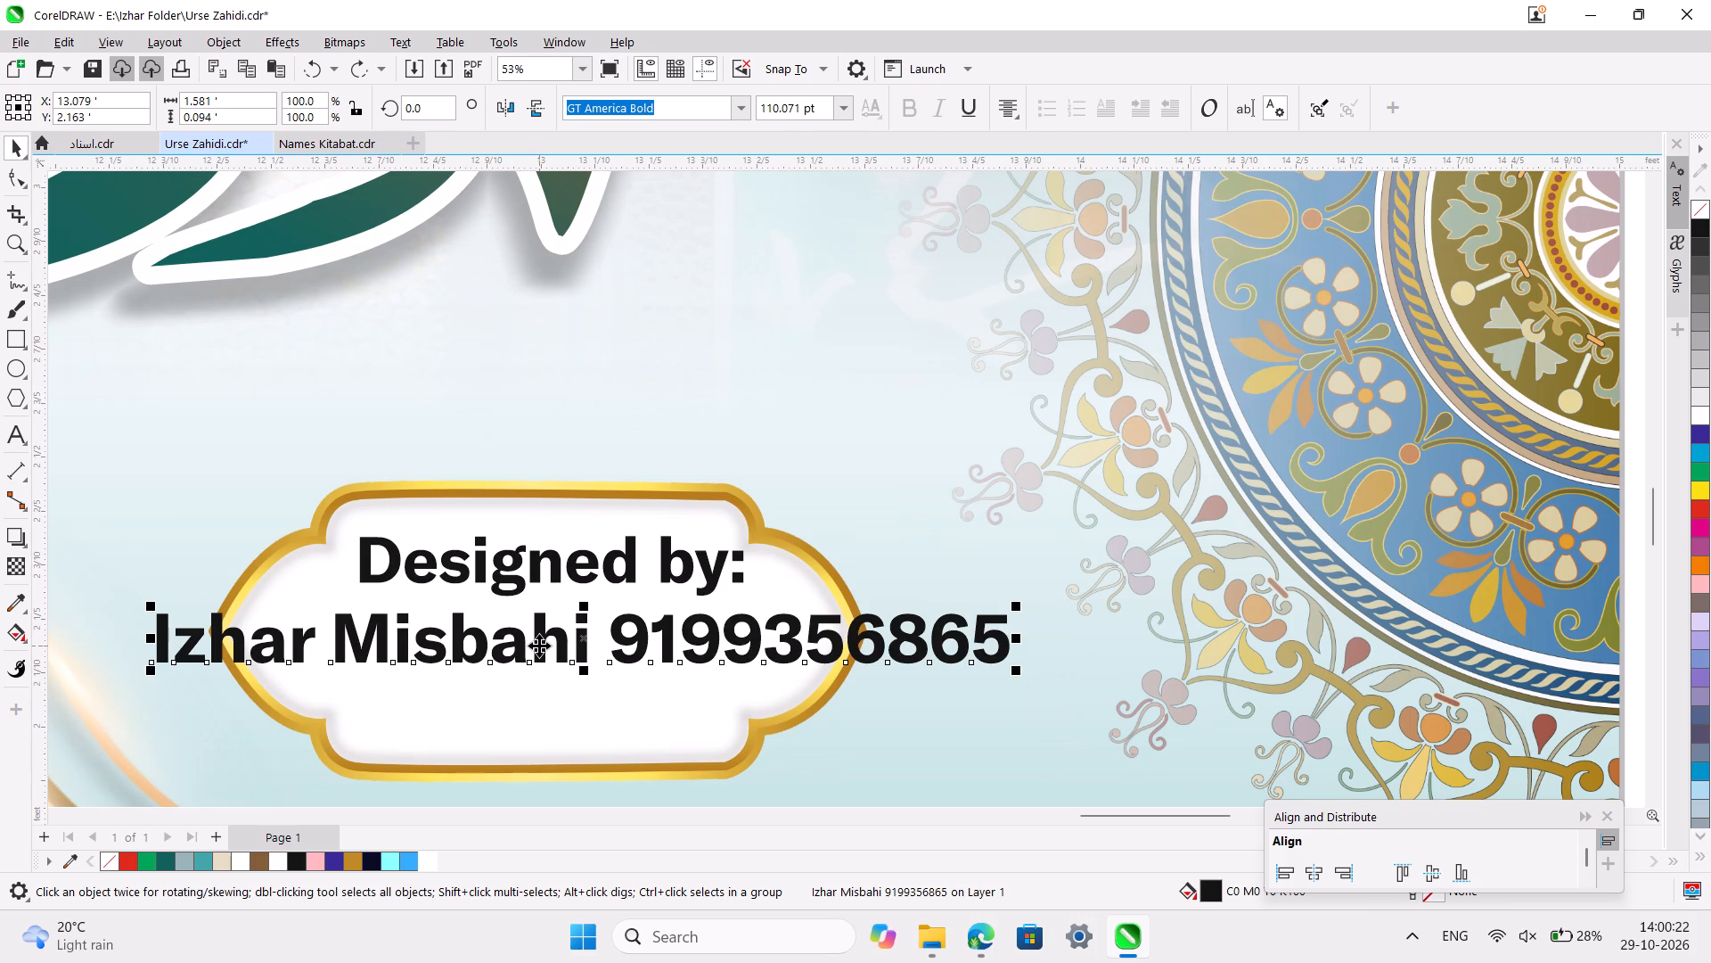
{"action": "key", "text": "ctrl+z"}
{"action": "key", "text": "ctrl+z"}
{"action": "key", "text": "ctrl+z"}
Undo the earlier edits back past placing the contact text, moving the frame above the travel advert, and adding the frame behind the designer credit.
{"action": "scroll", "coordinate": [539, 646], "scroll_direction": "down", "scroll_amount": 3, "text": "ctrl"}
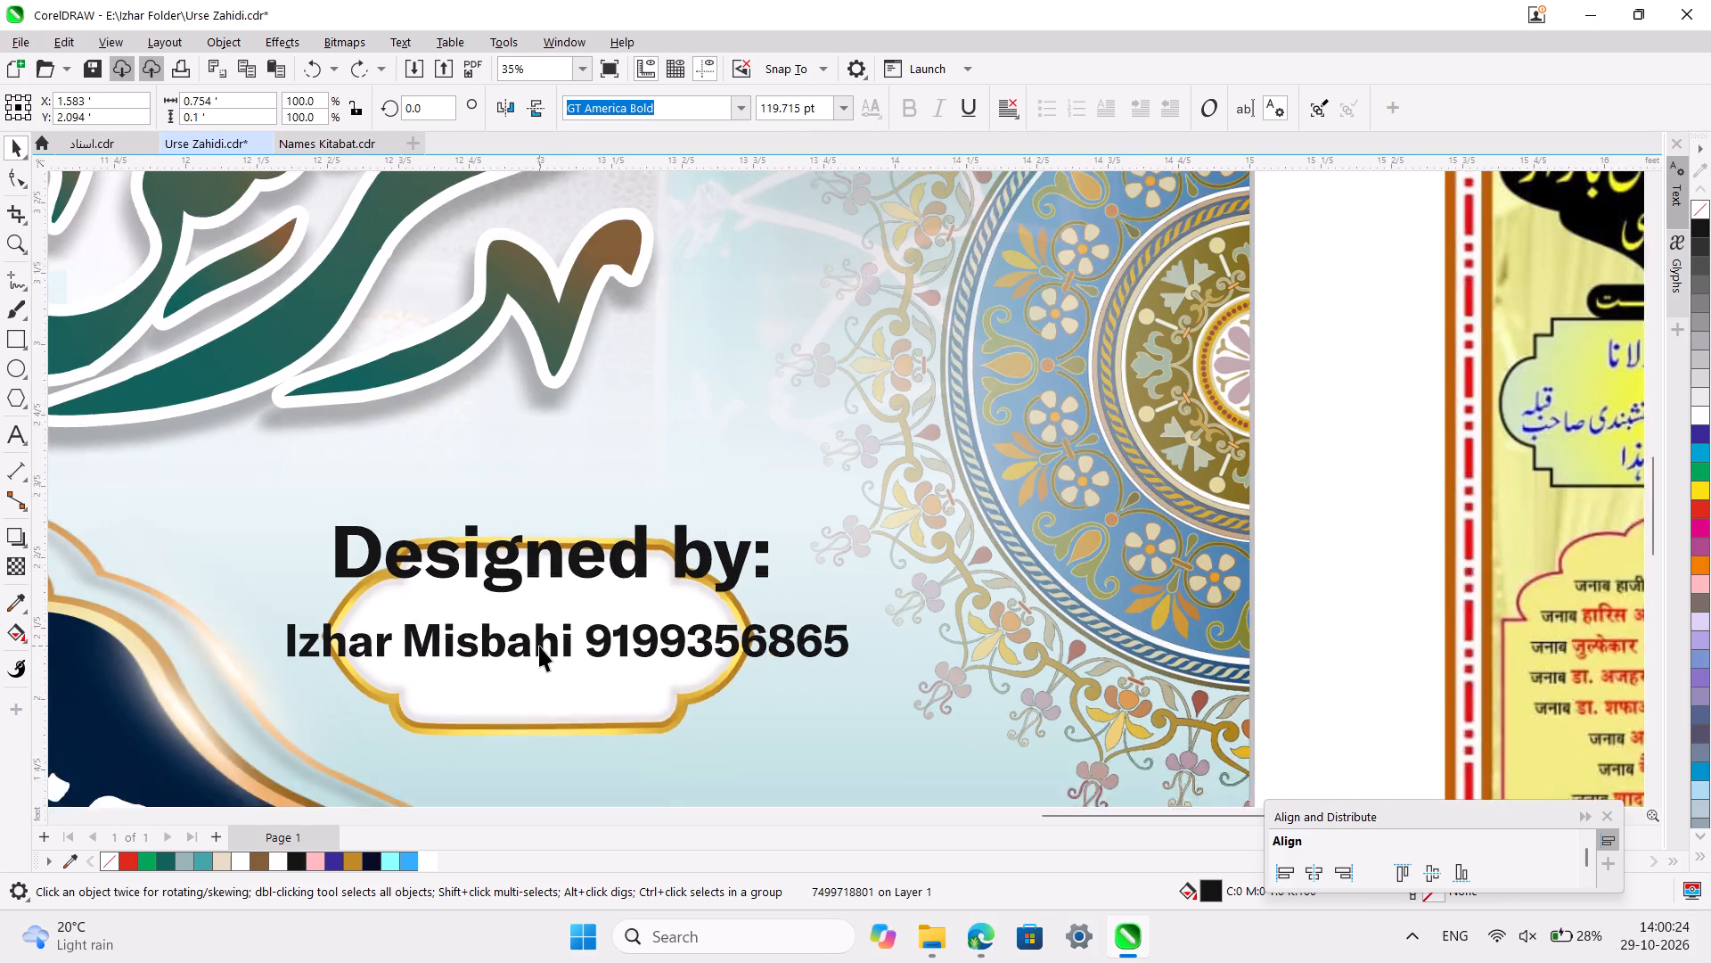
{"action": "scroll", "coordinate": [539, 646], "scroll_direction": "down", "scroll_amount": 1, "text": "ctrl"}
{"action": "scroll", "coordinate": [539, 646], "scroll_direction": "right", "scroll_amount": 1}
{"action": "scroll", "coordinate": [539, 646], "scroll_direction": "down", "scroll_amount": 4, "text": "ctrl"}
{"action": "scroll", "coordinate": [539, 646], "scroll_direction": "right", "scroll_amount": 3}
{"action": "scroll", "coordinate": [539, 646], "scroll_direction": "down", "scroll_amount": 3, "text": "ctrl"}
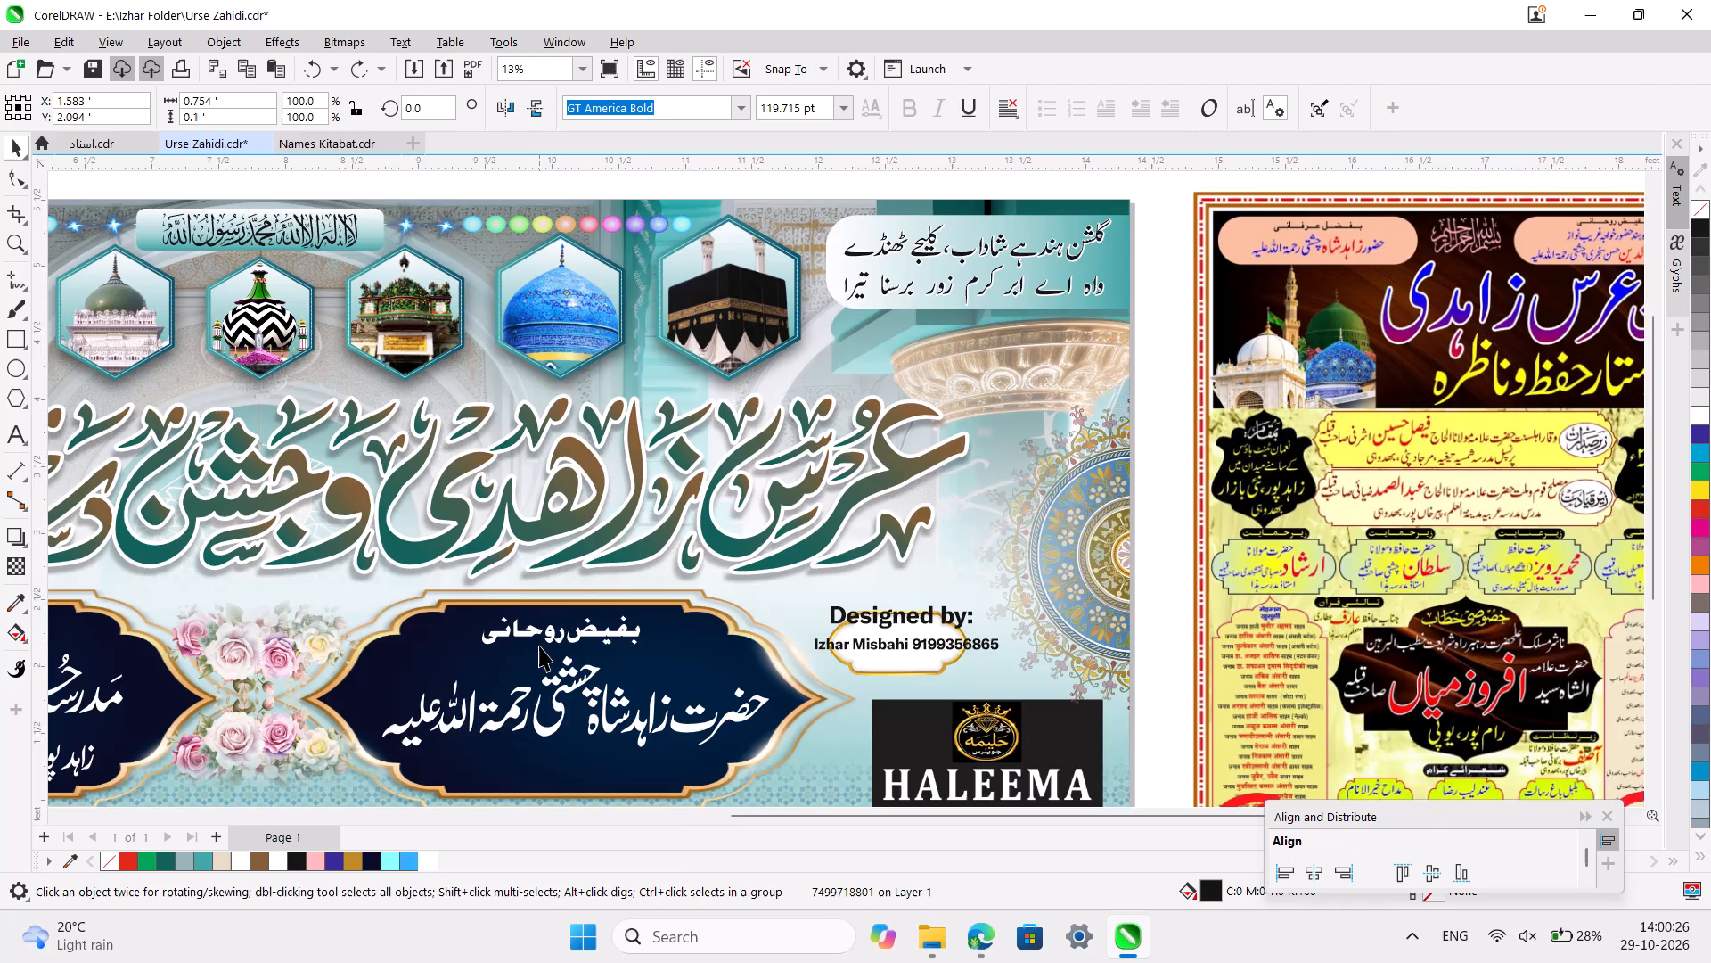
{"action": "scroll", "coordinate": [539, 646], "scroll_direction": "down", "scroll_amount": 4, "text": "ctrl"}
{"action": "scroll", "coordinate": [539, 646], "scroll_direction": "right", "scroll_amount": 1}
{"action": "key", "text": "ctrl+z"}
{"action": "key", "text": "ctrl+z"}
{"action": "key", "text": "ctrl+z"}
{"action": "key", "text": "ctrl+z"}
{"action": "key", "text": "ctrl+z"}
{"action": "key", "text": "ctrl+z"}
{"action": "key", "text": "ctrl+z"}
{"action": "key", "text": "ctrl+z"}
{"action": "key", "text": "ctrl+z"}
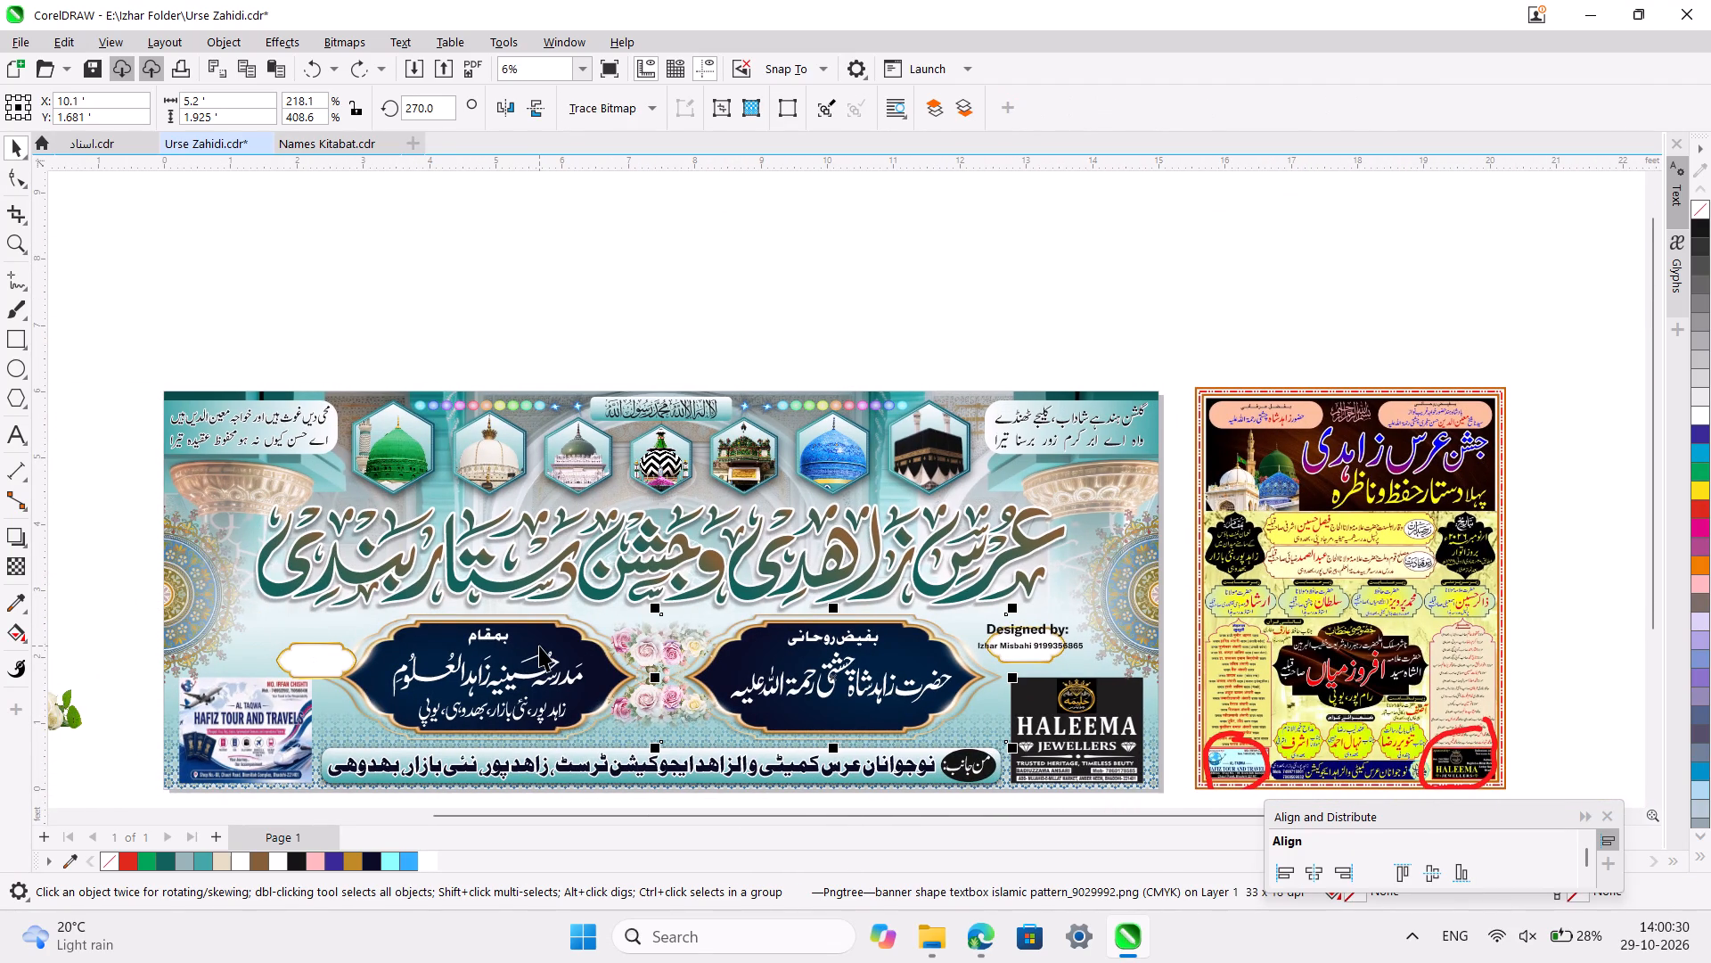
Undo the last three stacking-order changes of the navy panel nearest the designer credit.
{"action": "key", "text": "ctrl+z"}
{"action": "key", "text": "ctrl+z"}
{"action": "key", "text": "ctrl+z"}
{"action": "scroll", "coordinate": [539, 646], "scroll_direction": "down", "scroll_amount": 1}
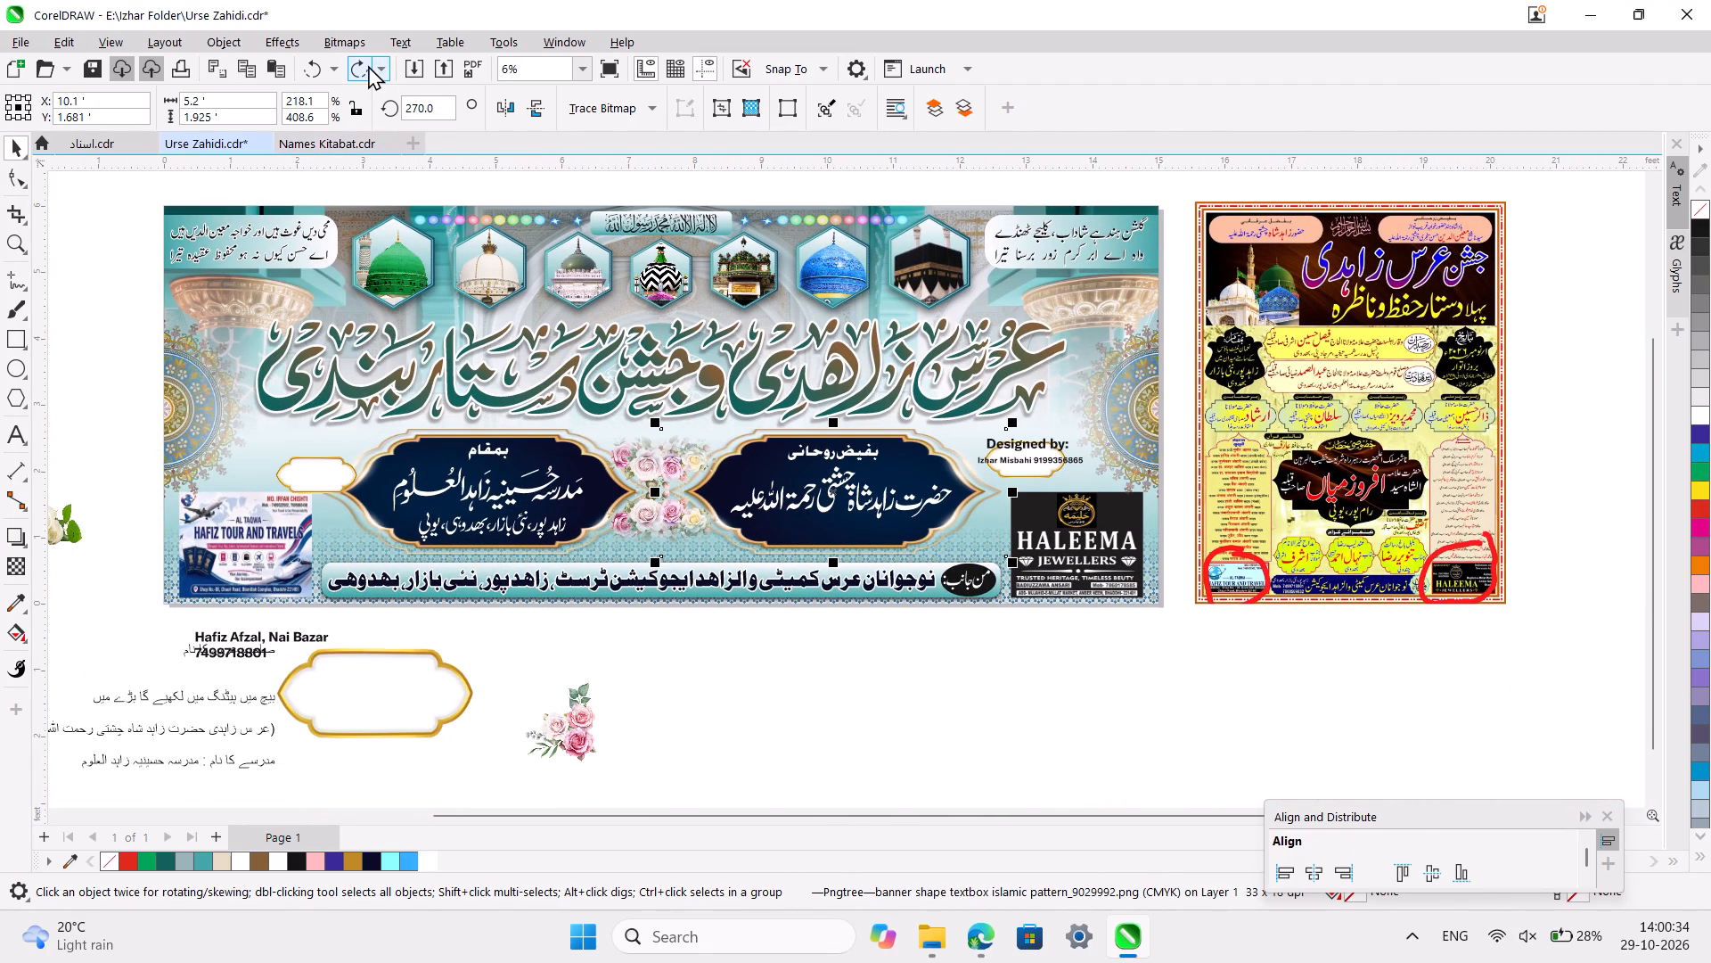
Redo the undone stacking-order changes of the navy panel nearest the designer credit.
{"action": "double_click", "coordinate": [368, 65]}
{"action": "triple_click", "coordinate": [368, 65]}
{"action": "left_click", "coordinate": [368, 65]}
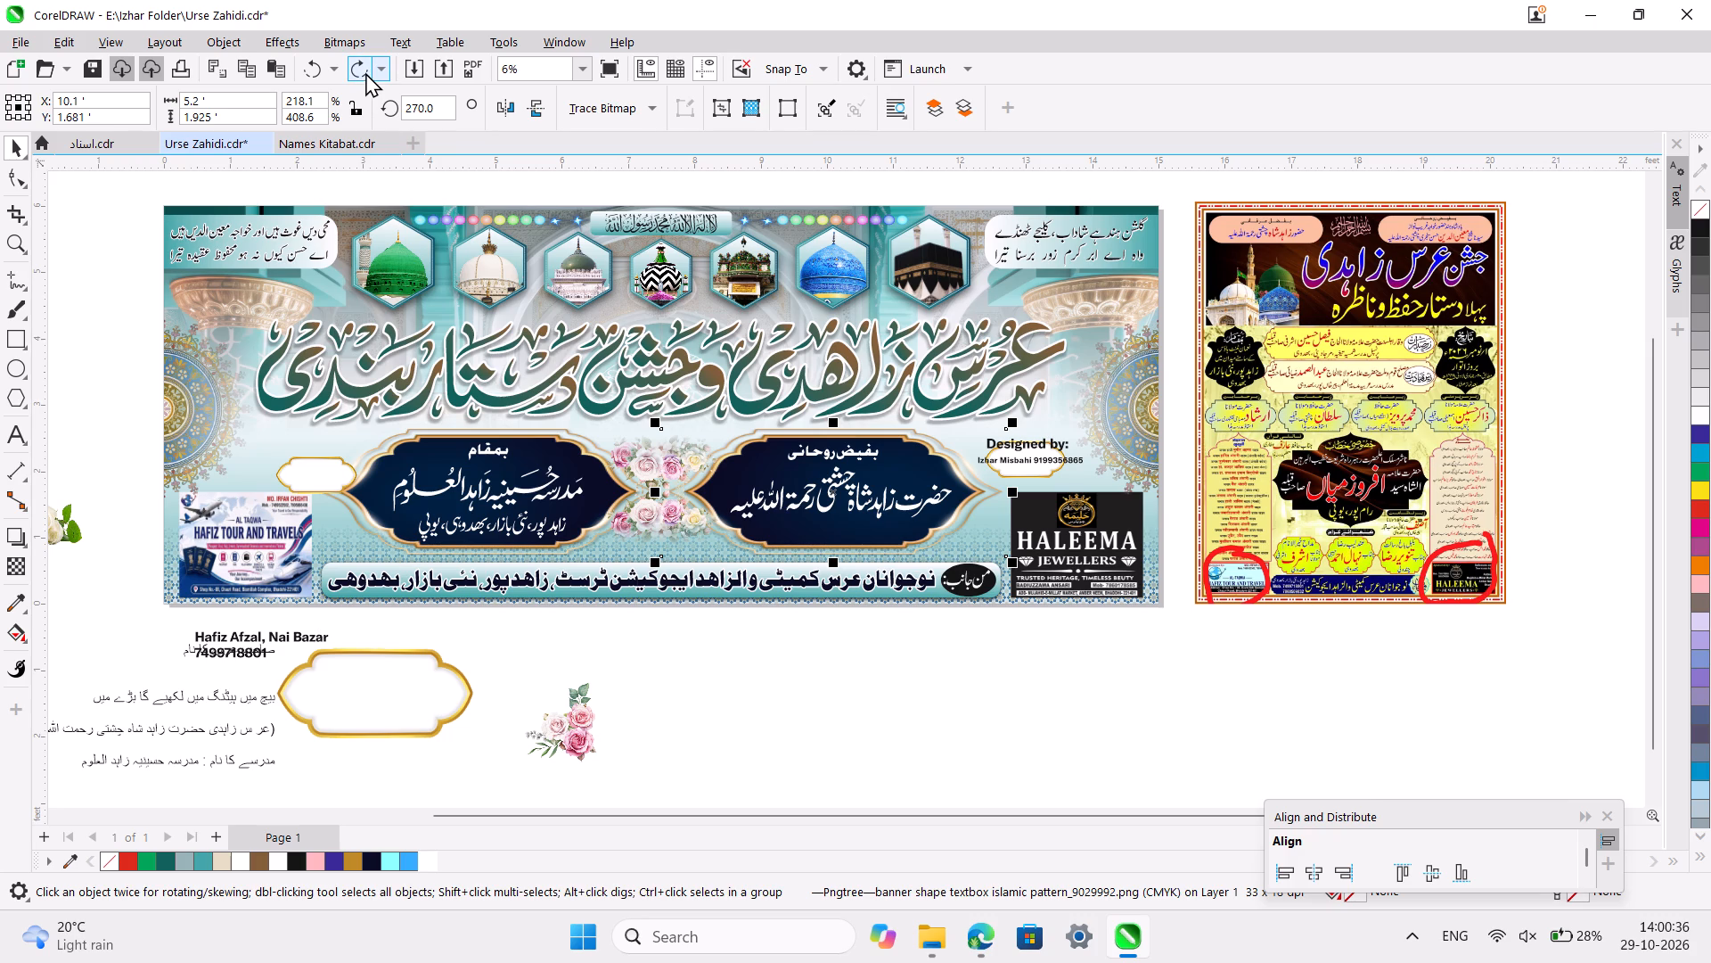
{"action": "triple_click", "coordinate": [365, 72]}
Move the contact text from below the banner to the white frame above the travel ad and put its locality on a separate line without the comma.
{"action": "left_click", "coordinate": [323, 634]}
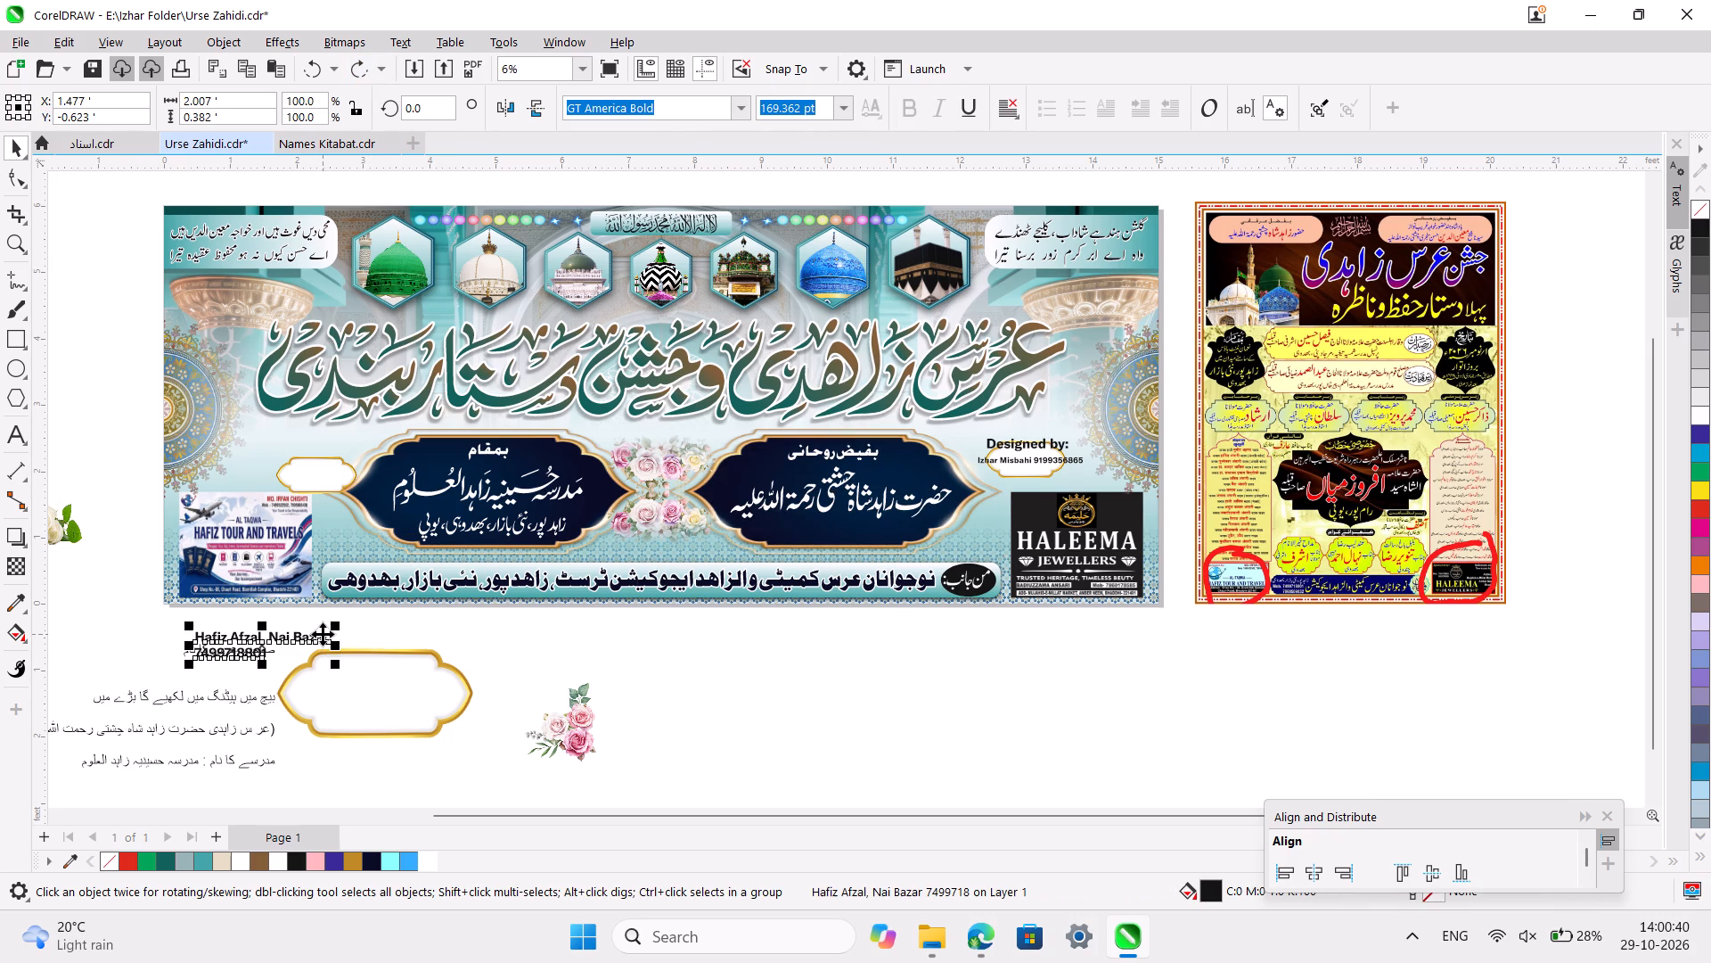
{"action": "left_click_drag", "start_coordinate": [323, 634], "coordinate": [388, 434]}
{"action": "scroll", "coordinate": [388, 434], "scroll_direction": "up", "scroll_amount": 5, "text": "ctrl"}
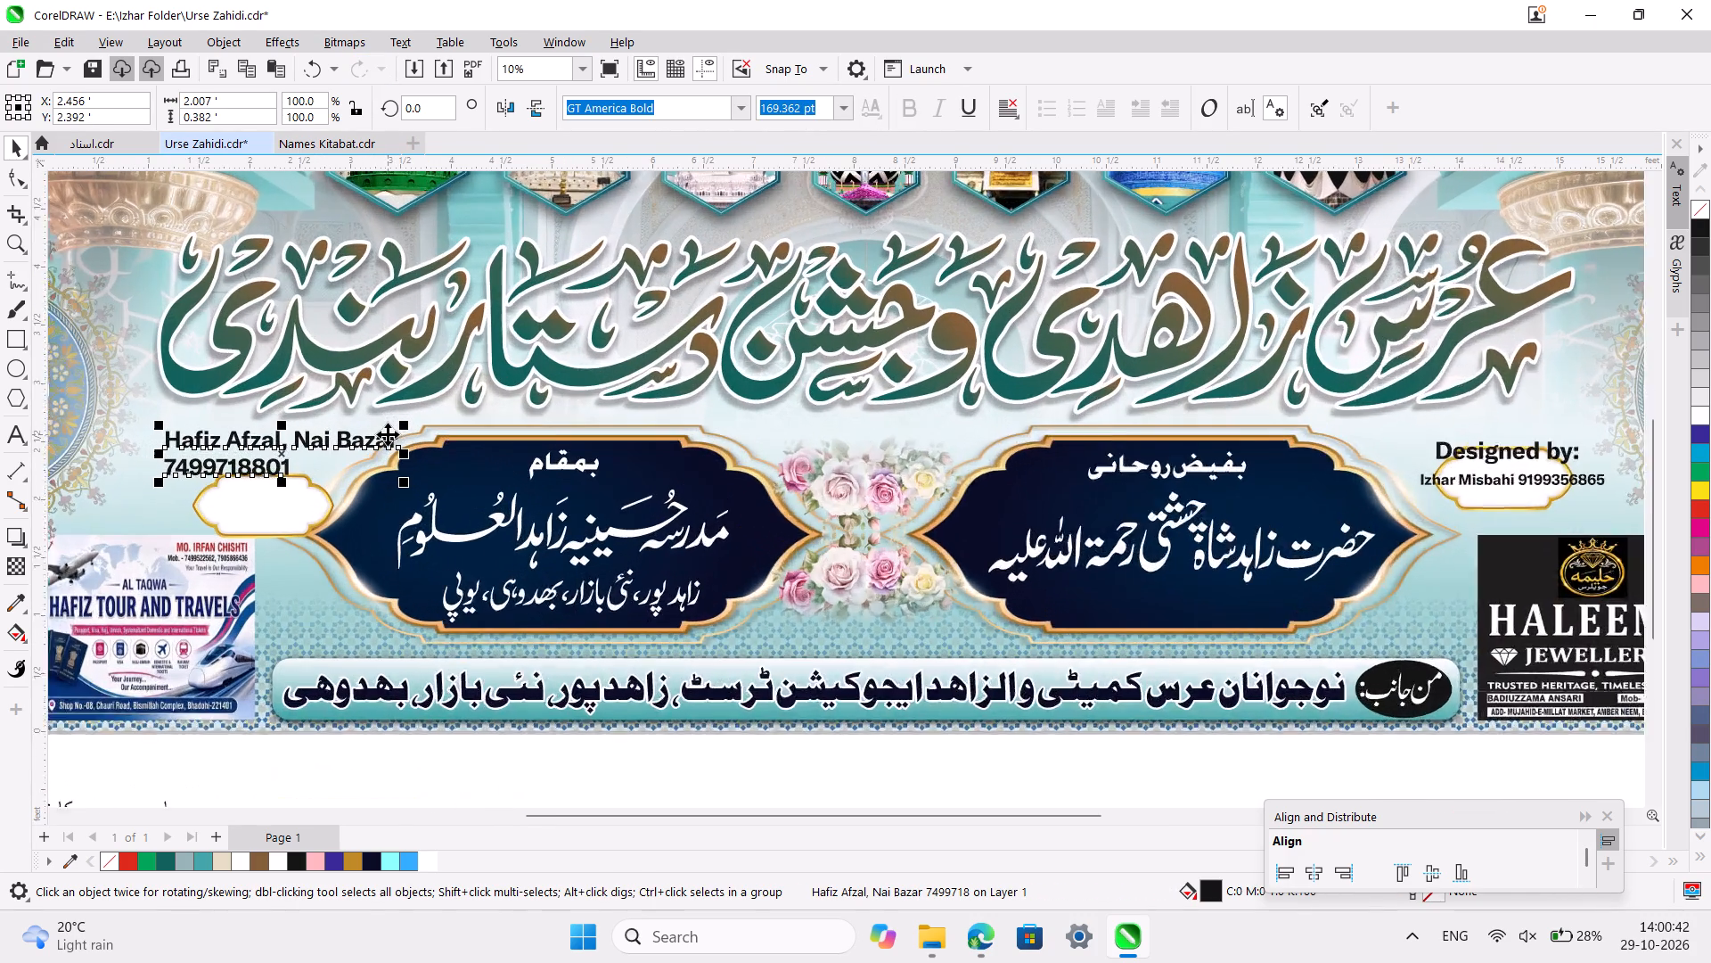
{"action": "scroll", "coordinate": [388, 434], "scroll_direction": "right", "scroll_amount": 3}
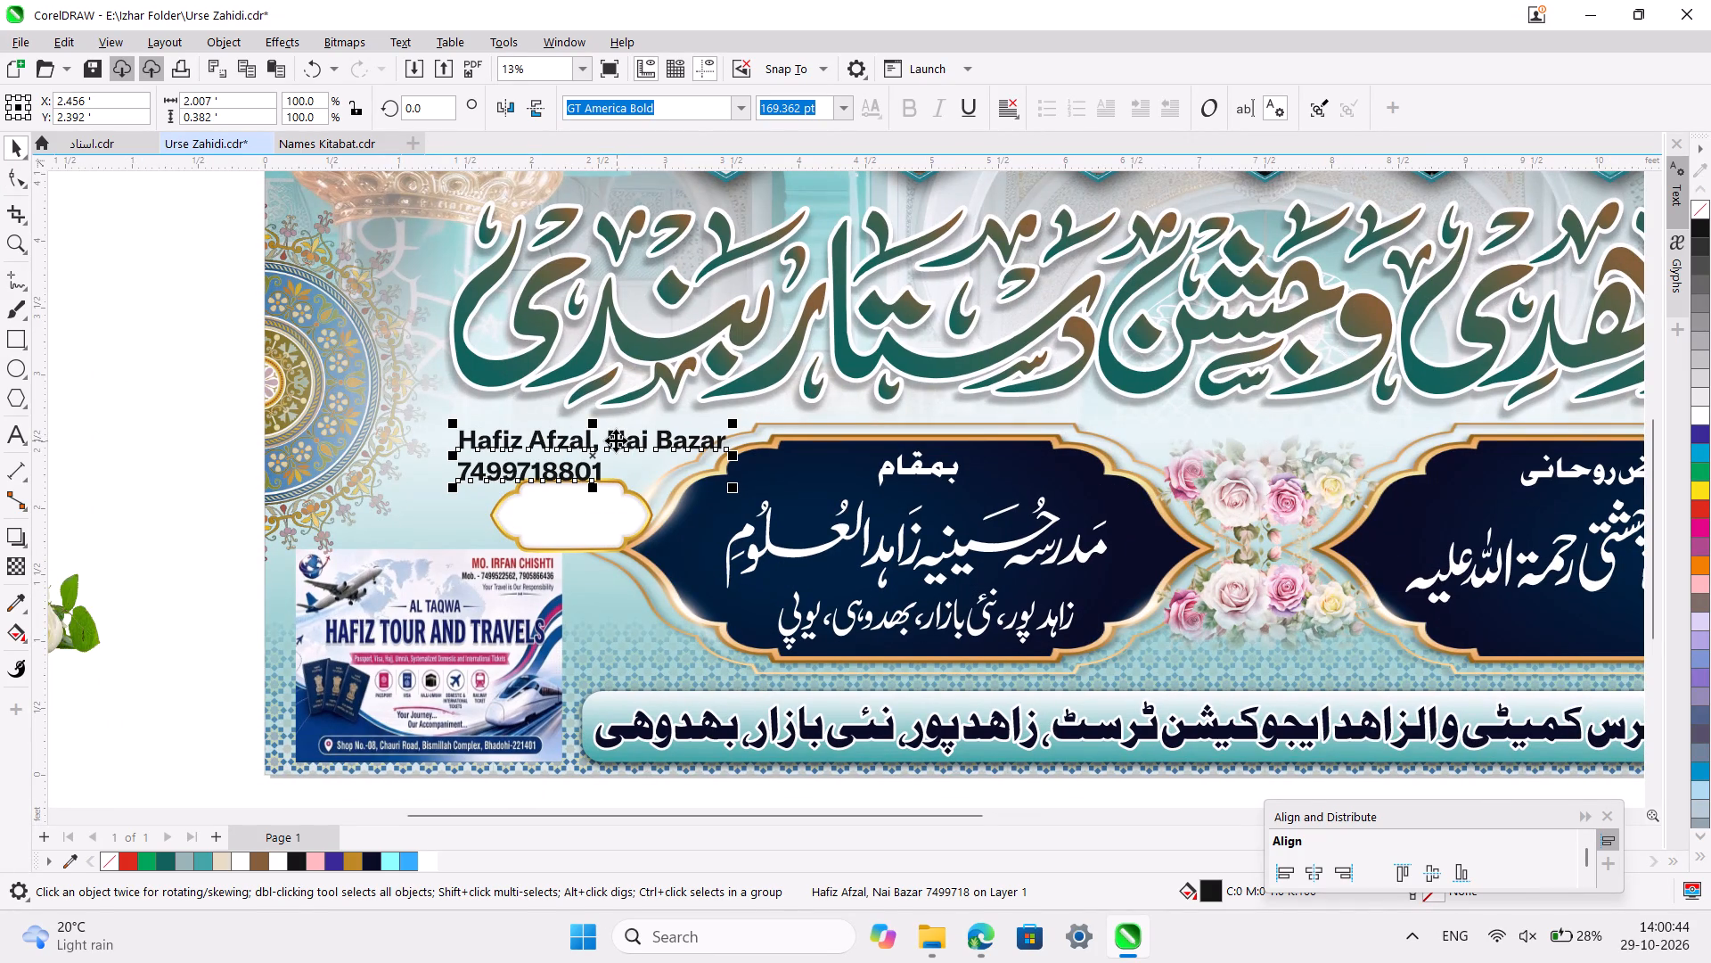
{"action": "double_click", "coordinate": [616, 440]}
{"action": "key", "text": "BackSpace"}
{"action": "key", "text": "BackSpace"}
{"action": "key", "text": "Return"}
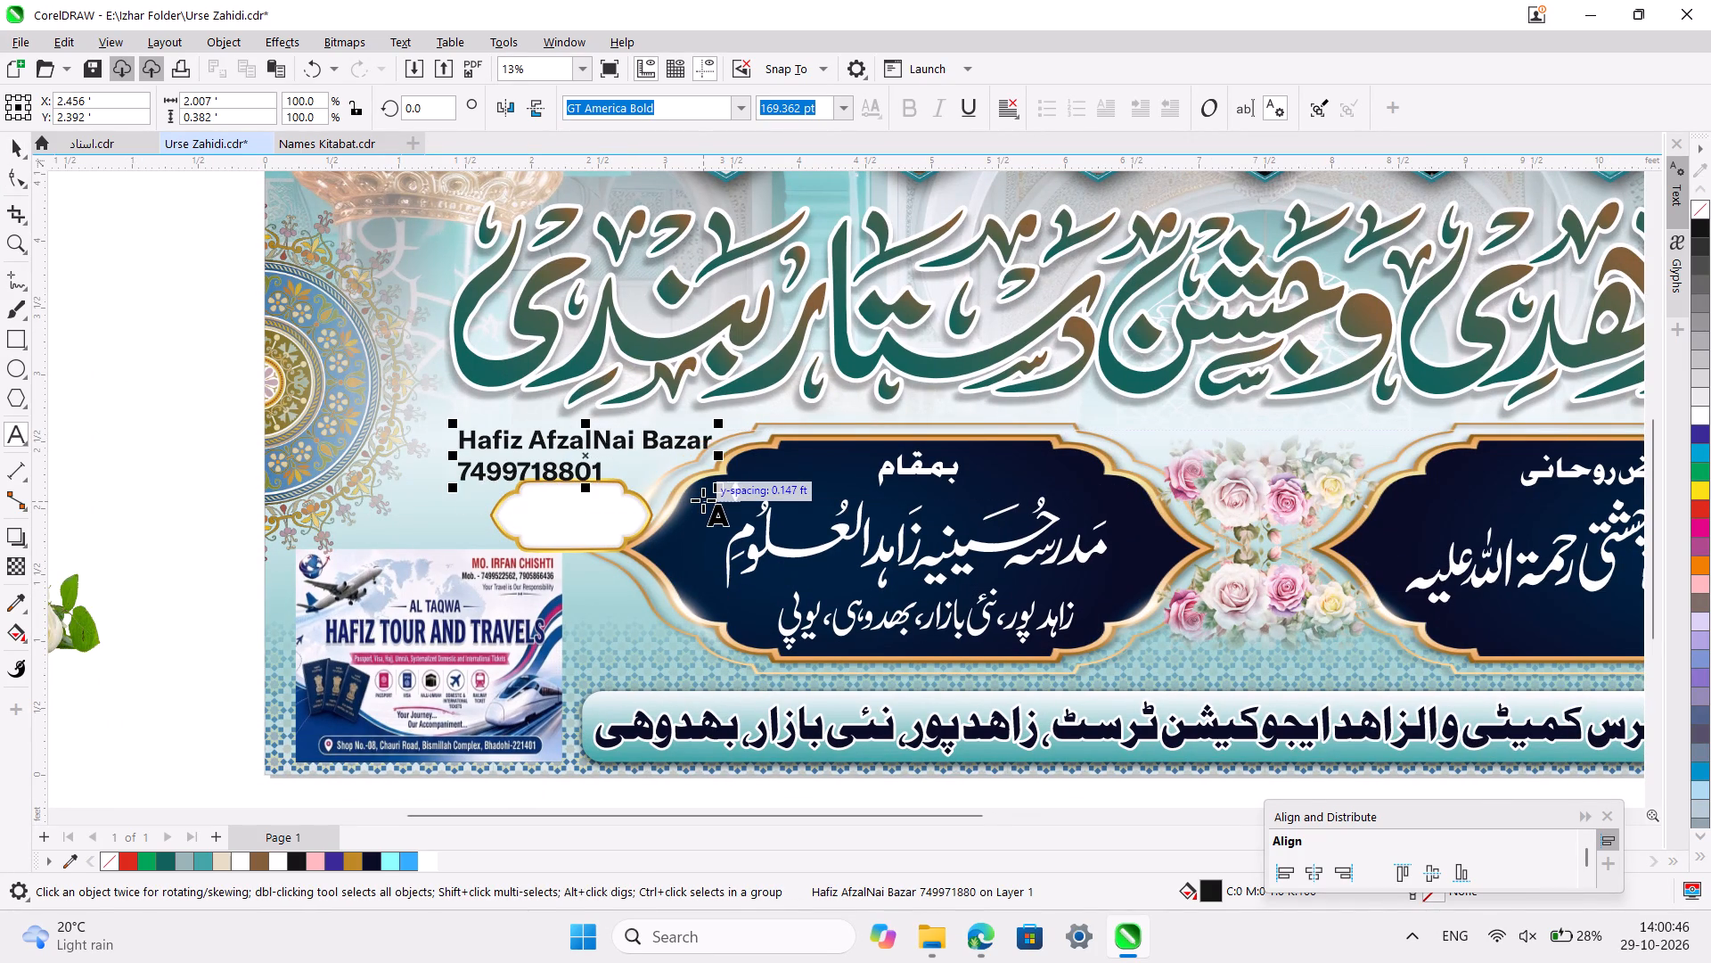
{"action": "key", "text": "ctrl+space"}
Break the designer credit's name line so the phone number sits on its own line.
{"action": "scroll", "coordinate": [703, 500], "scroll_direction": "left", "scroll_amount": 5}
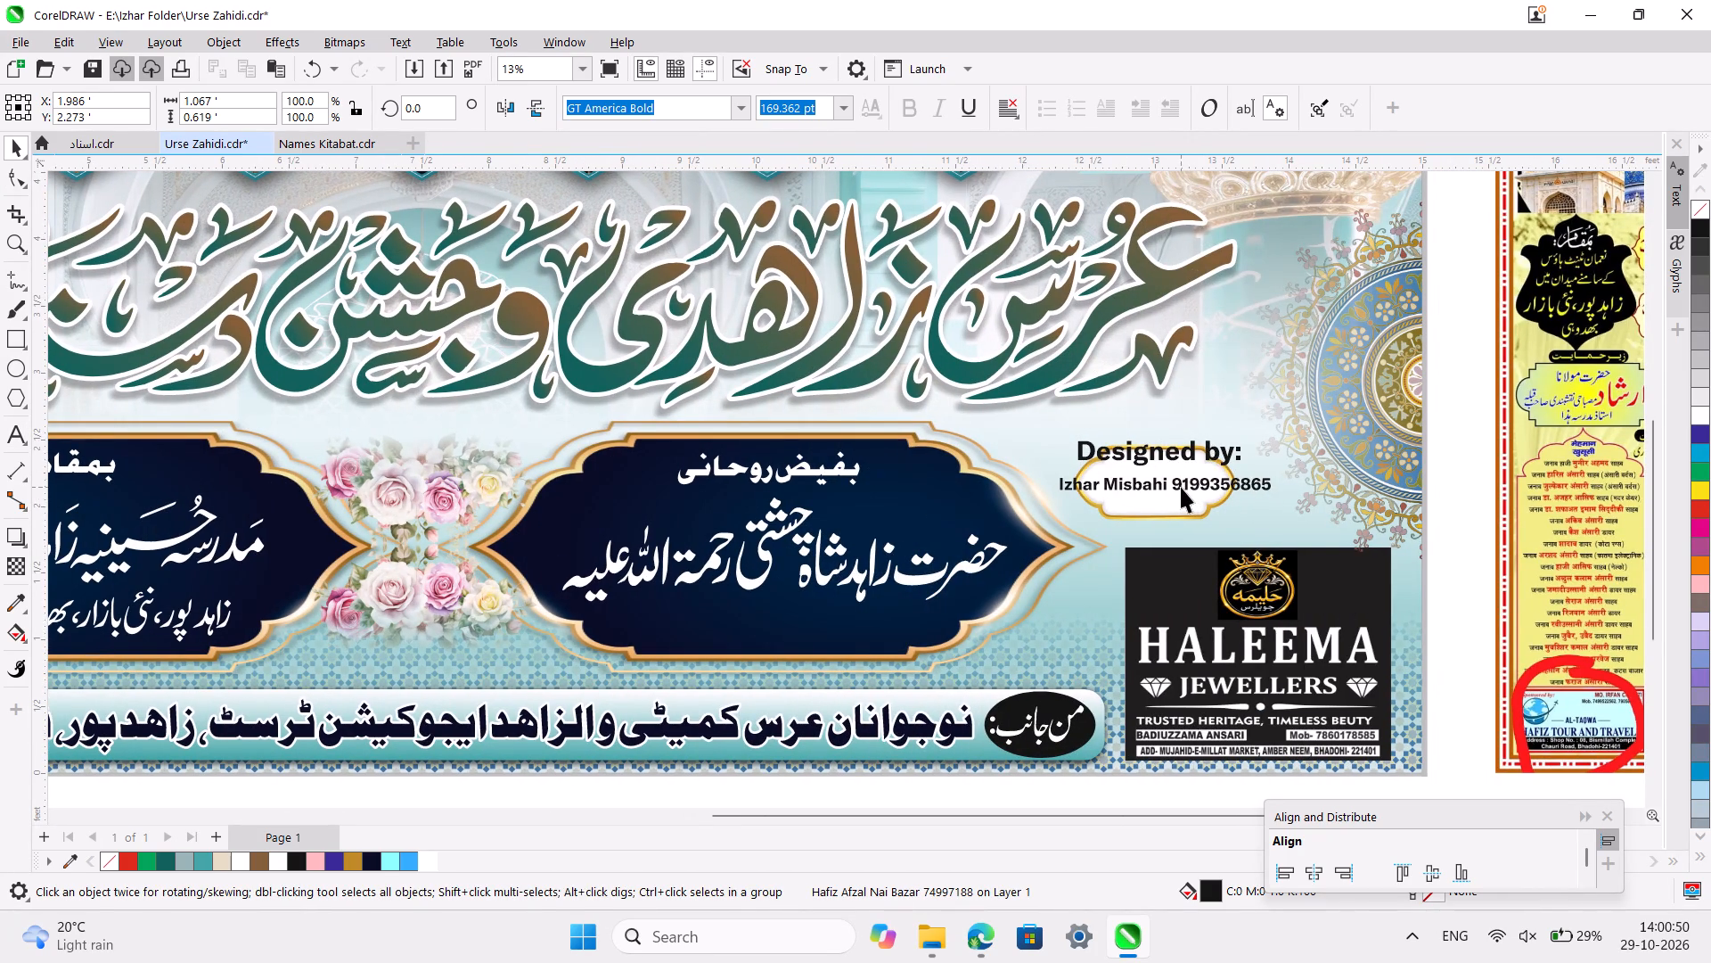
{"action": "double_click", "coordinate": [1181, 486]}
{"action": "scroll", "coordinate": [1181, 486], "scroll_direction": "up", "scroll_amount": 2, "text": "ctrl"}
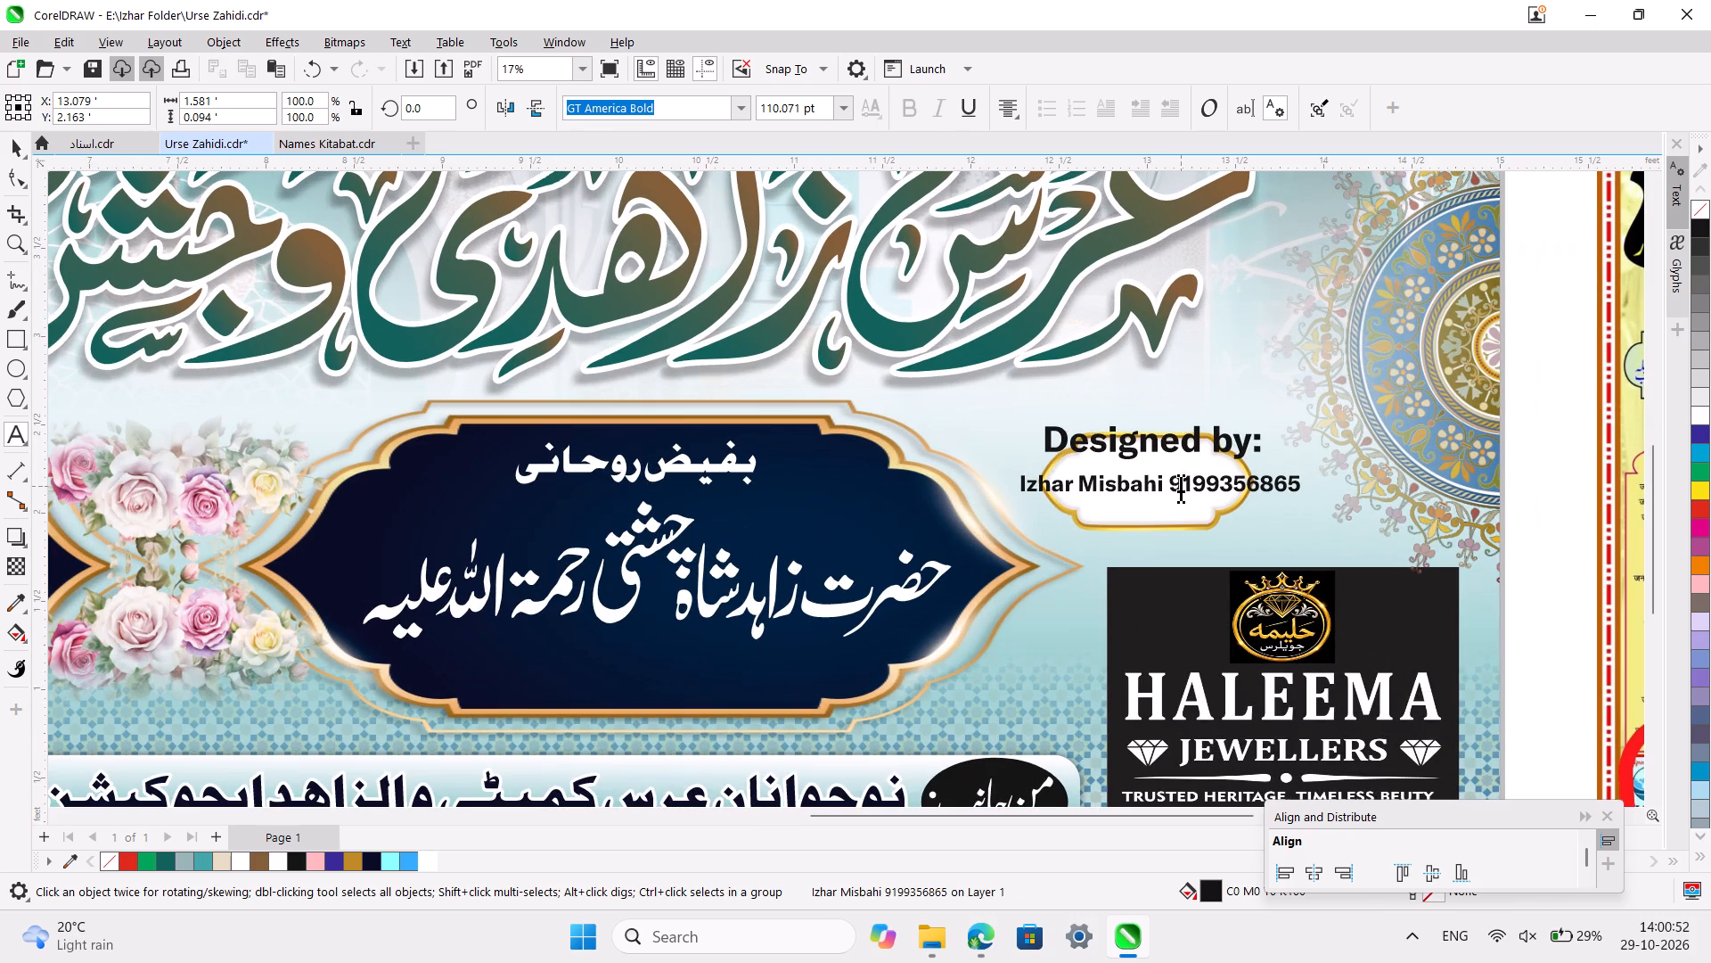
{"action": "key", "text": "Left"}
{"action": "key", "text": "BackSpace"}
{"action": "key", "text": "Return"}
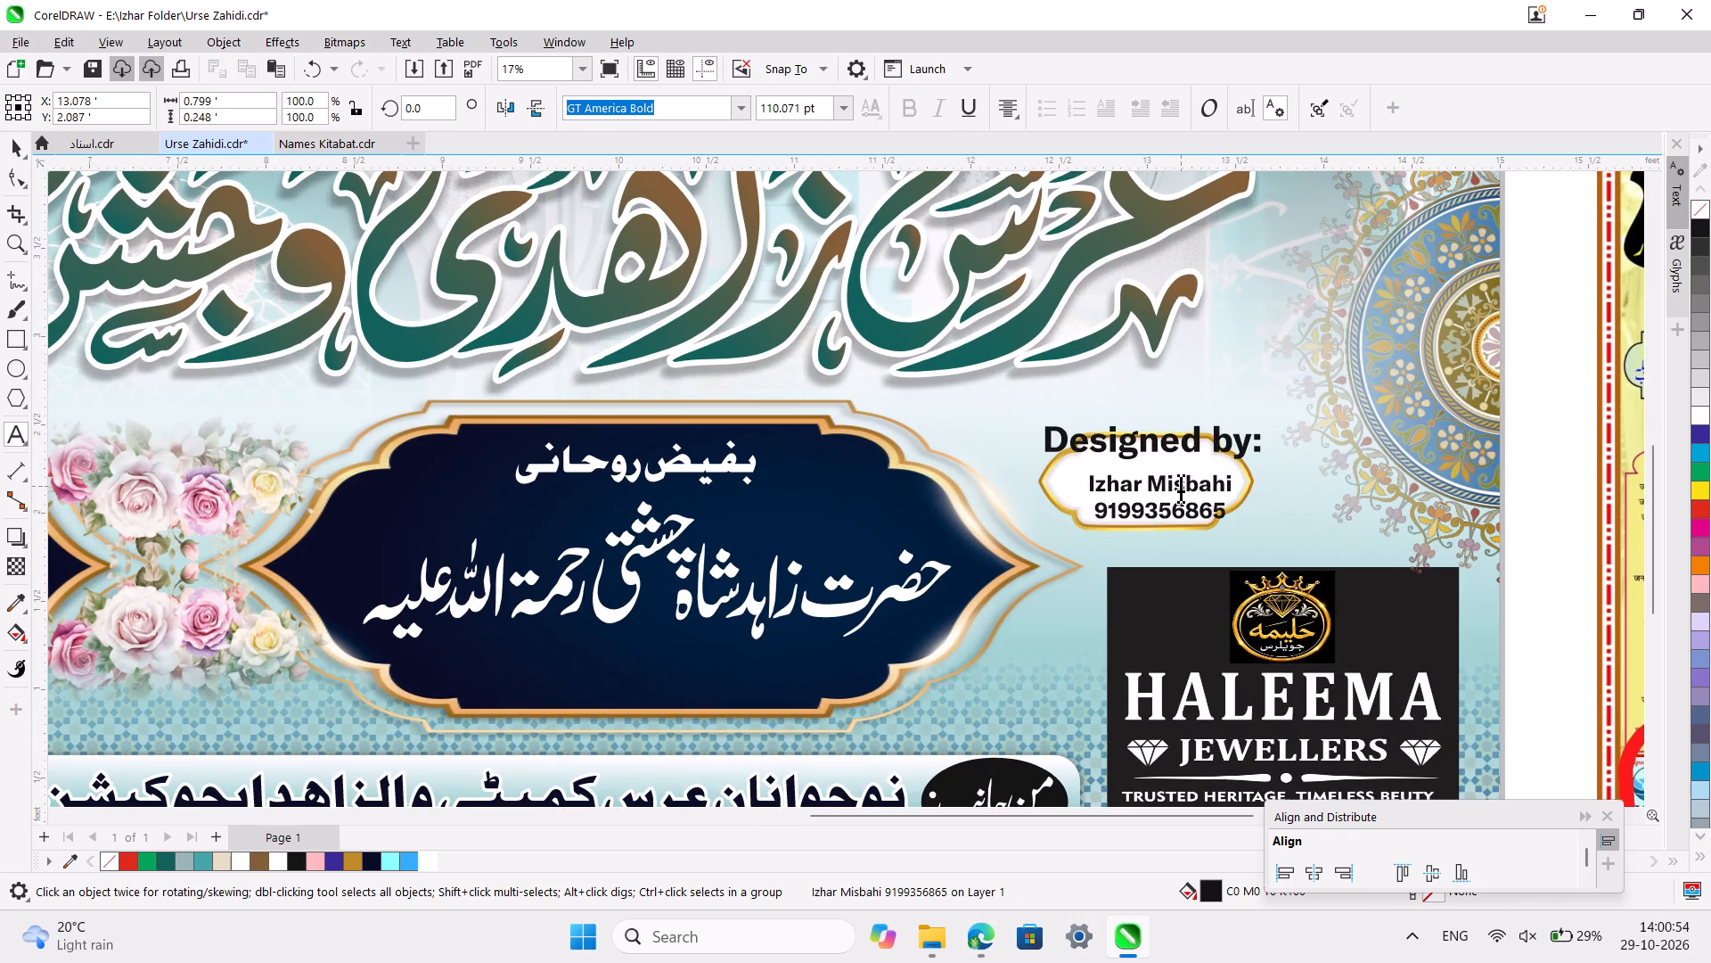
{"action": "key", "text": "ctrl+space"}
Cut the "Designed by:" text and paste it as a separate first line of the designer's name and phone text.
{"action": "scroll", "coordinate": [1181, 486], "scroll_direction": "up", "scroll_amount": 4, "text": "ctrl"}
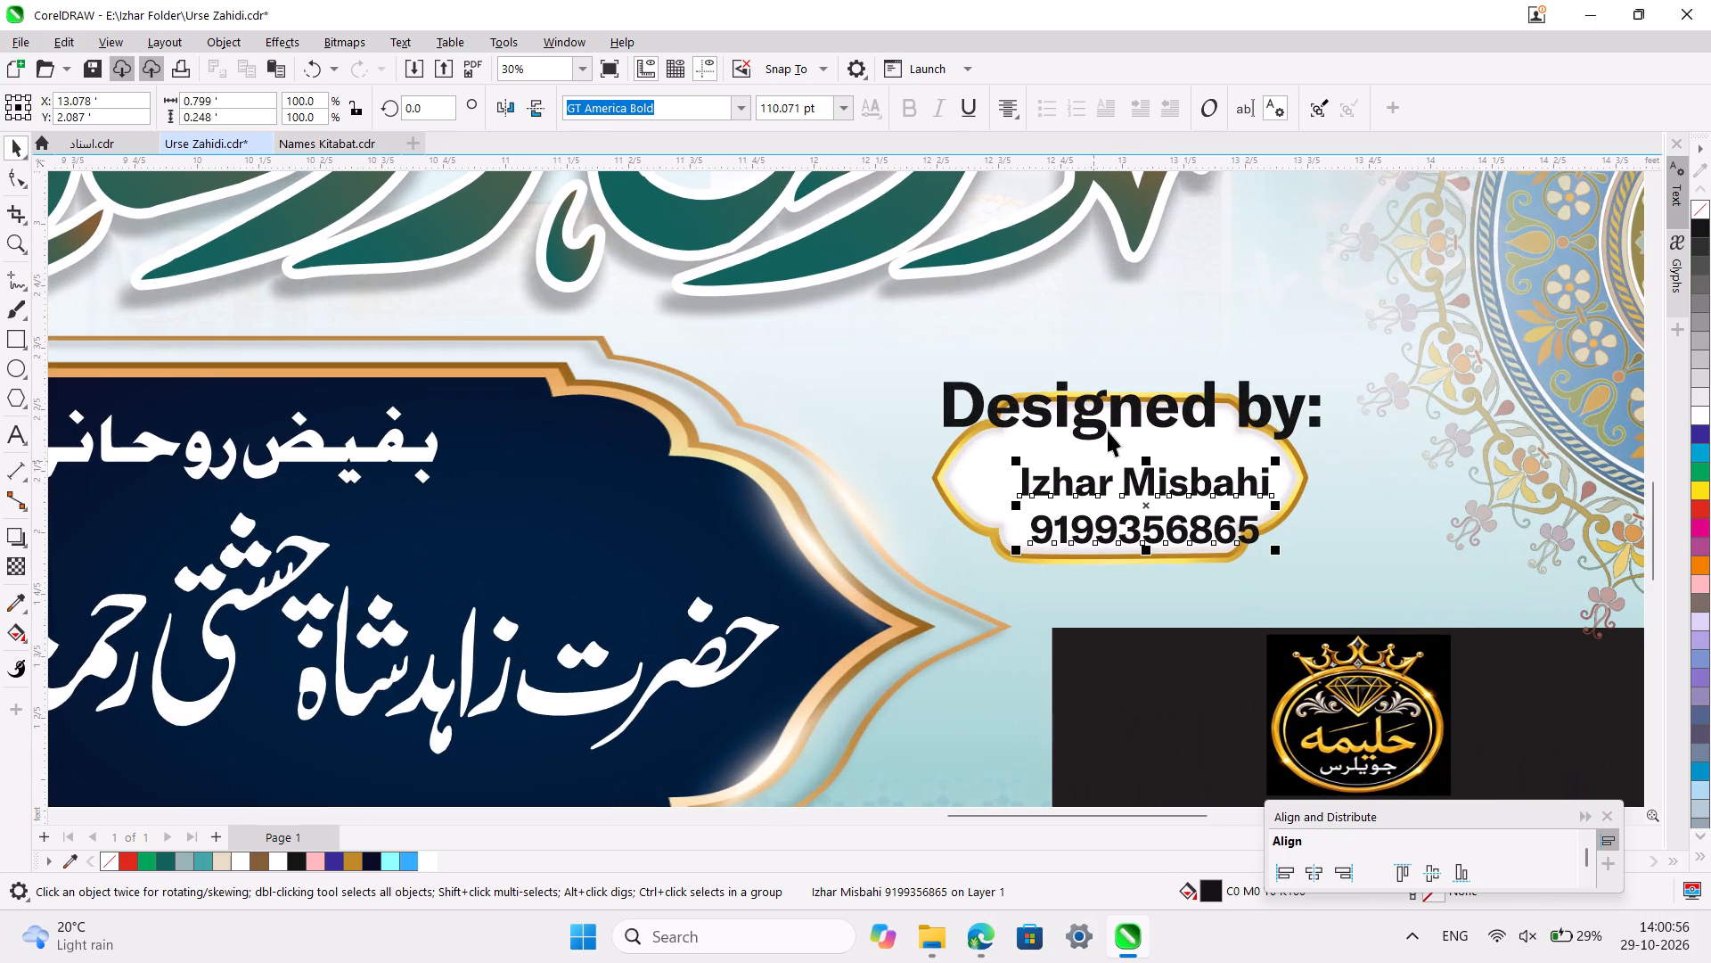
{"action": "double_click", "coordinate": [1117, 413]}
{"action": "triple_click", "coordinate": [1117, 413]}
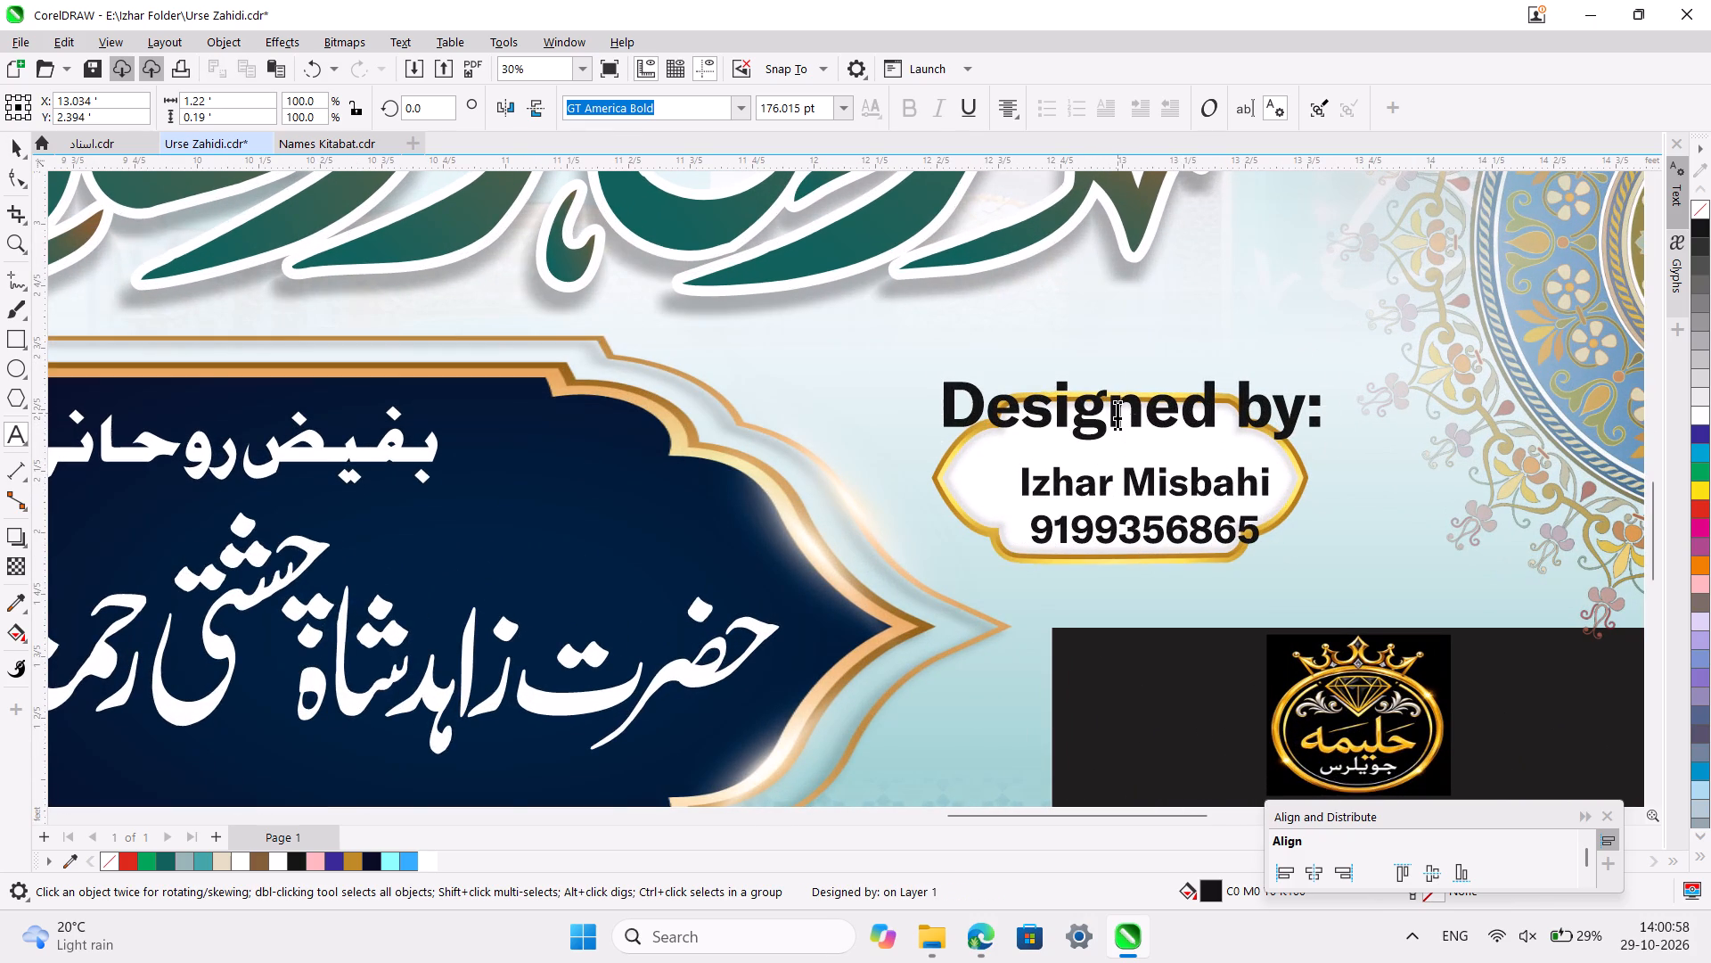
{"action": "key", "text": "ctrl+x"}
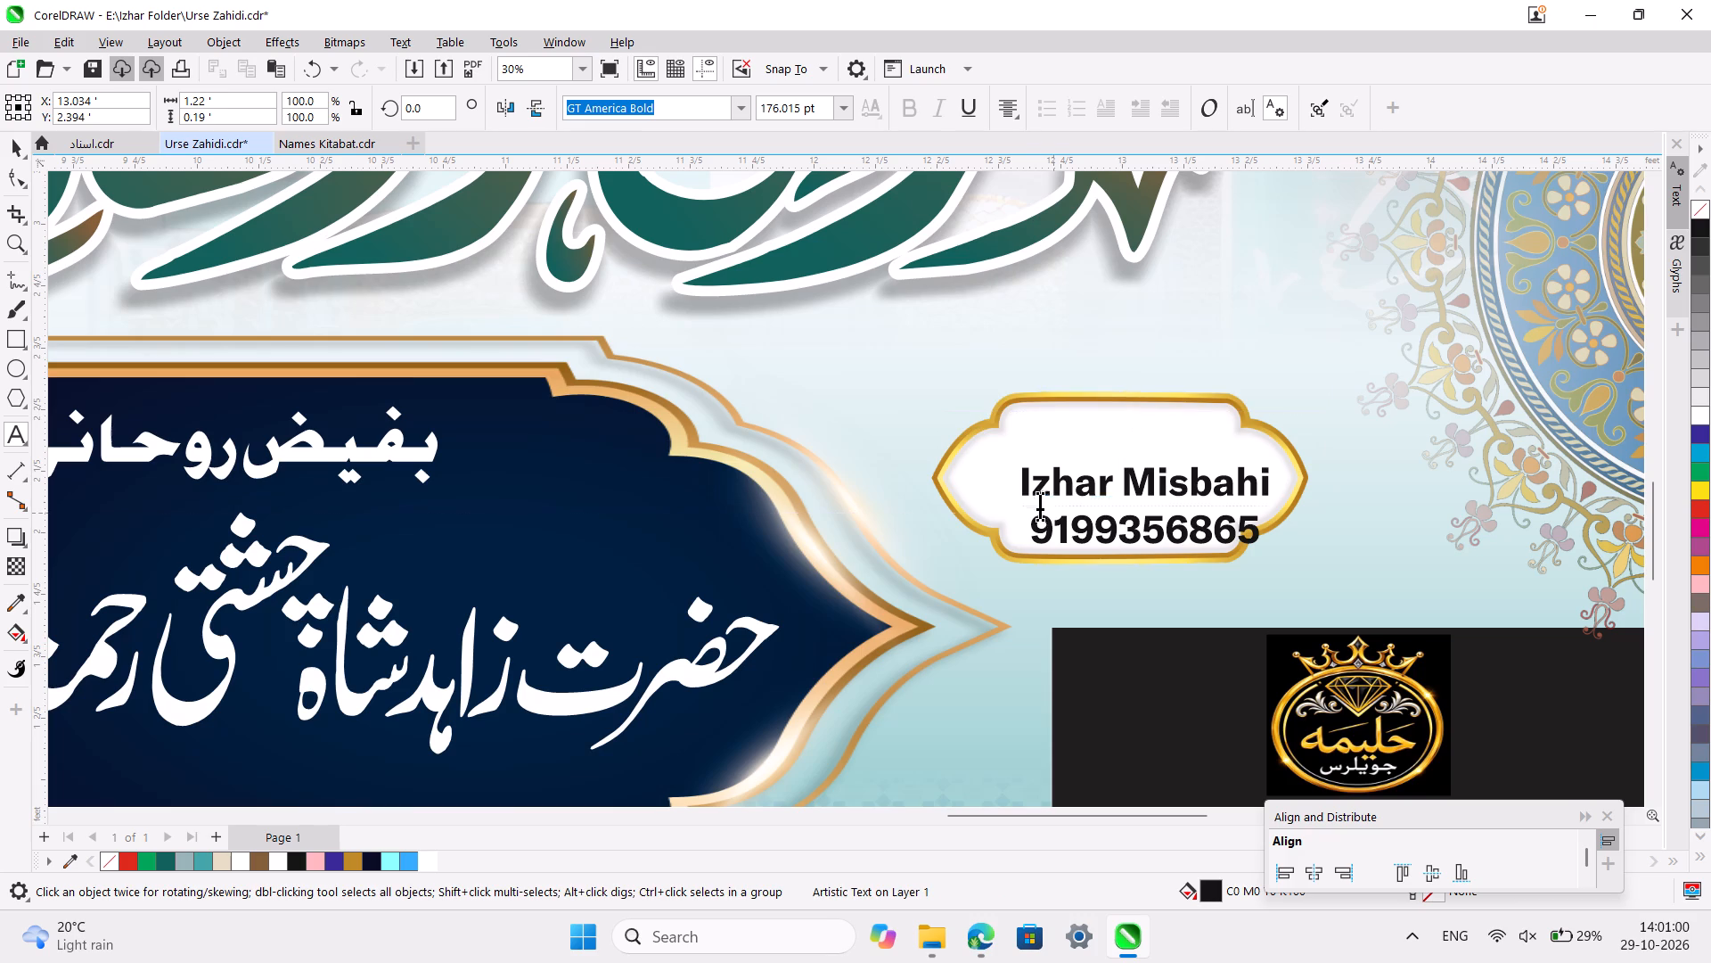
{"action": "left_click", "coordinate": [1044, 488]}
{"action": "key", "text": "Home"}
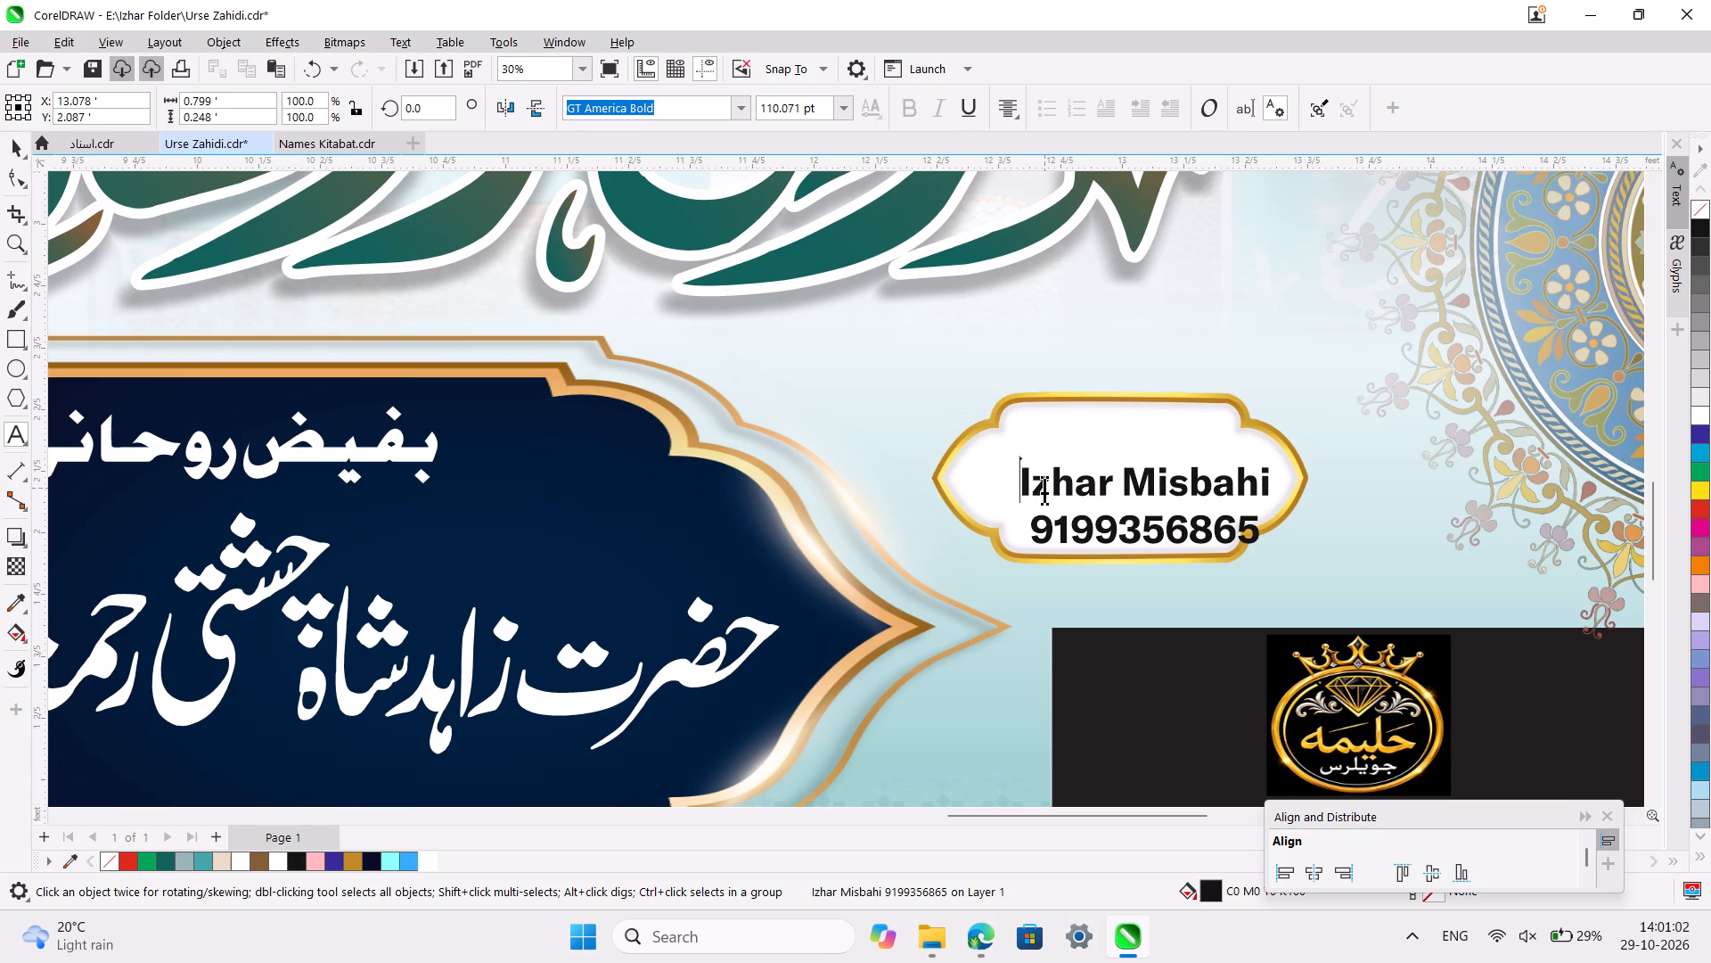
{"action": "key", "text": "ctrl+v"}
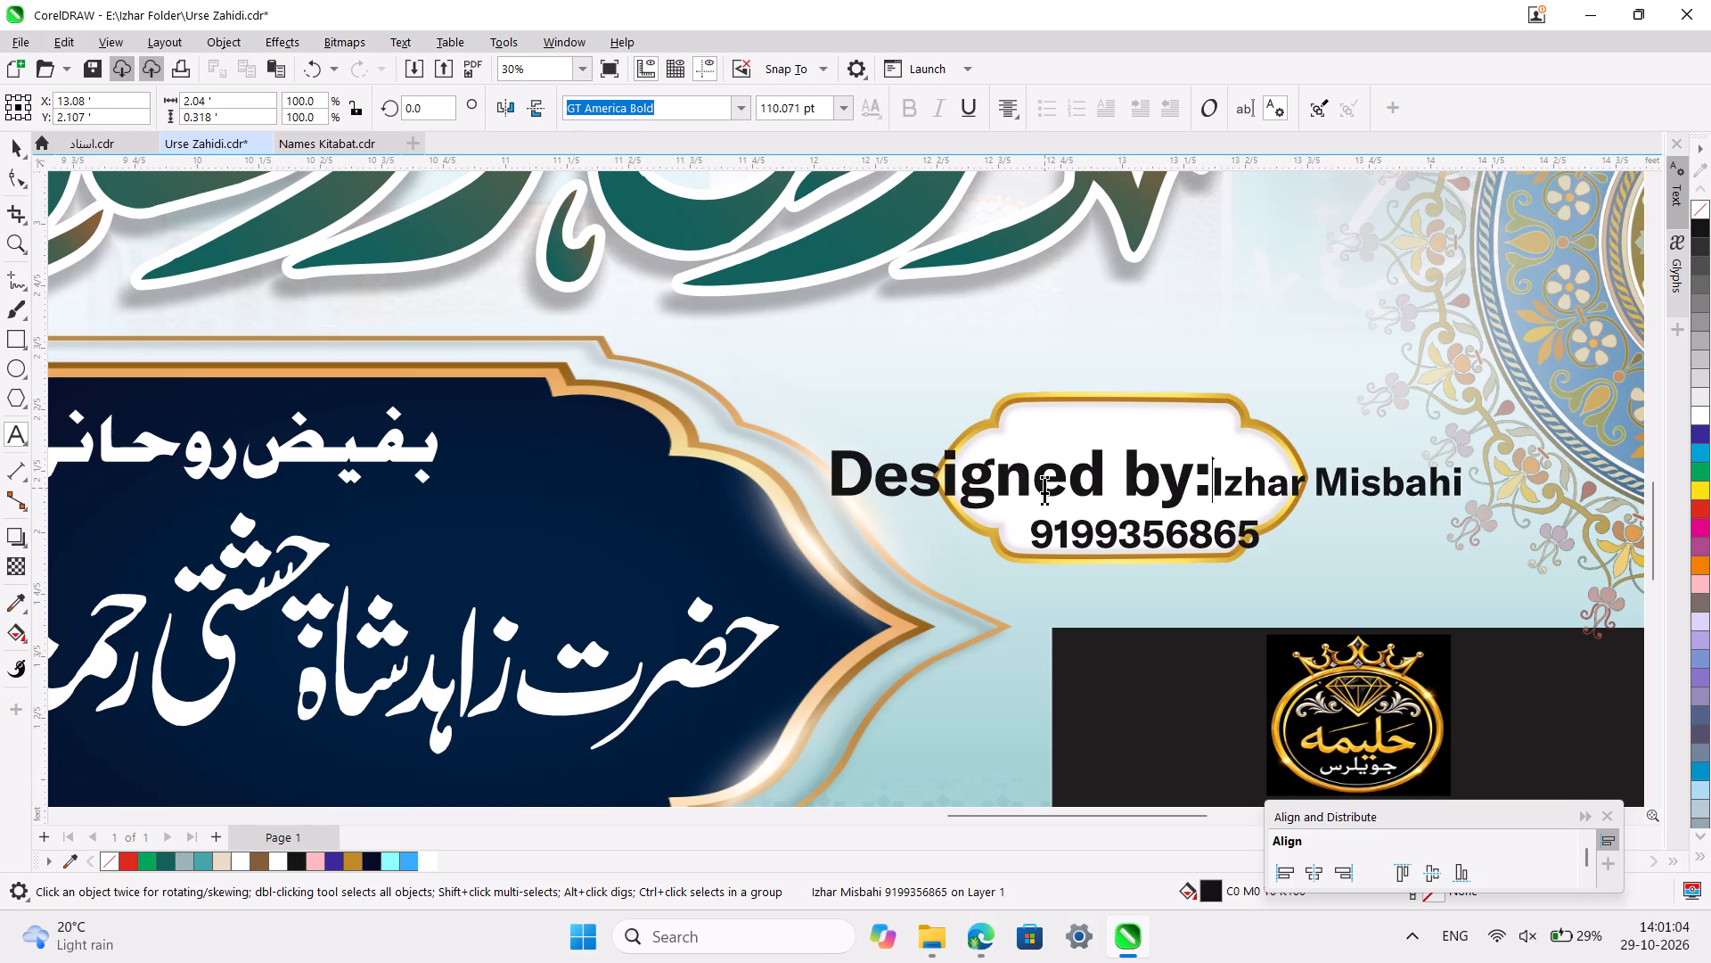
{"action": "key", "text": "Return"}
{"action": "key", "text": "ctrl+space"}
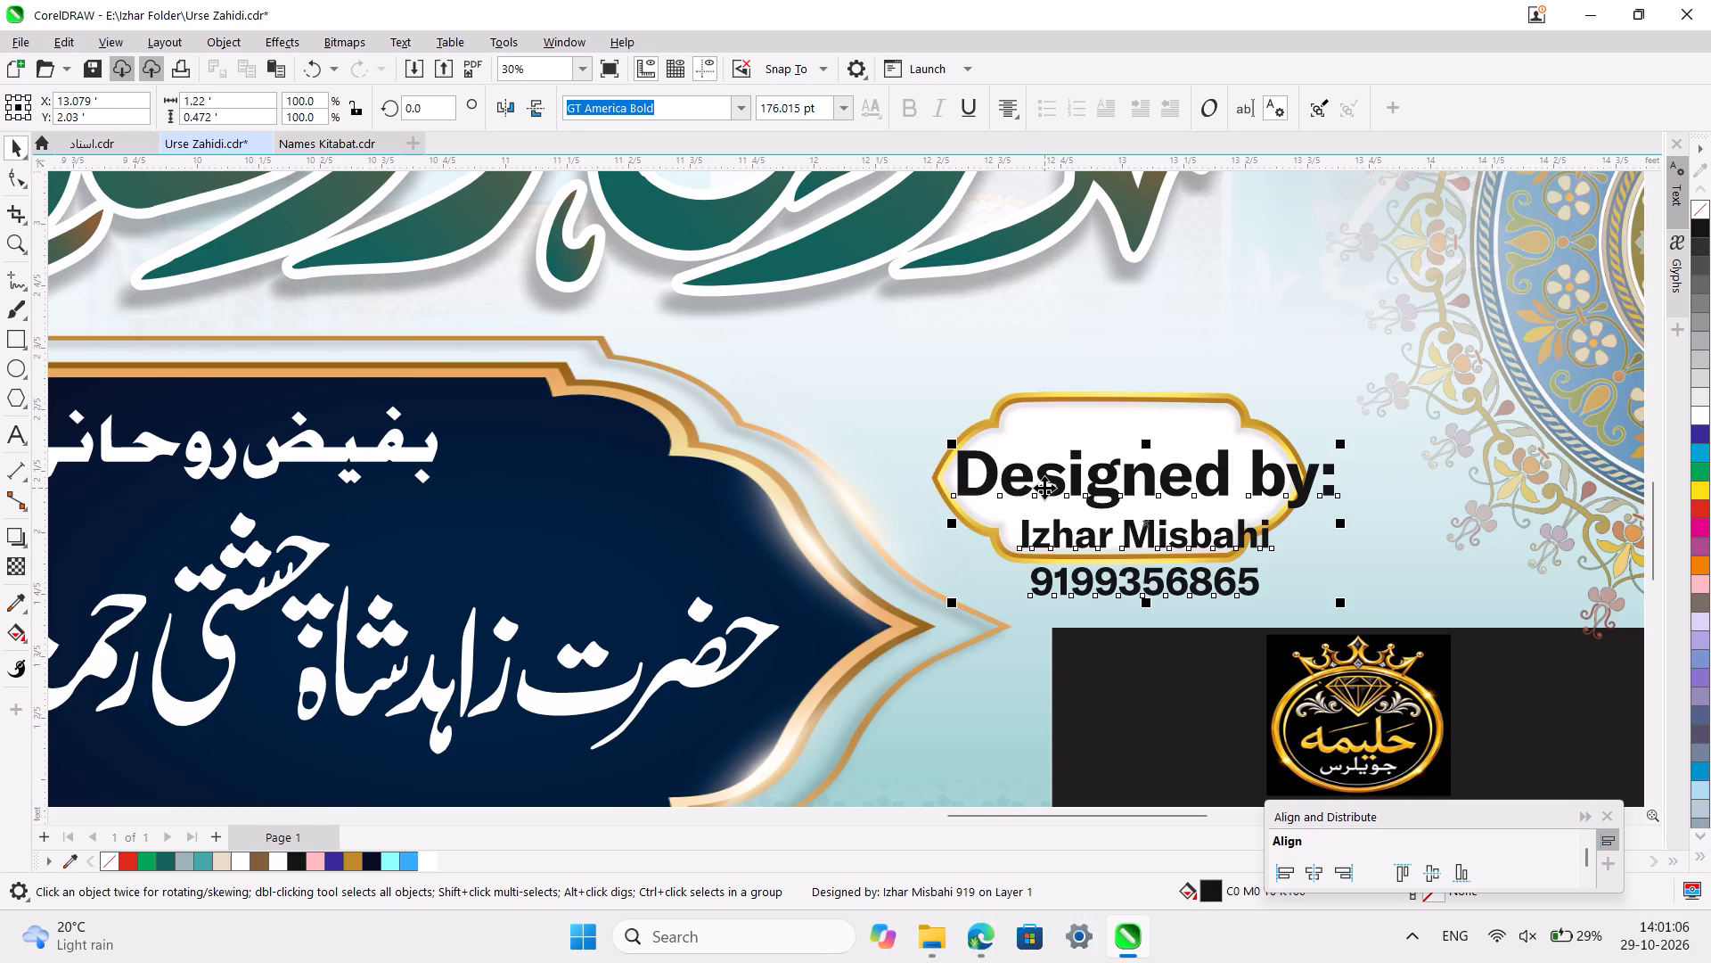
Set all three lines of the designer credit to GT America Bold at 18 pt.
{"action": "left_click", "coordinate": [739, 113]}
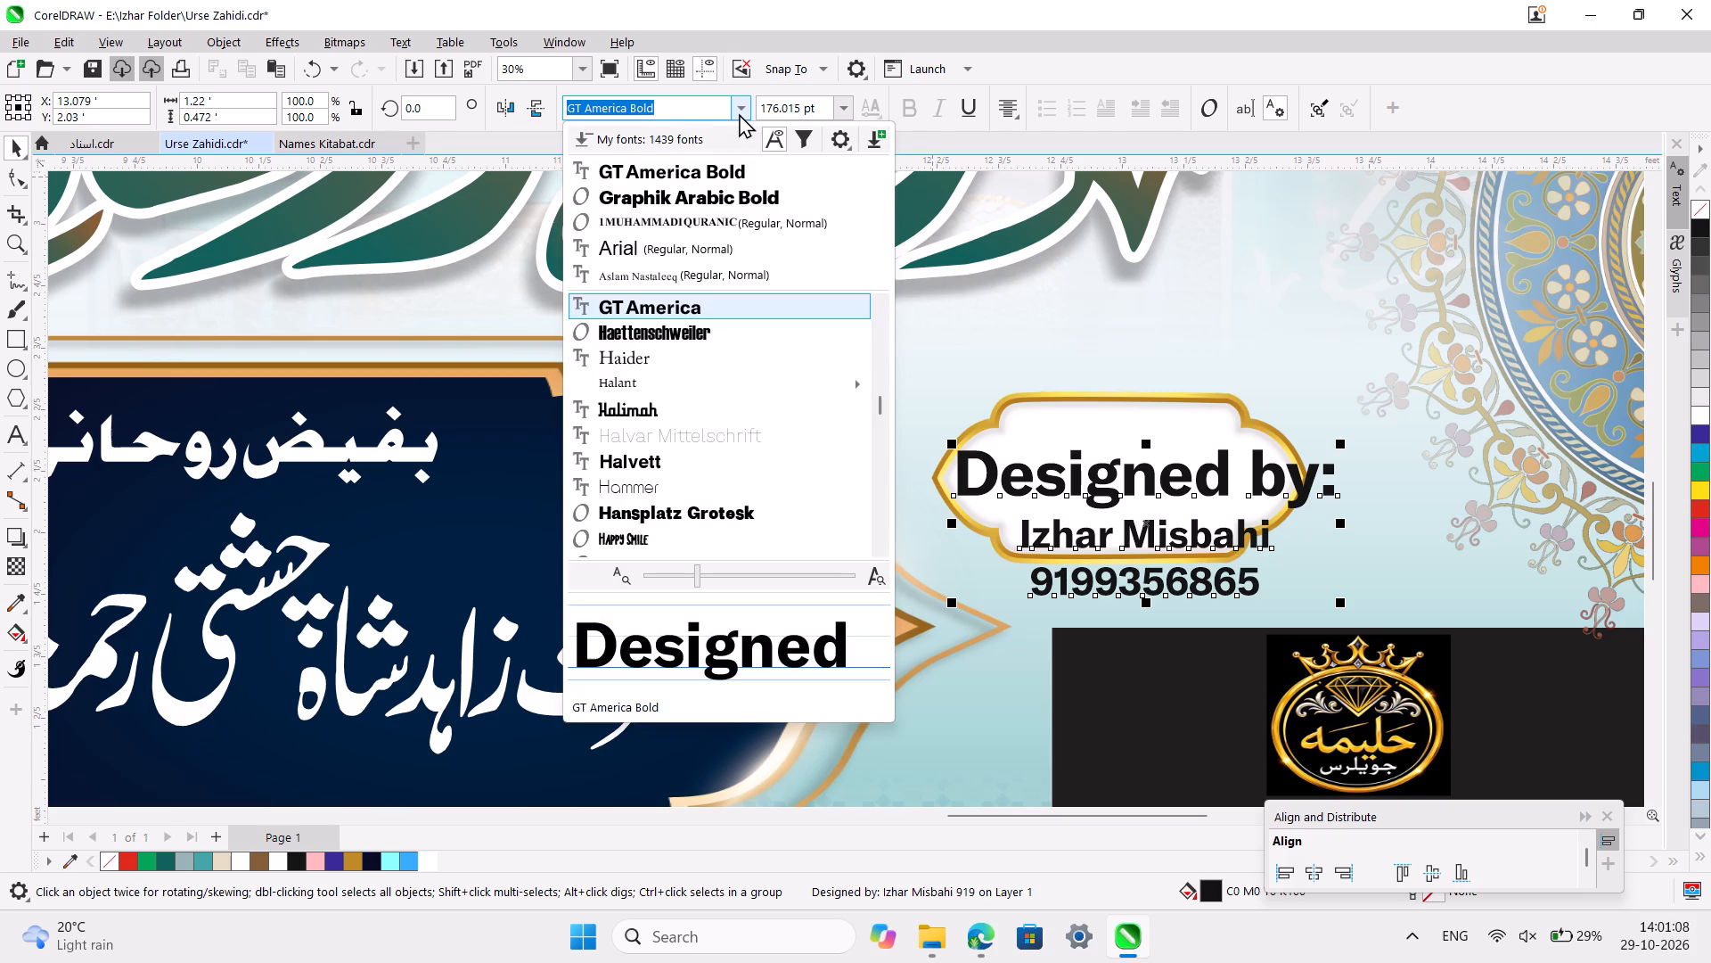
{"action": "left_click", "coordinate": [740, 171]}
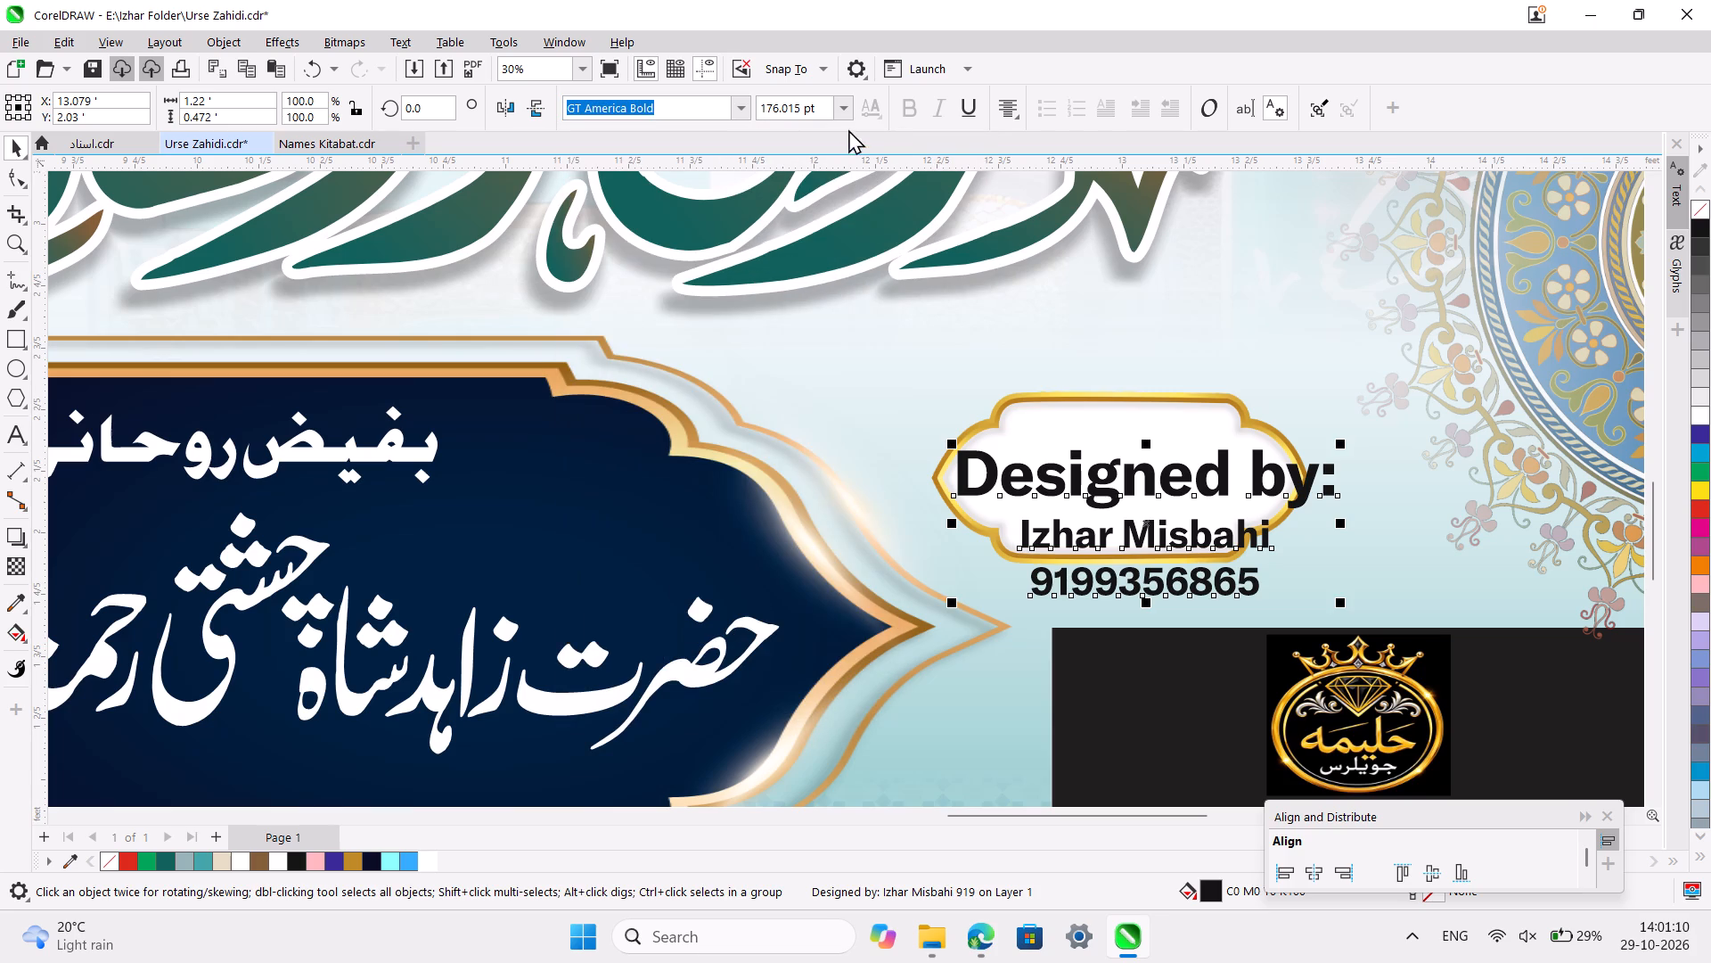
{"action": "left_click", "coordinate": [847, 104]}
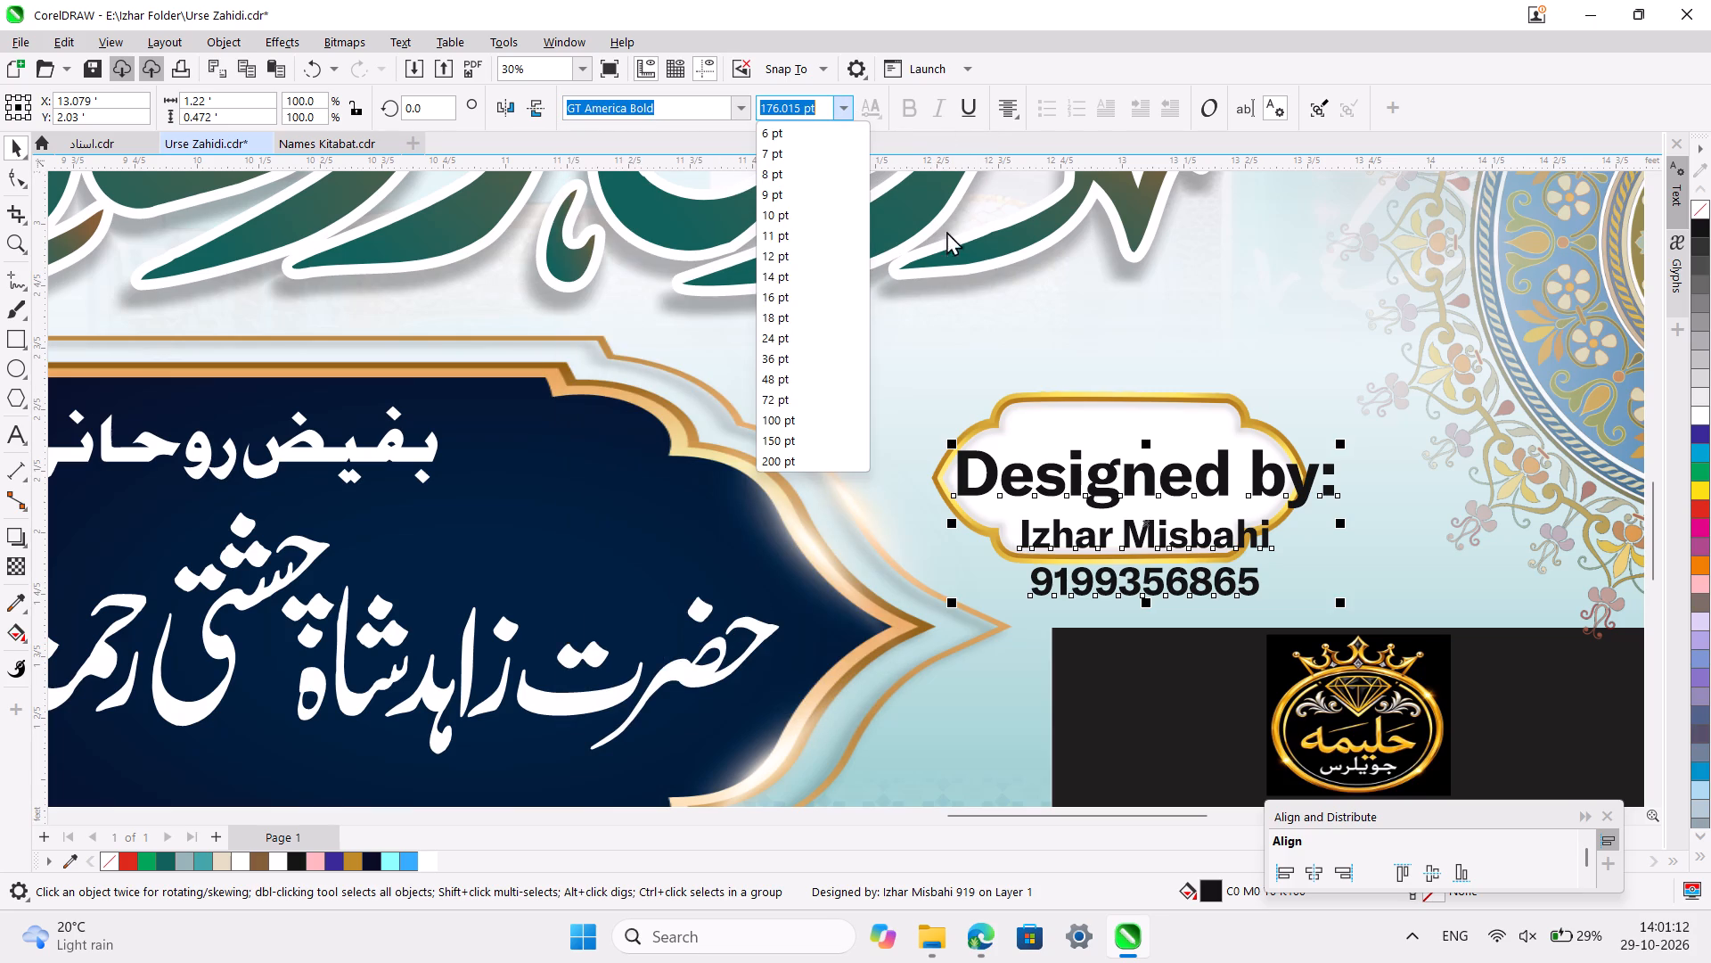
{"action": "left_click", "coordinate": [805, 324]}
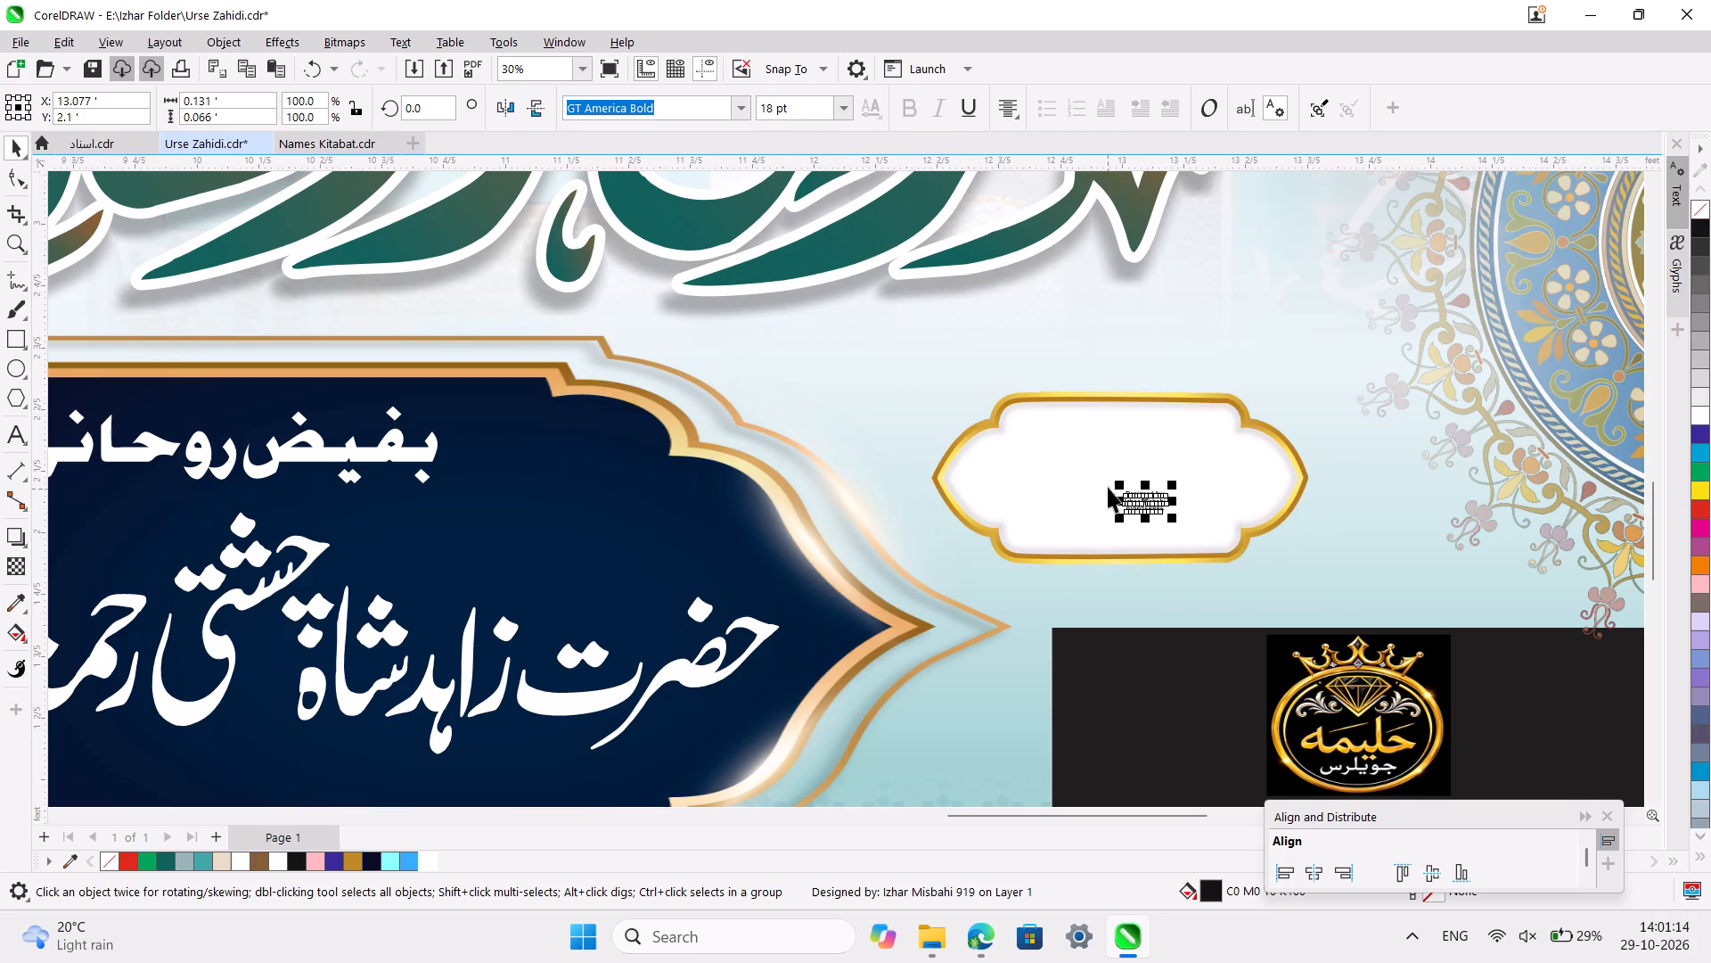
Scale the designer credit up to about 85 pt and centre it inside its gold-edged white frame.
{"action": "left_click_drag", "start_coordinate": [1111, 483], "coordinate": [929, 408]}
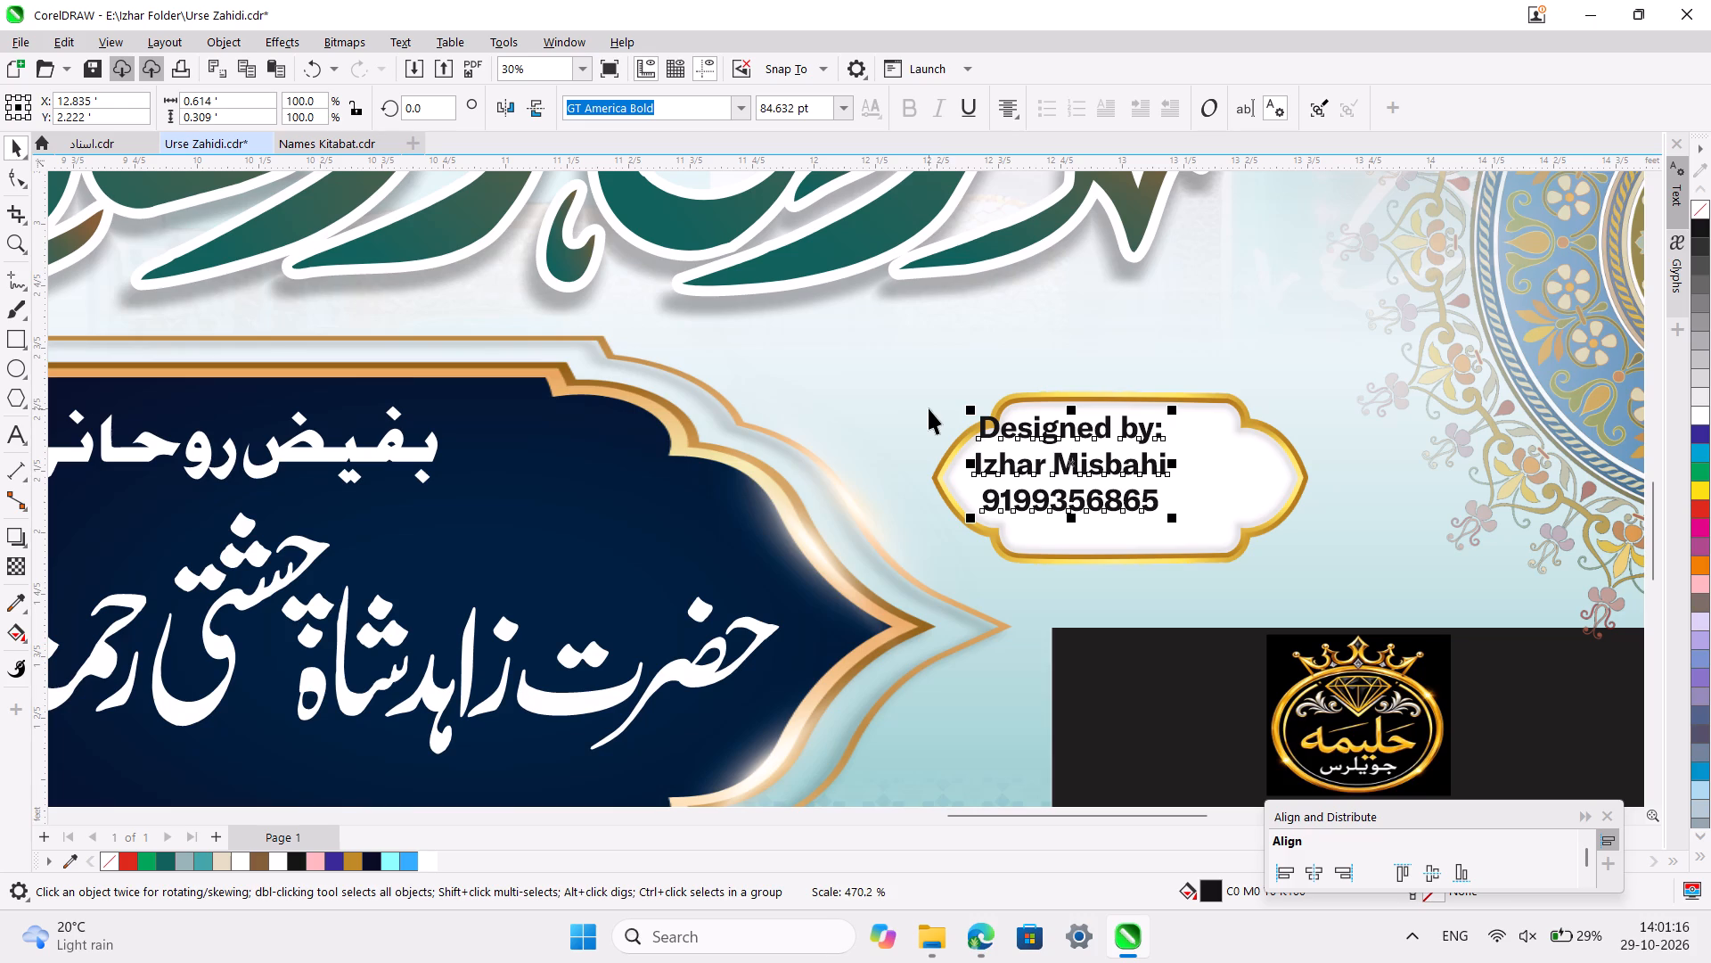
{"action": "left_click_drag", "start_coordinate": [1081, 461], "coordinate": [1128, 488]}
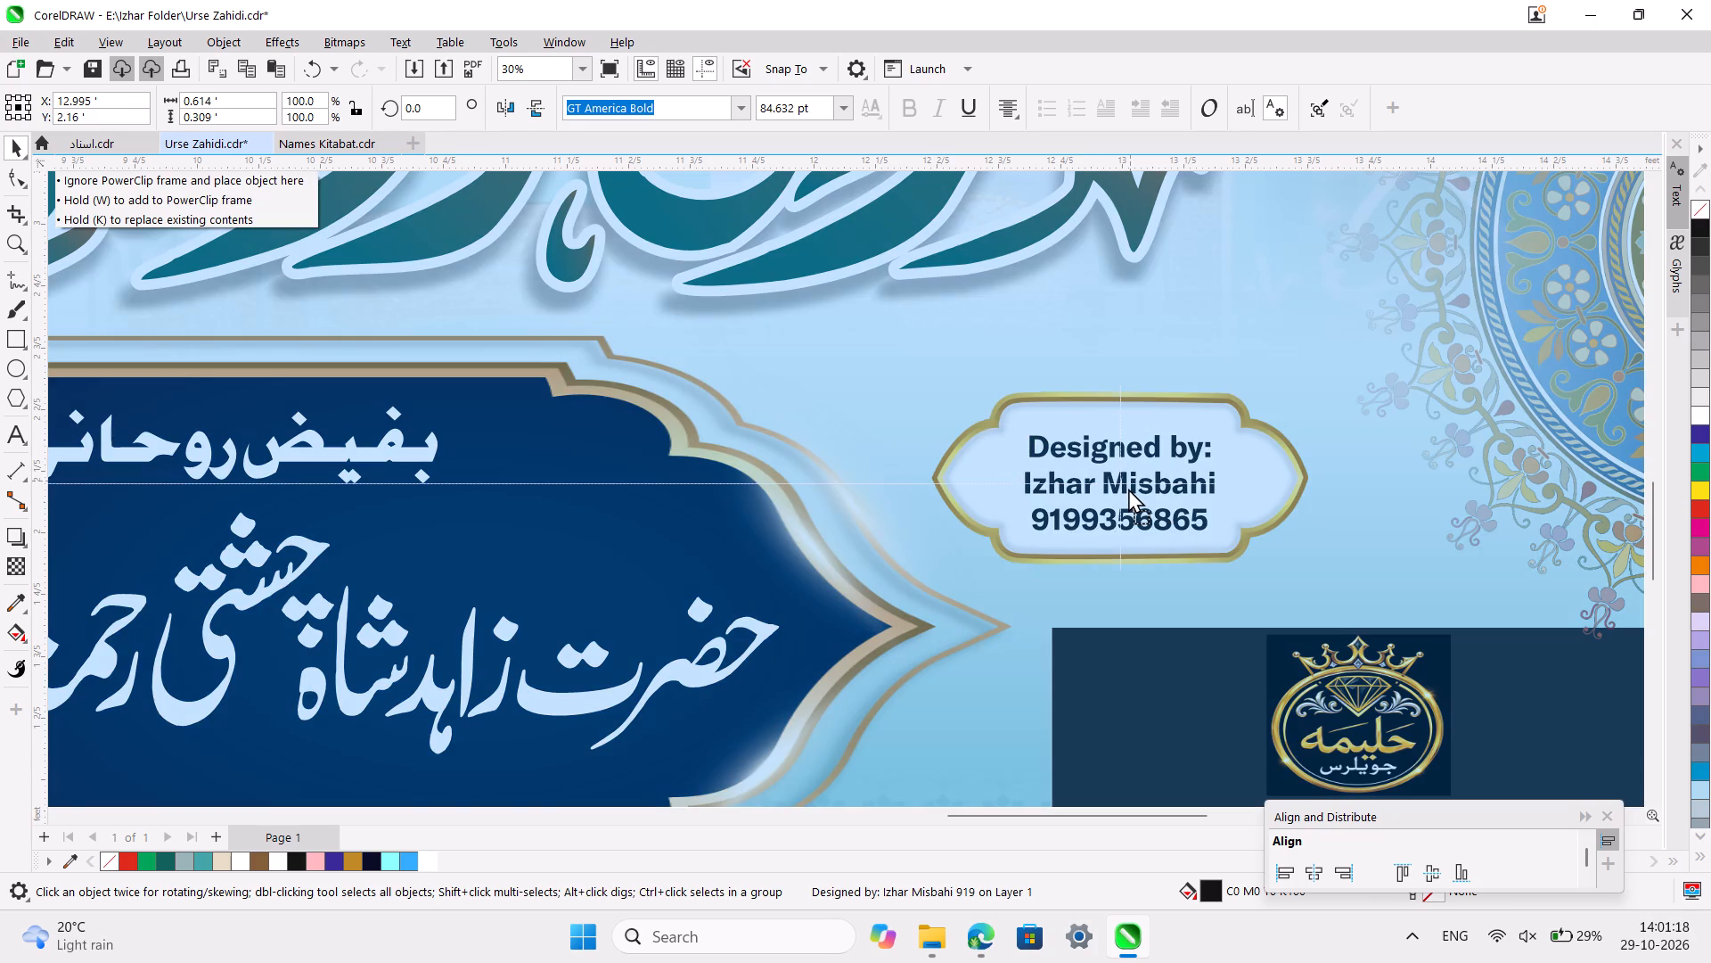
{"action": "left_click_drag", "start_coordinate": [1128, 488], "coordinate": [1127, 488]}
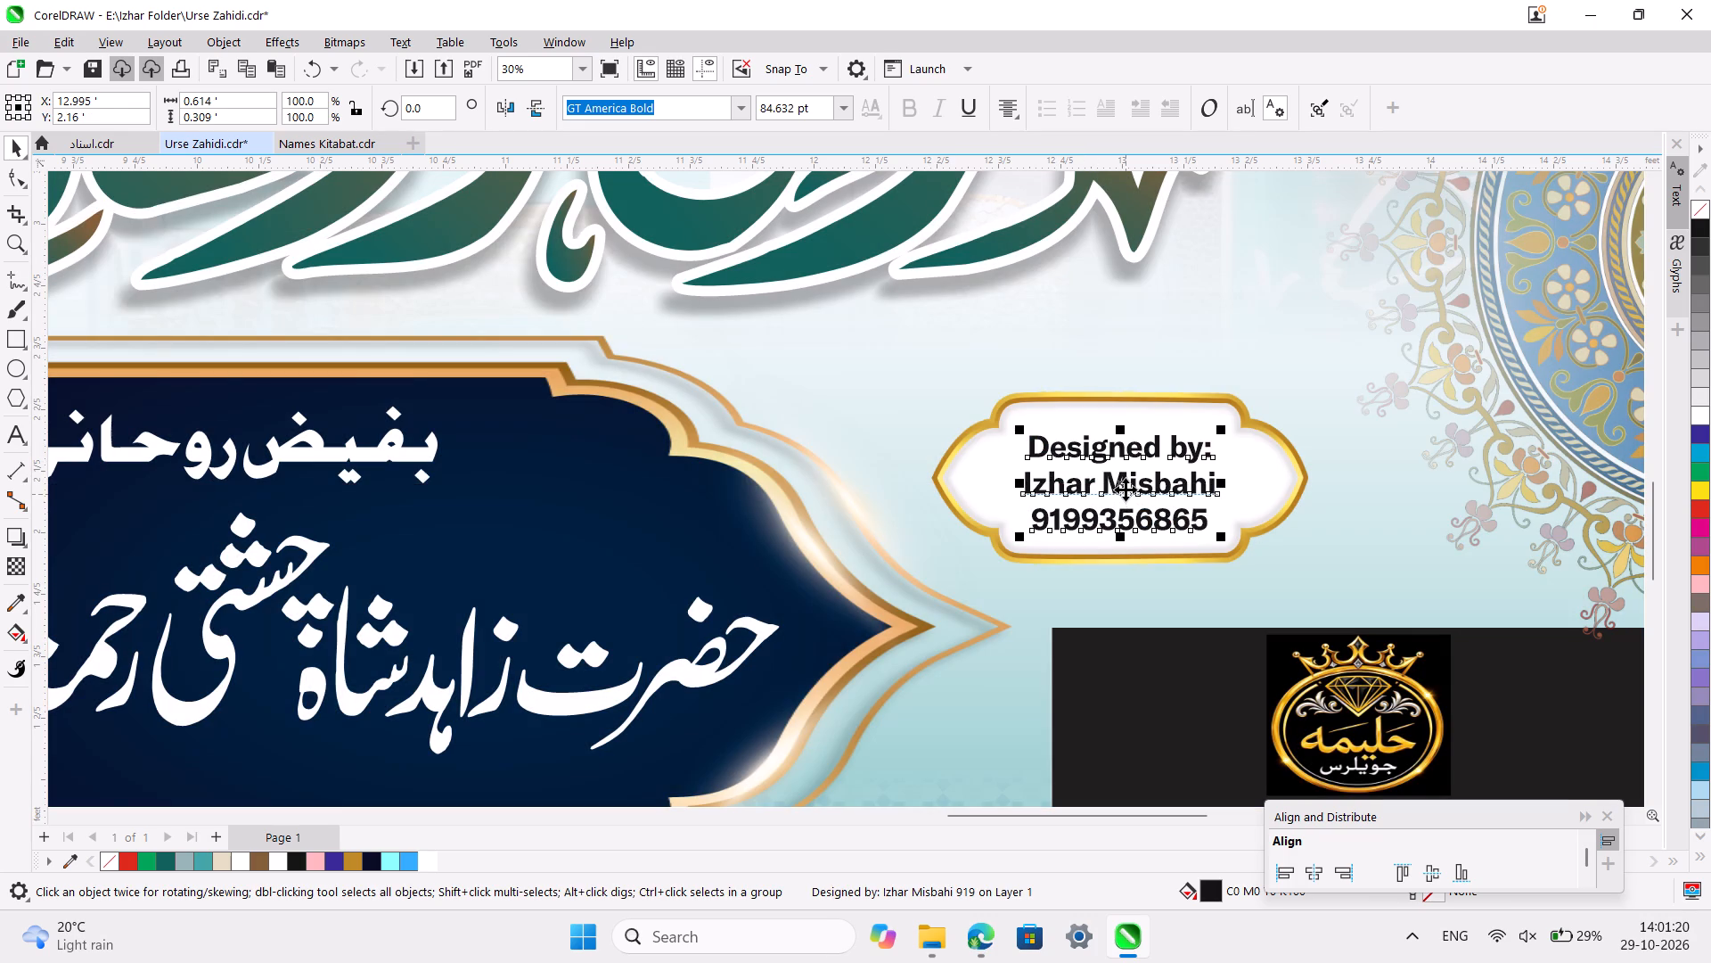
{"action": "left_click", "coordinate": [1126, 490]}
{"action": "scroll", "coordinate": [1122, 484], "scroll_direction": "up", "scroll_amount": 1, "text": "ctrl"}
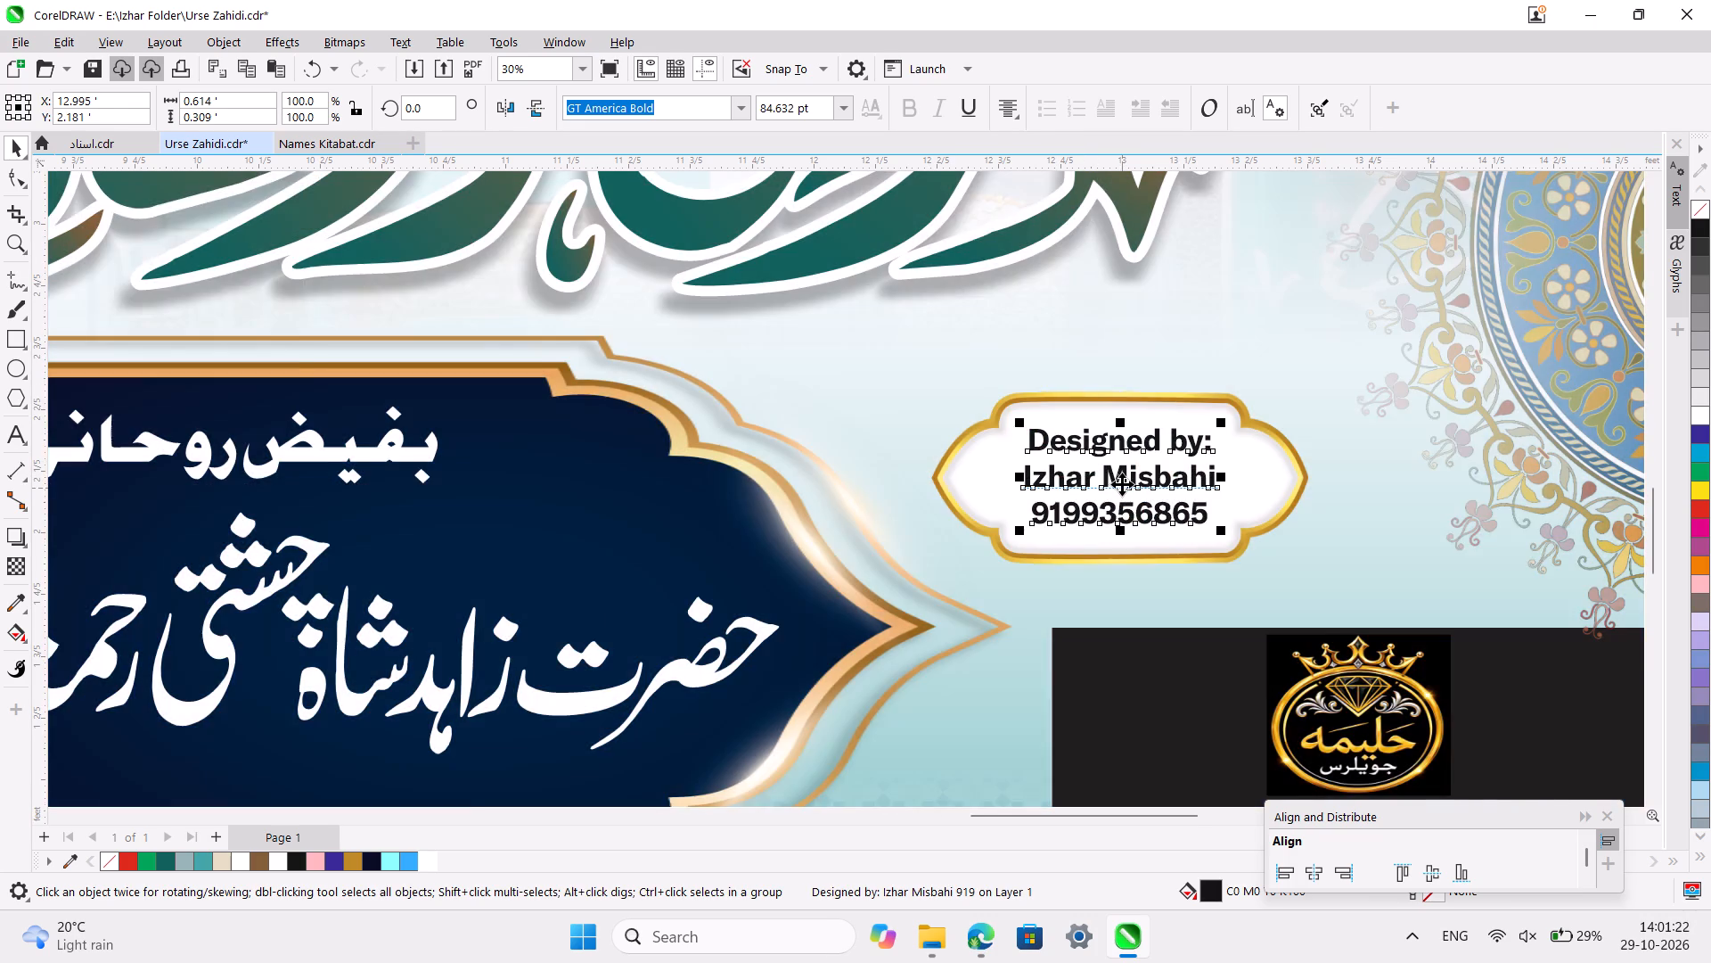
{"action": "scroll", "coordinate": [1122, 484], "scroll_direction": "up", "scroll_amount": 1, "text": "ctrl"}
Centre-align the three lines of the contact text above the travel ad.
{"action": "scroll", "coordinate": [1122, 484], "scroll_direction": "down", "scroll_amount": 5, "text": "ctrl"}
{"action": "scroll", "coordinate": [1122, 484], "scroll_direction": "right", "scroll_amount": 3}
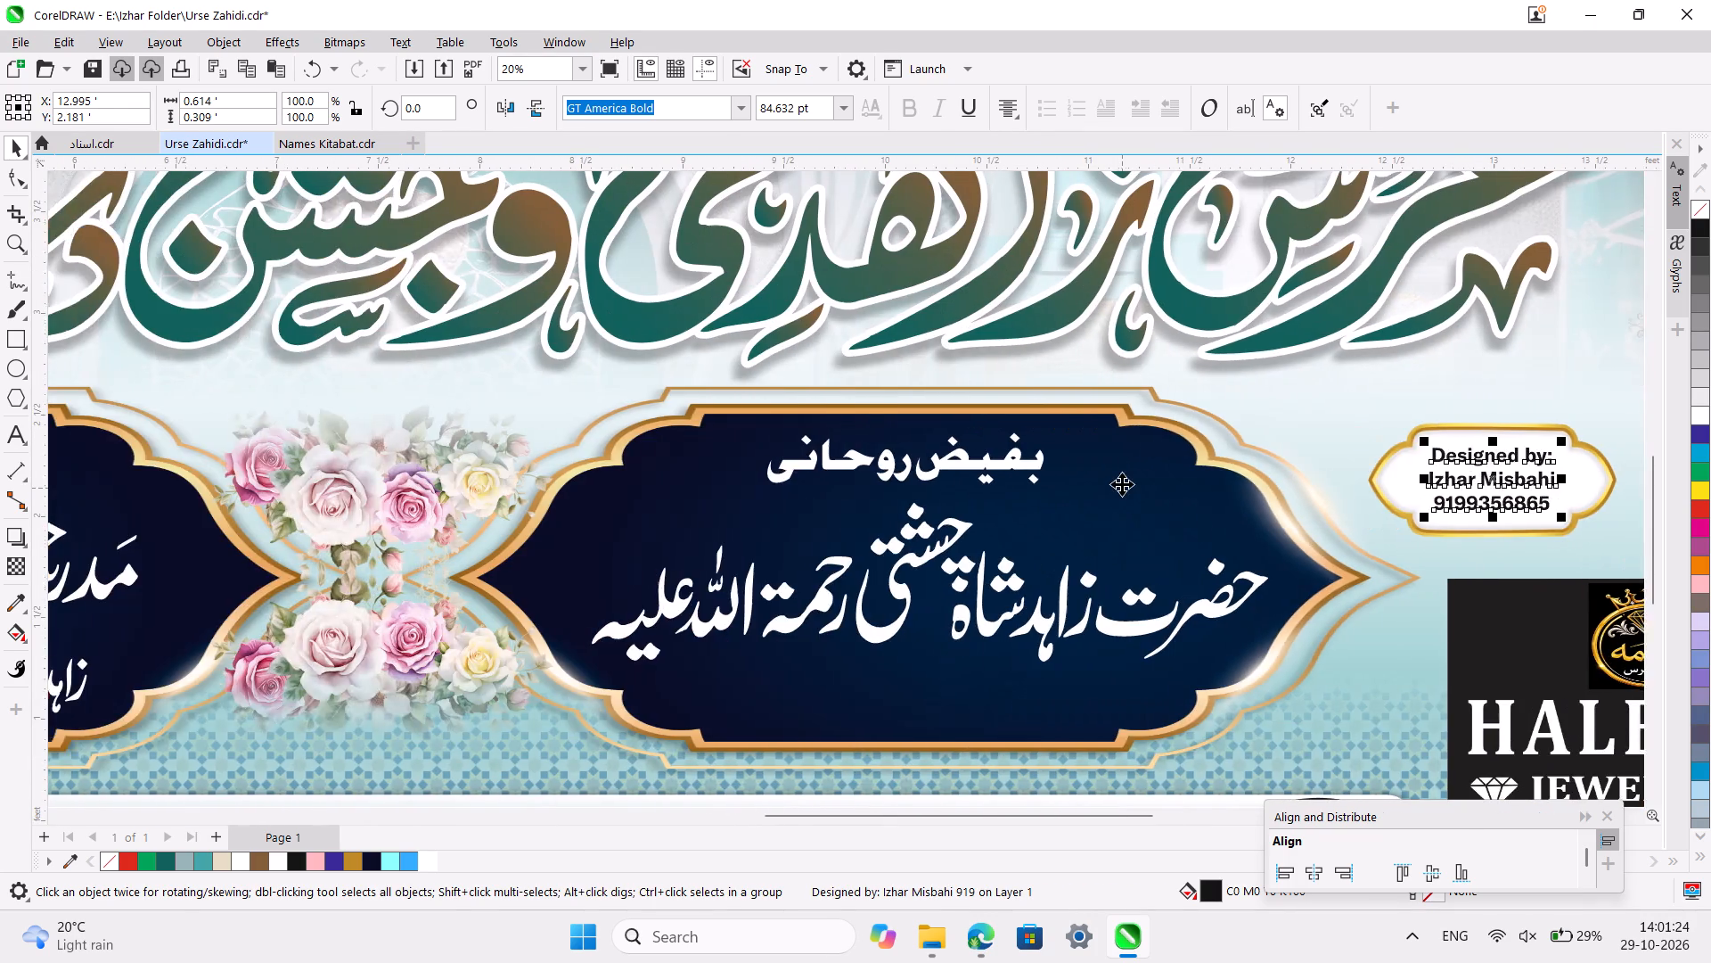
{"action": "scroll", "coordinate": [1122, 484], "scroll_direction": "right", "scroll_amount": 6}
{"action": "scroll", "coordinate": [816, 542], "scroll_direction": "left", "scroll_amount": 4}
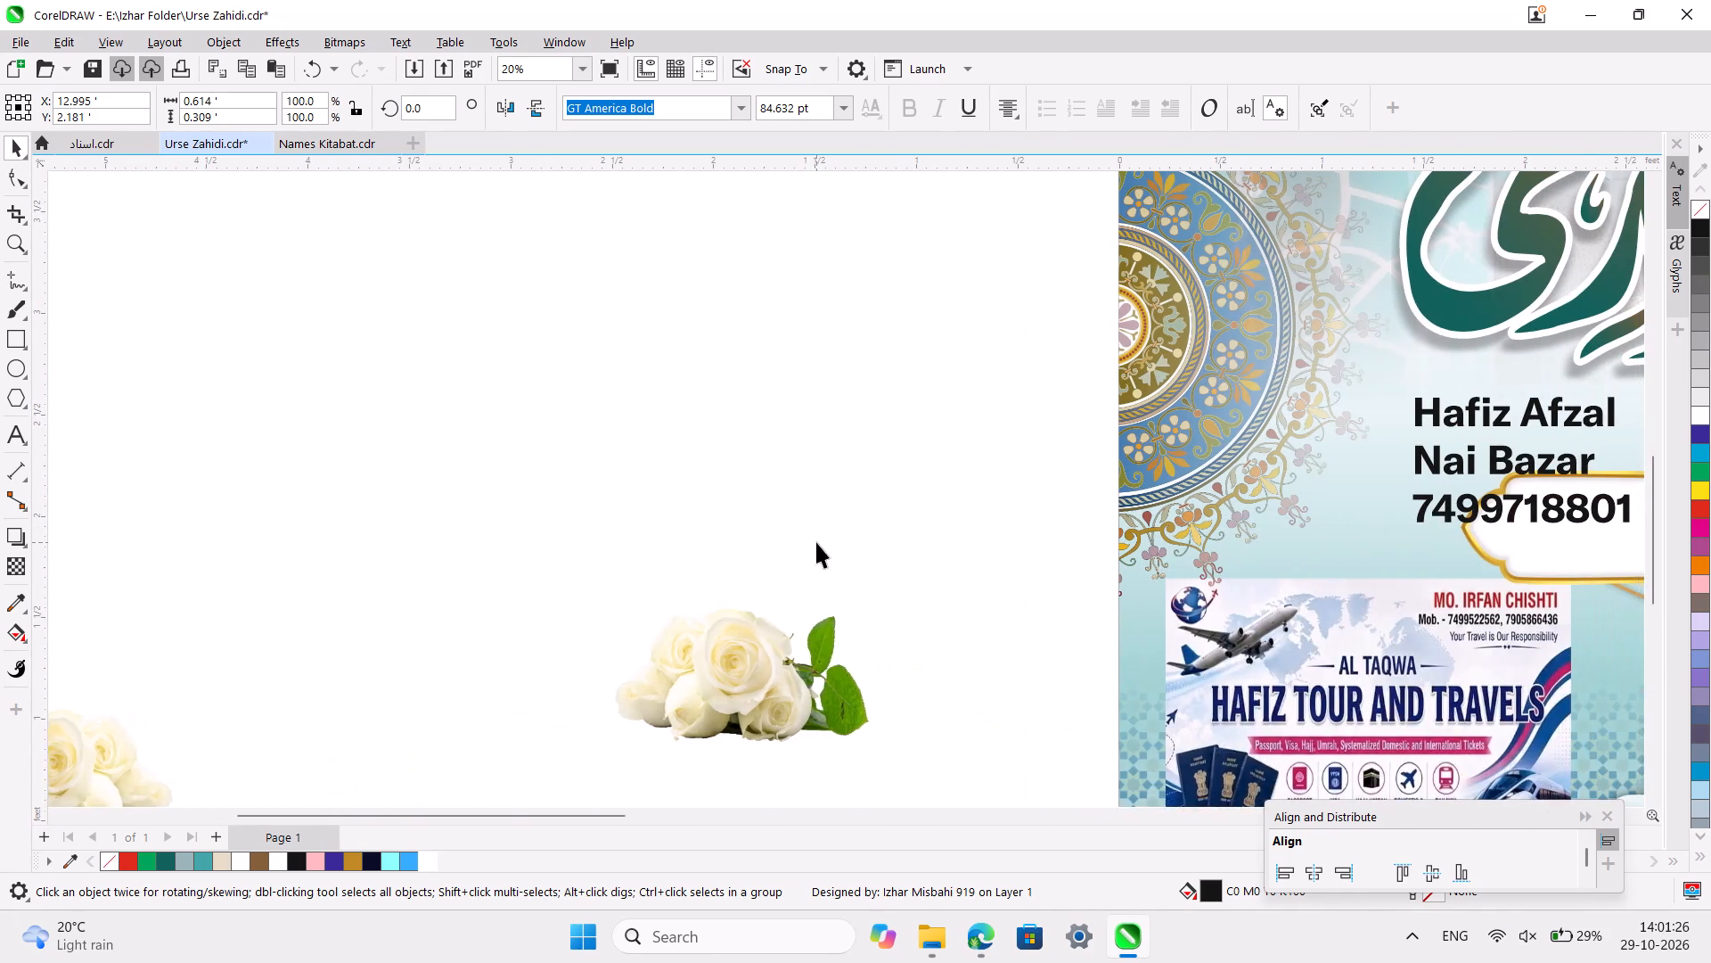
{"action": "scroll", "coordinate": [816, 542], "scroll_direction": "left", "scroll_amount": 1}
{"action": "left_click", "coordinate": [975, 412]}
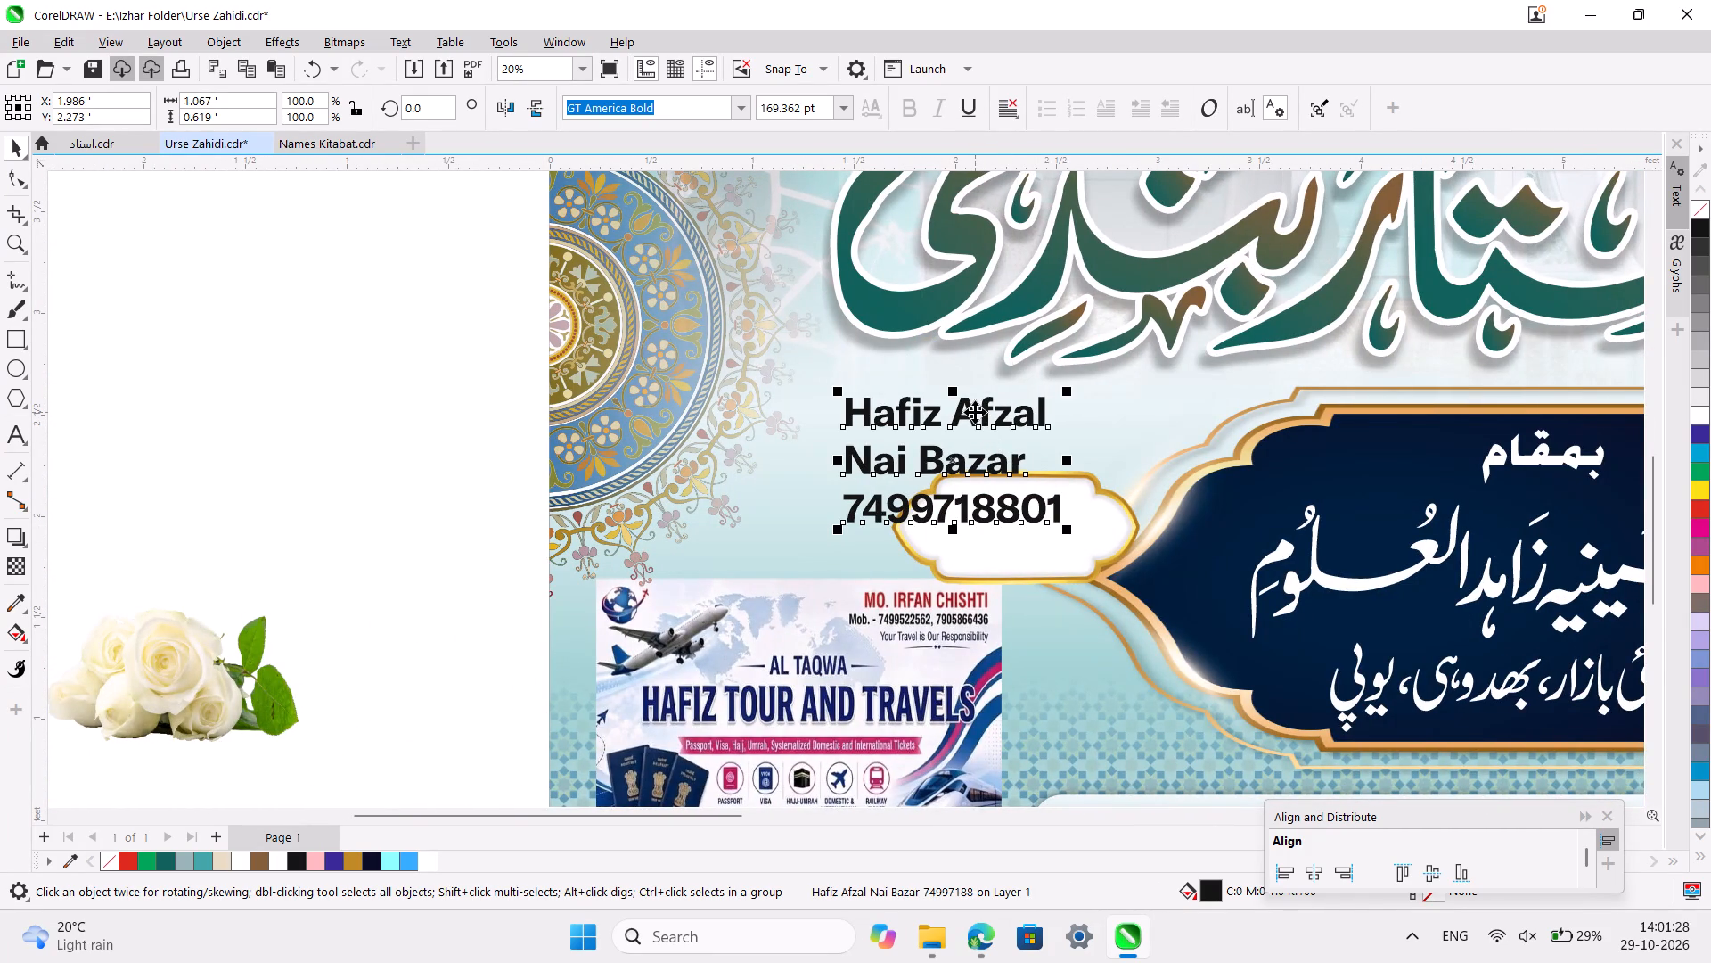
{"action": "left_click", "coordinate": [997, 119]}
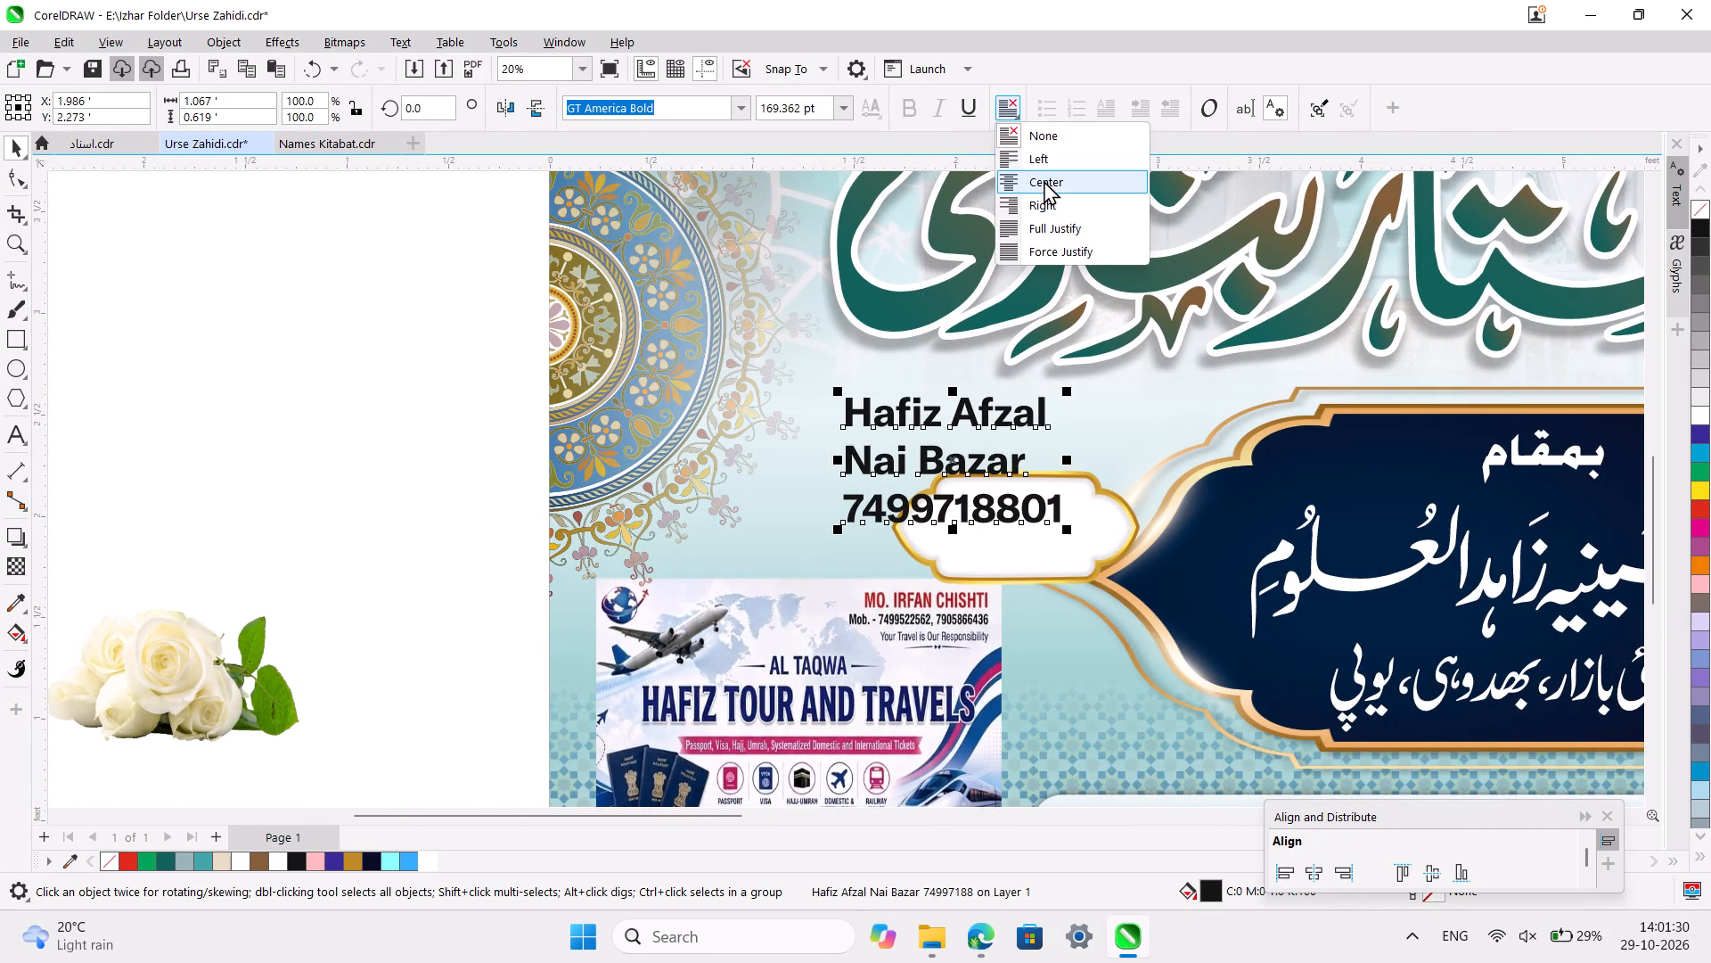
{"action": "left_click", "coordinate": [1044, 180]}
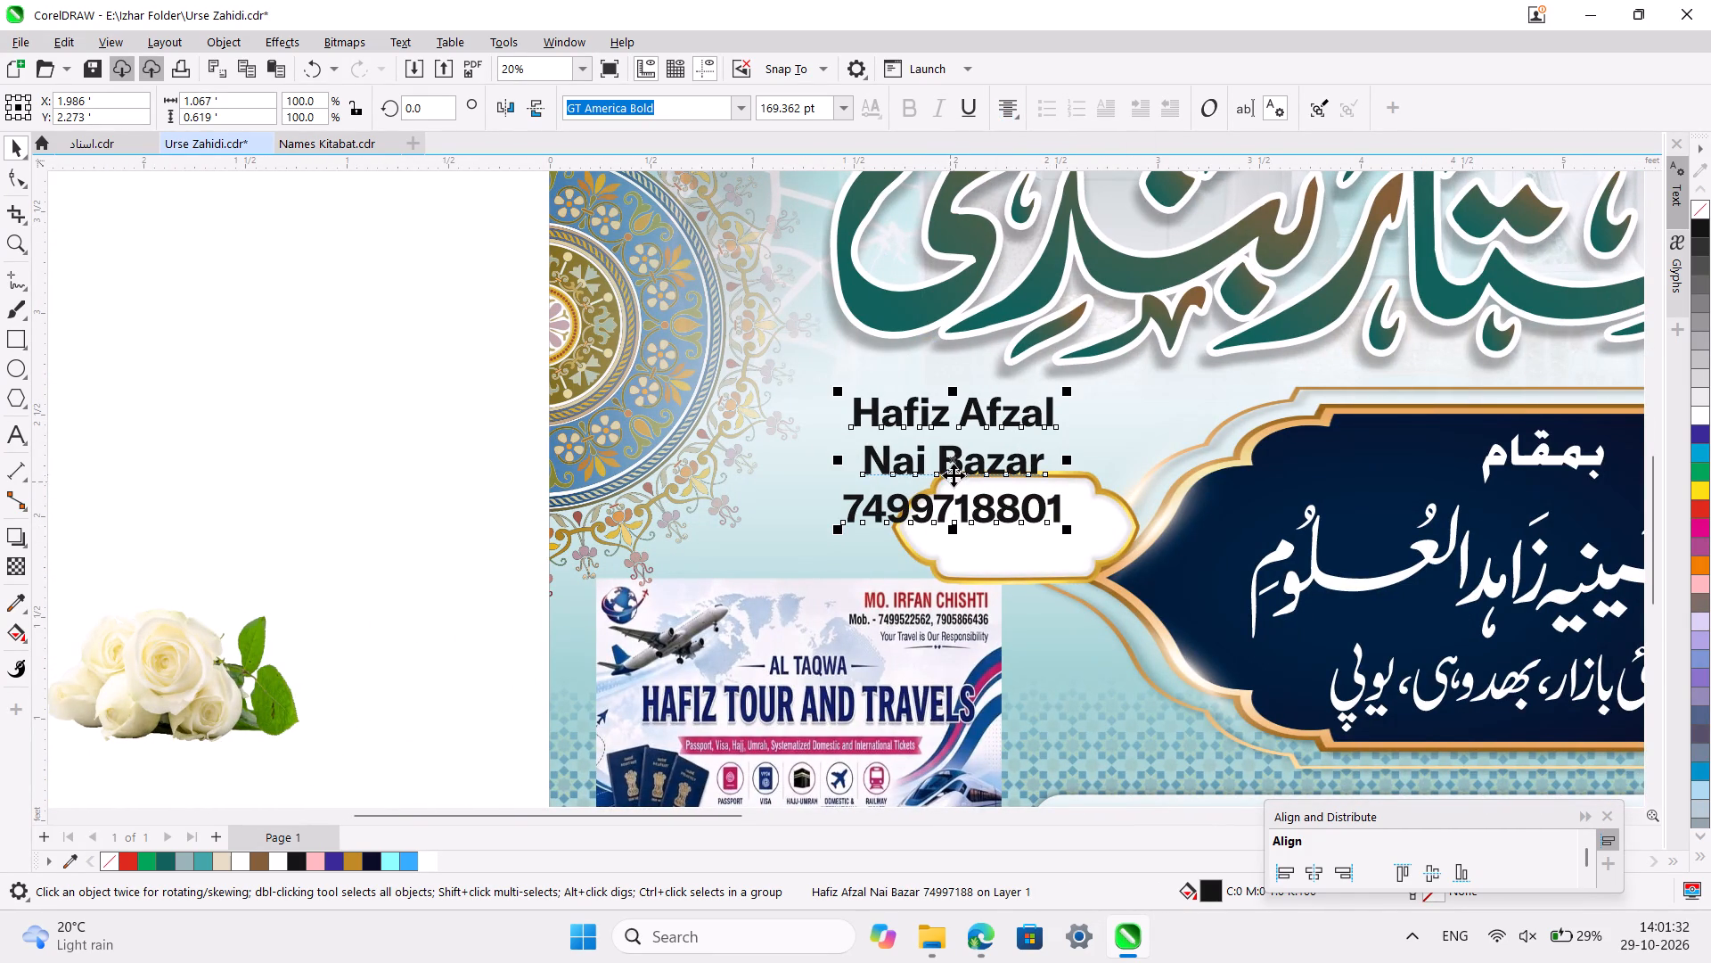
Shrink the contact text to about 86 pt and centre it inside the white frame above the travel ad.
{"action": "left_click_drag", "start_coordinate": [957, 461], "coordinate": [1023, 519]}
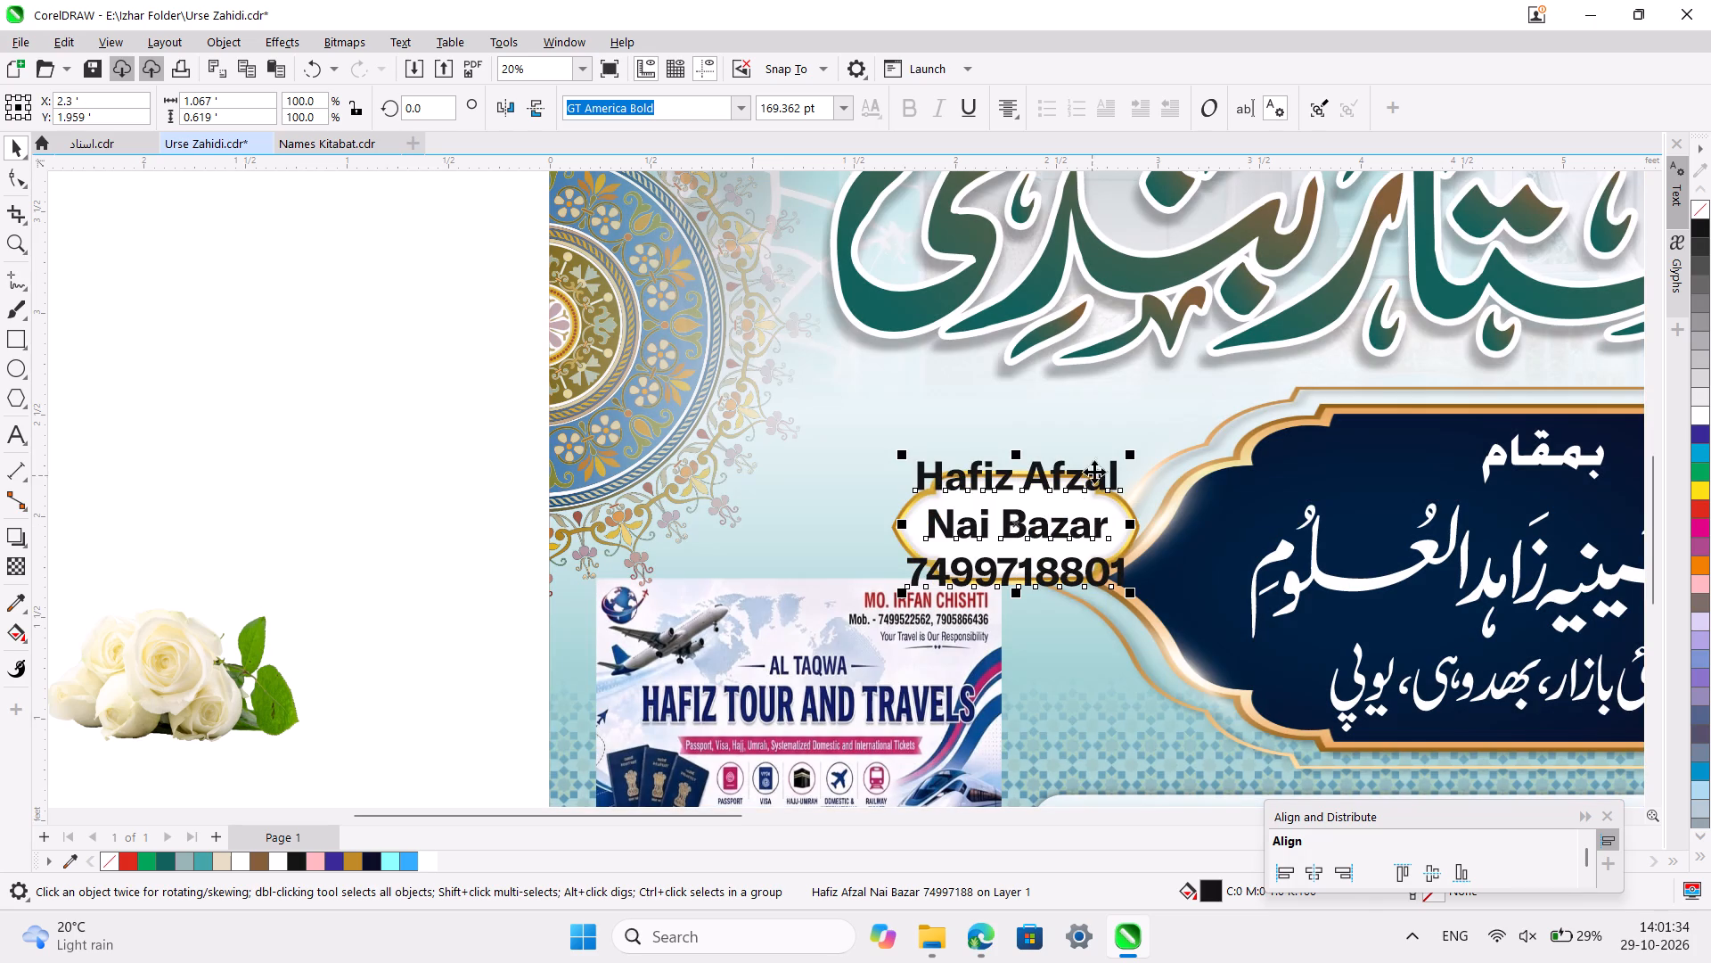
{"action": "left_click_drag", "start_coordinate": [1134, 455], "coordinate": [1060, 484]}
{"action": "left_click_drag", "start_coordinate": [977, 549], "coordinate": [1003, 534]}
{"action": "scroll", "coordinate": [1003, 534], "scroll_direction": "up", "scroll_amount": 5, "text": "ctrl"}
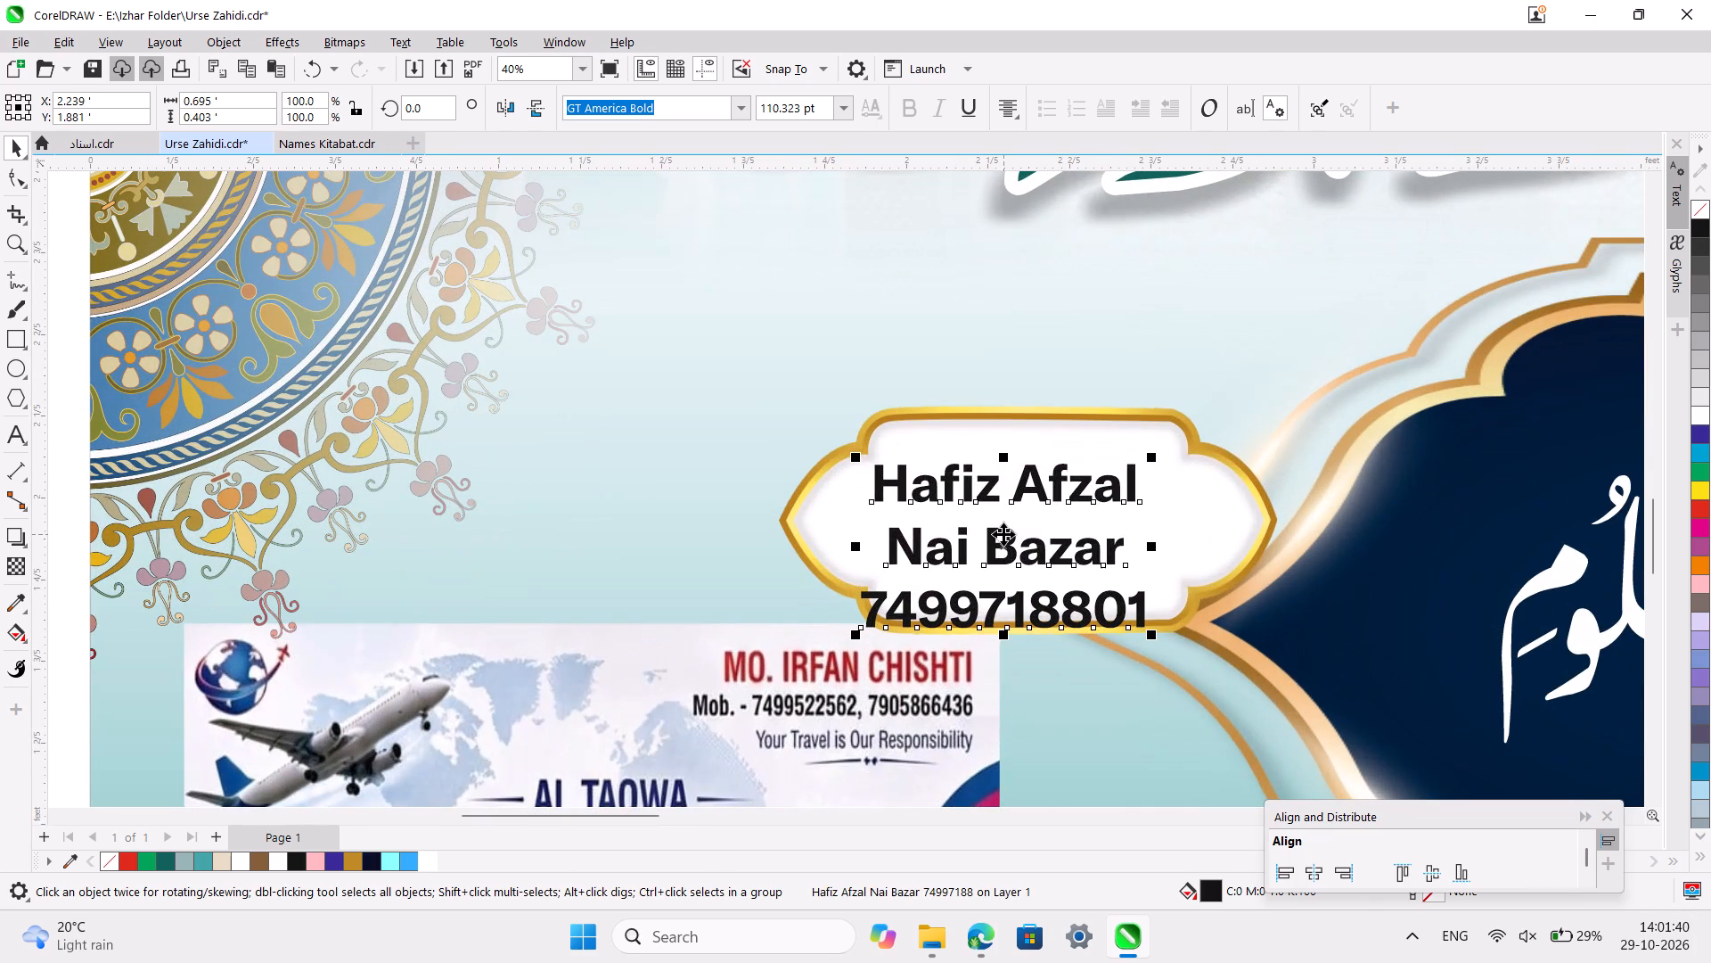
{"action": "left_click_drag", "start_coordinate": [1150, 638], "coordinate": [1120, 602]}
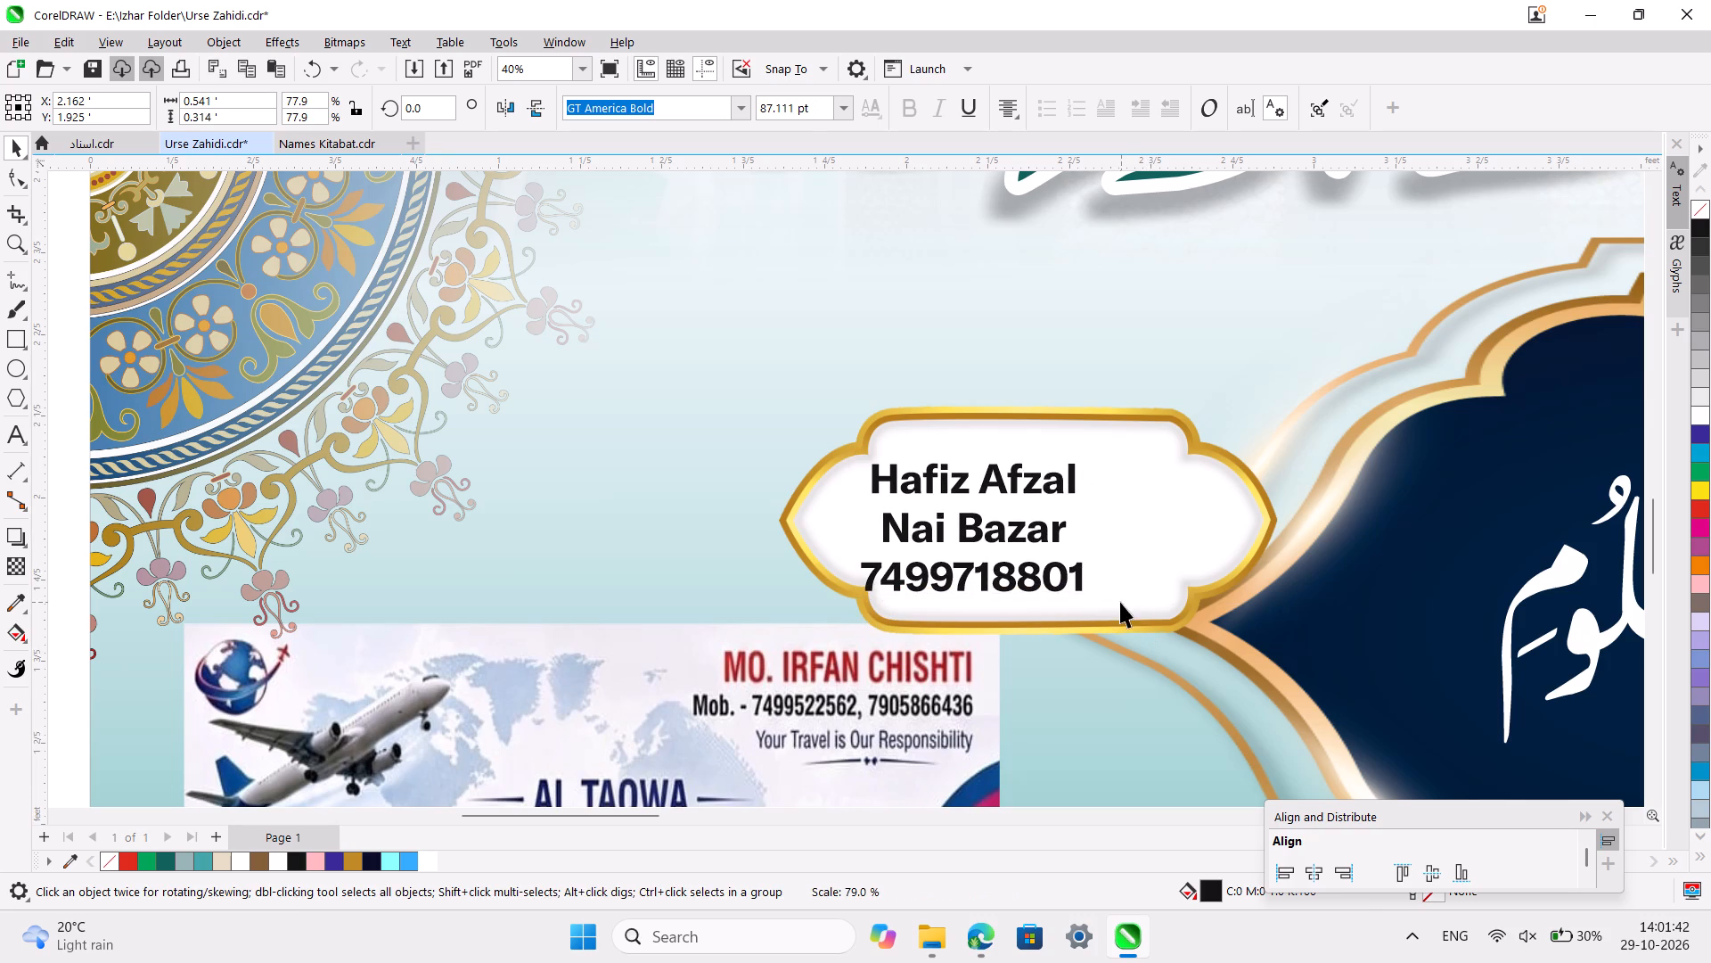
{"action": "left_click_drag", "start_coordinate": [976, 531], "coordinate": [1011, 531]}
Align the white contact frame above the travel ad vertically with the designer-credit frame.
{"action": "scroll", "coordinate": [1011, 531], "scroll_direction": "down", "scroll_amount": 9, "text": "ctrl"}
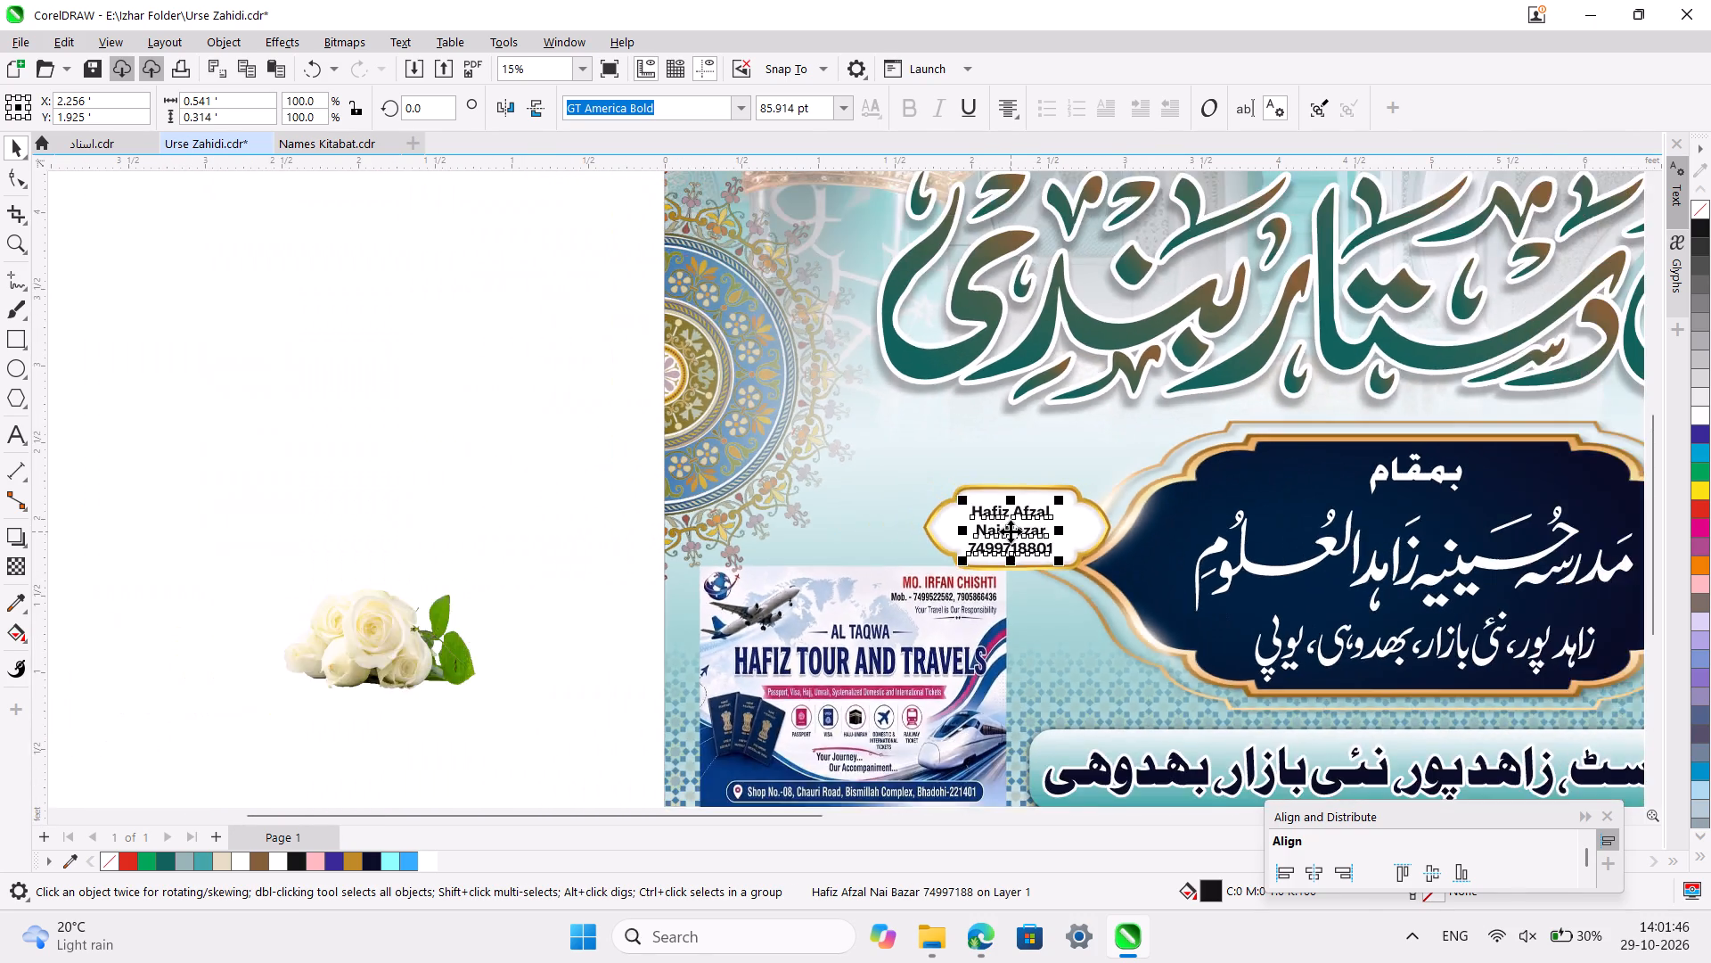
{"action": "scroll", "coordinate": [1011, 531], "scroll_direction": "down", "scroll_amount": 2, "text": "ctrl"}
{"action": "left_click", "coordinate": [526, 521]}
{"action": "scroll", "coordinate": [526, 521], "scroll_direction": "left", "scroll_amount": 3}
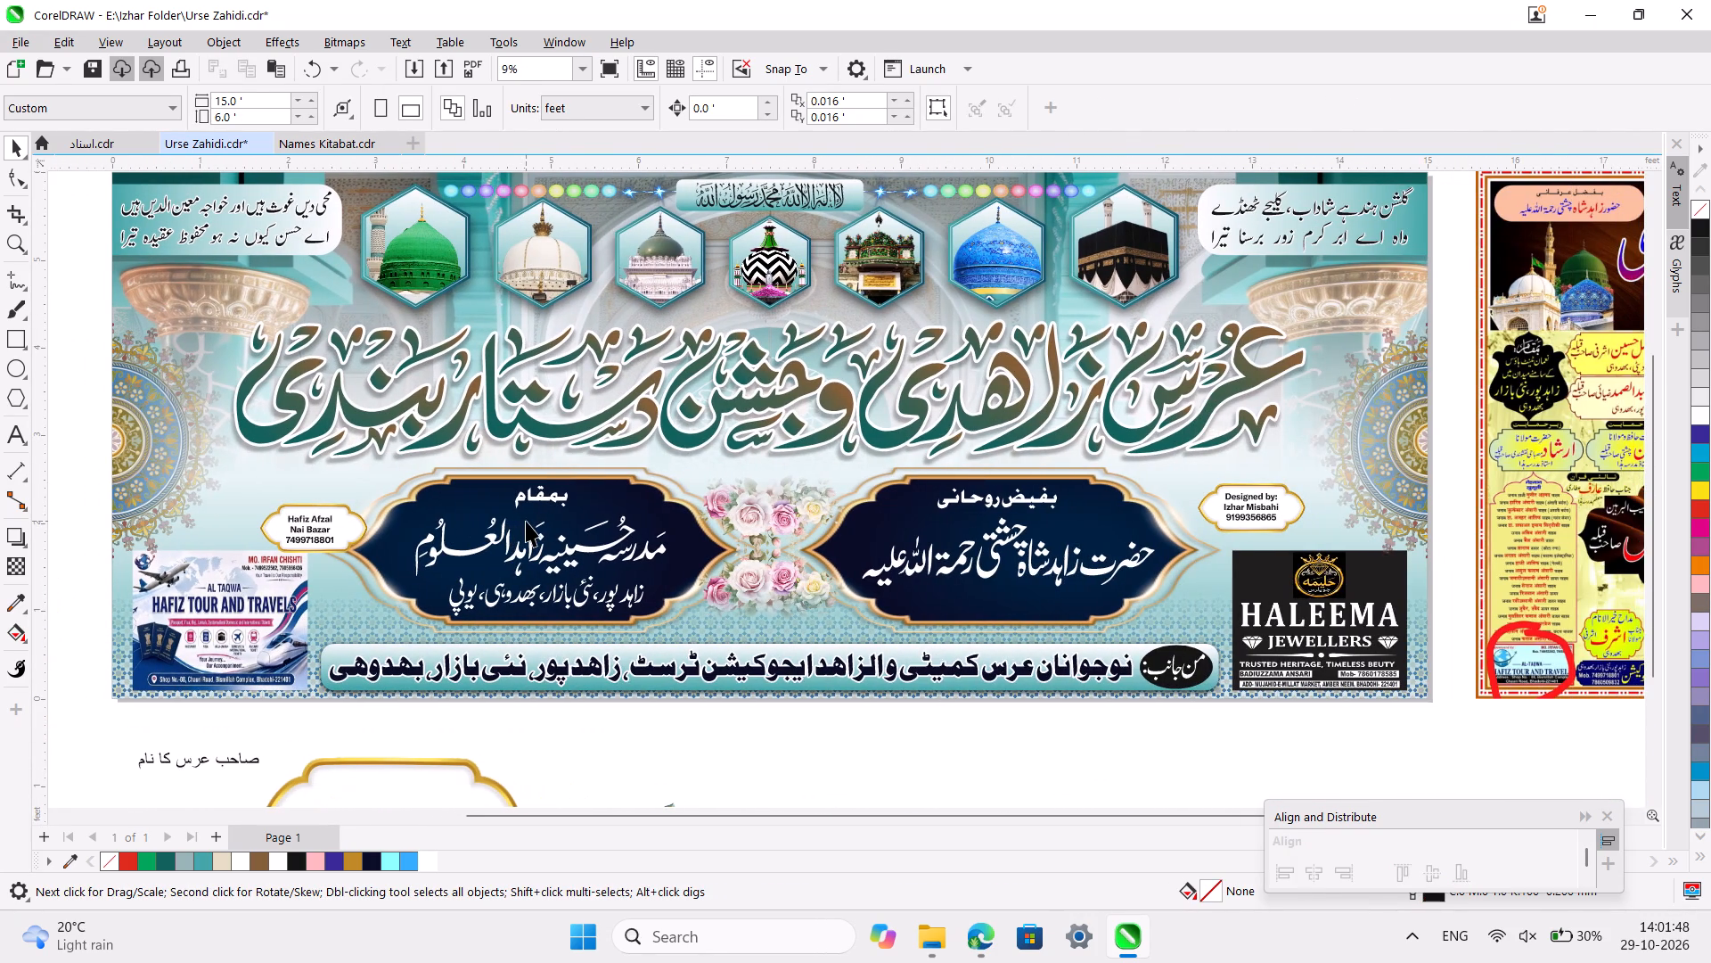
{"action": "scroll", "coordinate": [798, 522], "scroll_direction": "right", "scroll_amount": 2}
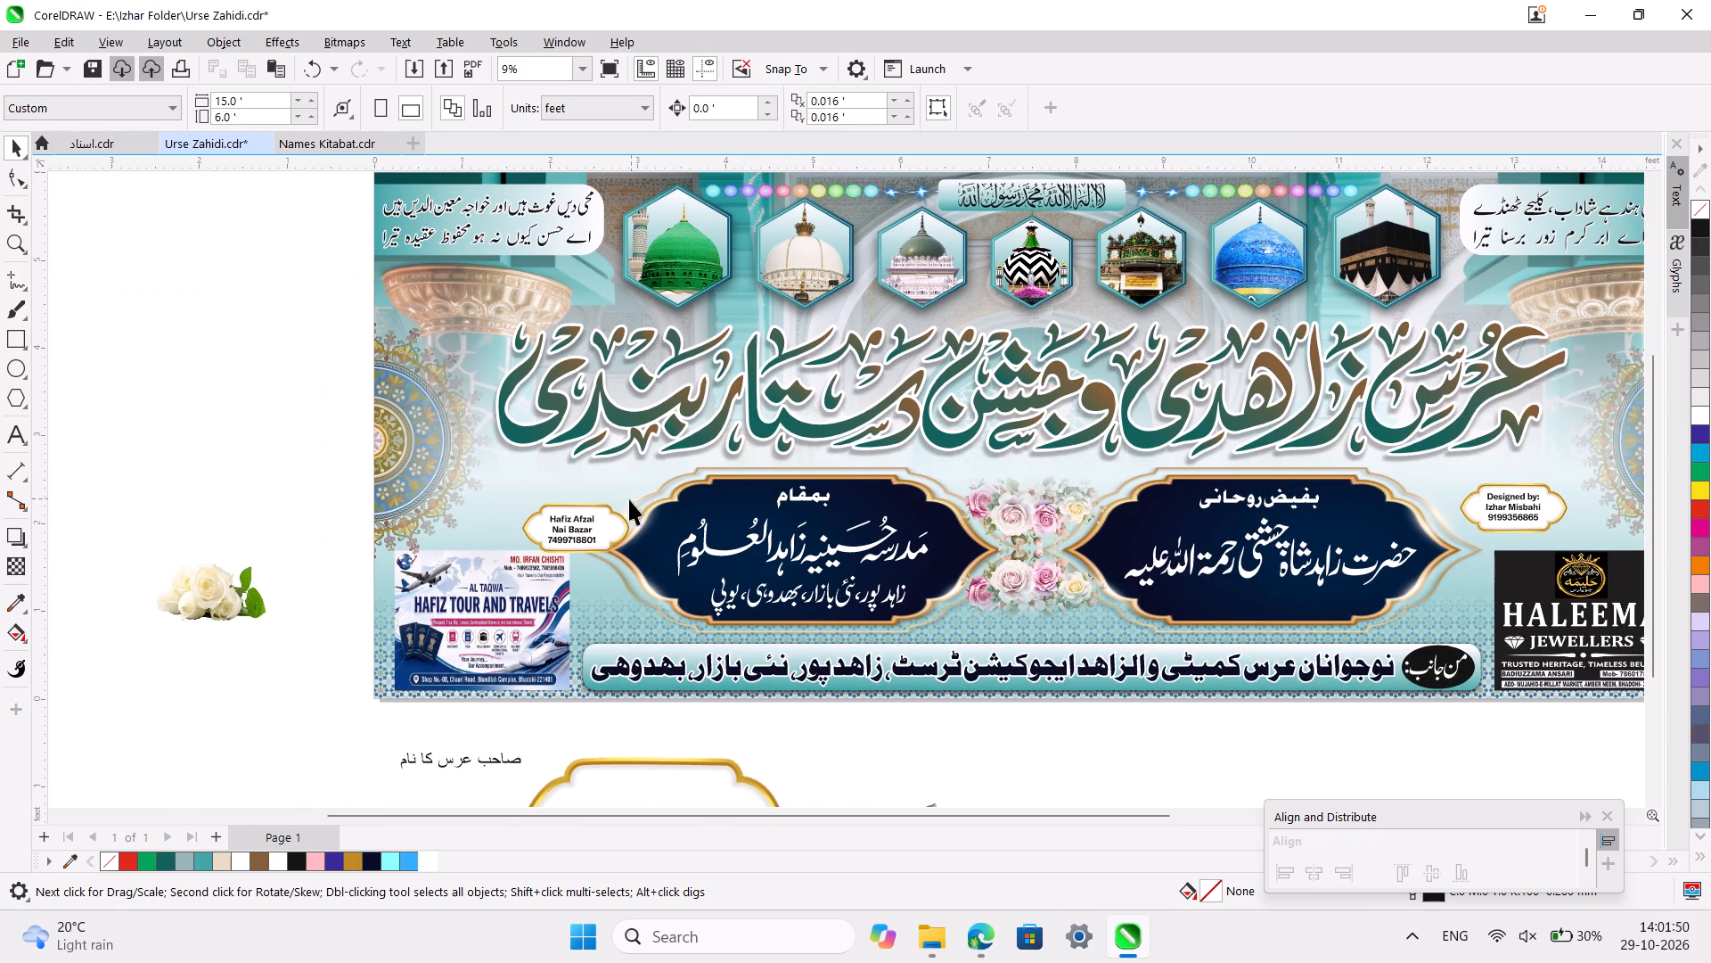
{"action": "left_click", "coordinate": [622, 520]}
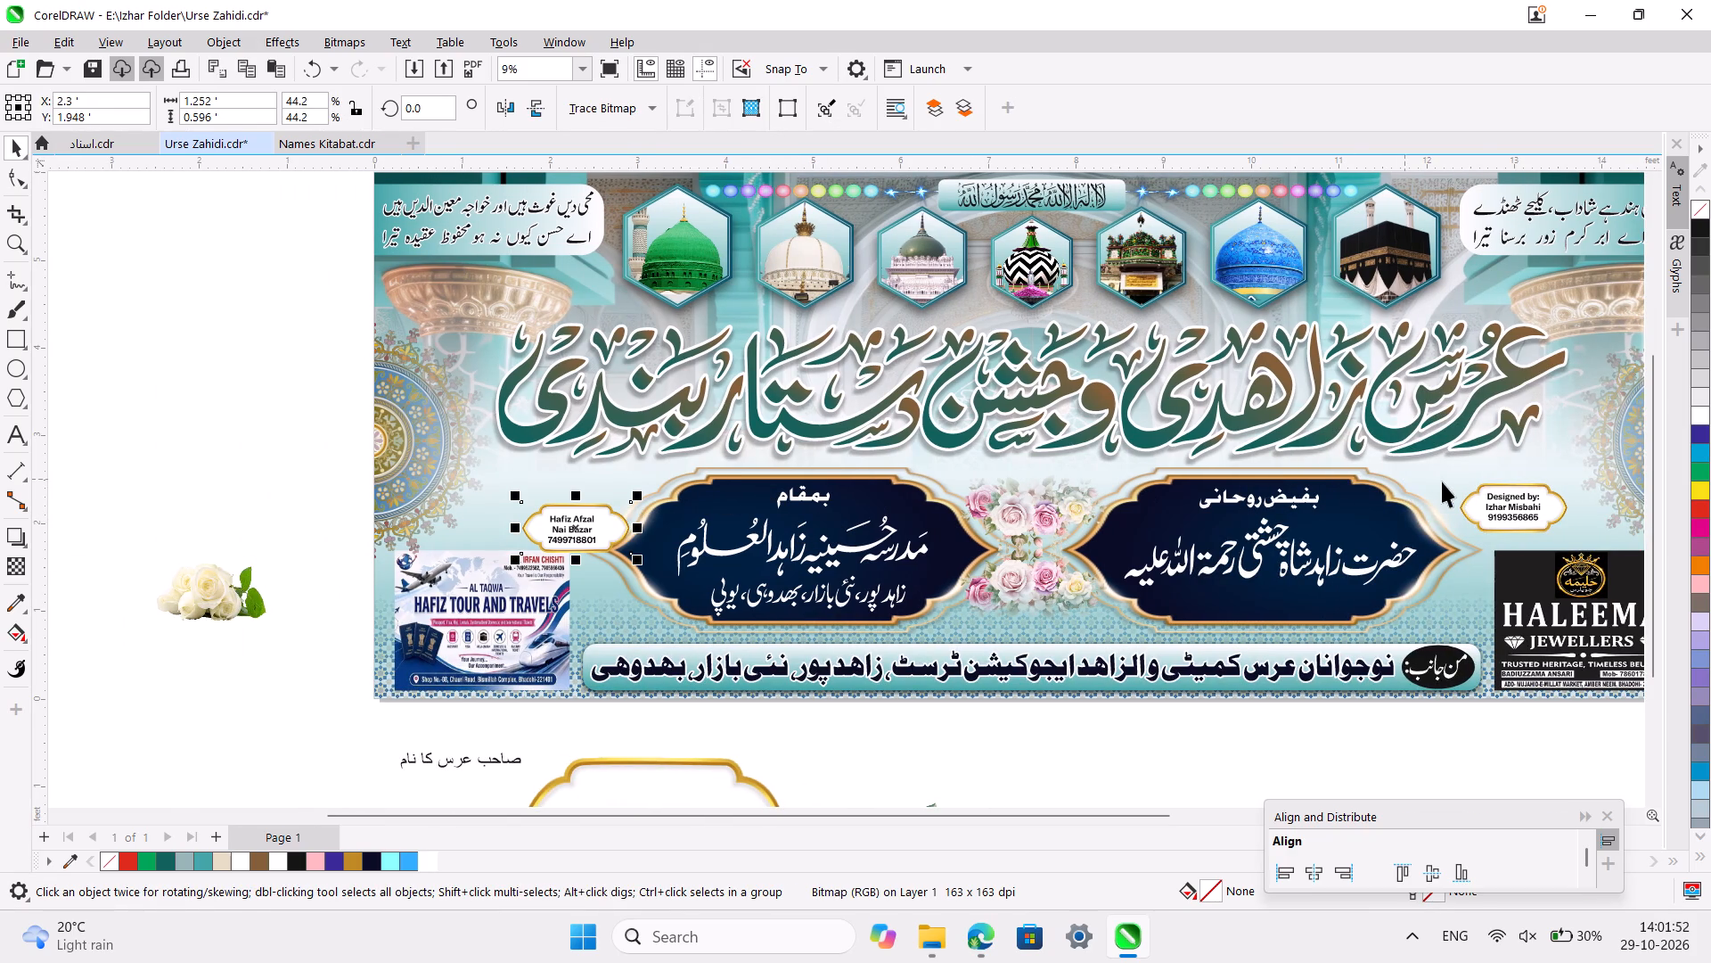
{"action": "left_click", "coordinate": [1469, 510], "text": "shift"}
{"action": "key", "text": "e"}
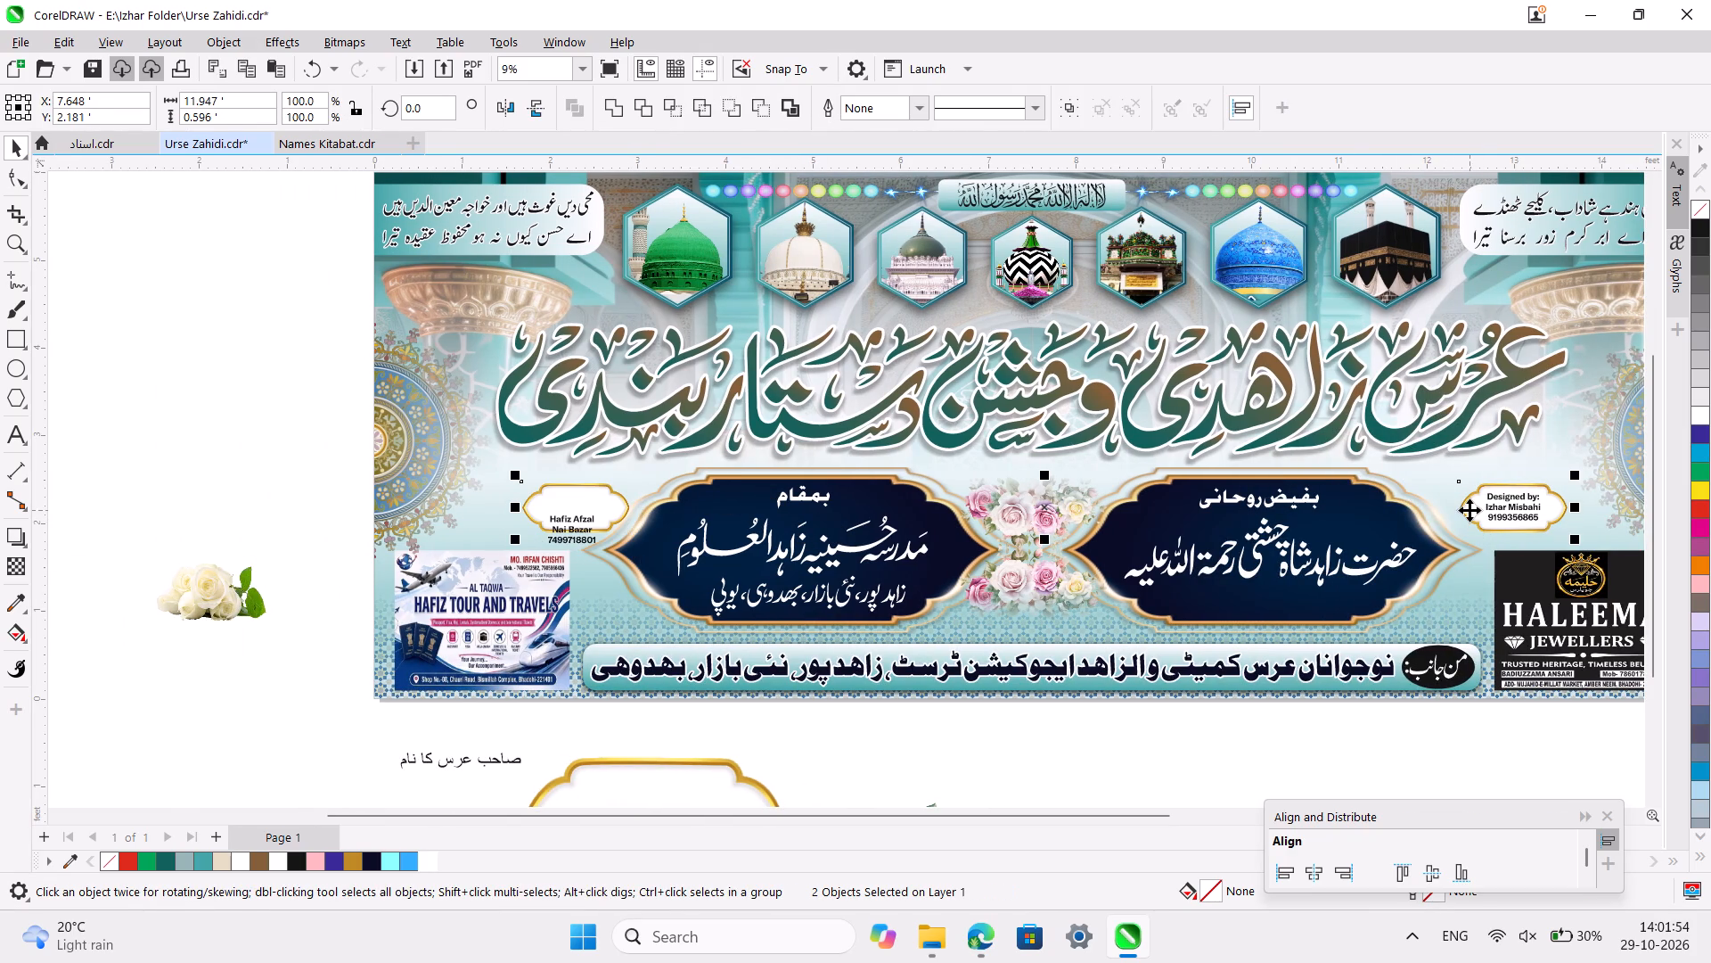
{"action": "left_click", "coordinate": [1141, 728]}
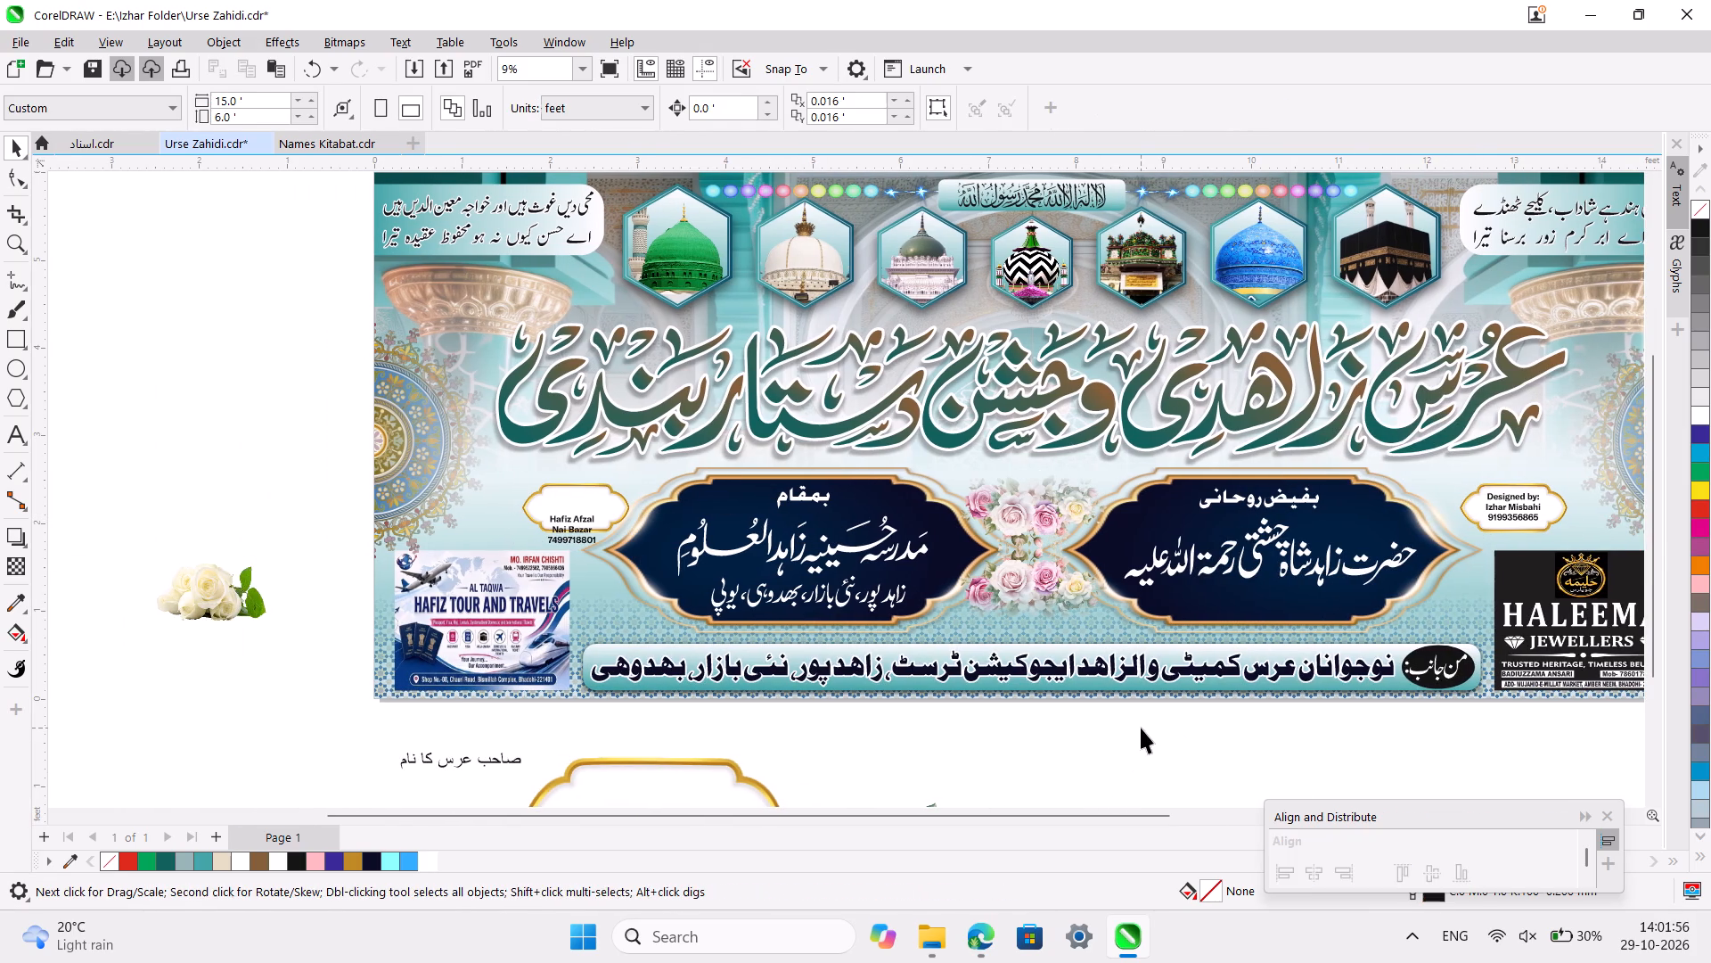
Move the designer-credit frame horizontally outward from the navy panel to about X 13.11 ft.
{"action": "scroll", "coordinate": [1141, 728], "scroll_direction": "left", "scroll_amount": 2}
{"action": "scroll", "coordinate": [1315, 508], "scroll_direction": "up", "scroll_amount": 3, "text": "ctrl"}
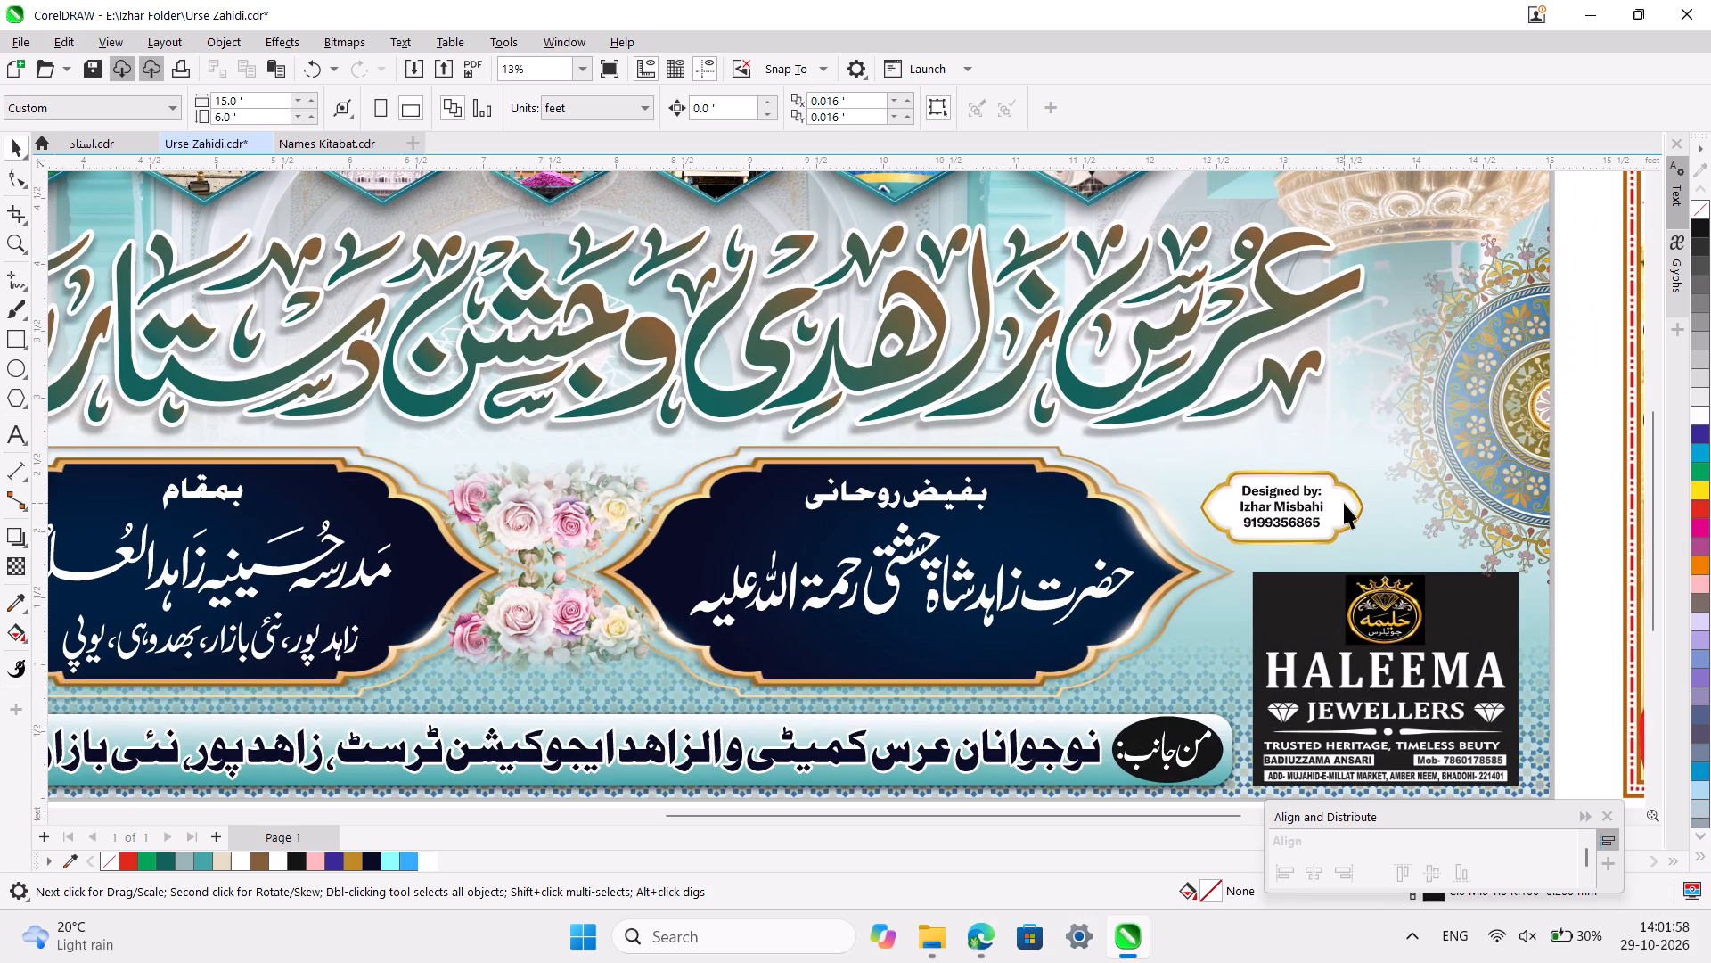
{"action": "left_click", "coordinate": [1345, 503]}
{"action": "key", "text": "Right"}
{"action": "key", "text": "Right"}
{"action": "key", "text": "Right"}
{"action": "key", "text": "Right"}
{"action": "key", "text": "Right"}
{"action": "key", "text": "Right"}
{"action": "key", "text": "Right"}
{"action": "key", "text": "Right"}
{"action": "key", "text": "Right"}
{"action": "key", "text": "Right"}
{"action": "key", "text": "Right"}
{"action": "key", "text": "Right"}
{"action": "key", "text": "Right"}
{"action": "key", "text": "Right"}
{"action": "key", "text": "Right"}
{"action": "key", "text": "Right"}
{"action": "key", "text": "Right"}
{"action": "key", "text": "Right"}
{"action": "key", "text": "Right"}
{"action": "key", "text": "Right"}
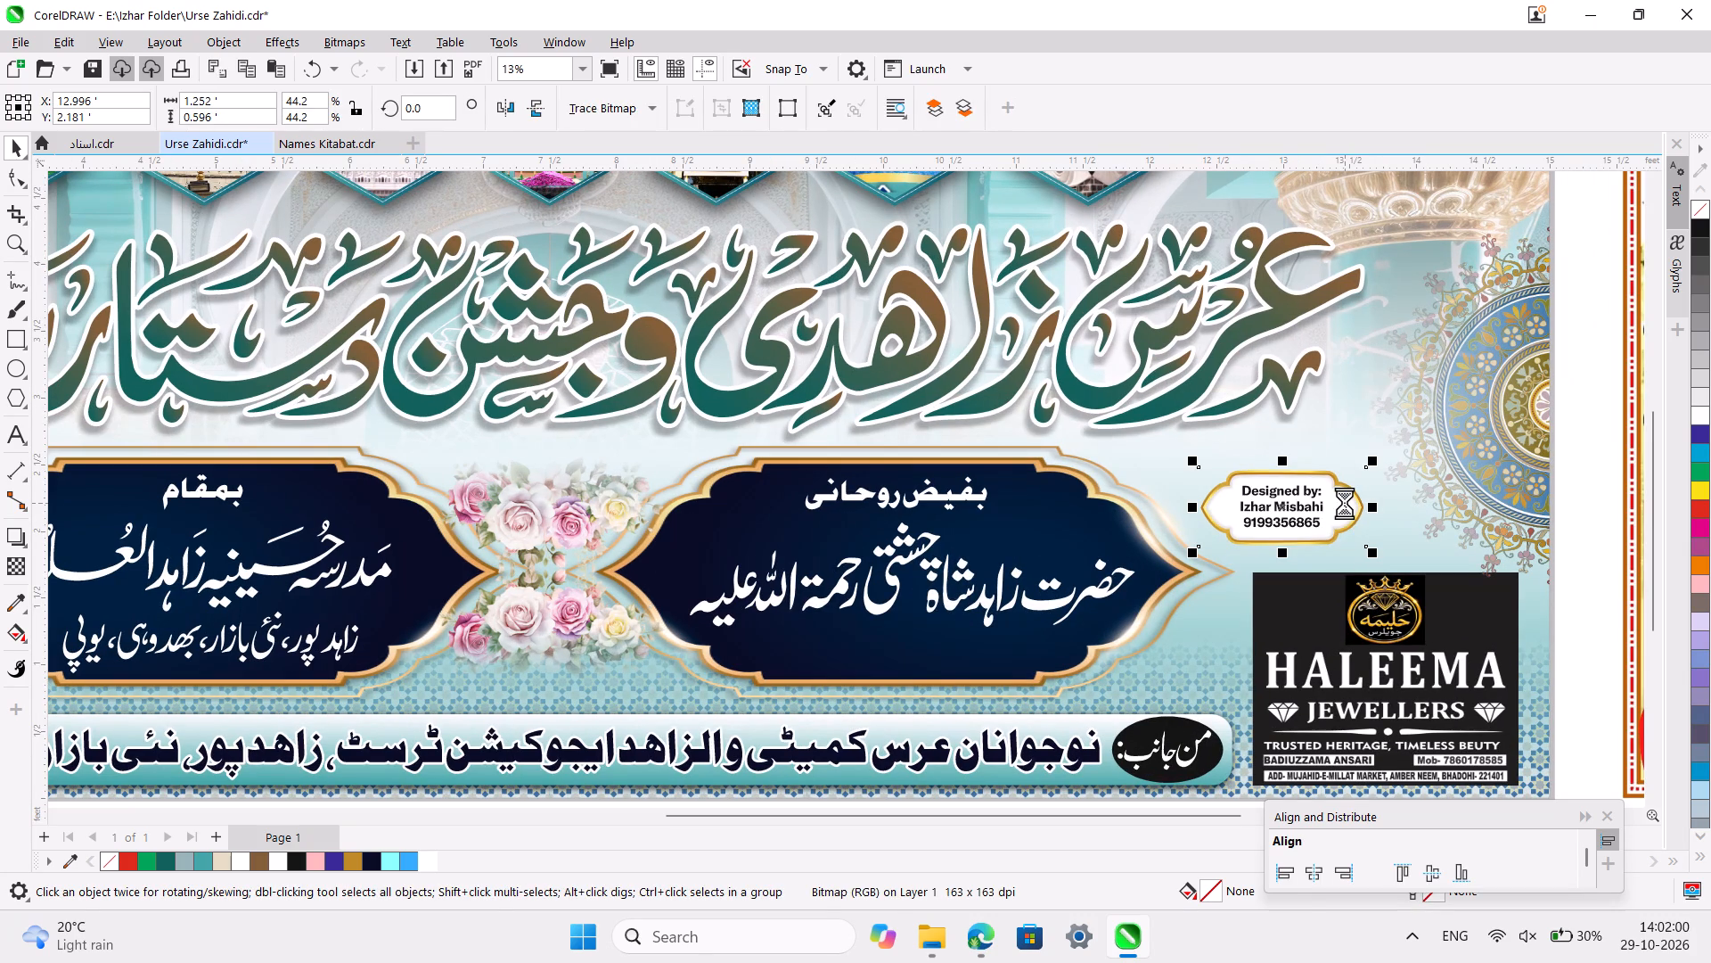
{"action": "scroll", "coordinate": [1345, 503], "scroll_direction": "up", "scroll_amount": 3, "text": "ctrl"}
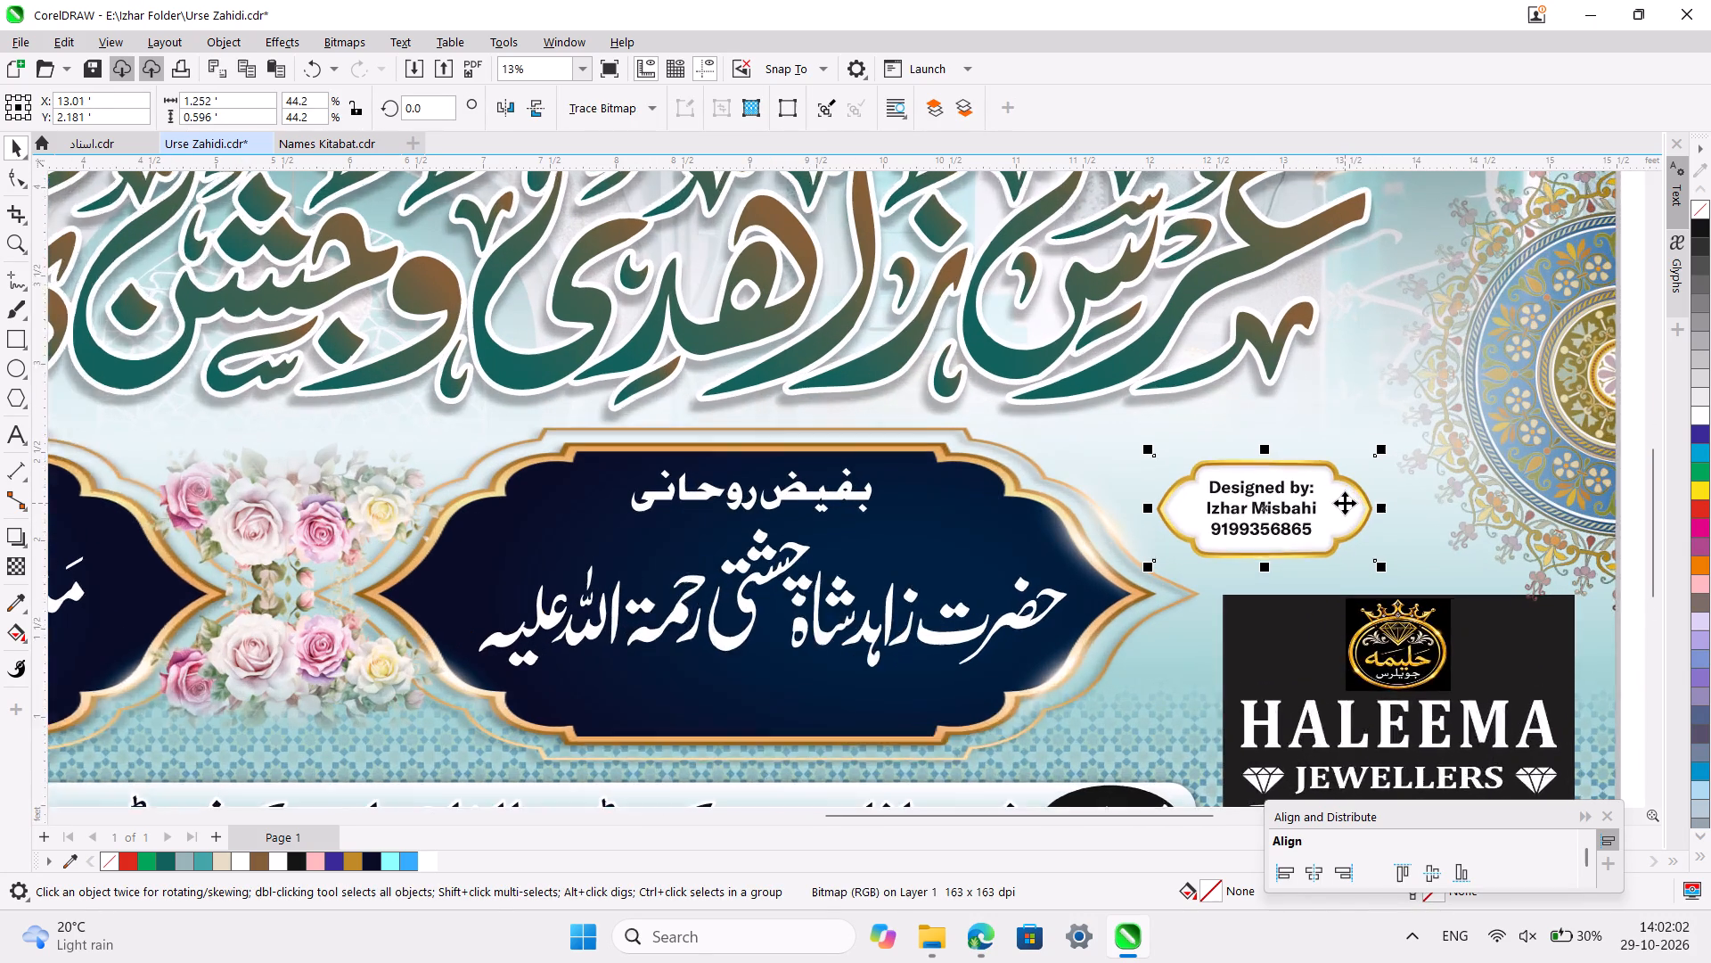
{"action": "left_click_drag", "start_coordinate": [1251, 507], "coordinate": [1278, 503]}
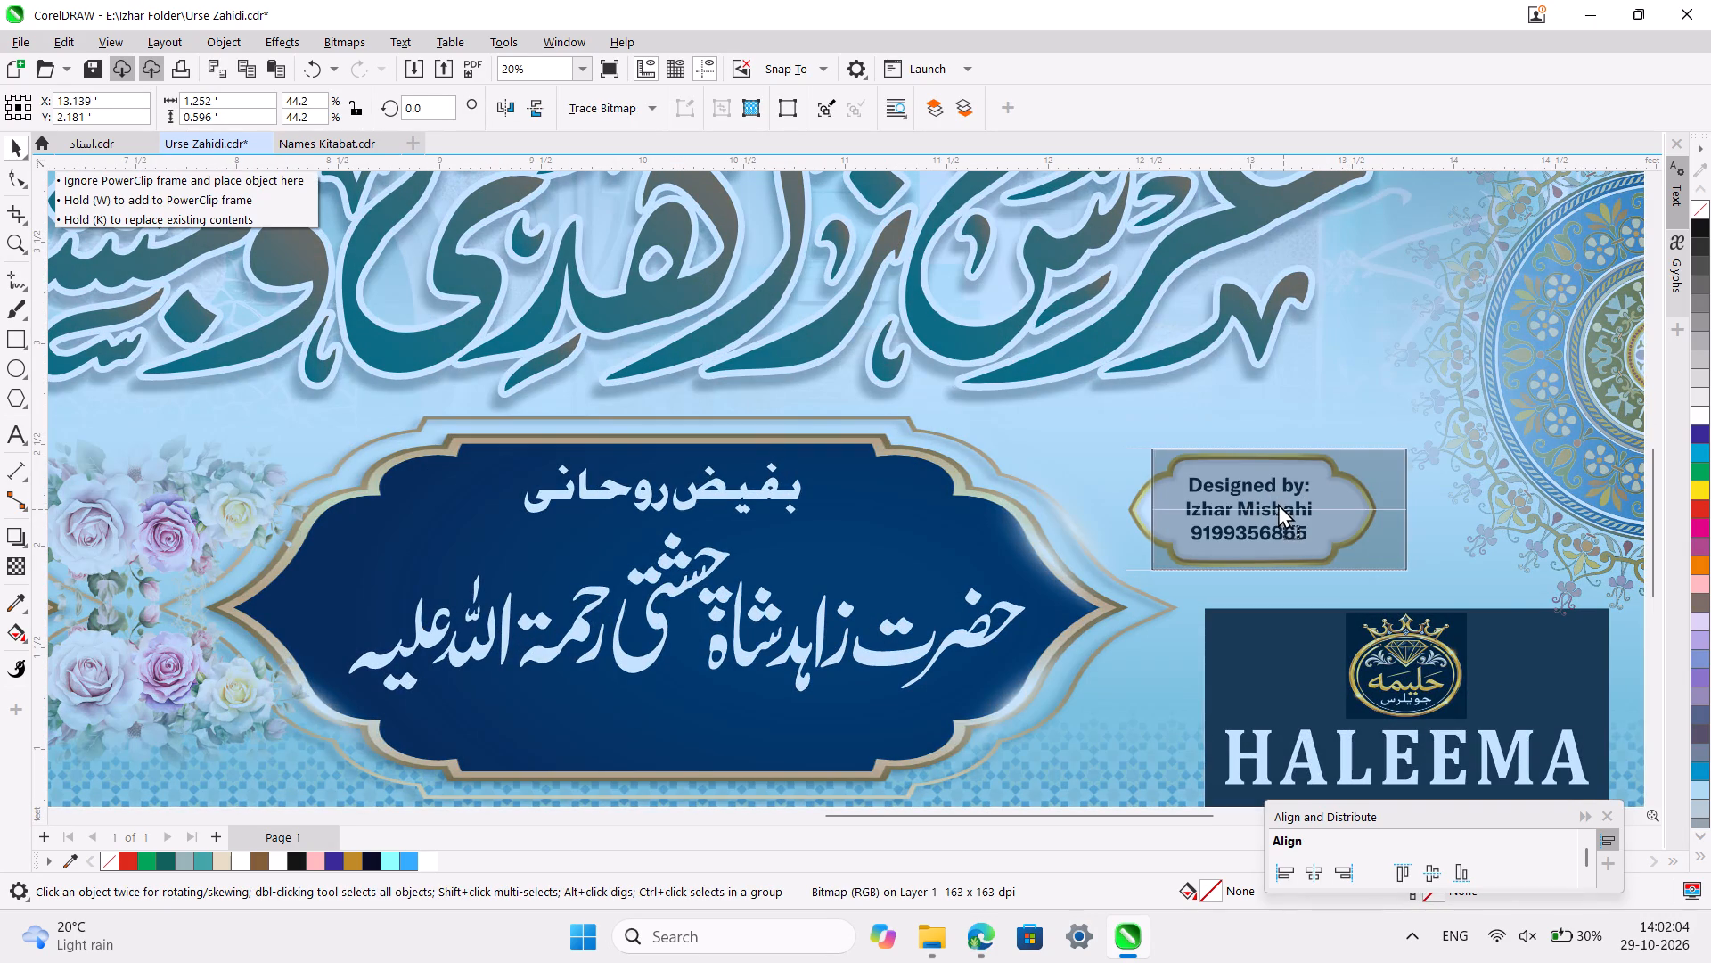
{"action": "left_click_drag", "start_coordinate": [1278, 503], "coordinate": [1273, 503]}
{"action": "scroll", "coordinate": [1074, 509], "scroll_direction": "down", "scroll_amount": 2, "text": "ctrl"}
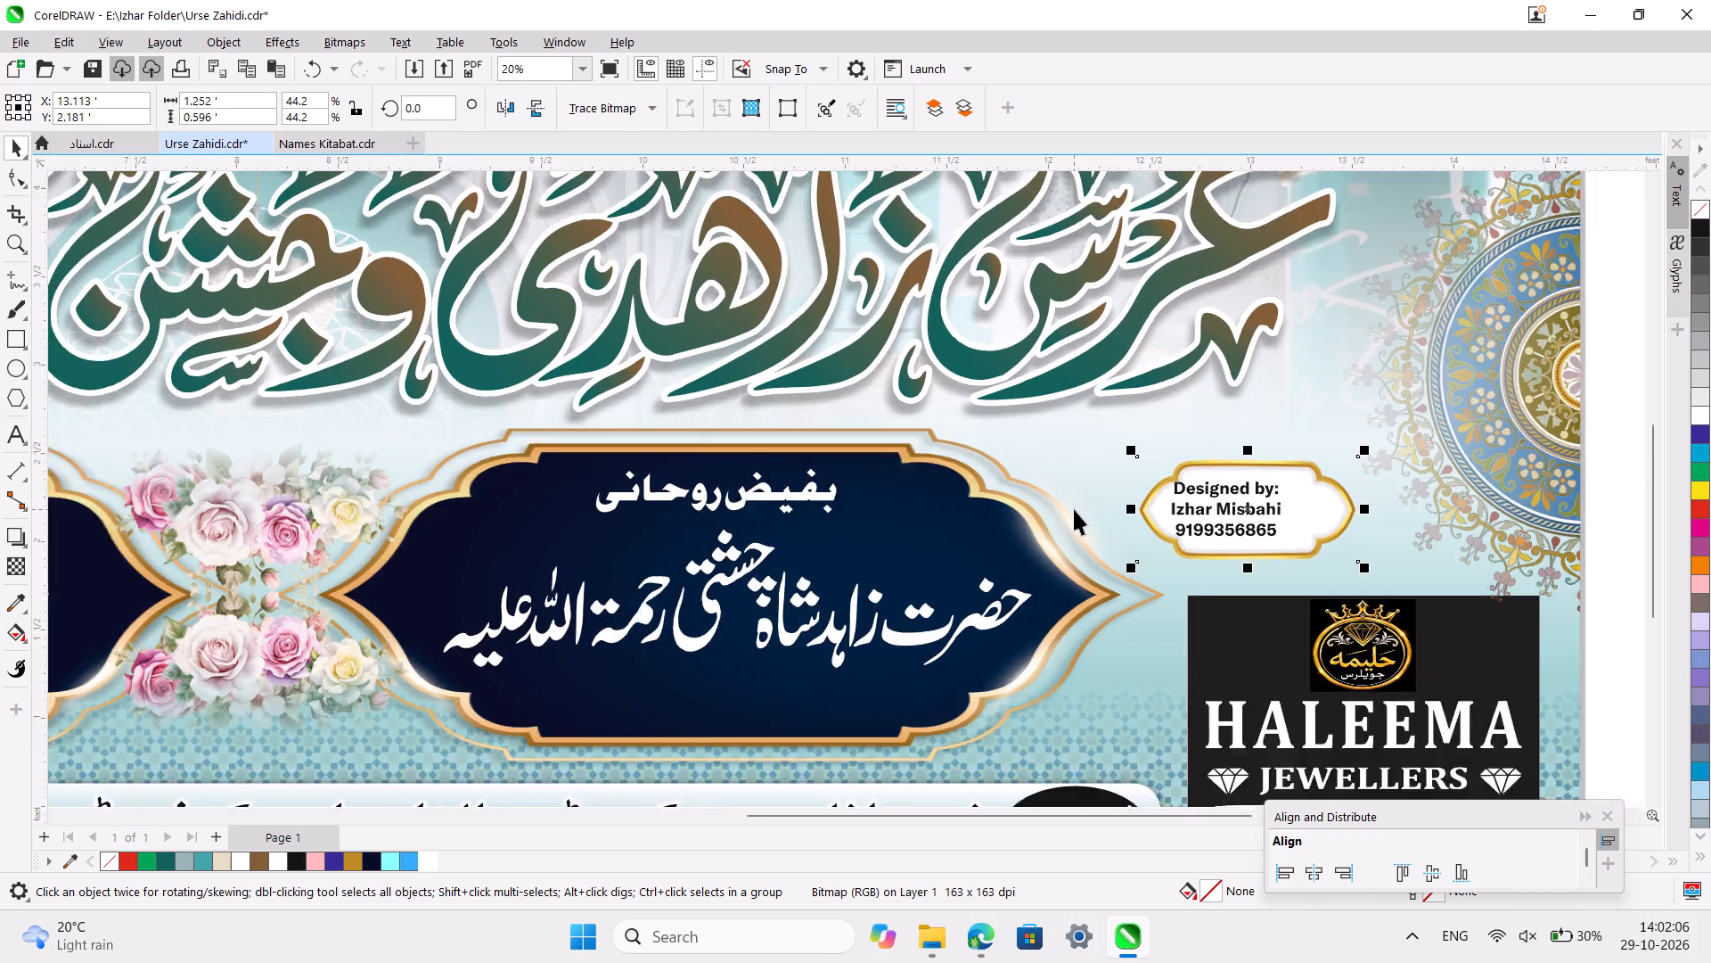
{"action": "scroll", "coordinate": [1074, 509], "scroll_direction": "down", "scroll_amount": 7, "text": "ctrl"}
{"action": "left_click", "coordinate": [974, 683]}
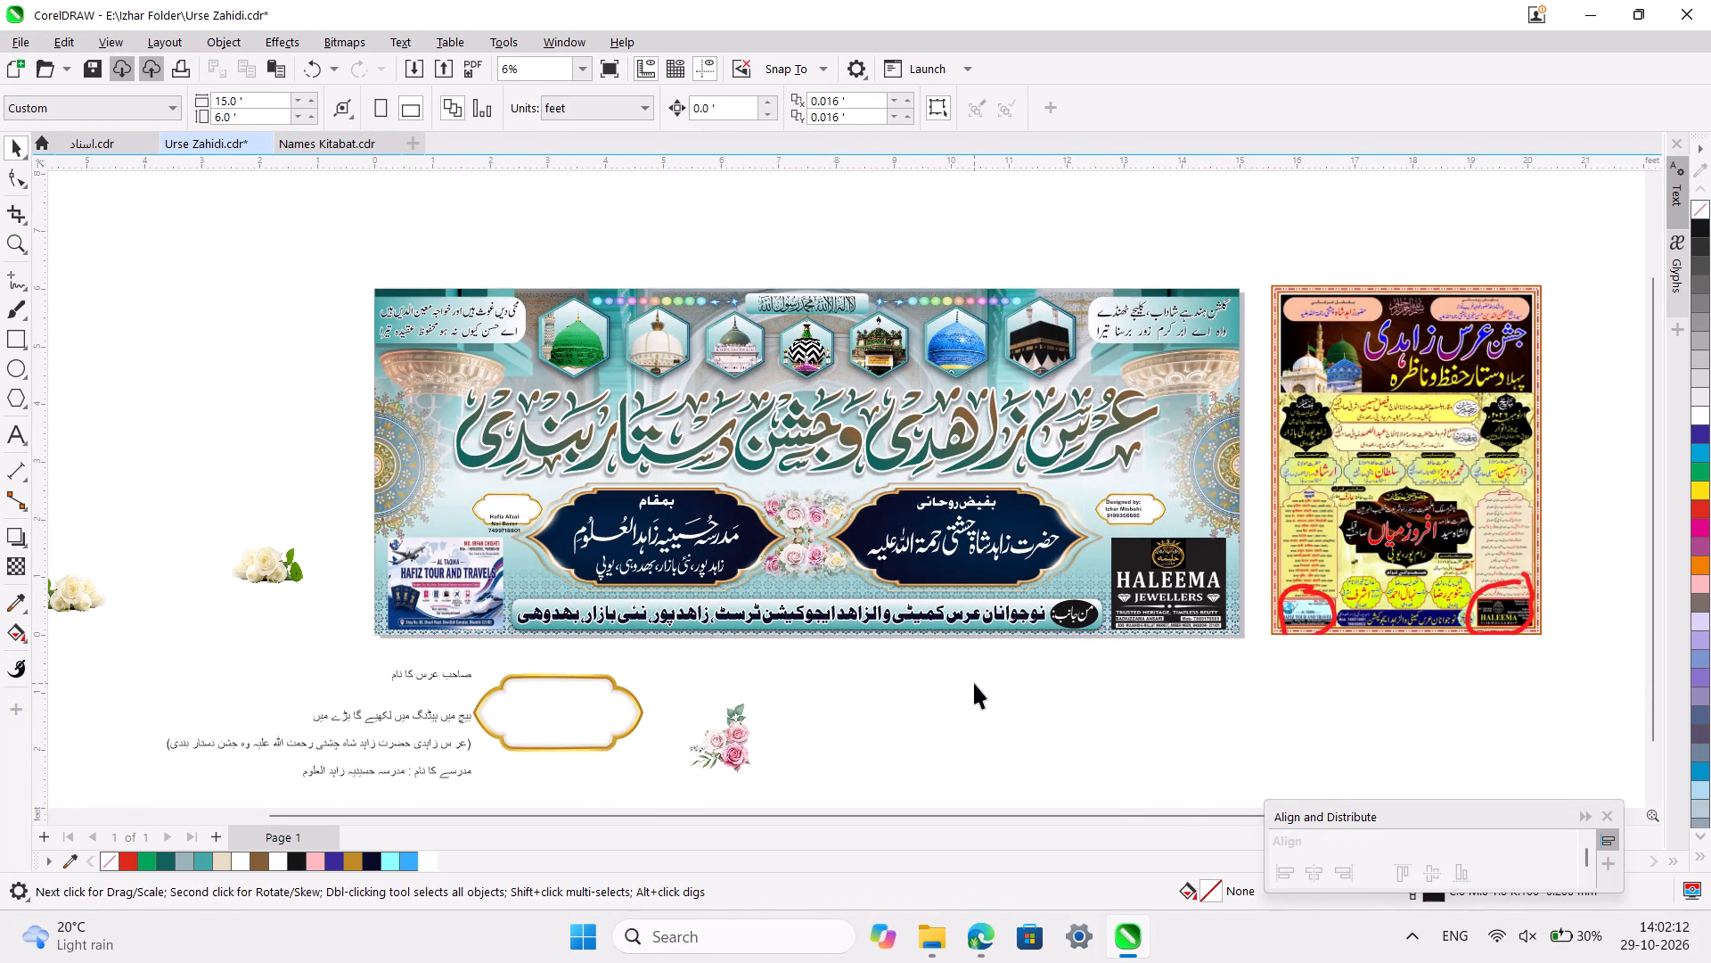
Move the three-line contact text back up into its white frame, at about X 2.3 ft, Y 2.15 ft.
{"action": "scroll", "coordinate": [974, 683], "scroll_direction": "up", "scroll_amount": 4, "text": "ctrl"}
{"action": "scroll", "coordinate": [974, 683], "scroll_direction": "right", "scroll_amount": 3}
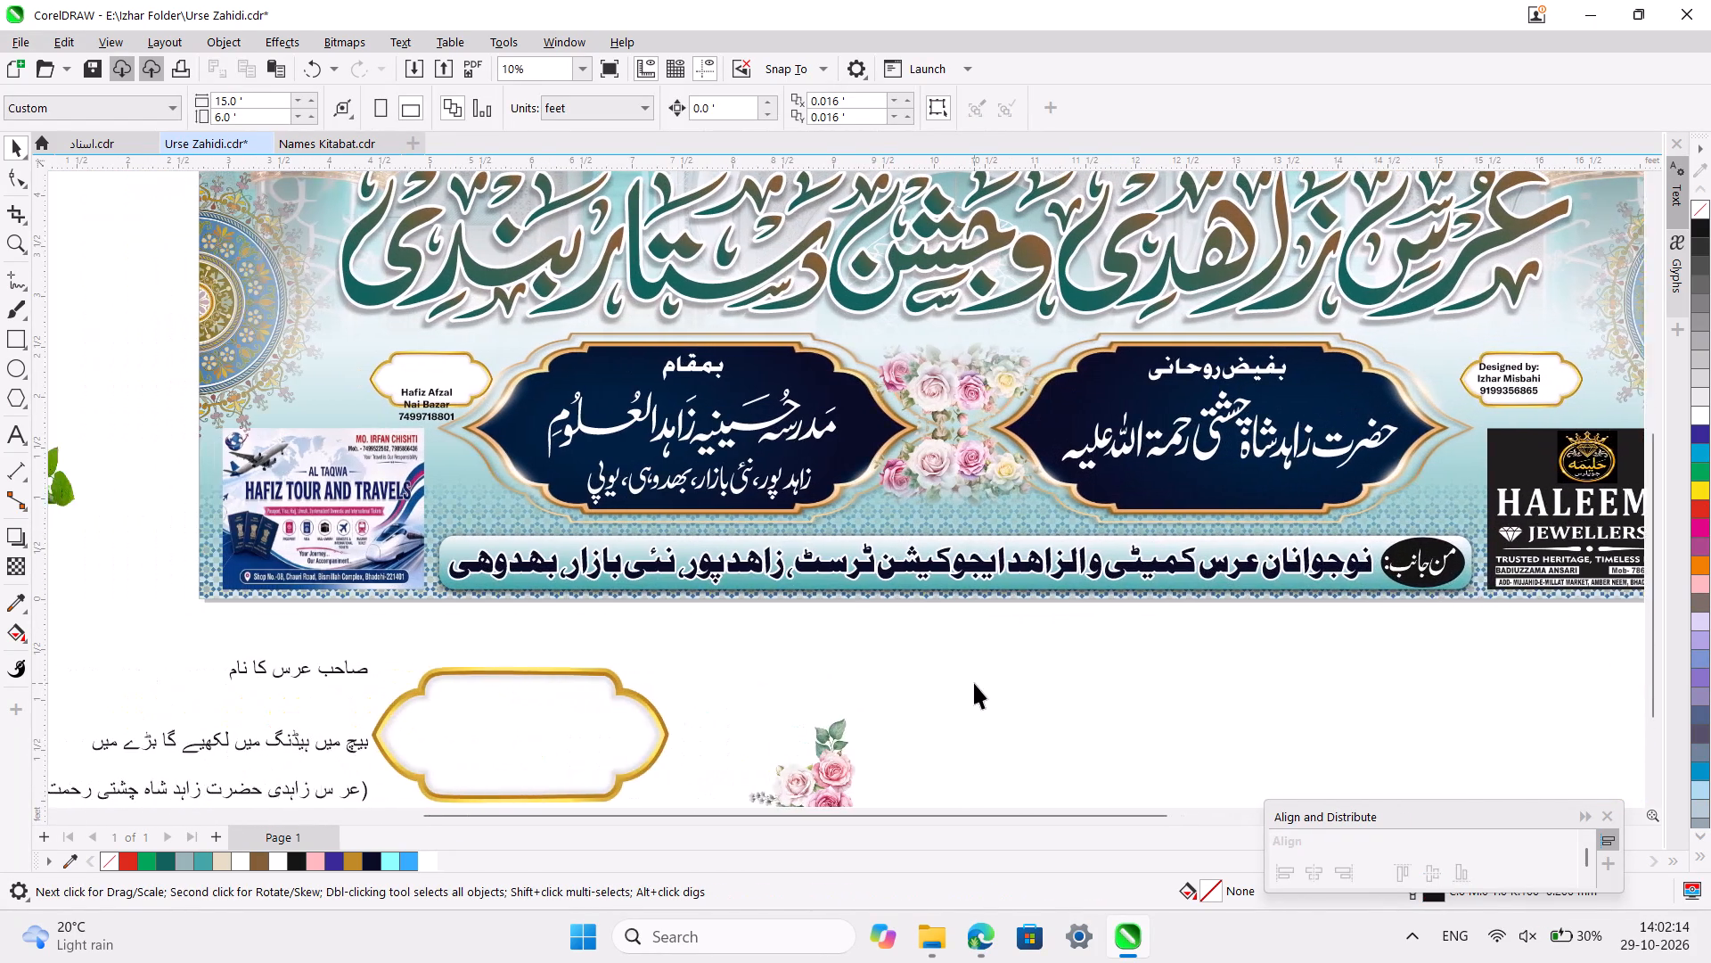
{"action": "scroll", "coordinate": [545, 473], "scroll_direction": "up", "scroll_amount": 1}
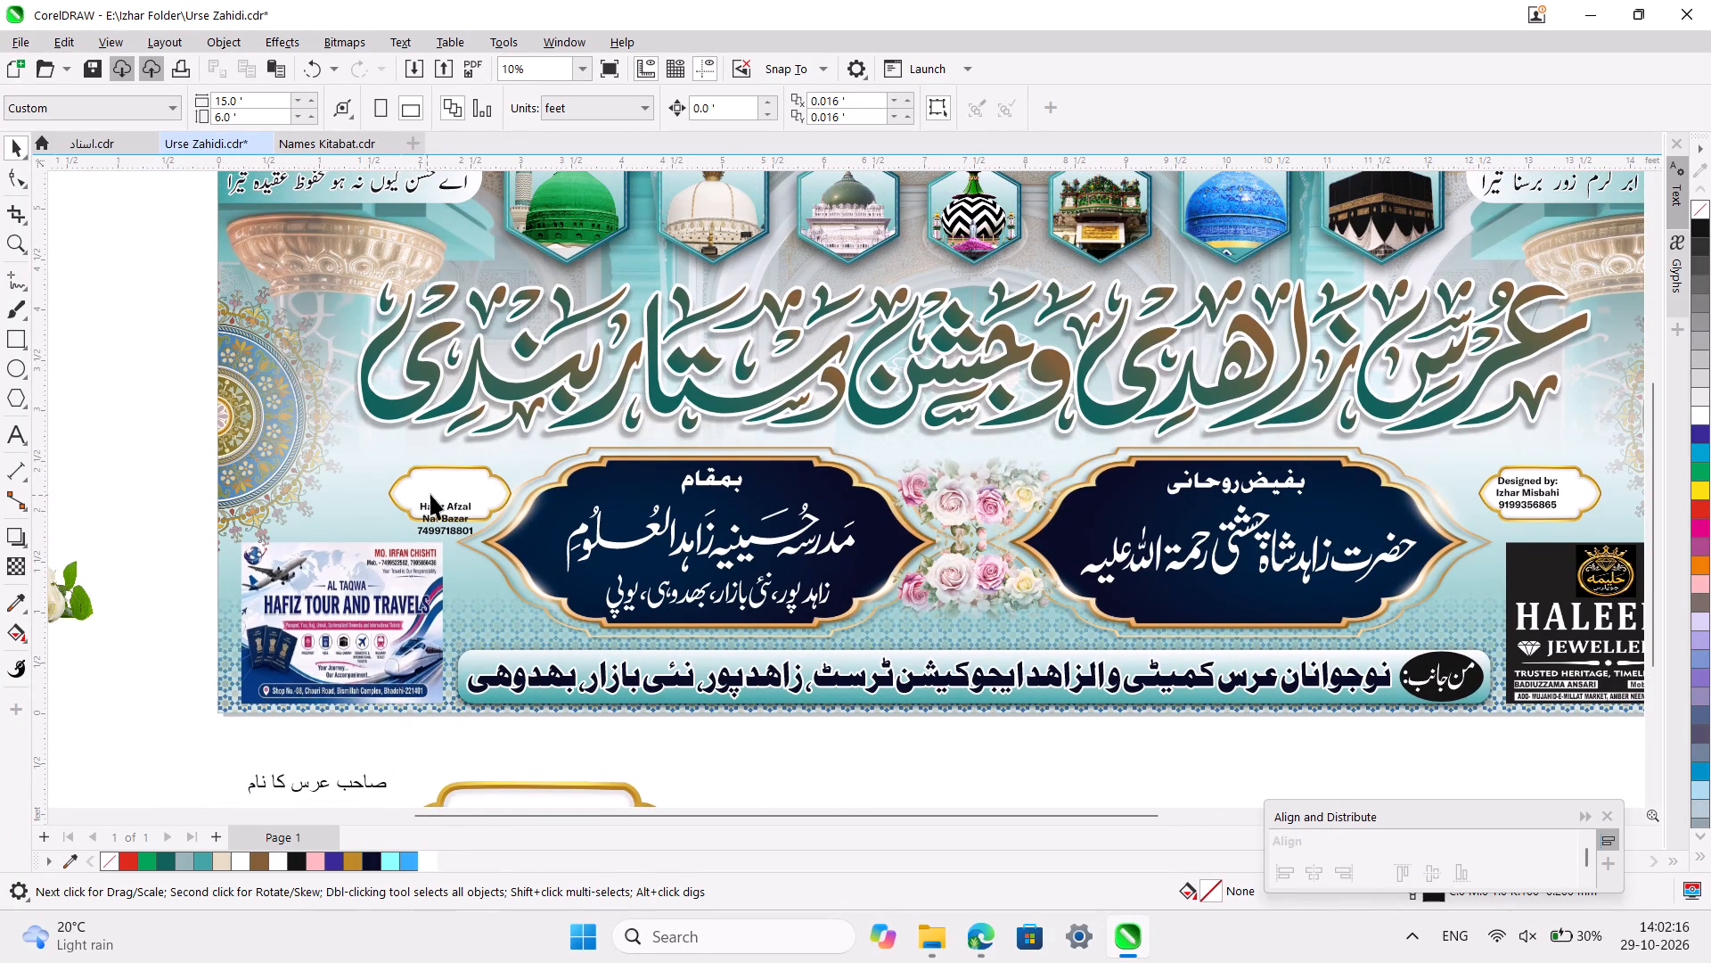
{"action": "left_click", "coordinate": [455, 508]}
{"action": "scroll", "coordinate": [455, 508], "scroll_direction": "up", "scroll_amount": 4, "text": "ctrl"}
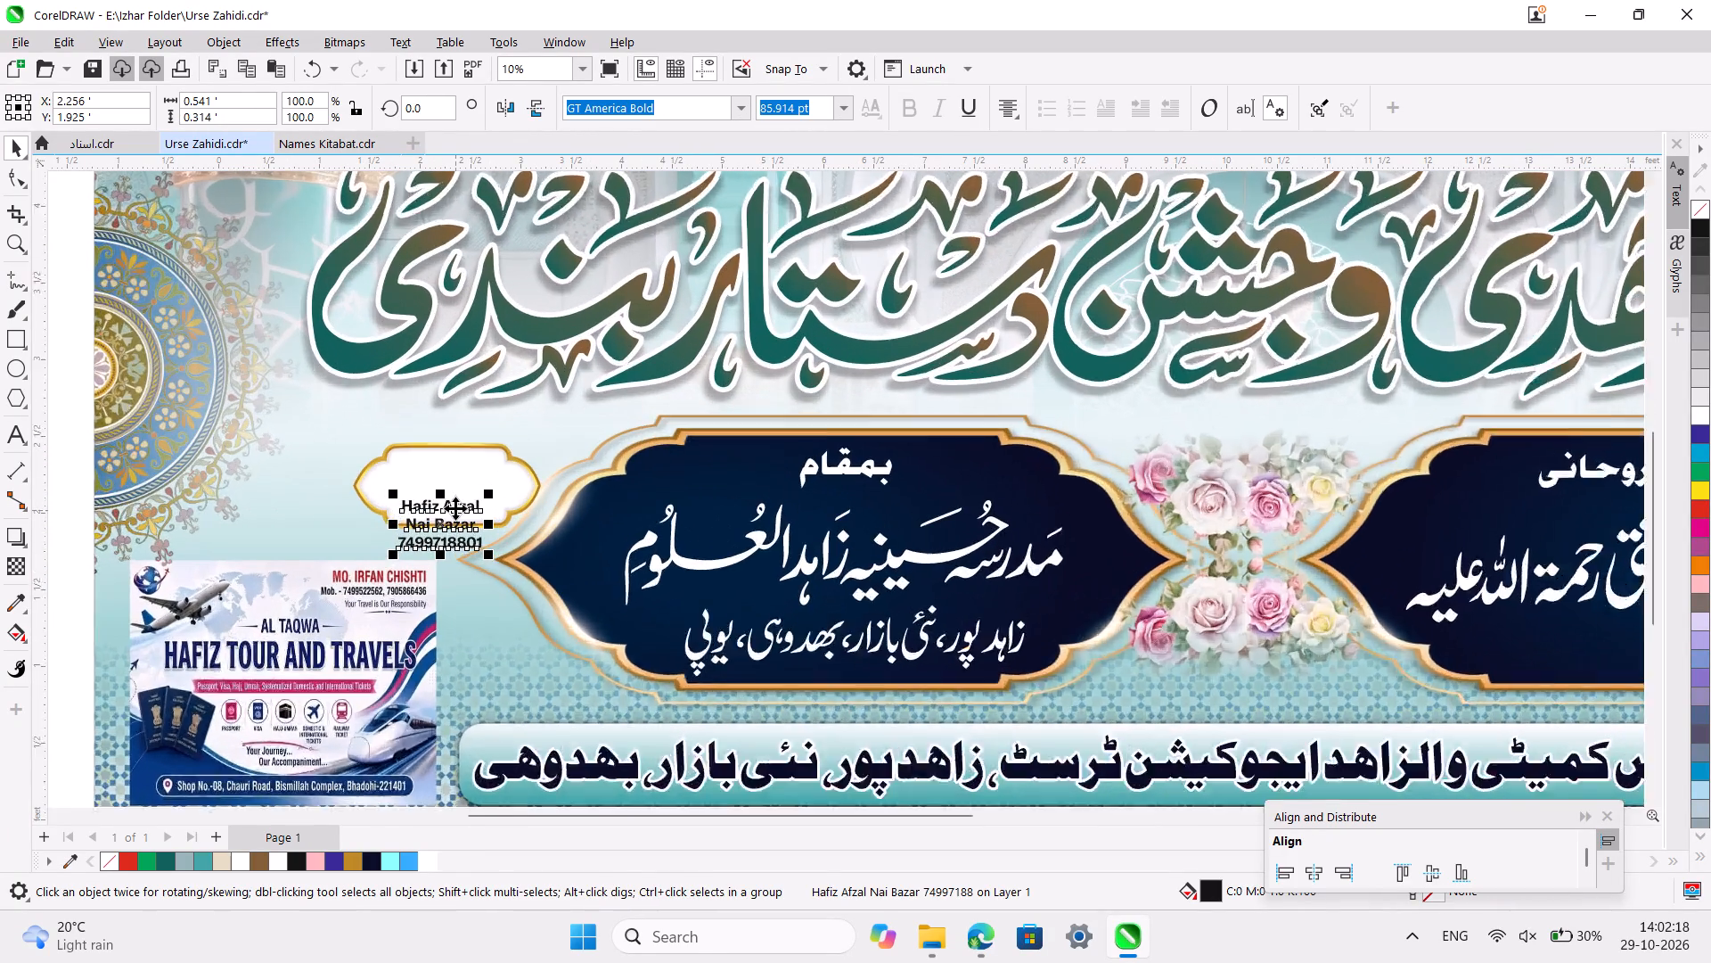
{"action": "scroll", "coordinate": [455, 508], "scroll_direction": "up", "scroll_amount": 4, "text": "ctrl"}
{"action": "scroll", "coordinate": [455, 508], "scroll_direction": "right", "scroll_amount": 1}
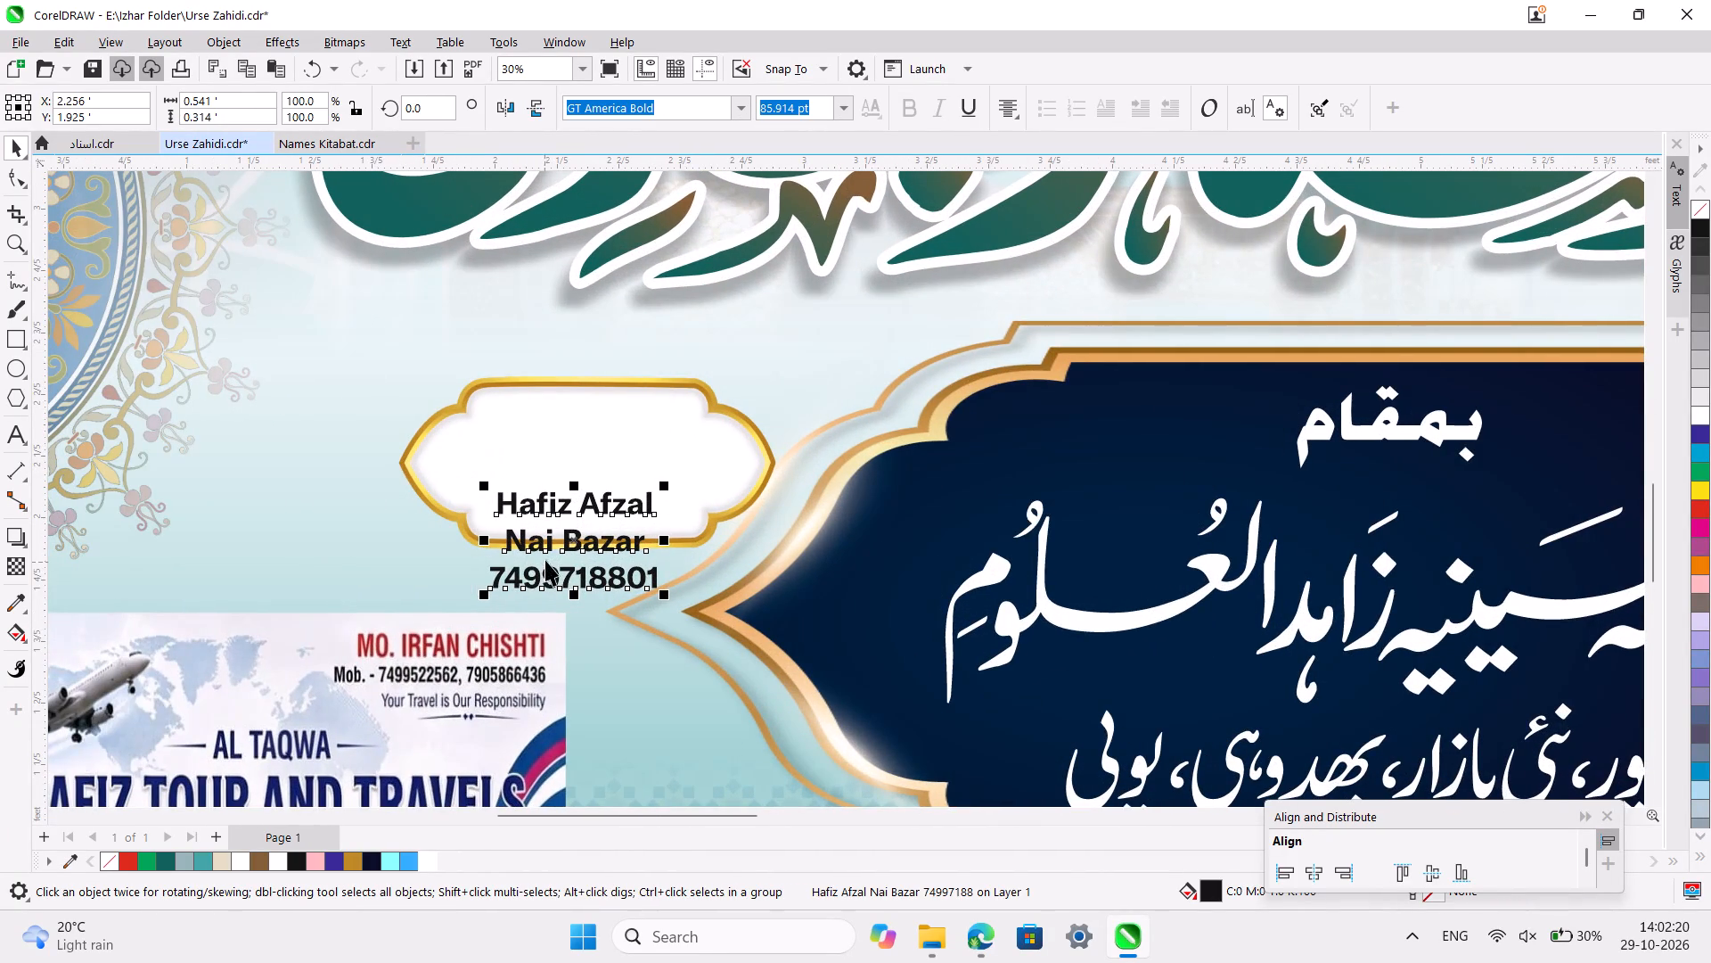
{"action": "left_click_drag", "start_coordinate": [576, 542], "coordinate": [584, 473]}
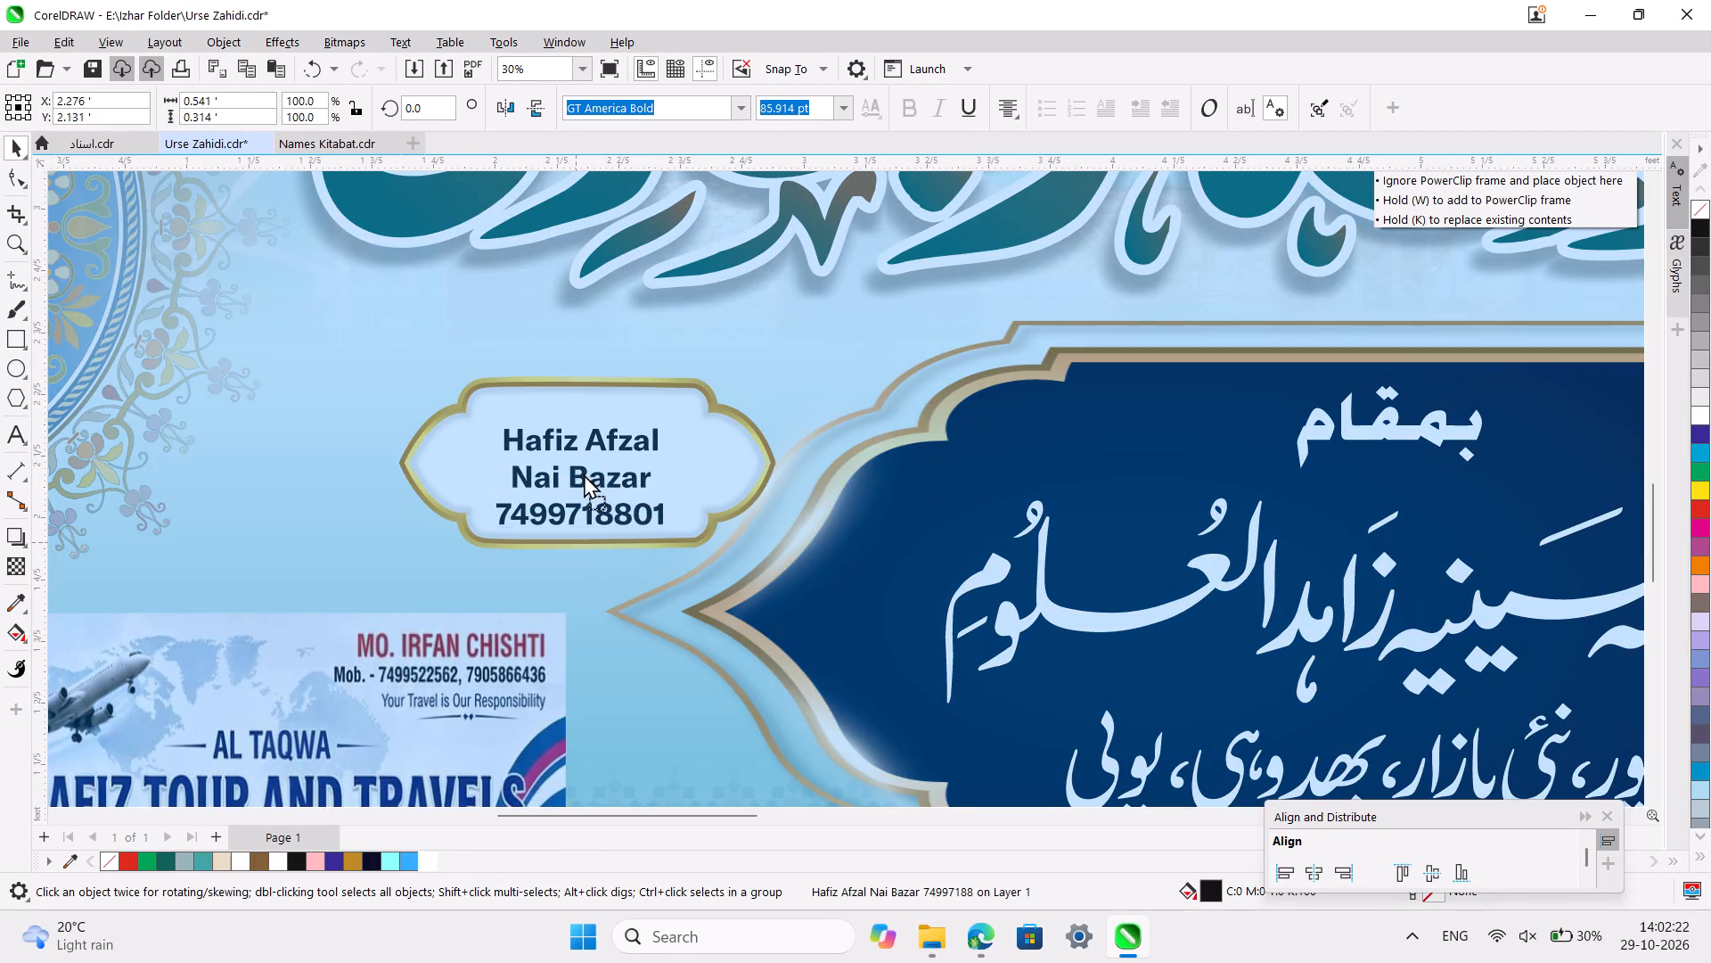
{"action": "left_click_drag", "start_coordinate": [584, 473], "coordinate": [584, 472]}
{"action": "scroll", "coordinate": [584, 472], "scroll_direction": "up", "scroll_amount": 4, "text": "ctrl"}
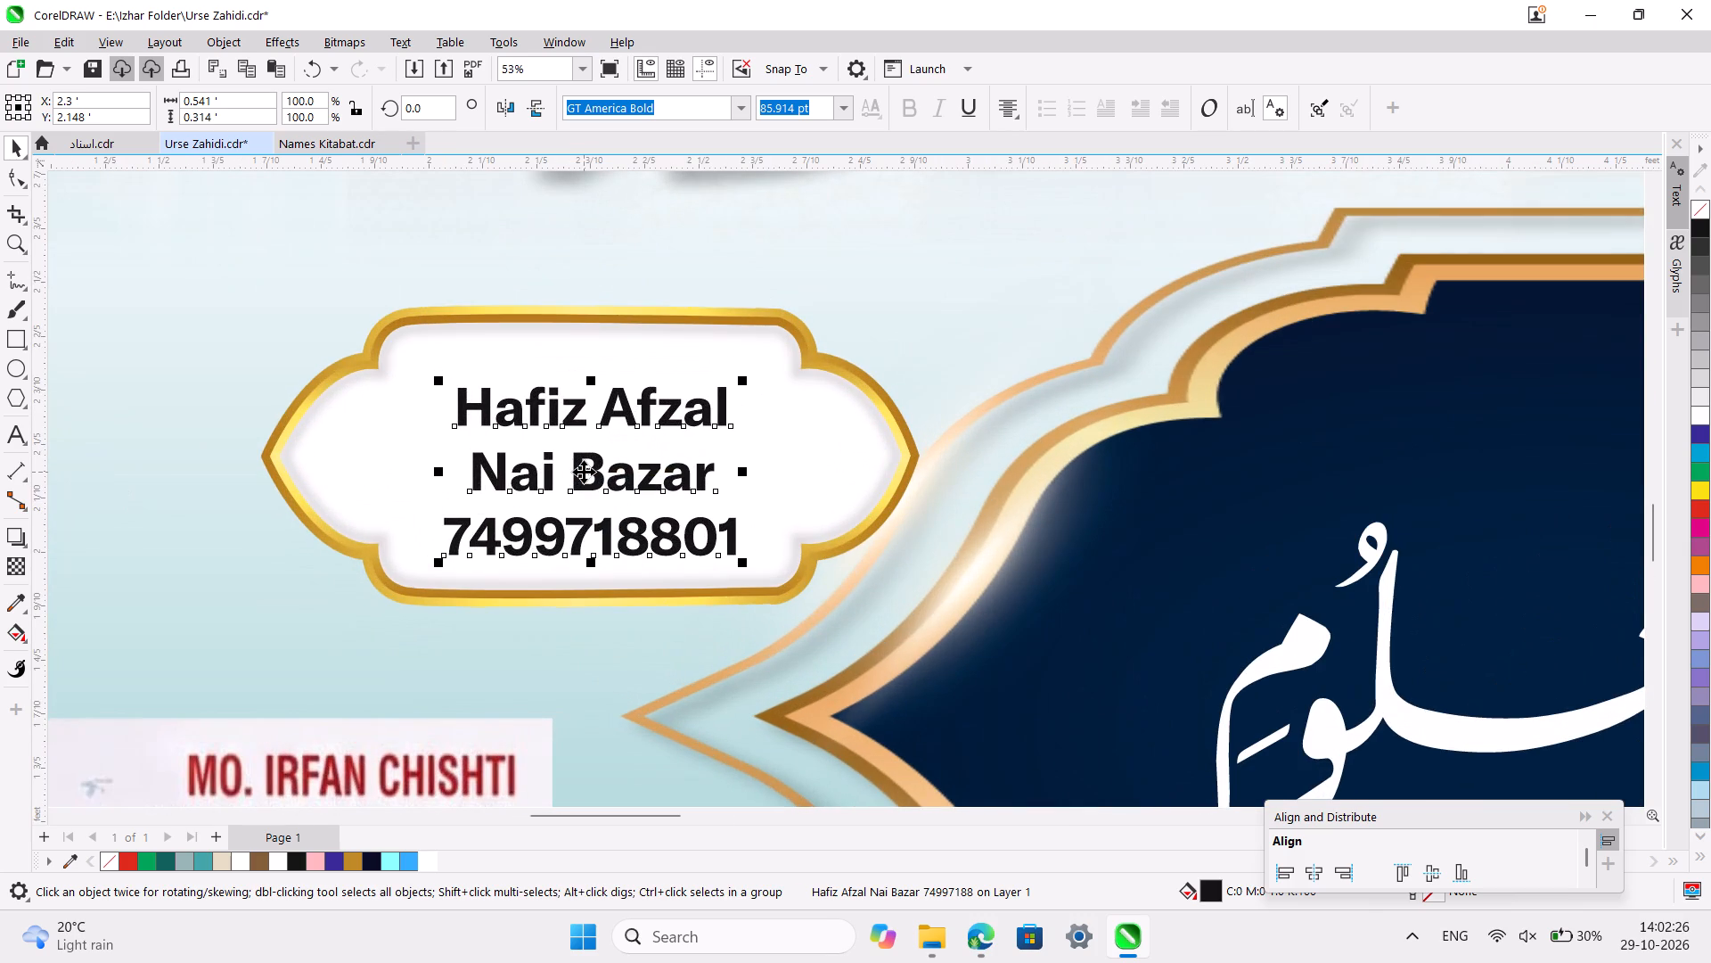
Break the contact text apart into separate line objects.
{"action": "key", "text": "ctrl+k"}
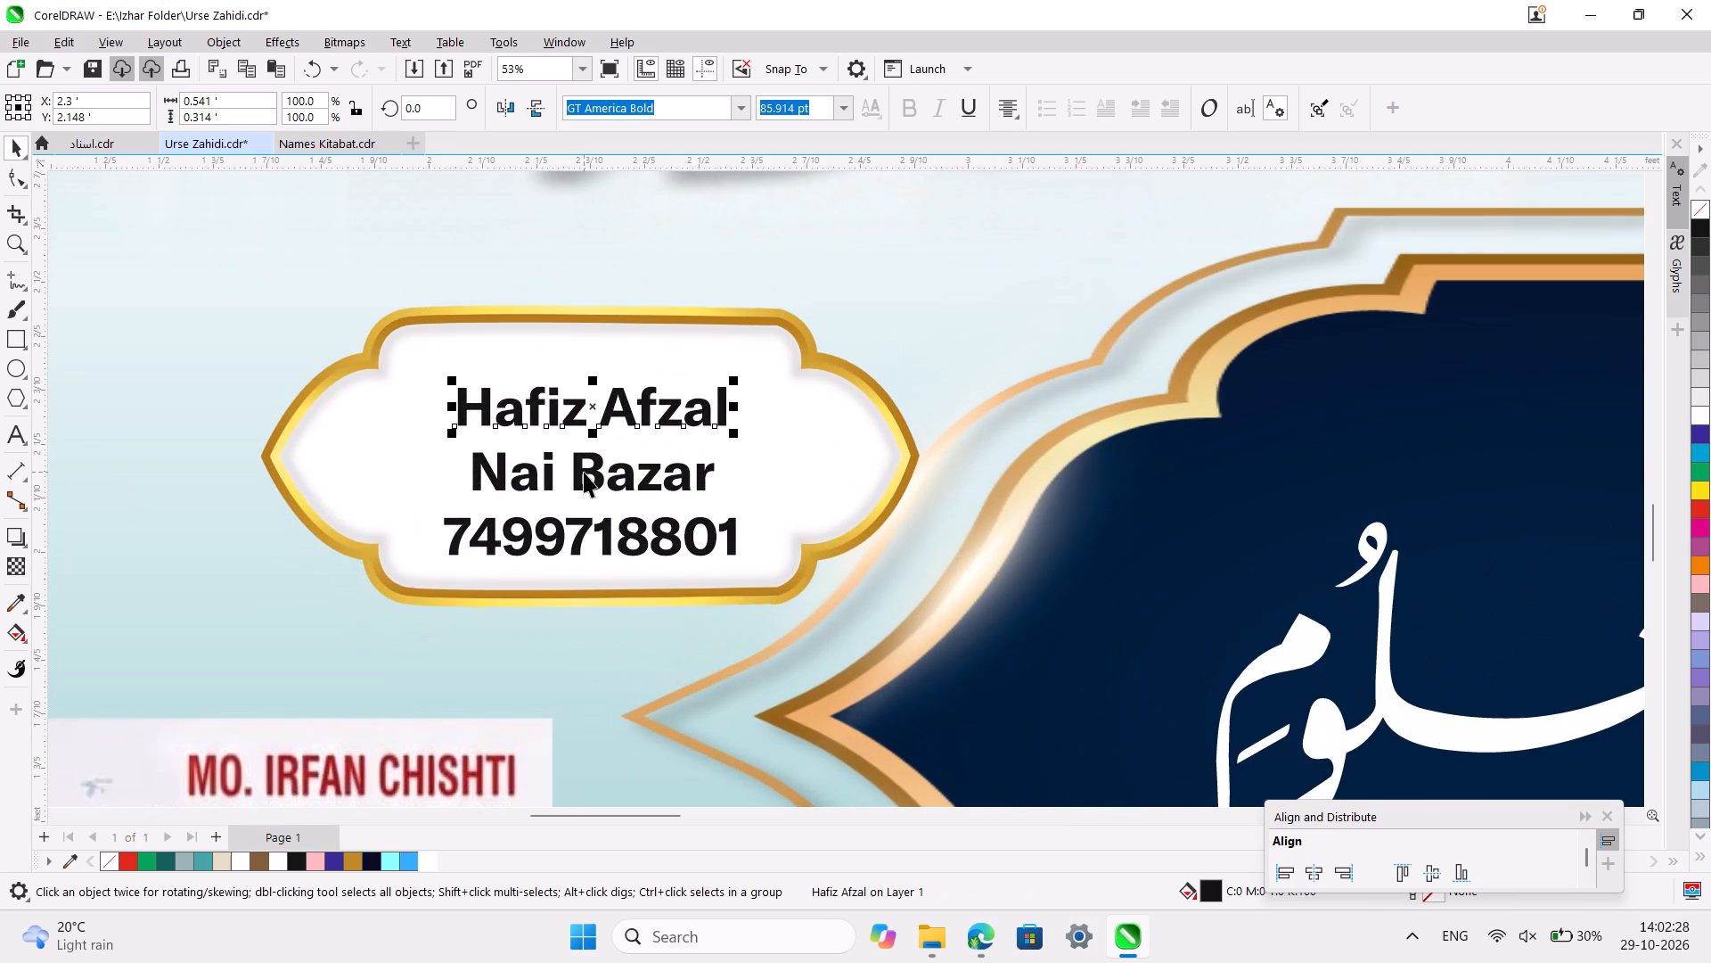
{"action": "left_click", "coordinate": [625, 474]}
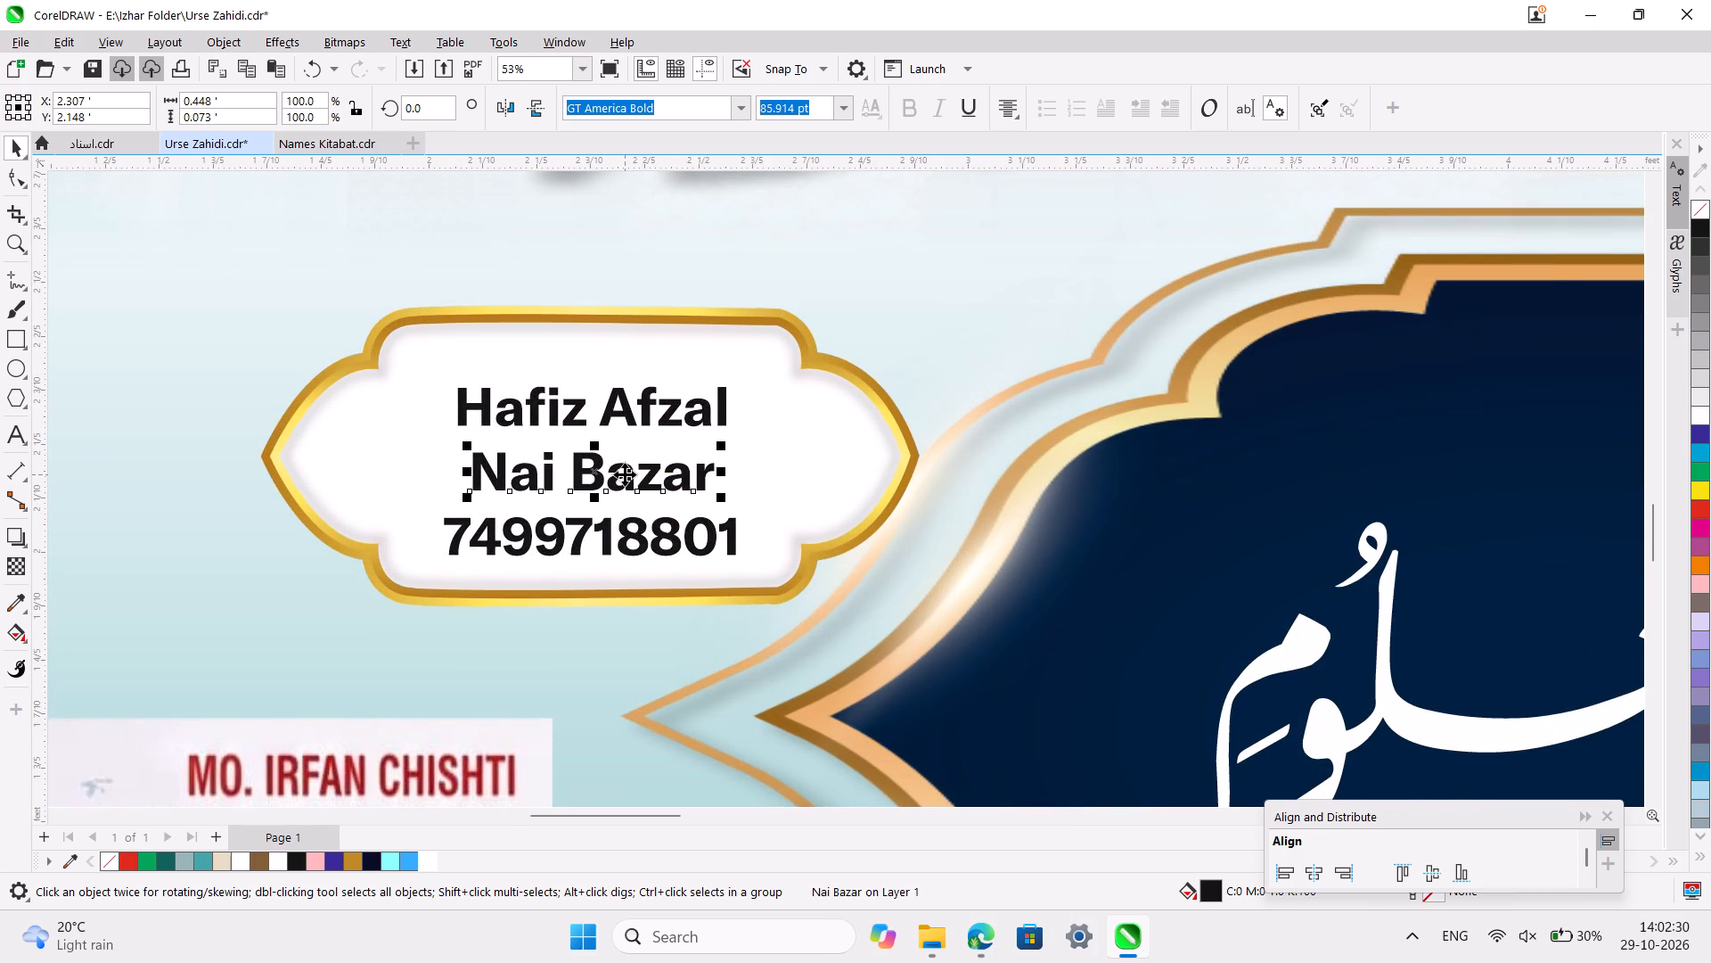
{"action": "scroll", "coordinate": [625, 474], "scroll_direction": "up", "scroll_amount": 1, "text": "ctrl"}
{"action": "scroll", "coordinate": [625, 474], "scroll_direction": "up", "scroll_amount": 1}
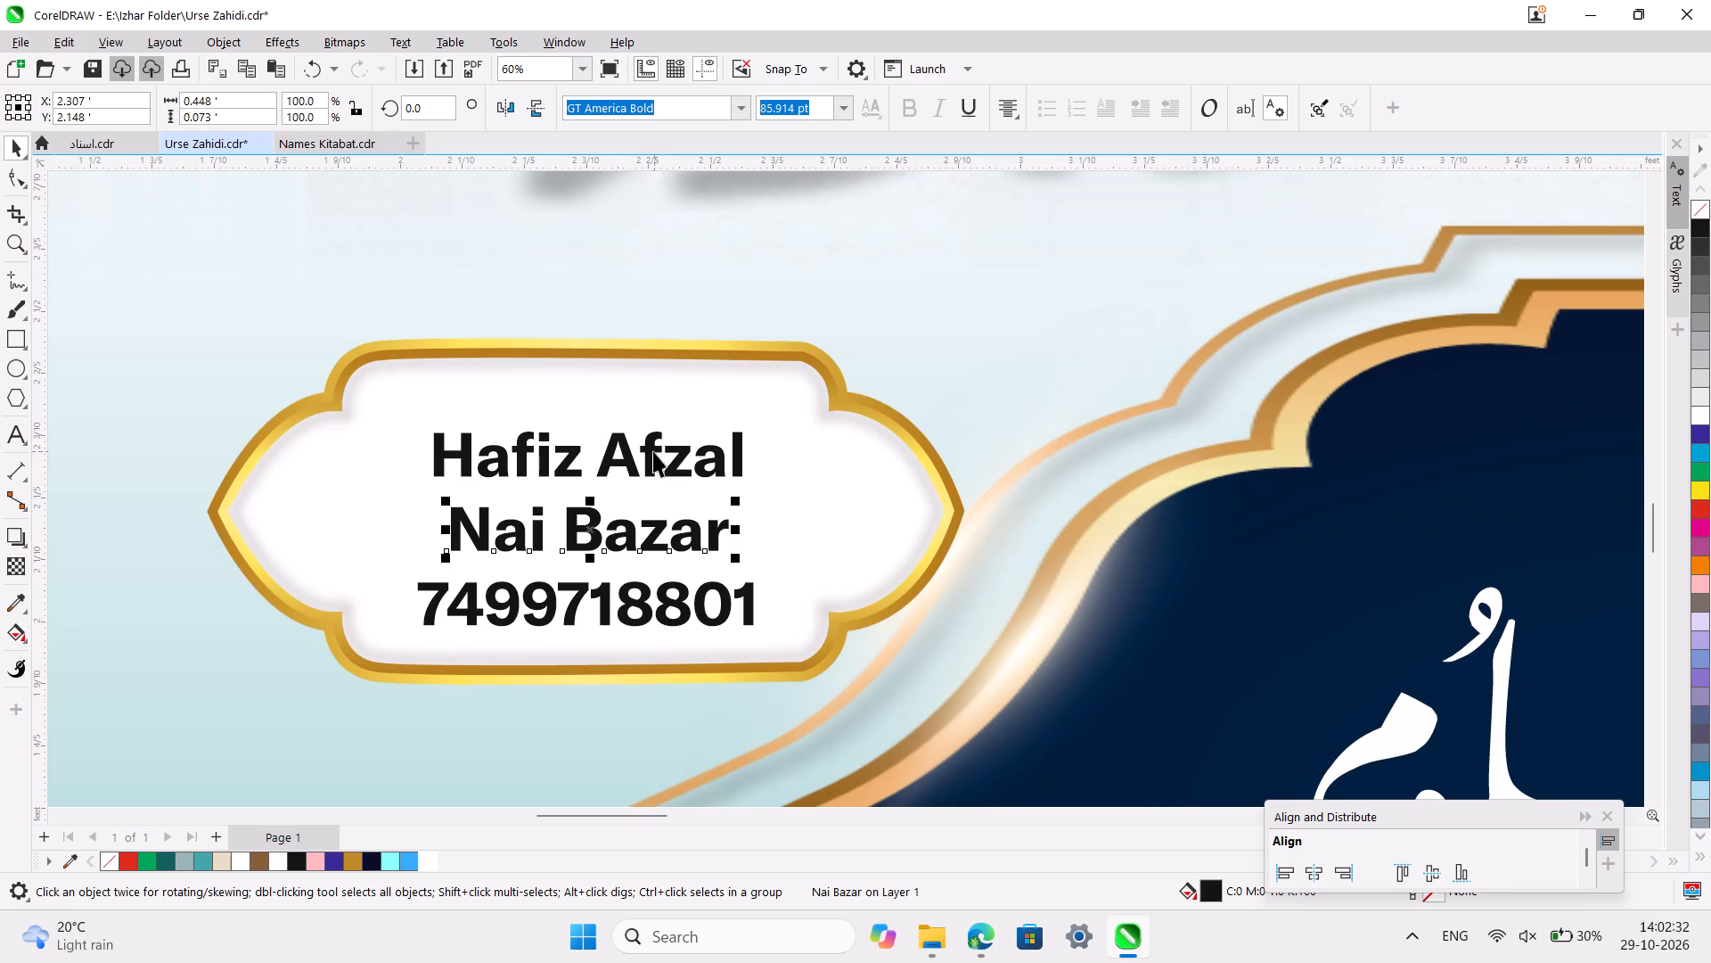
{"action": "left_click", "coordinate": [653, 451]}
{"action": "scroll", "coordinate": [752, 427], "scroll_direction": "down", "scroll_amount": 3, "text": "ctrl"}
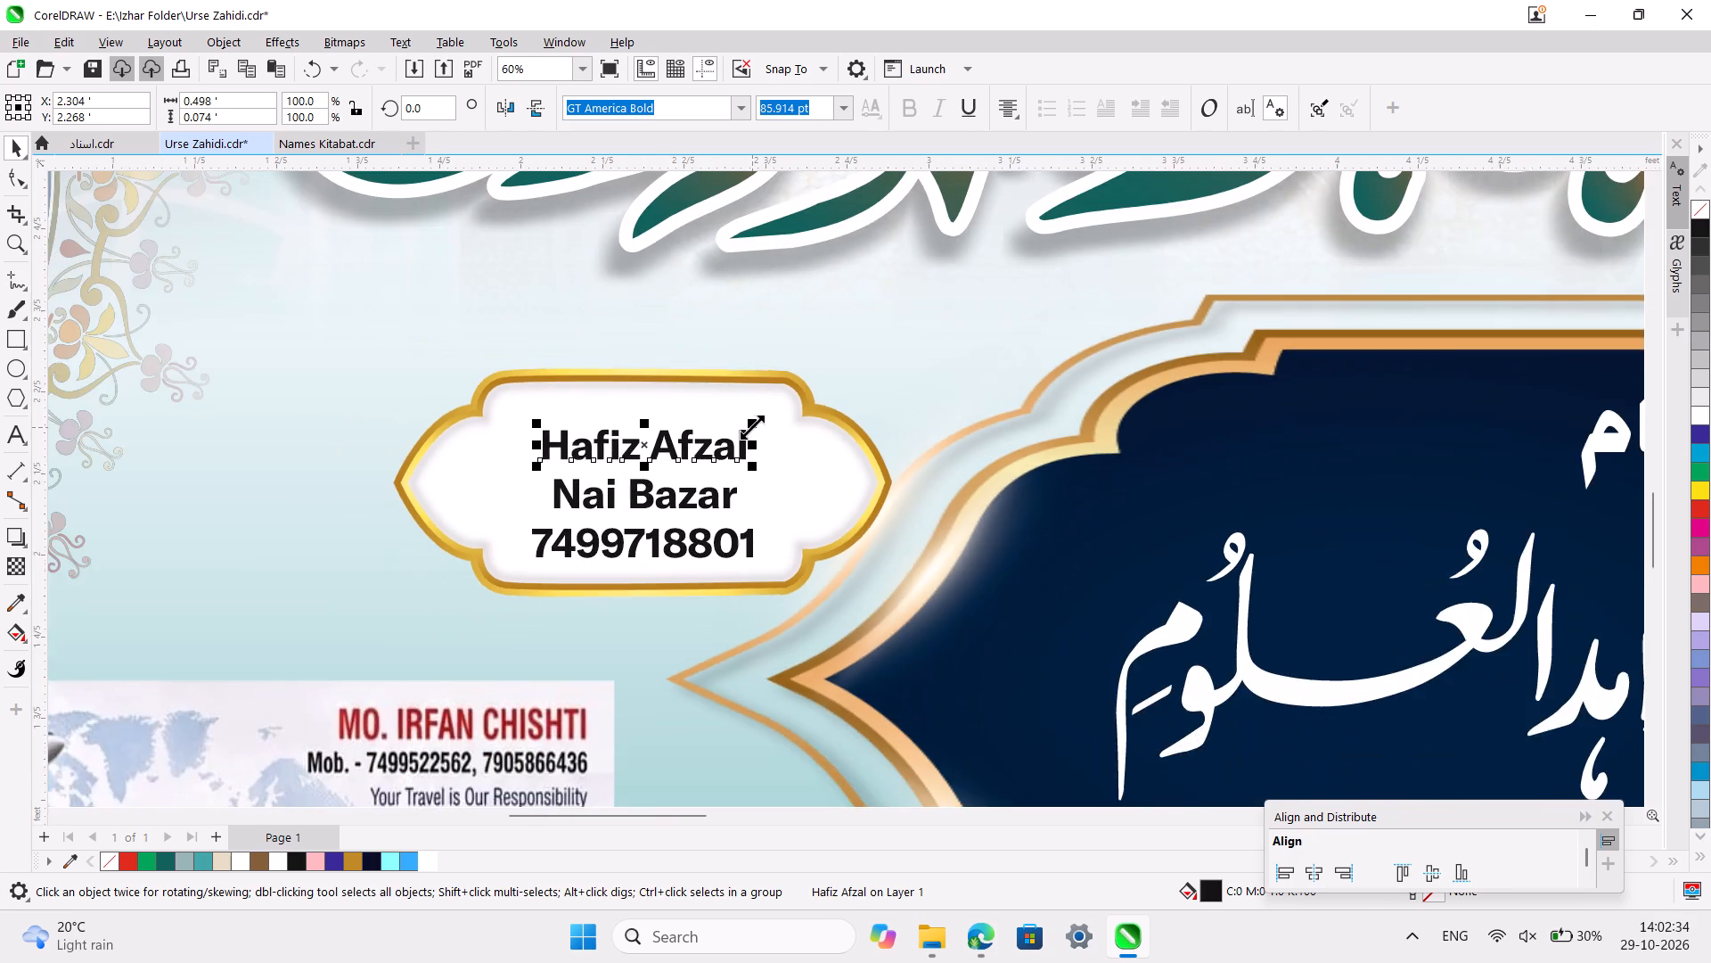
Move the contact frame outward from the navy panel to about X 1.75 ft, vertically aligned with the designer-credit frame.
{"action": "scroll", "coordinate": [752, 427], "scroll_direction": "down", "scroll_amount": 9, "text": "ctrl"}
{"action": "scroll", "coordinate": [752, 427], "scroll_direction": "left", "scroll_amount": 1}
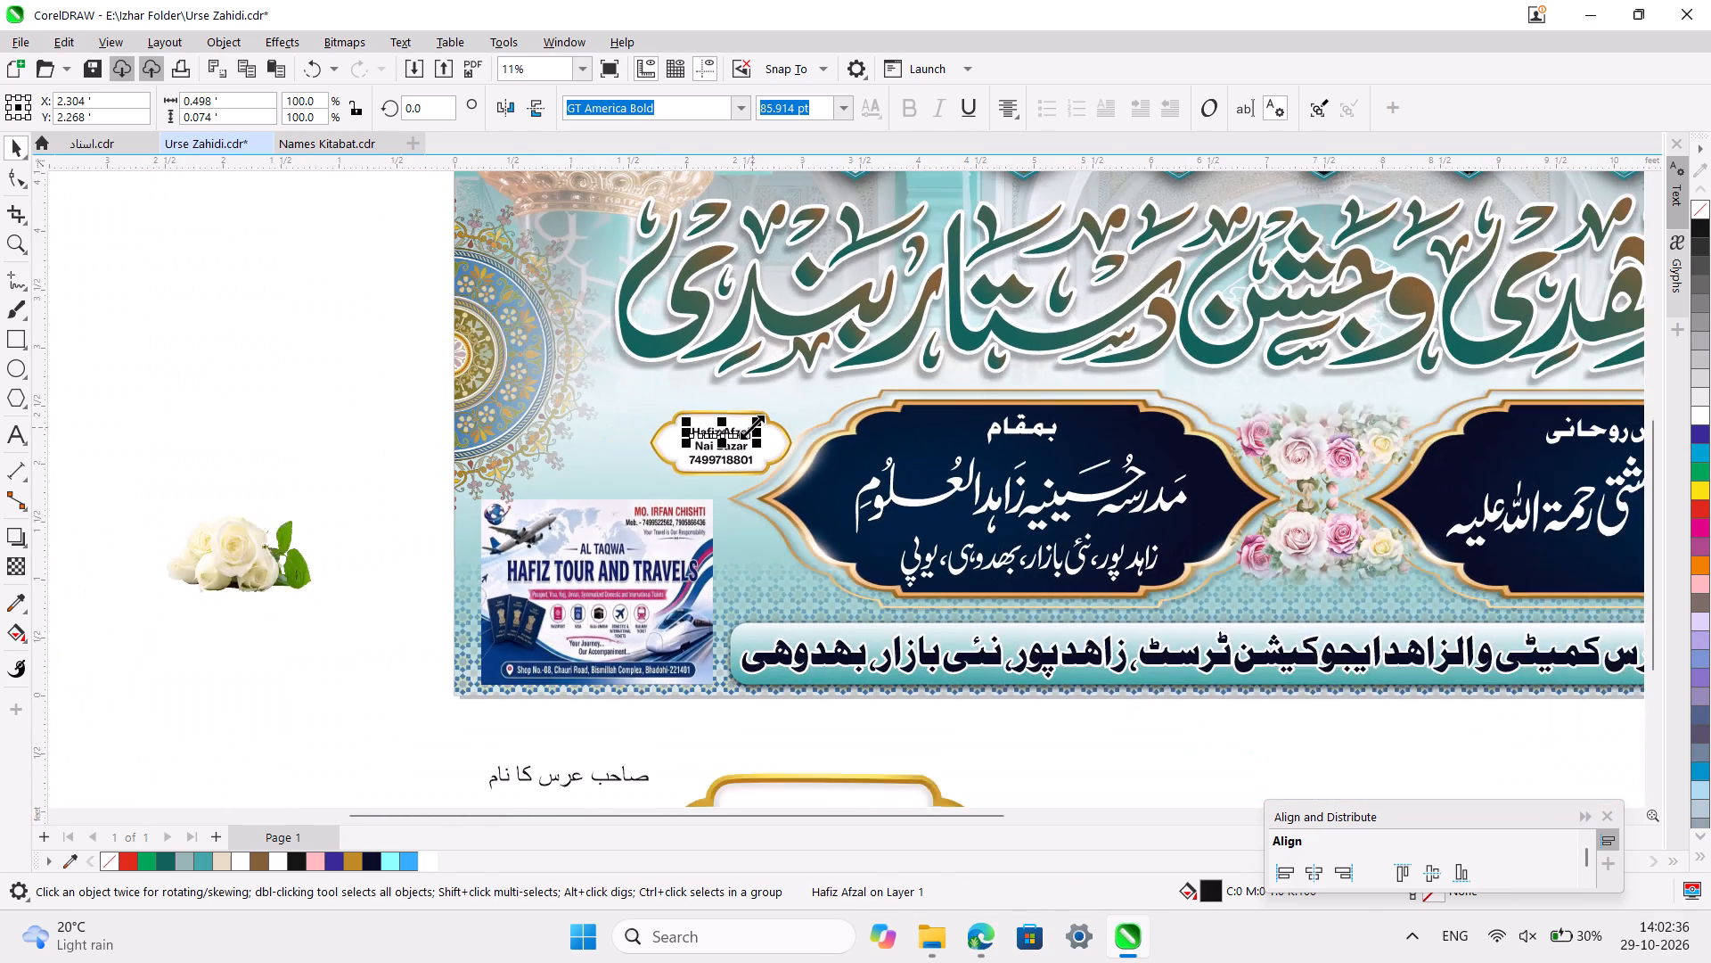
{"action": "scroll", "coordinate": [752, 427], "scroll_direction": "left", "scroll_amount": 1}
{"action": "scroll", "coordinate": [752, 427], "scroll_direction": "down", "scroll_amount": 3, "text": "ctrl"}
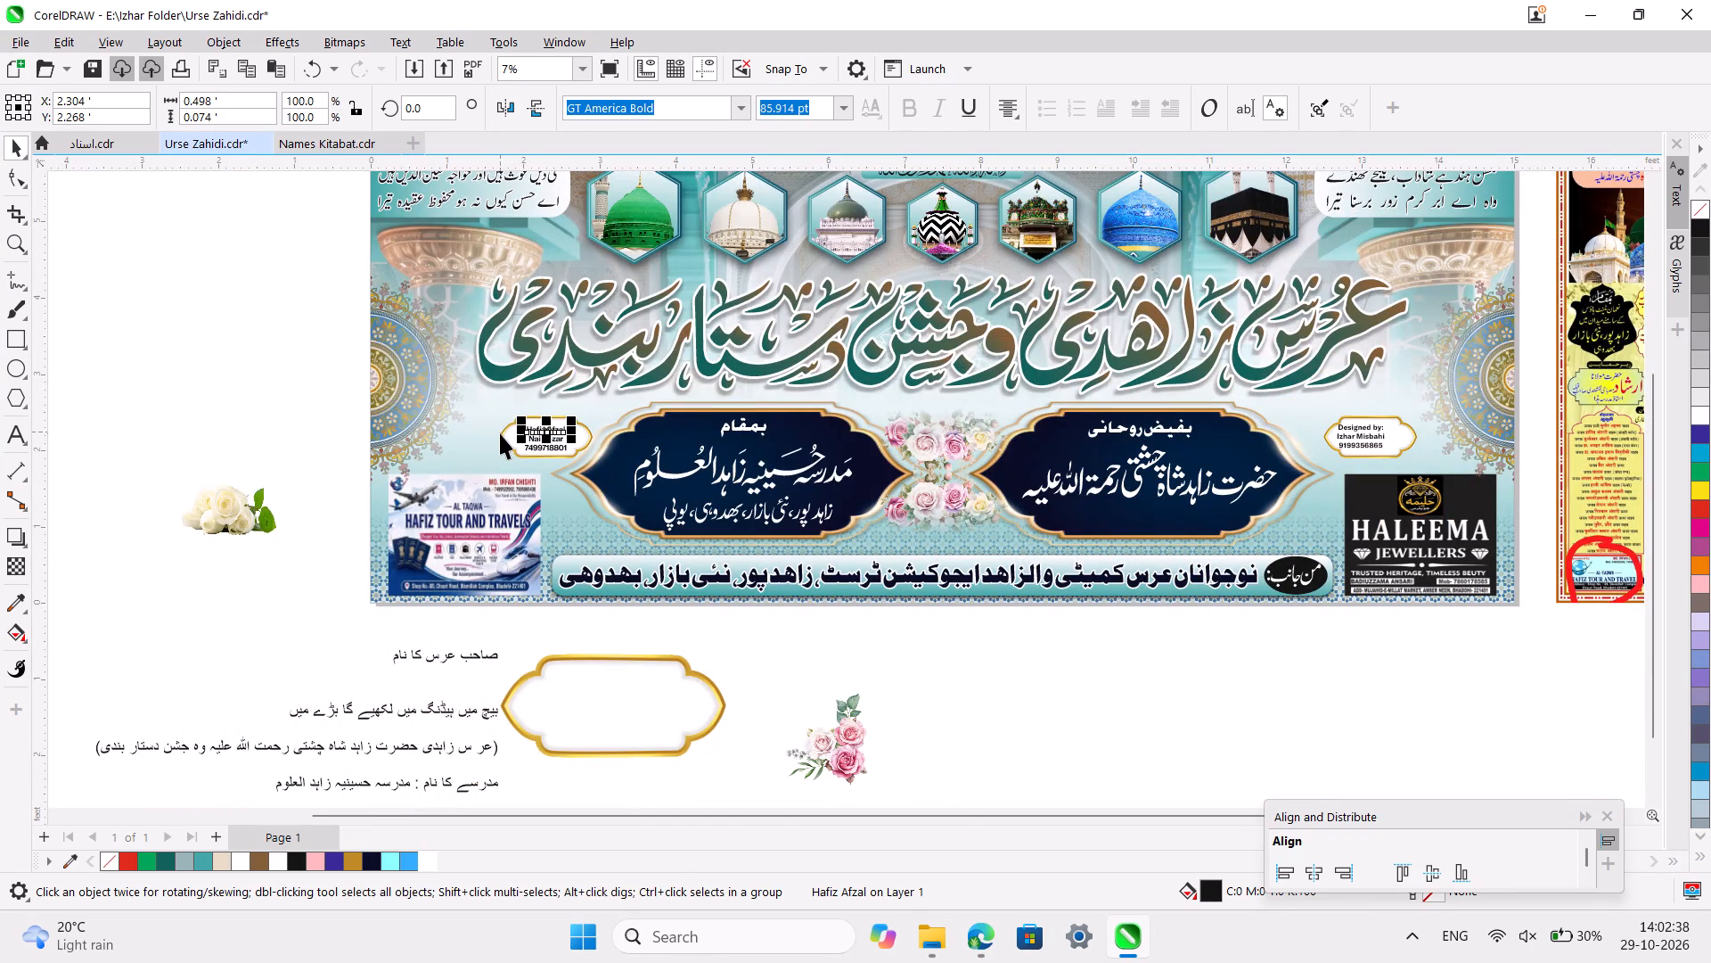
{"action": "left_click", "coordinate": [500, 433]}
{"action": "left_click_drag", "start_coordinate": [500, 433], "coordinate": [457, 449]}
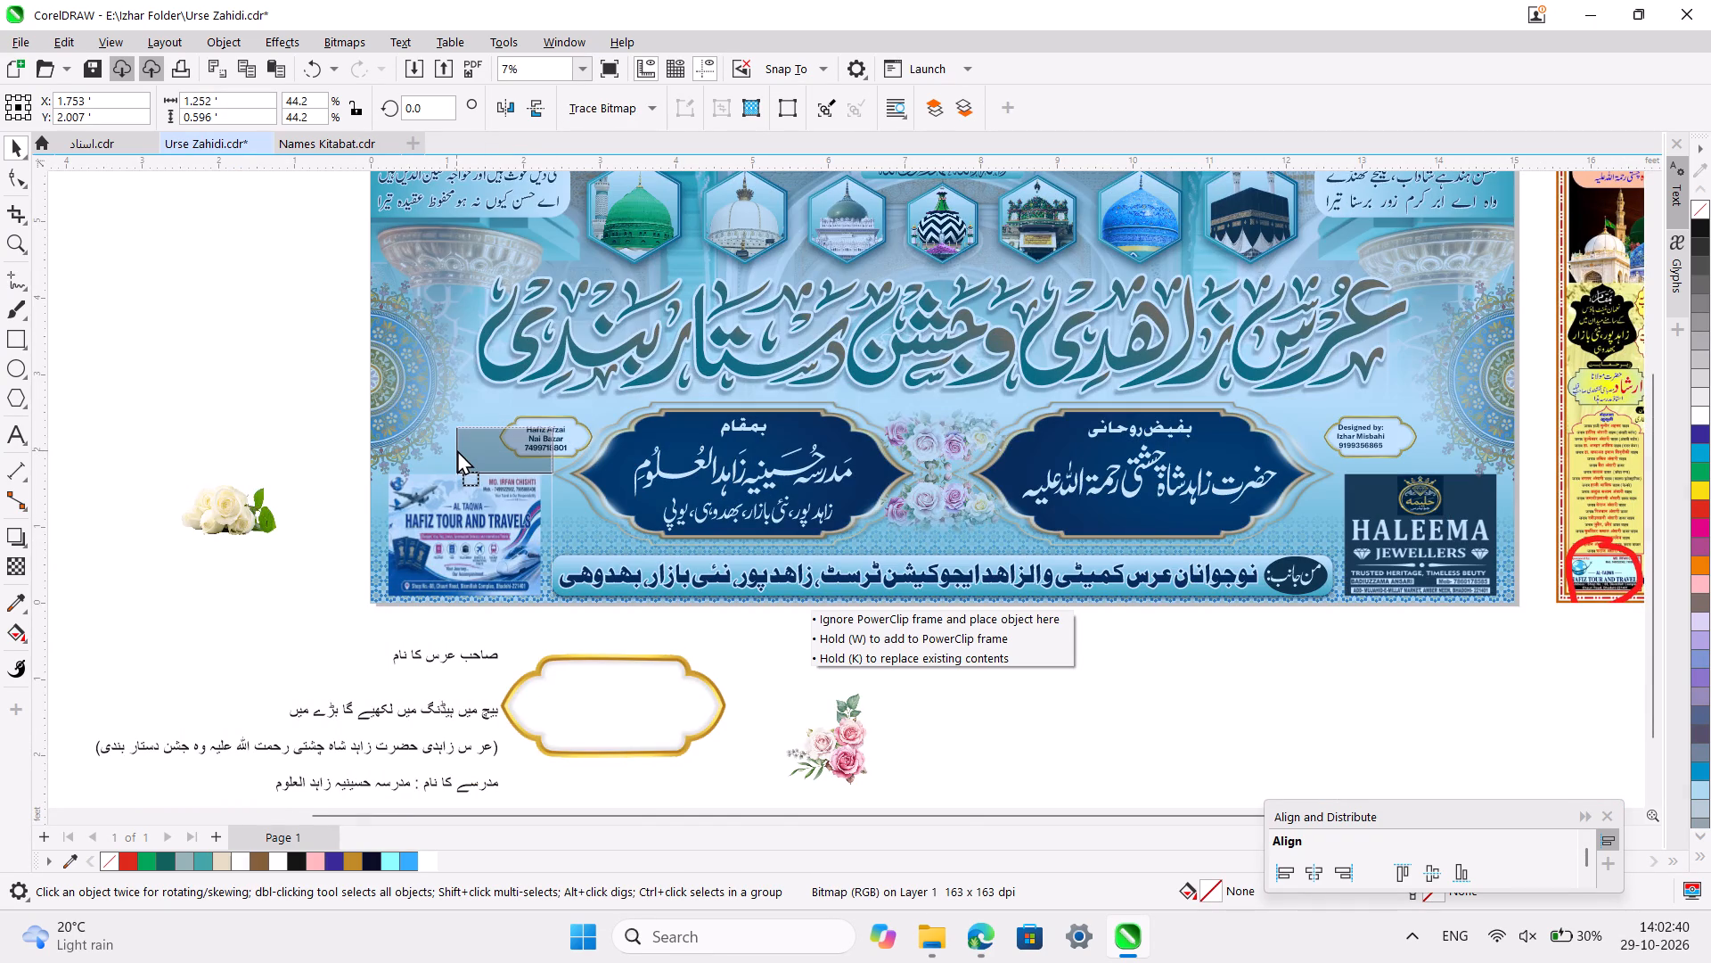
{"action": "left_click_drag", "start_coordinate": [457, 449], "coordinate": [455, 449]}
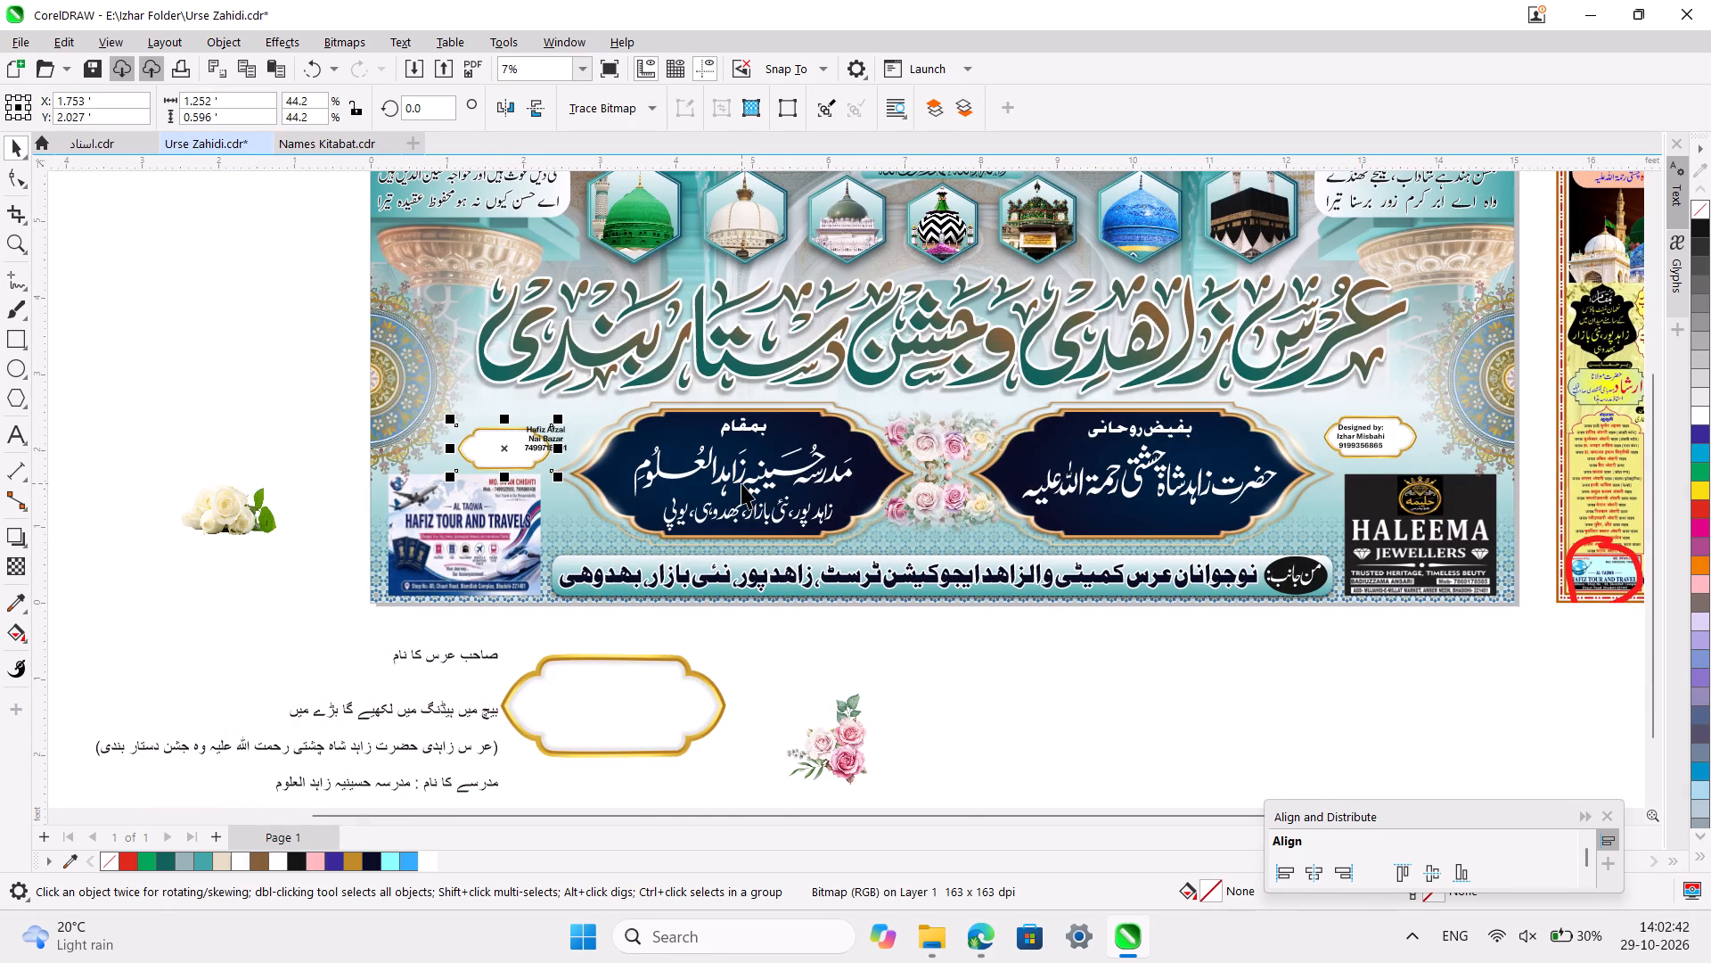
{"action": "left_click", "coordinate": [1393, 457], "text": "shift"}
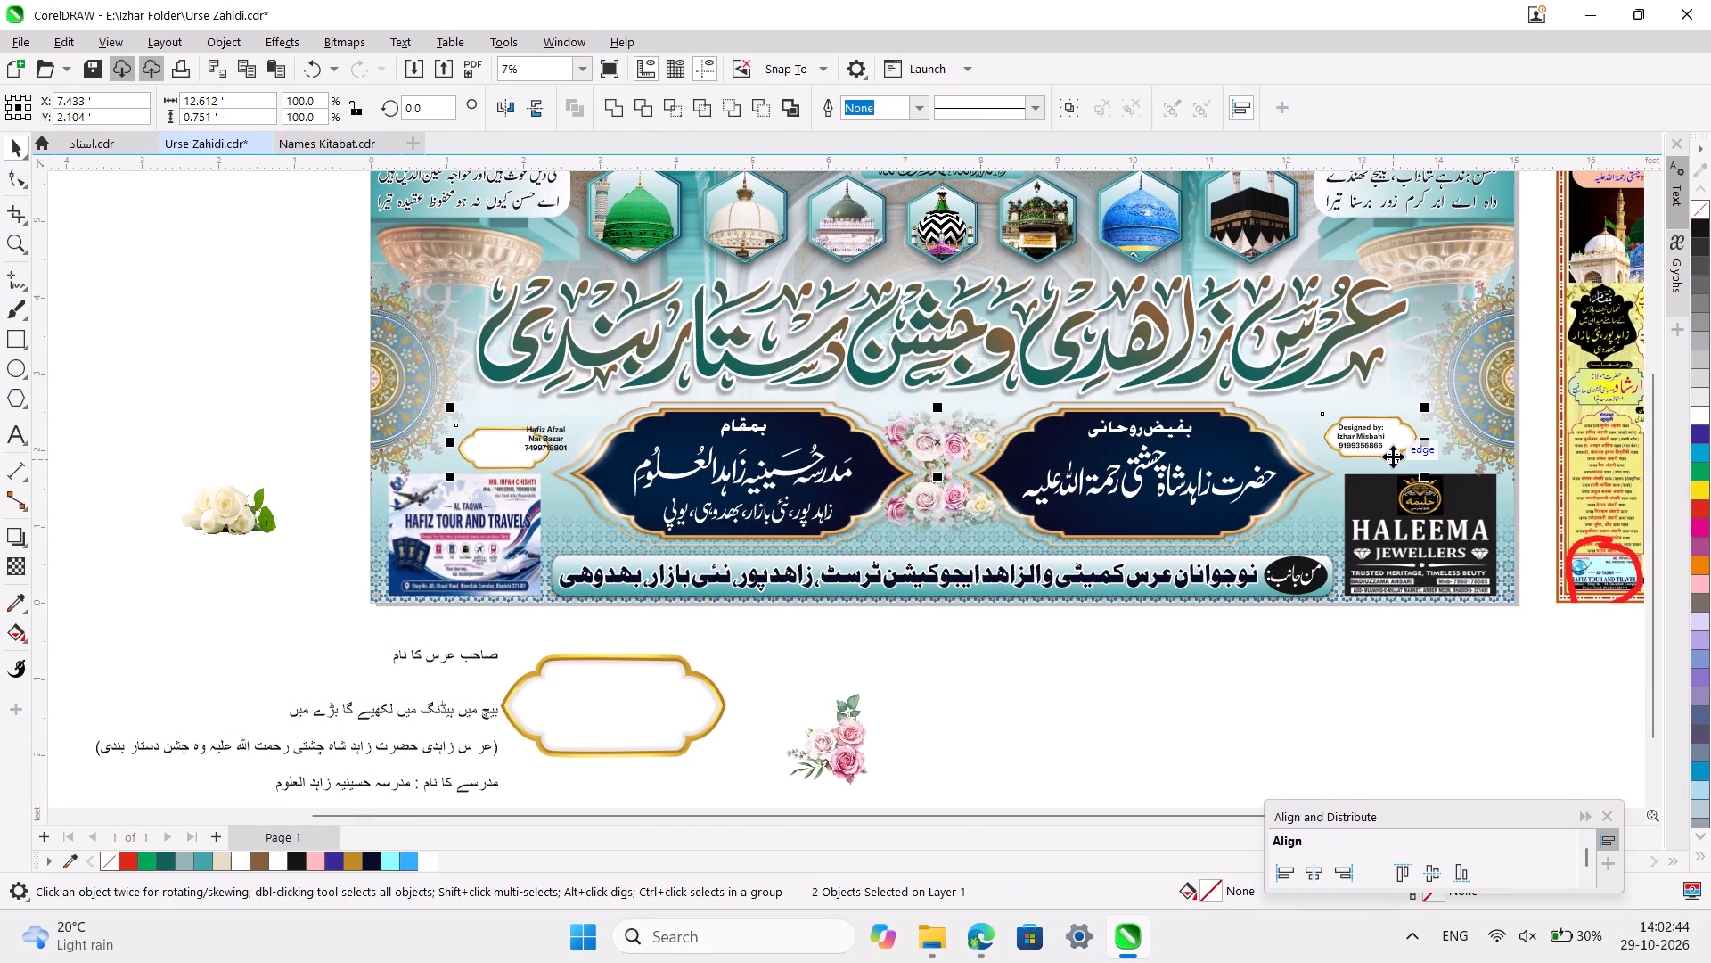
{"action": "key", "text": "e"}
{"action": "left_click", "coordinate": [1109, 736]}
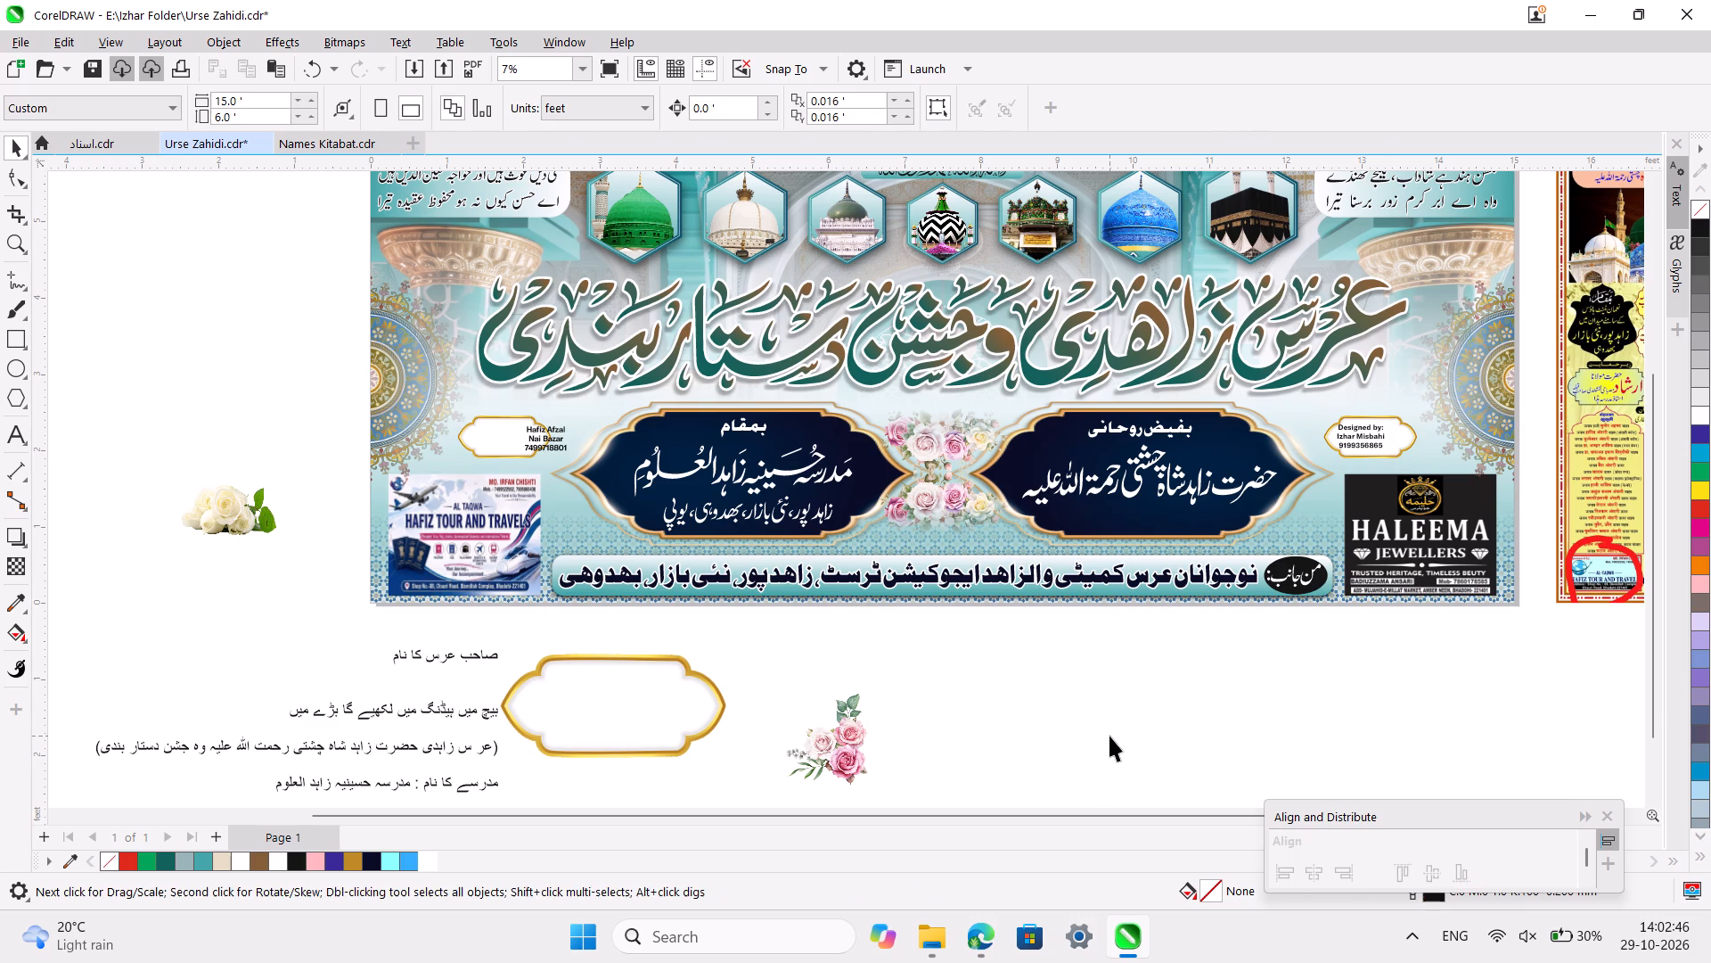
Group the two white frames, centre the group horizontally on the page, and ungroup it.
{"action": "left_click", "coordinate": [484, 451]}
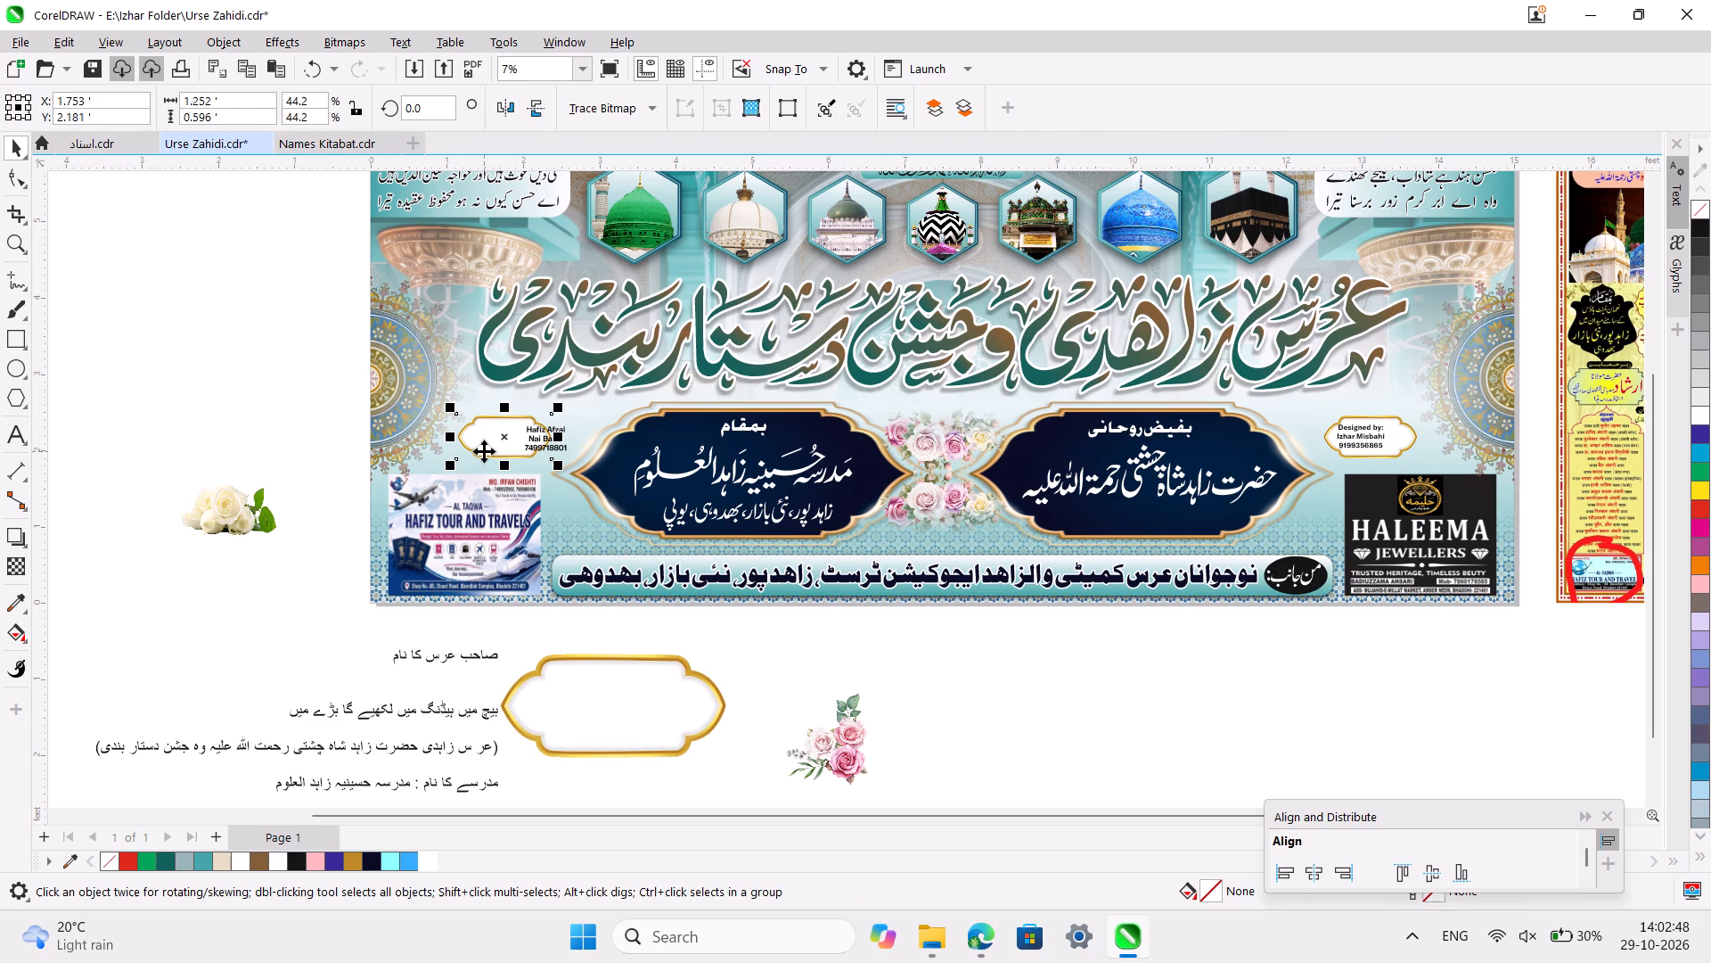
{"action": "left_click", "coordinate": [1399, 451], "text": "shift"}
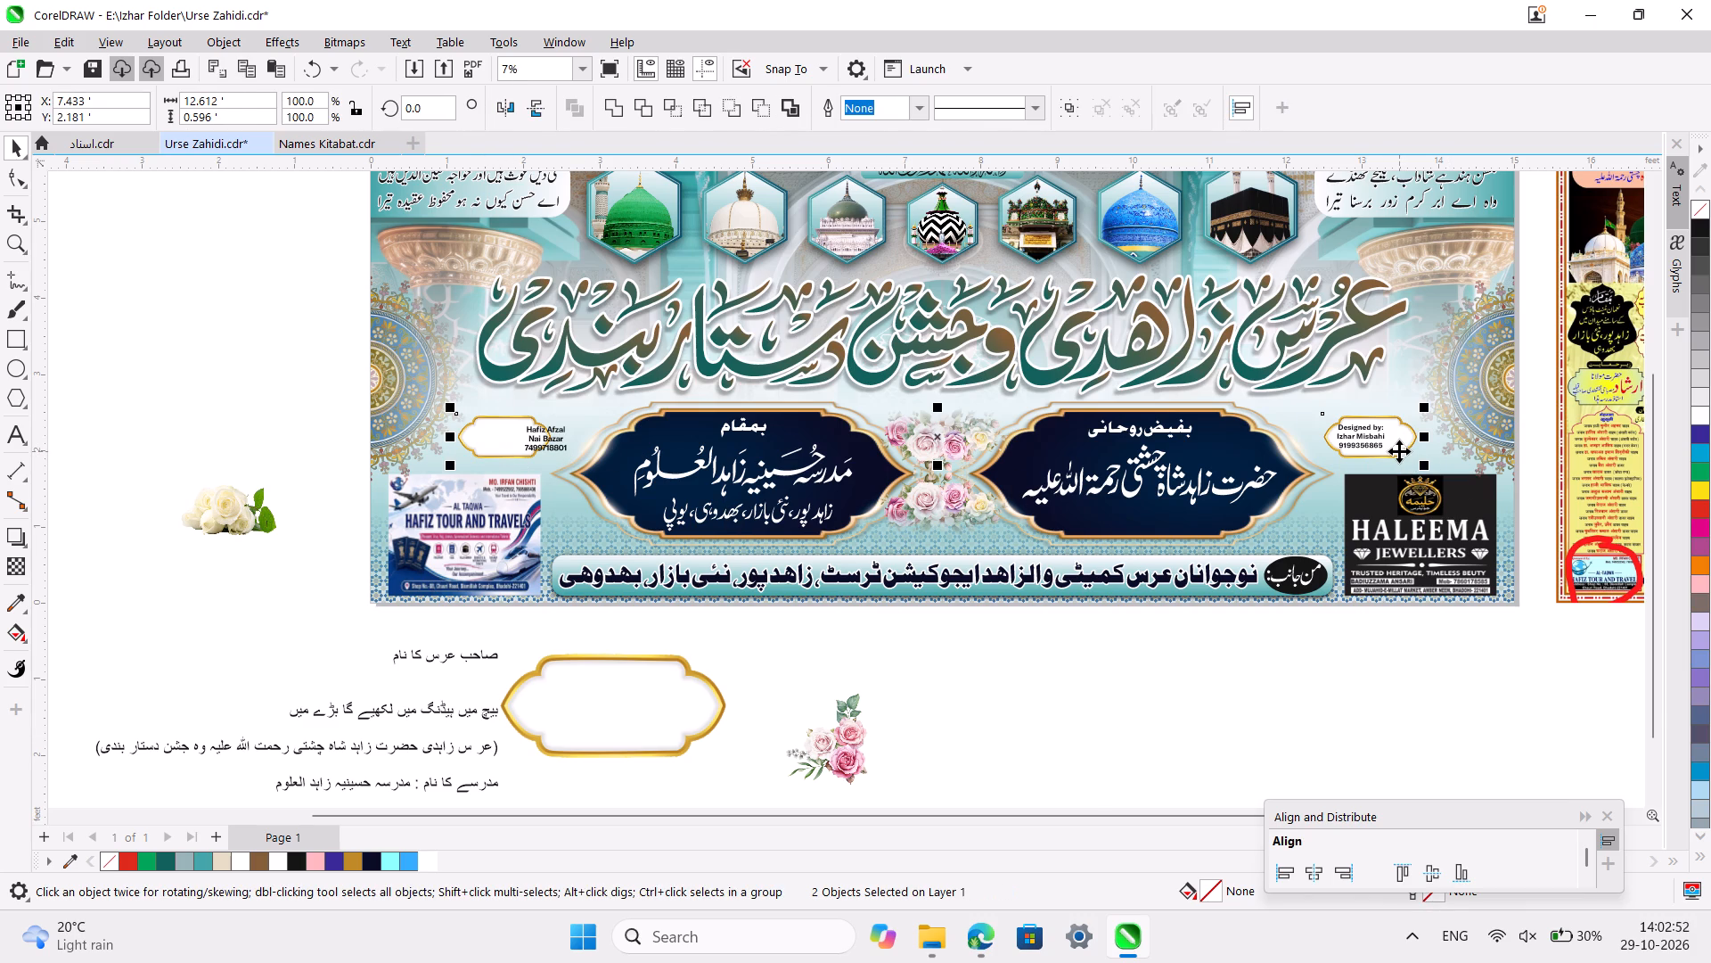
{"action": "key", "text": "ctrl+g"}
{"action": "left_click", "coordinate": [1310, 864]}
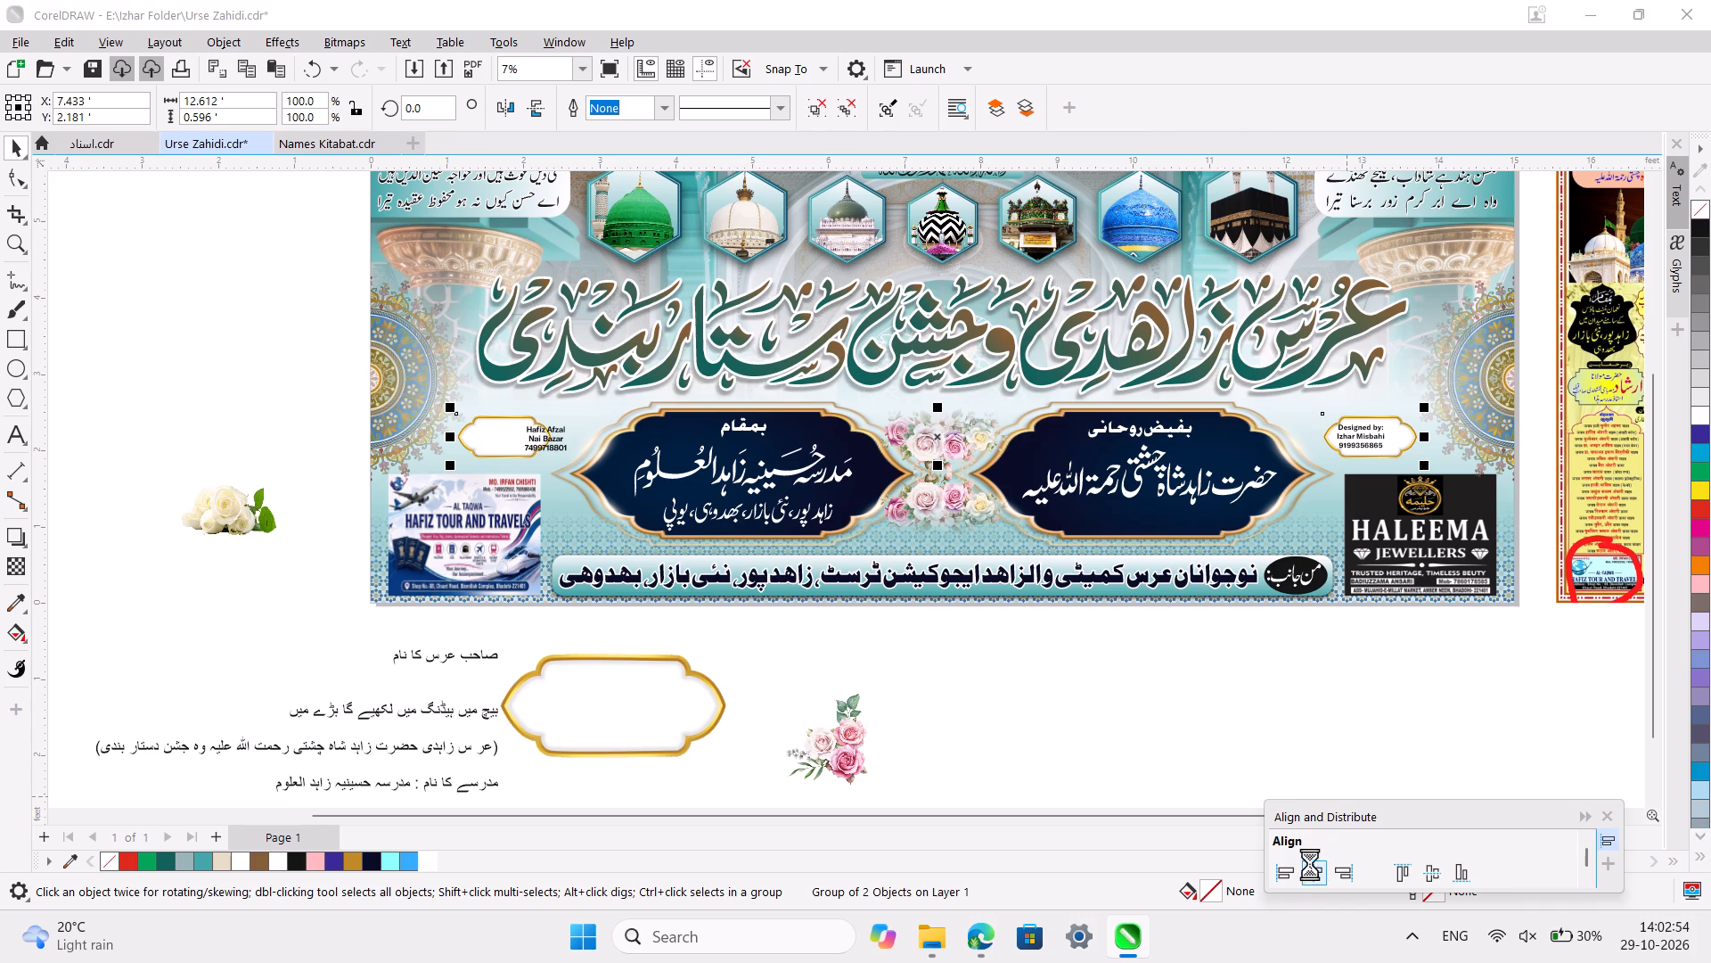
{"action": "left_click", "coordinate": [1117, 745]}
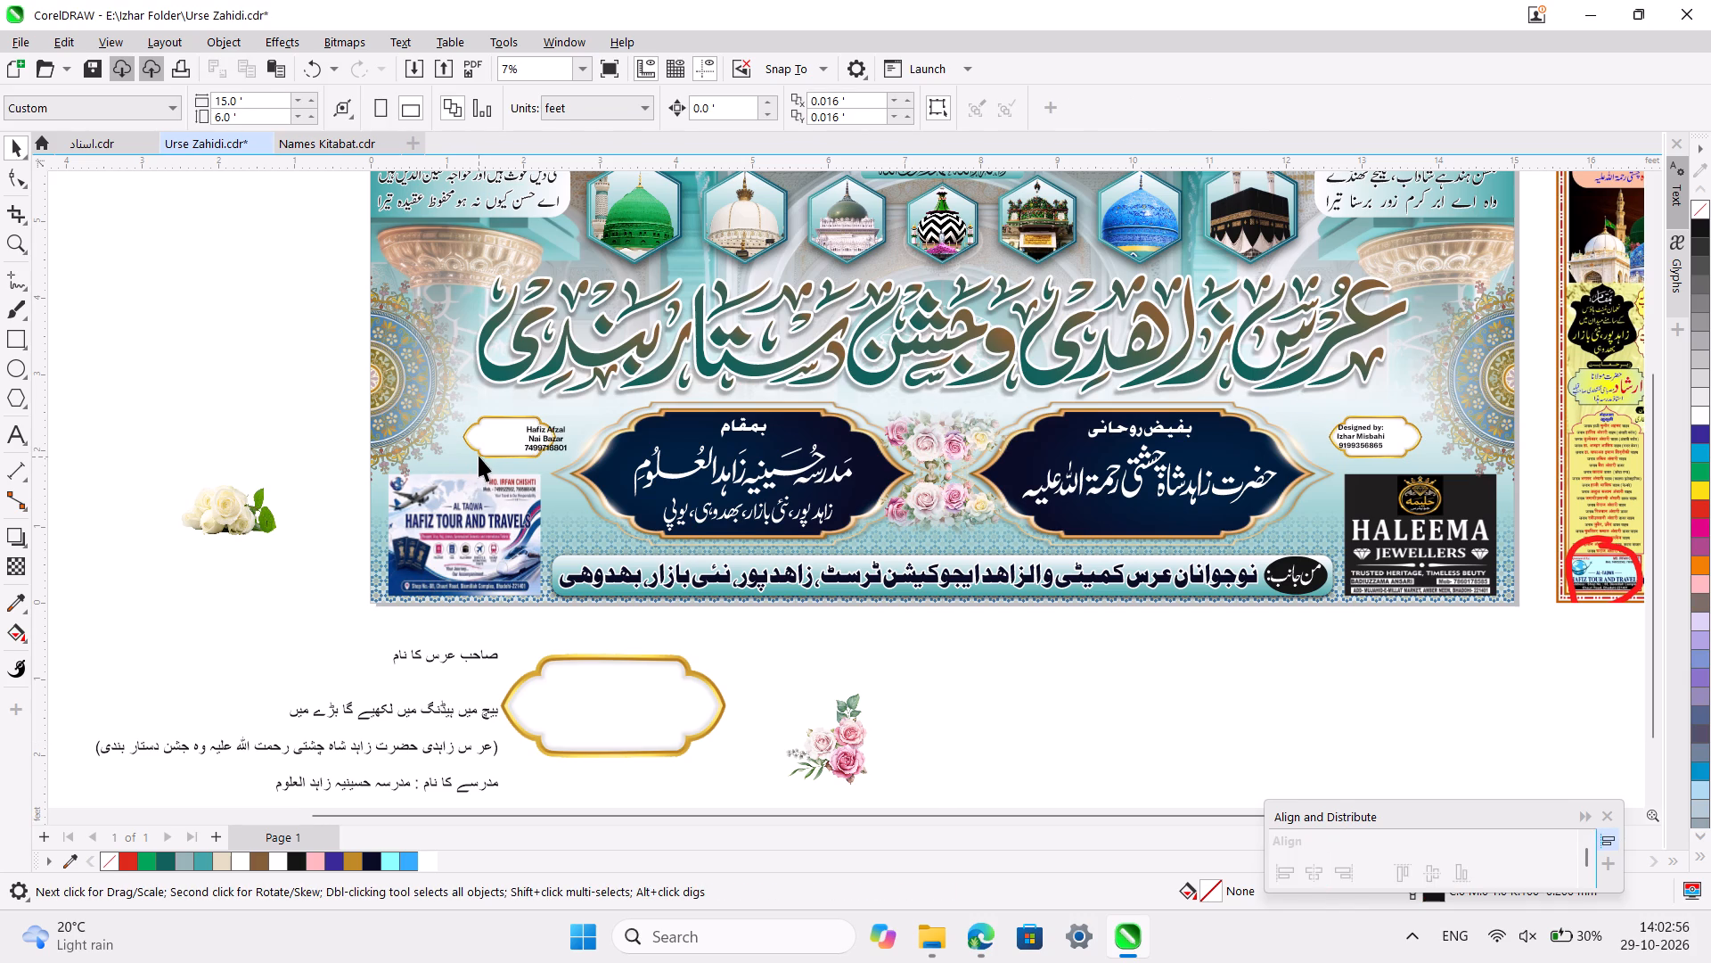
{"action": "left_click", "coordinate": [481, 451]}
{"action": "key", "text": "ctrl+u"}
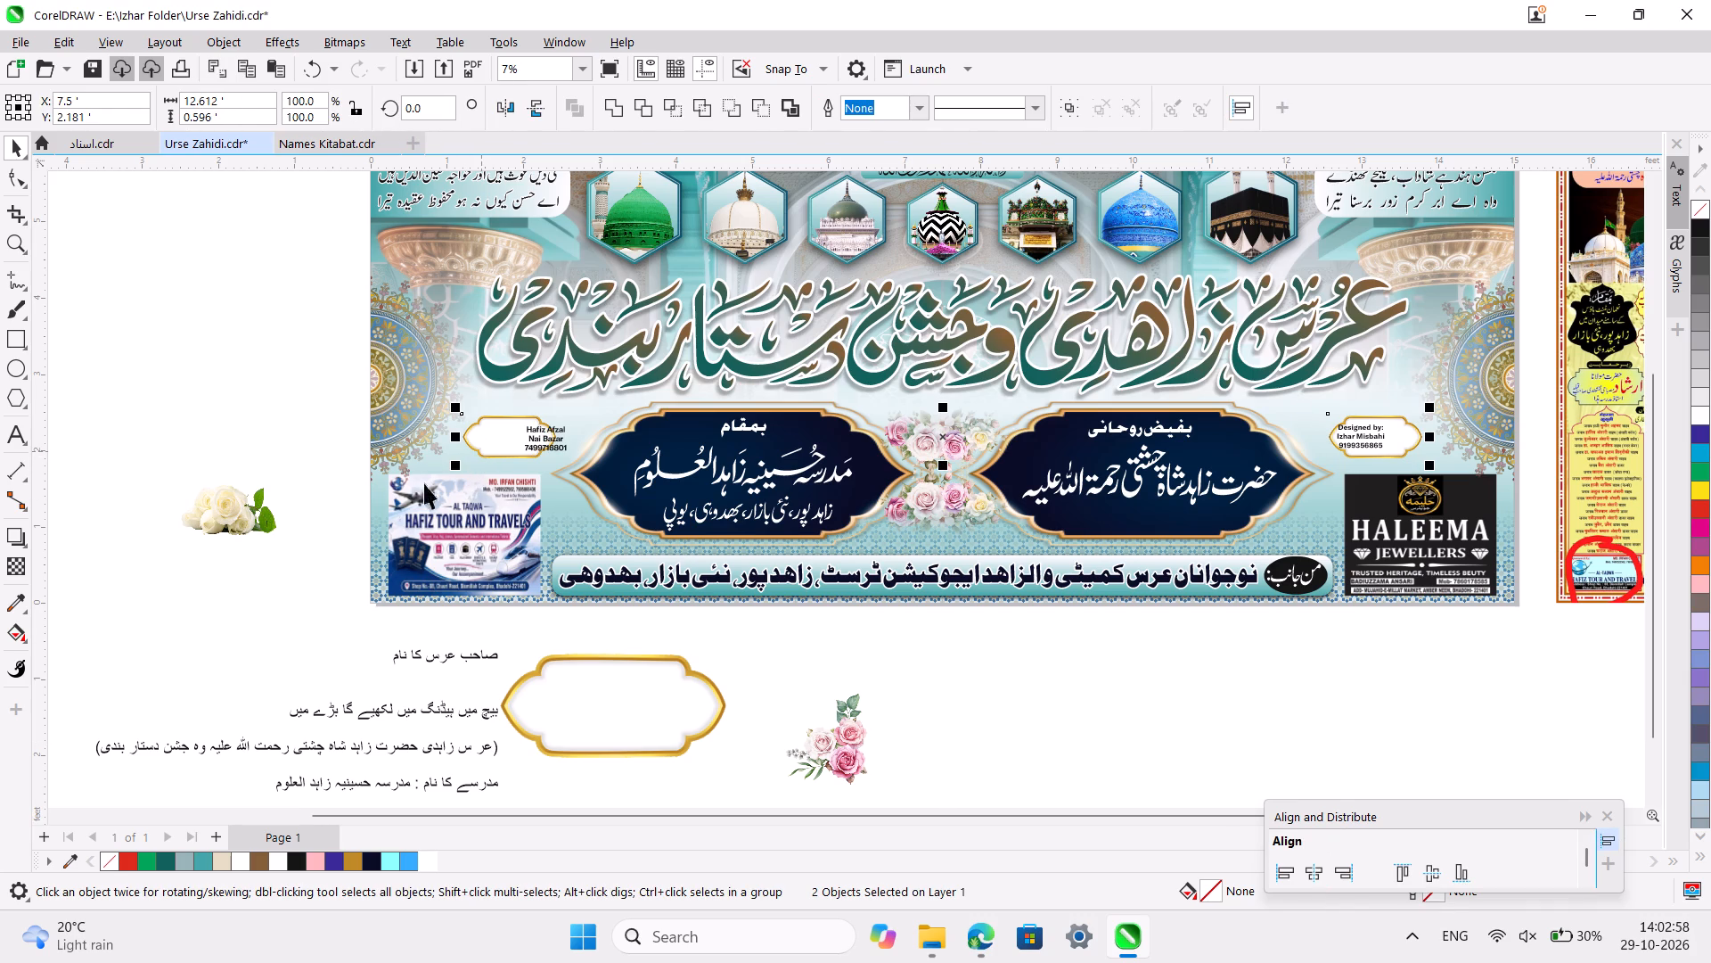
Move the contact's name line to the top inside its white frame and enlarge it to about 116.5 pt.
{"action": "left_click_drag", "start_coordinate": [284, 511], "coordinate": [687, 359]}
{"action": "scroll", "coordinate": [687, 359], "scroll_direction": "up", "scroll_amount": 5, "text": "ctrl"}
{"action": "scroll", "coordinate": [687, 359], "scroll_direction": "right", "scroll_amount": 1}
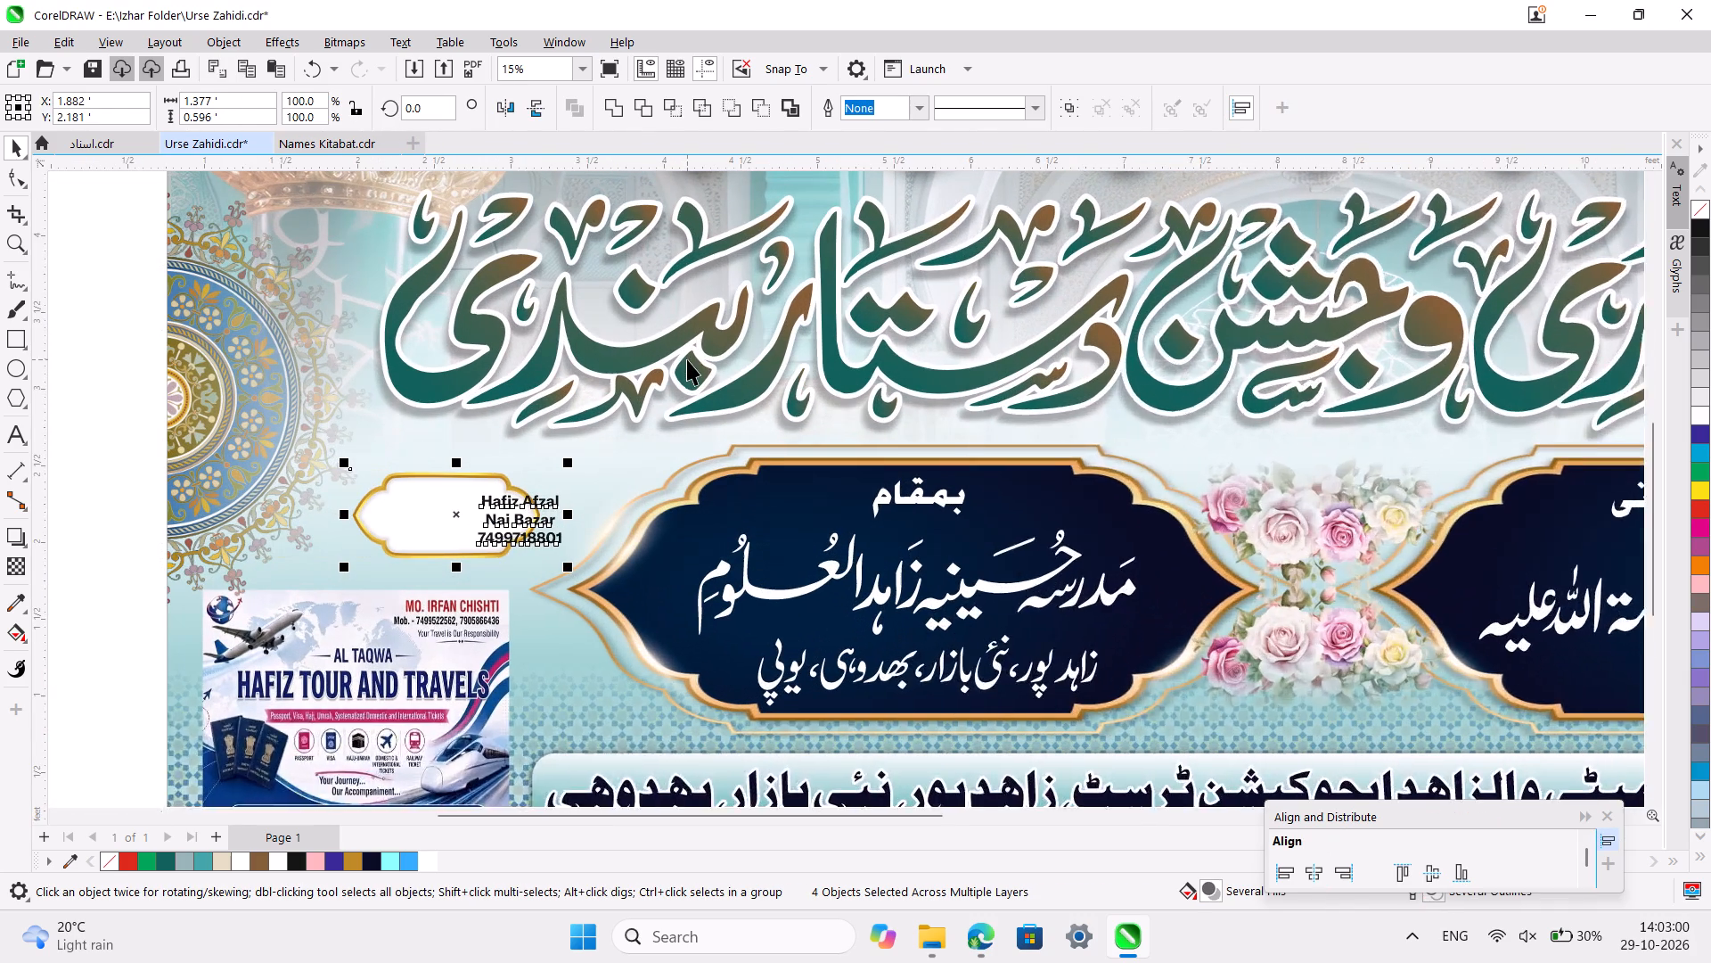
{"action": "scroll", "coordinate": [687, 359], "scroll_direction": "right", "scroll_amount": 1}
{"action": "scroll", "coordinate": [578, 520], "scroll_direction": "up", "scroll_amount": 2, "text": "ctrl"}
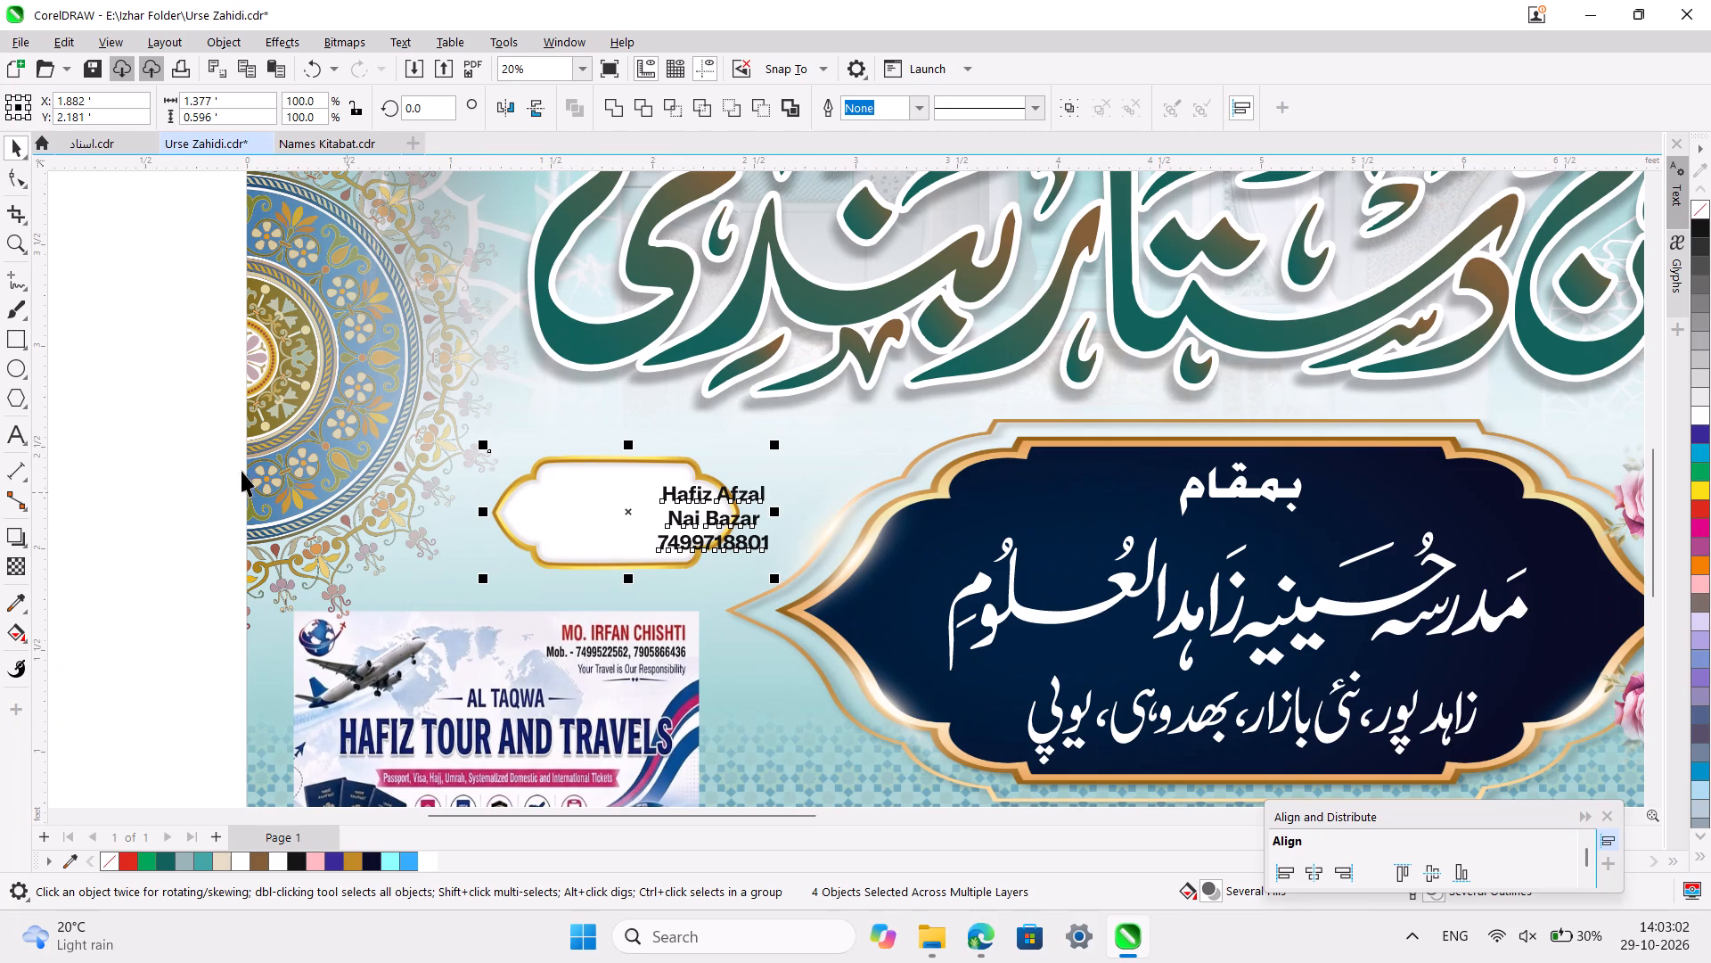
{"action": "left_click", "coordinate": [541, 623]}
{"action": "scroll", "coordinate": [741, 491], "scroll_direction": "up", "scroll_amount": 2, "text": "ctrl"}
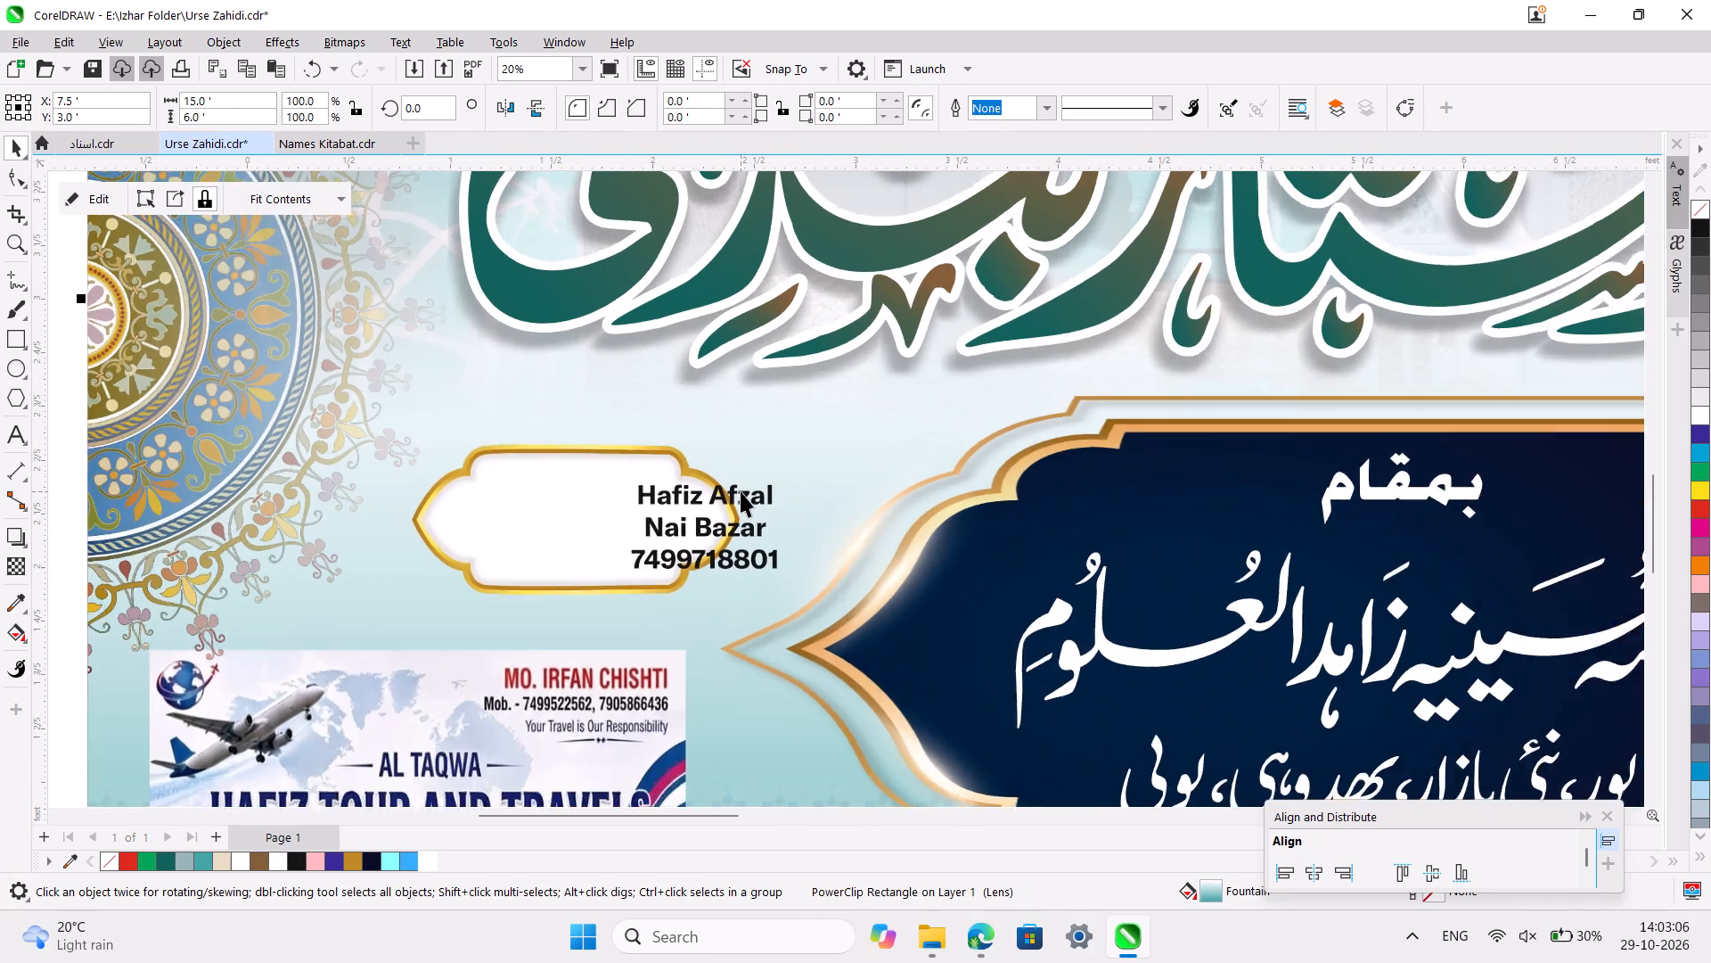
{"action": "scroll", "coordinate": [741, 491], "scroll_direction": "up", "scroll_amount": 2, "text": "ctrl"}
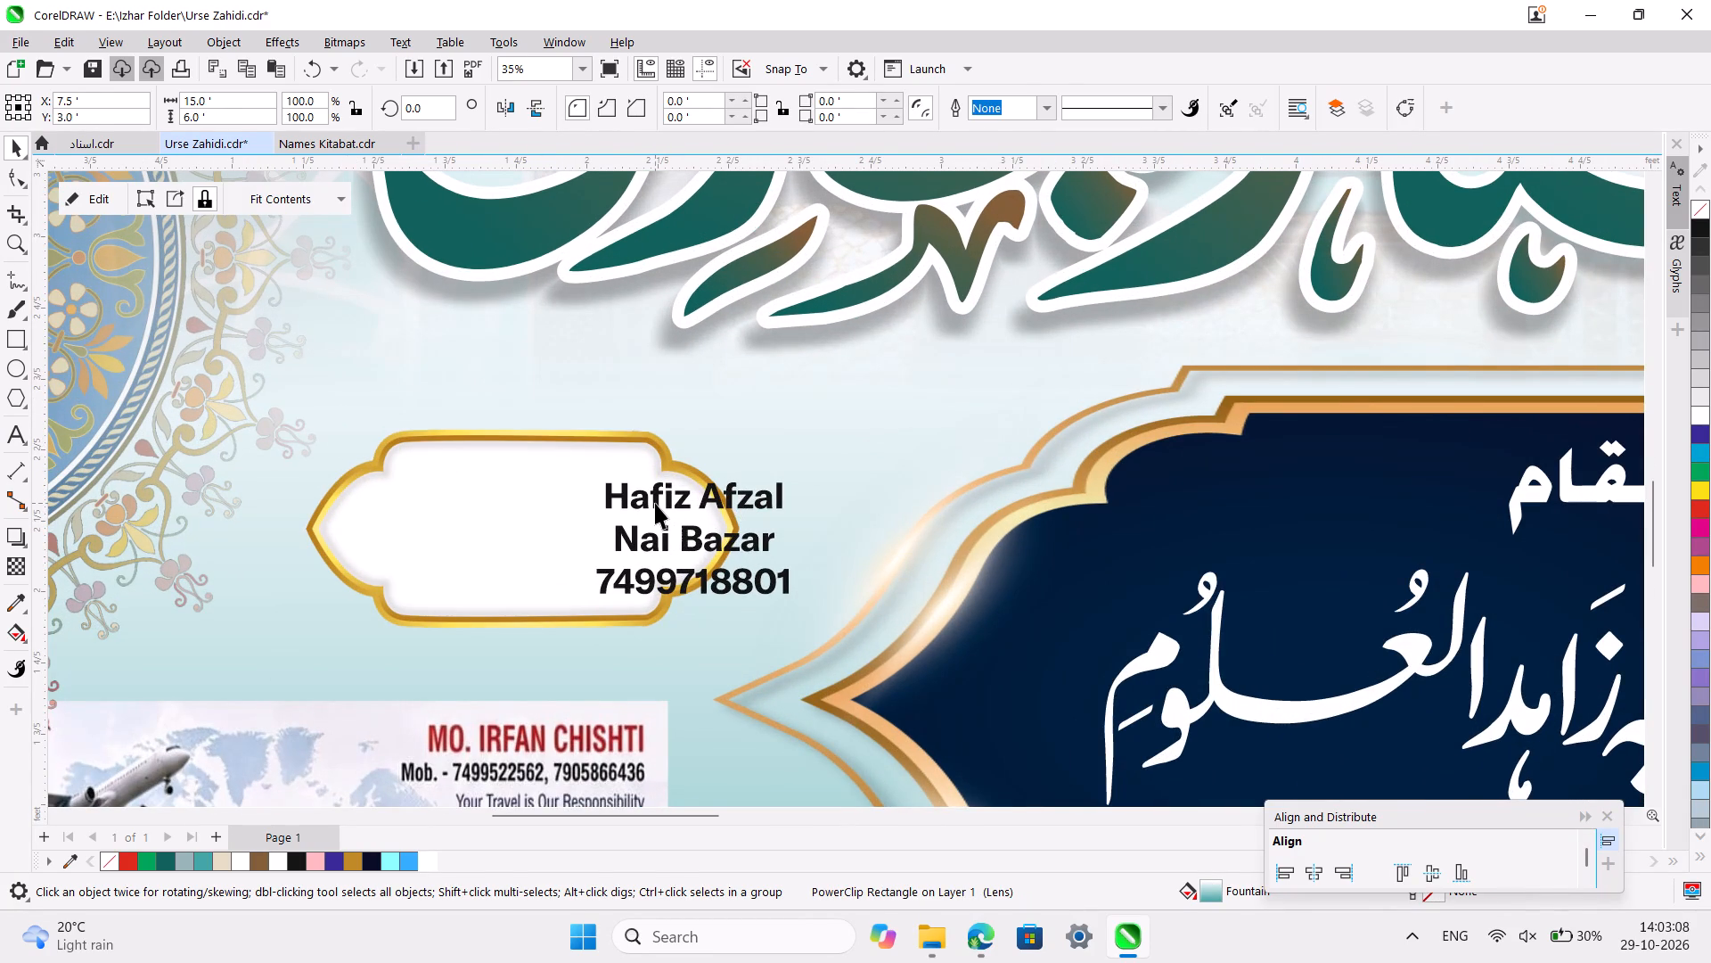
{"action": "left_click", "coordinate": [655, 503]}
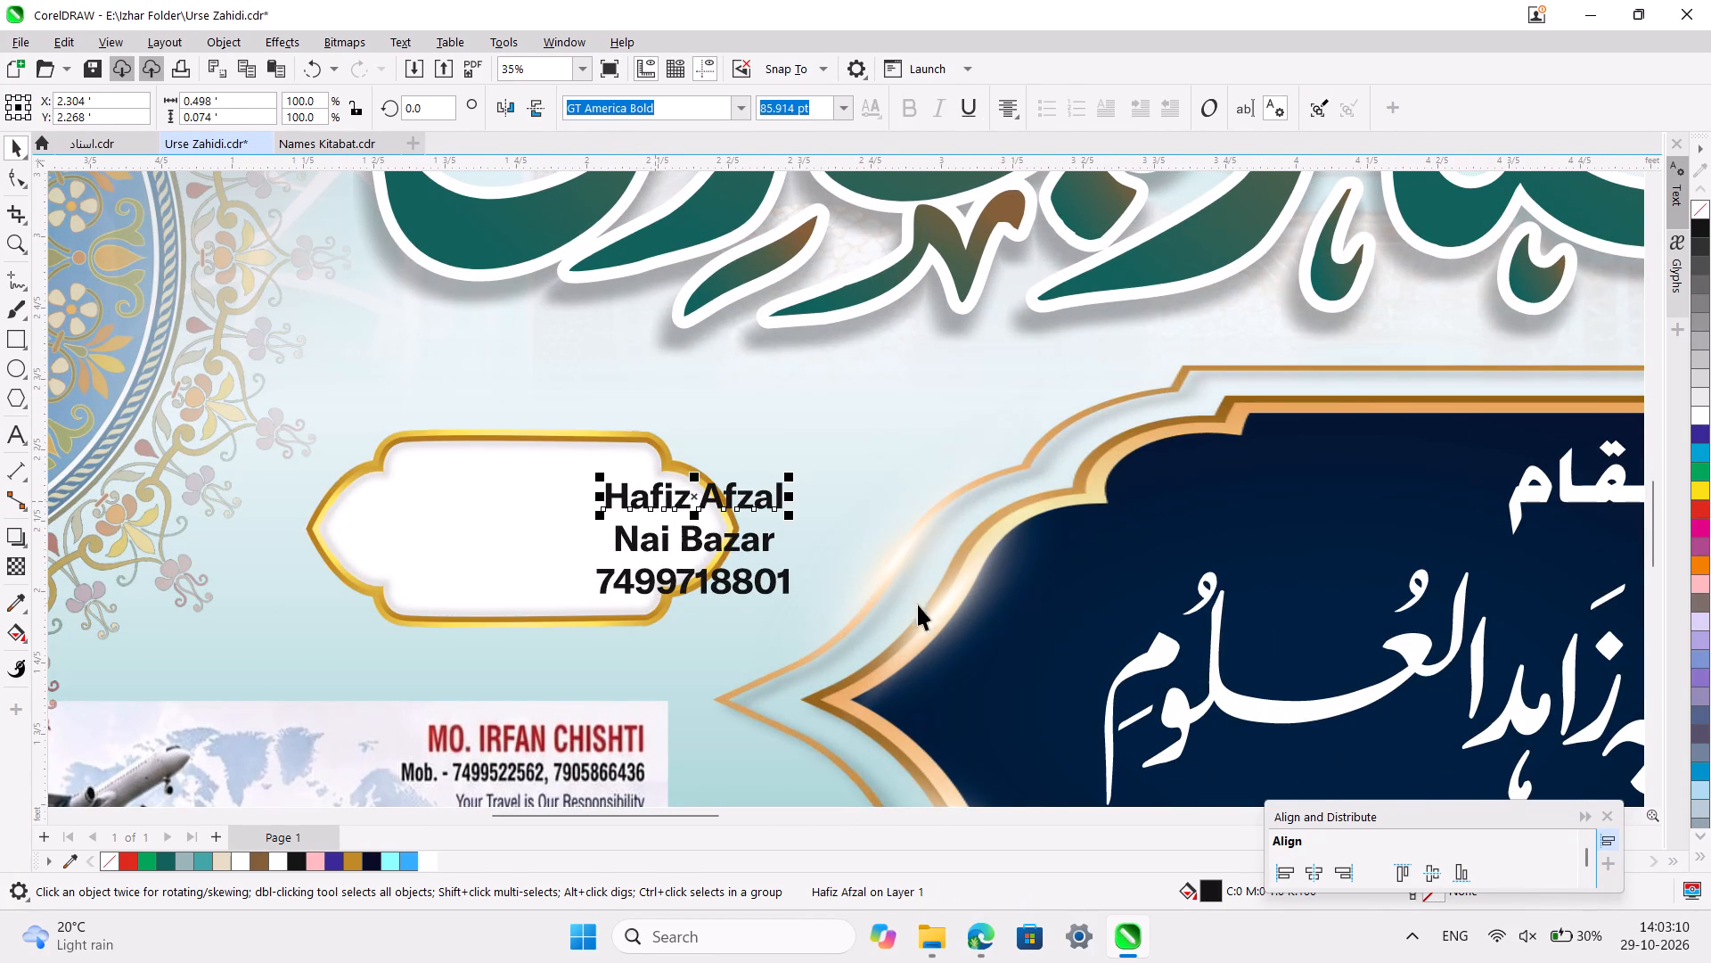
{"action": "left_click", "coordinate": [969, 615]}
{"action": "scroll", "coordinate": [969, 615], "scroll_direction": "down", "scroll_amount": 3, "text": "ctrl"}
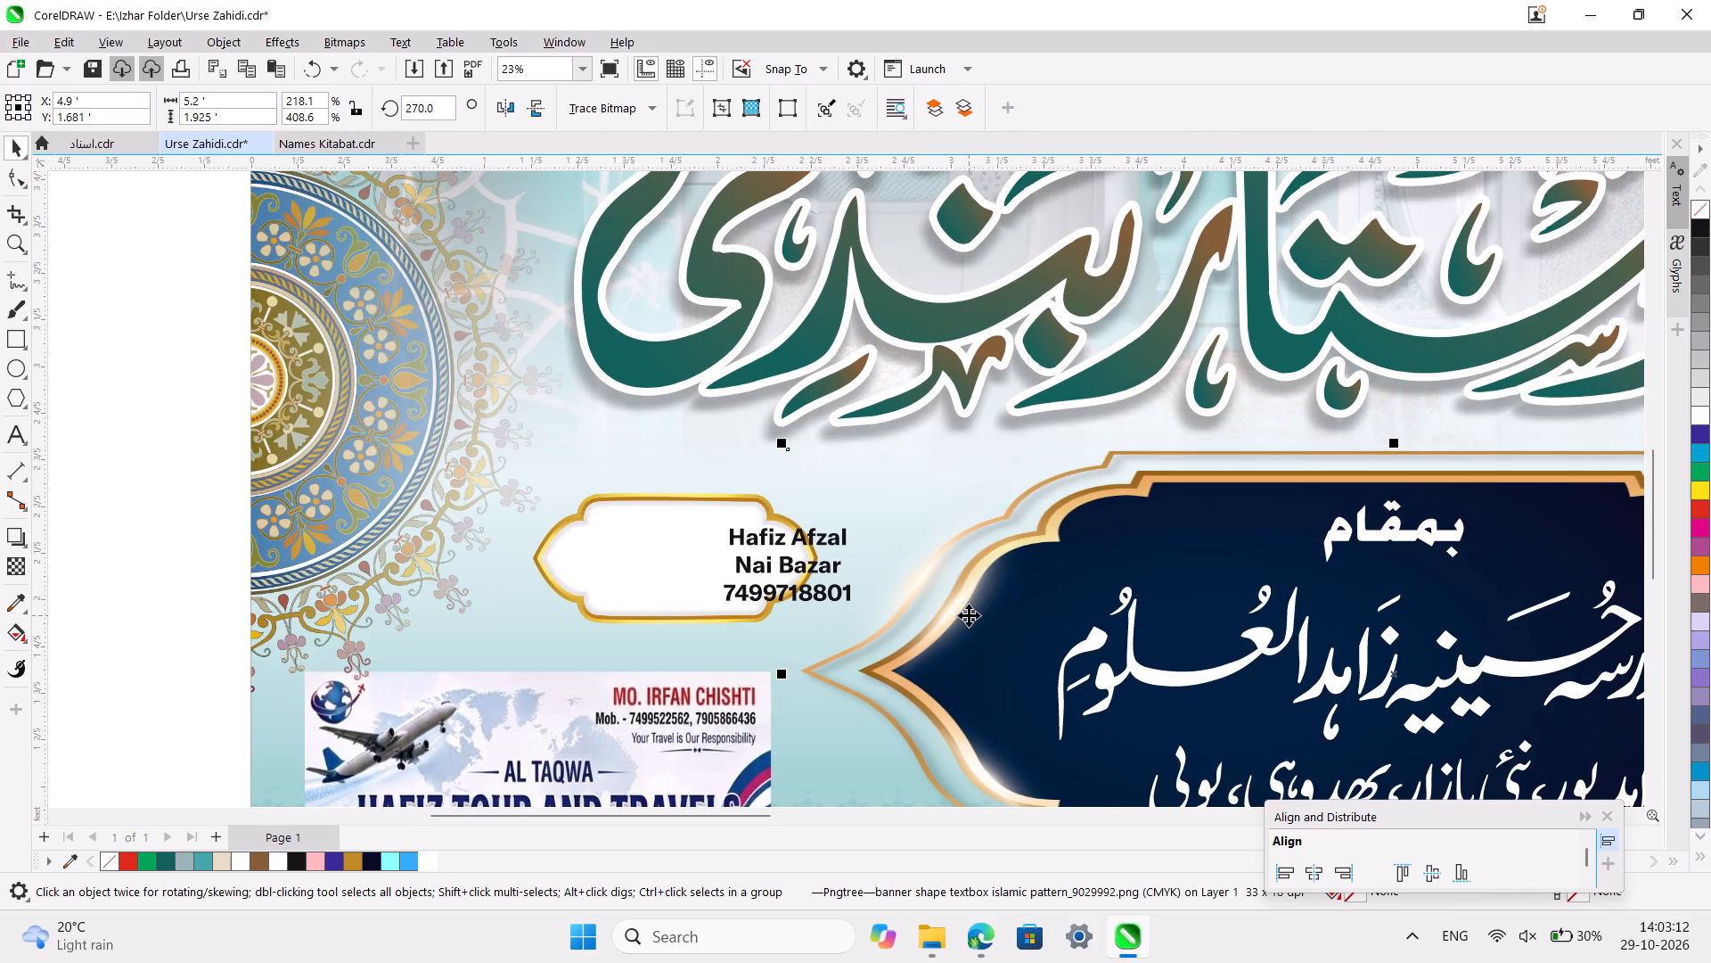
{"action": "scroll", "coordinate": [969, 615], "scroll_direction": "down", "scroll_amount": 3, "text": "ctrl"}
{"action": "scroll", "coordinate": [969, 615], "scroll_direction": "left", "scroll_amount": 1}
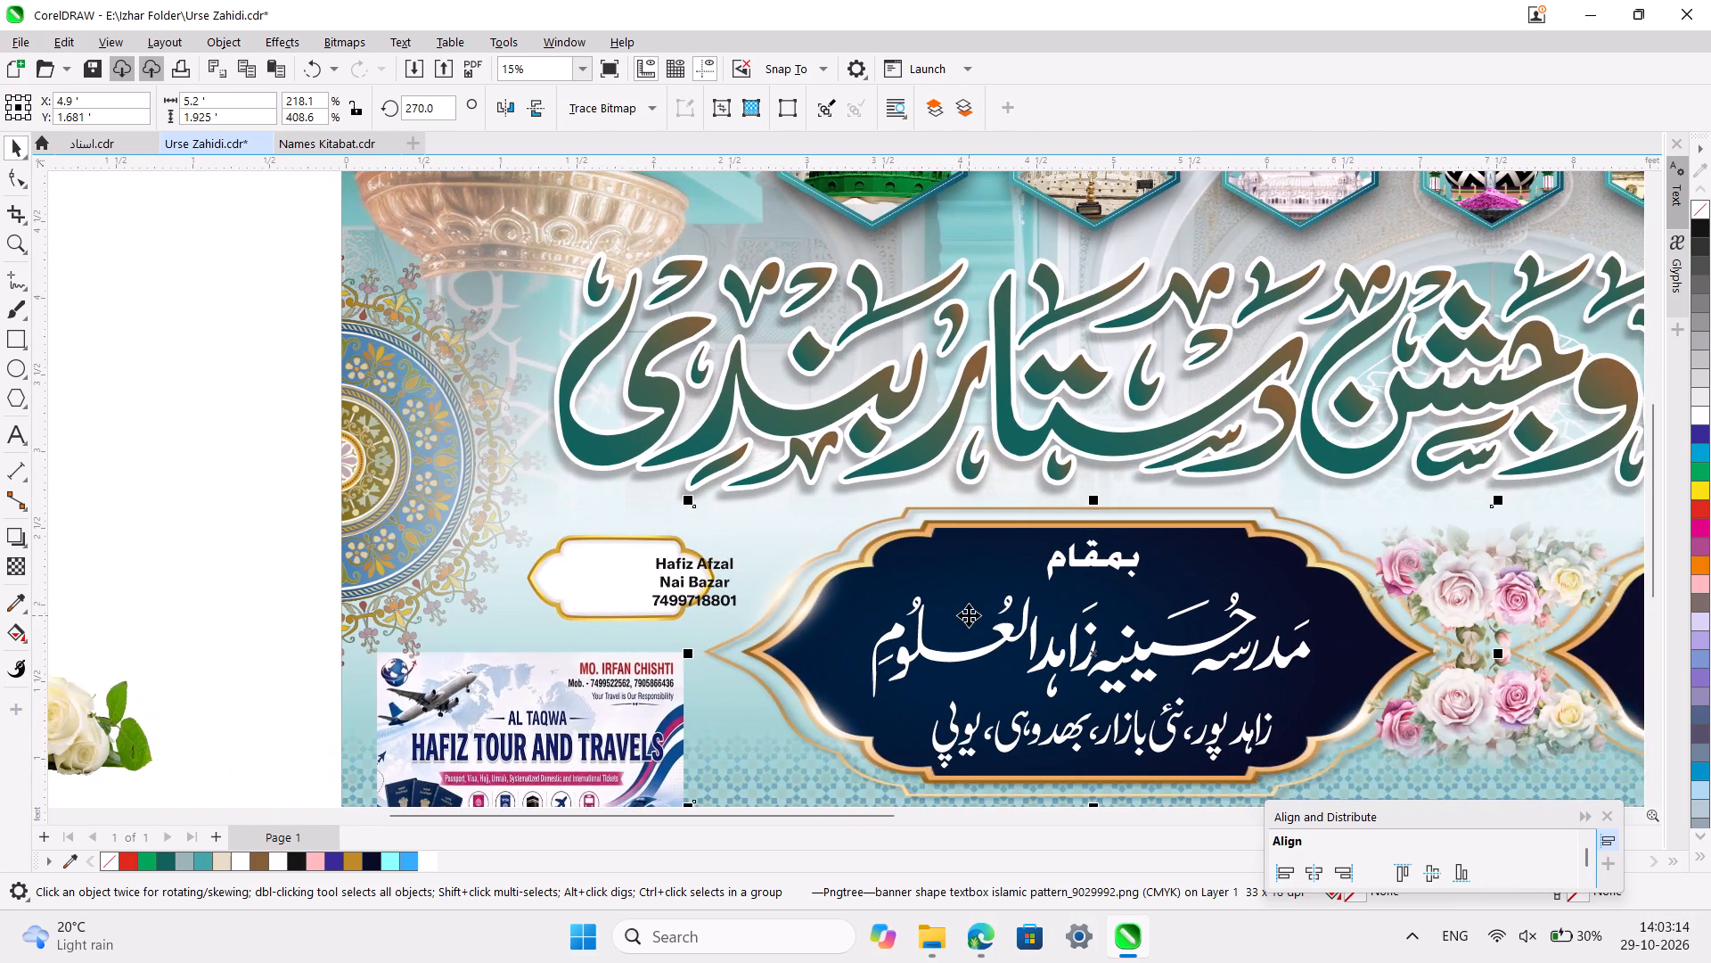
{"action": "scroll", "coordinate": [969, 615], "scroll_direction": "left", "scroll_amount": 2}
{"action": "scroll", "coordinate": [757, 567], "scroll_direction": "up", "scroll_amount": 6, "text": "ctrl"}
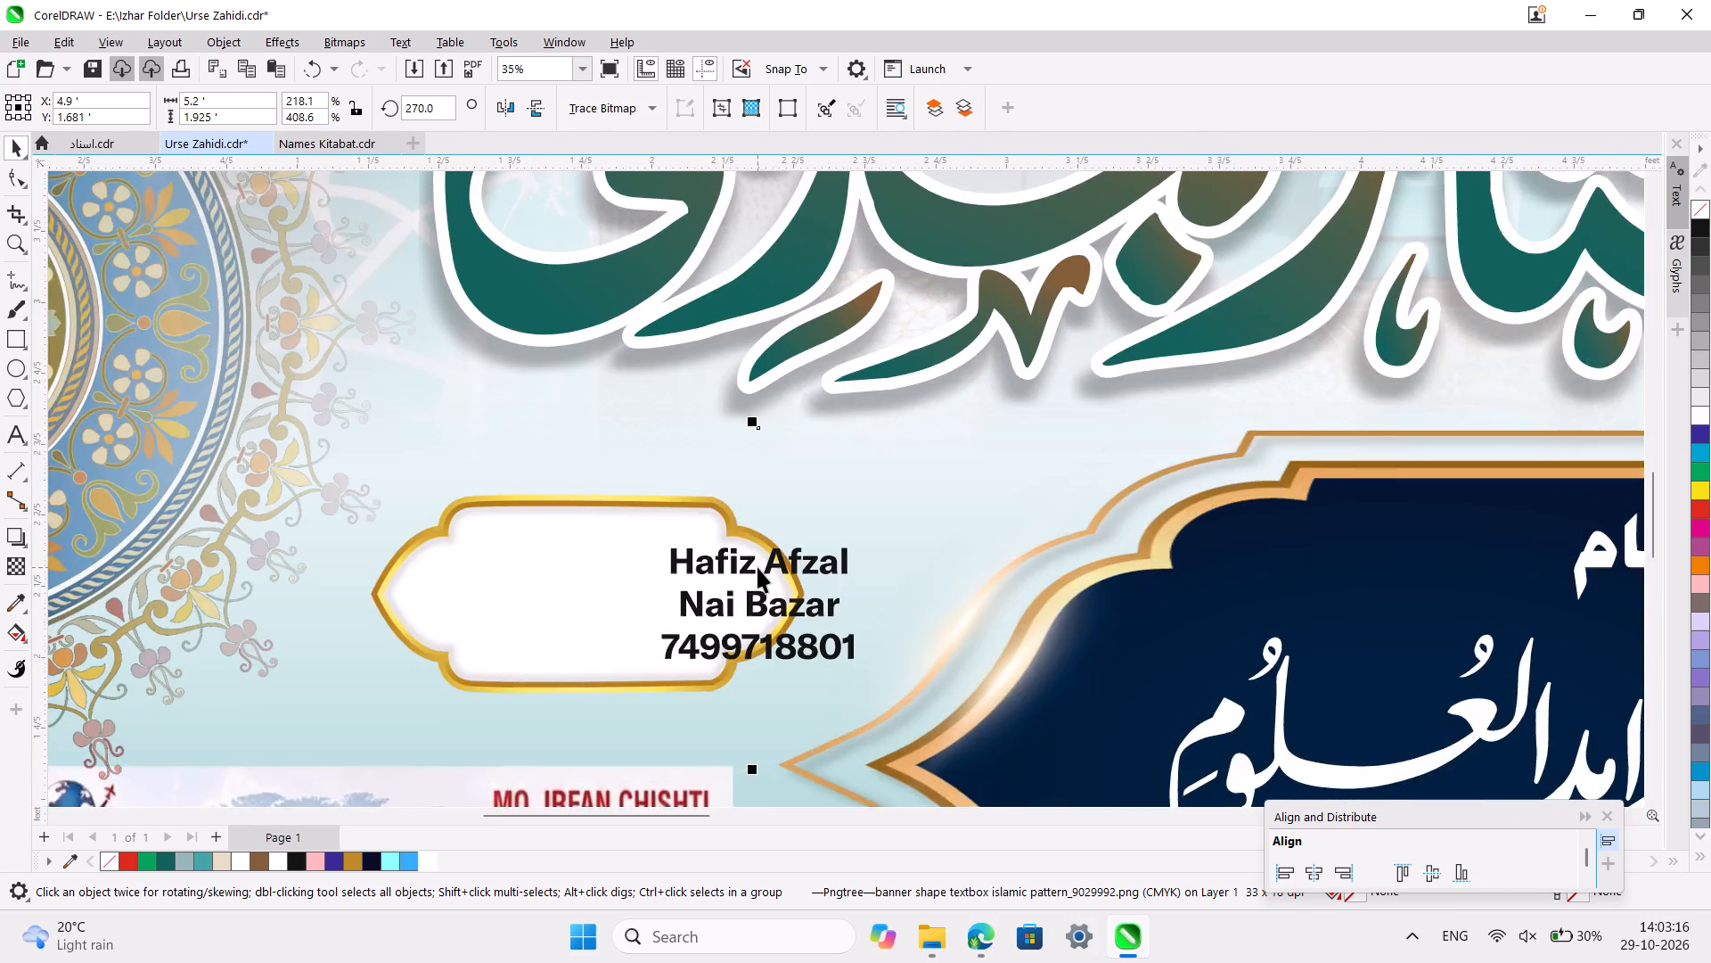
{"action": "scroll", "coordinate": [757, 567], "scroll_direction": "up", "scroll_amount": 3, "text": "ctrl"}
{"action": "scroll", "coordinate": [757, 567], "scroll_direction": "right", "scroll_amount": 1}
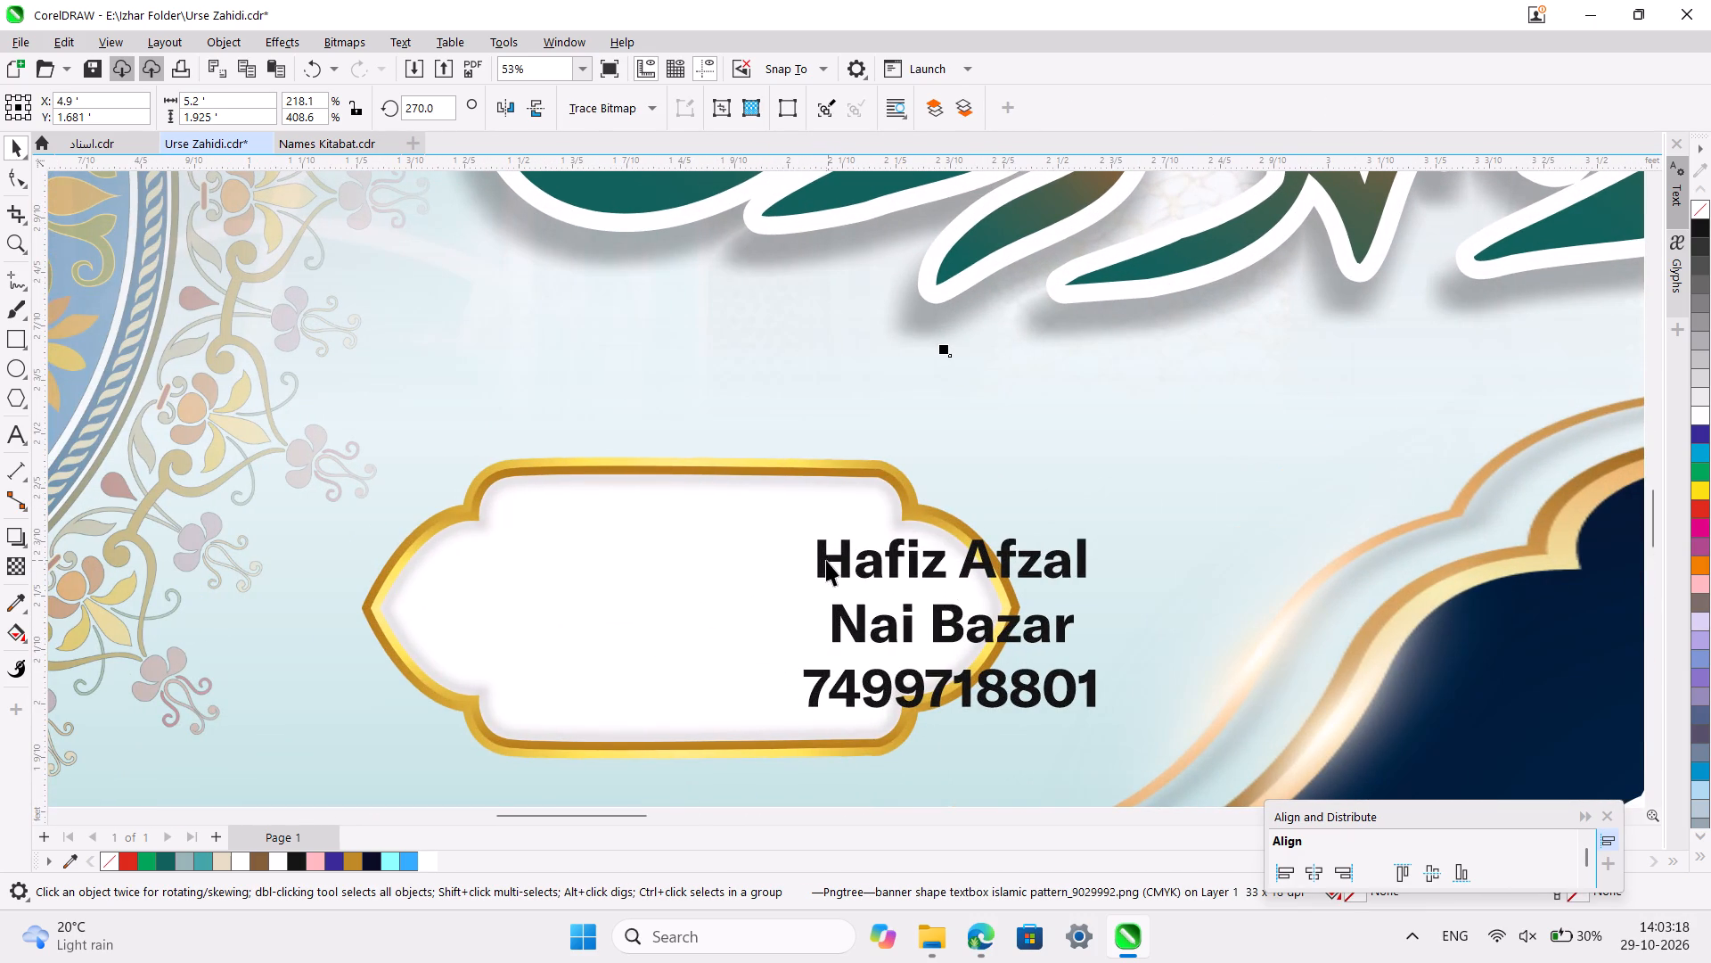
{"action": "left_click", "coordinate": [826, 560]}
{"action": "left_click_drag", "start_coordinate": [826, 560], "coordinate": [610, 547]}
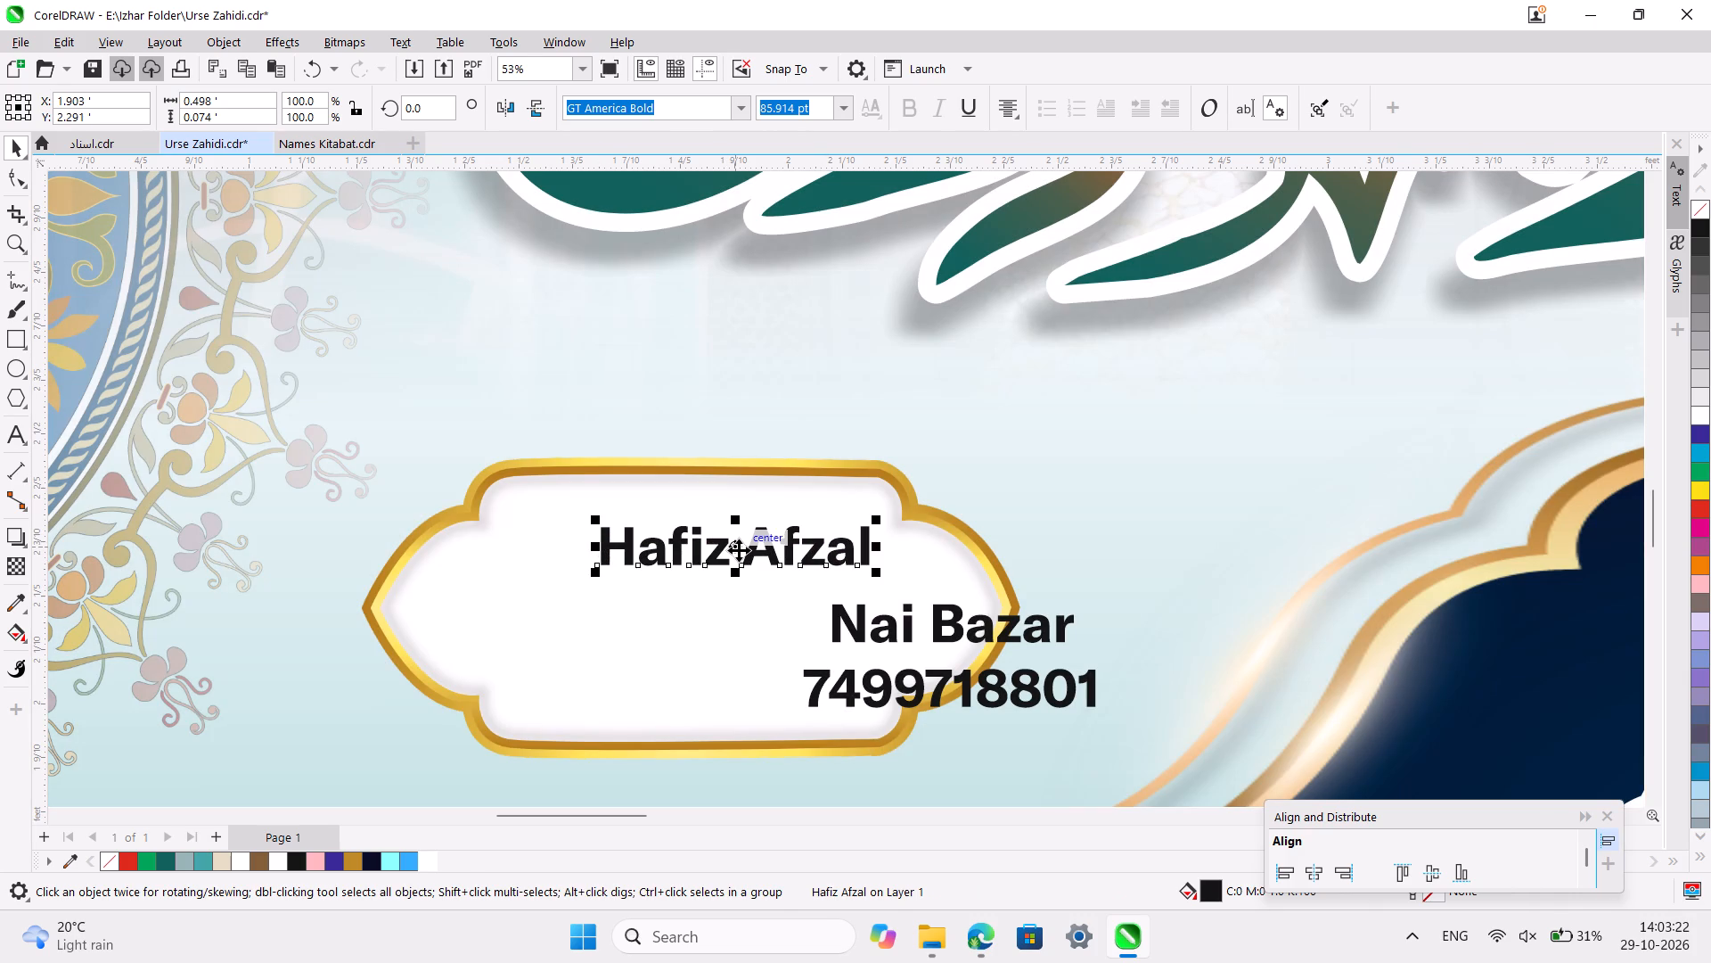
{"action": "left_click_drag", "start_coordinate": [739, 550], "coordinate": [654, 534]}
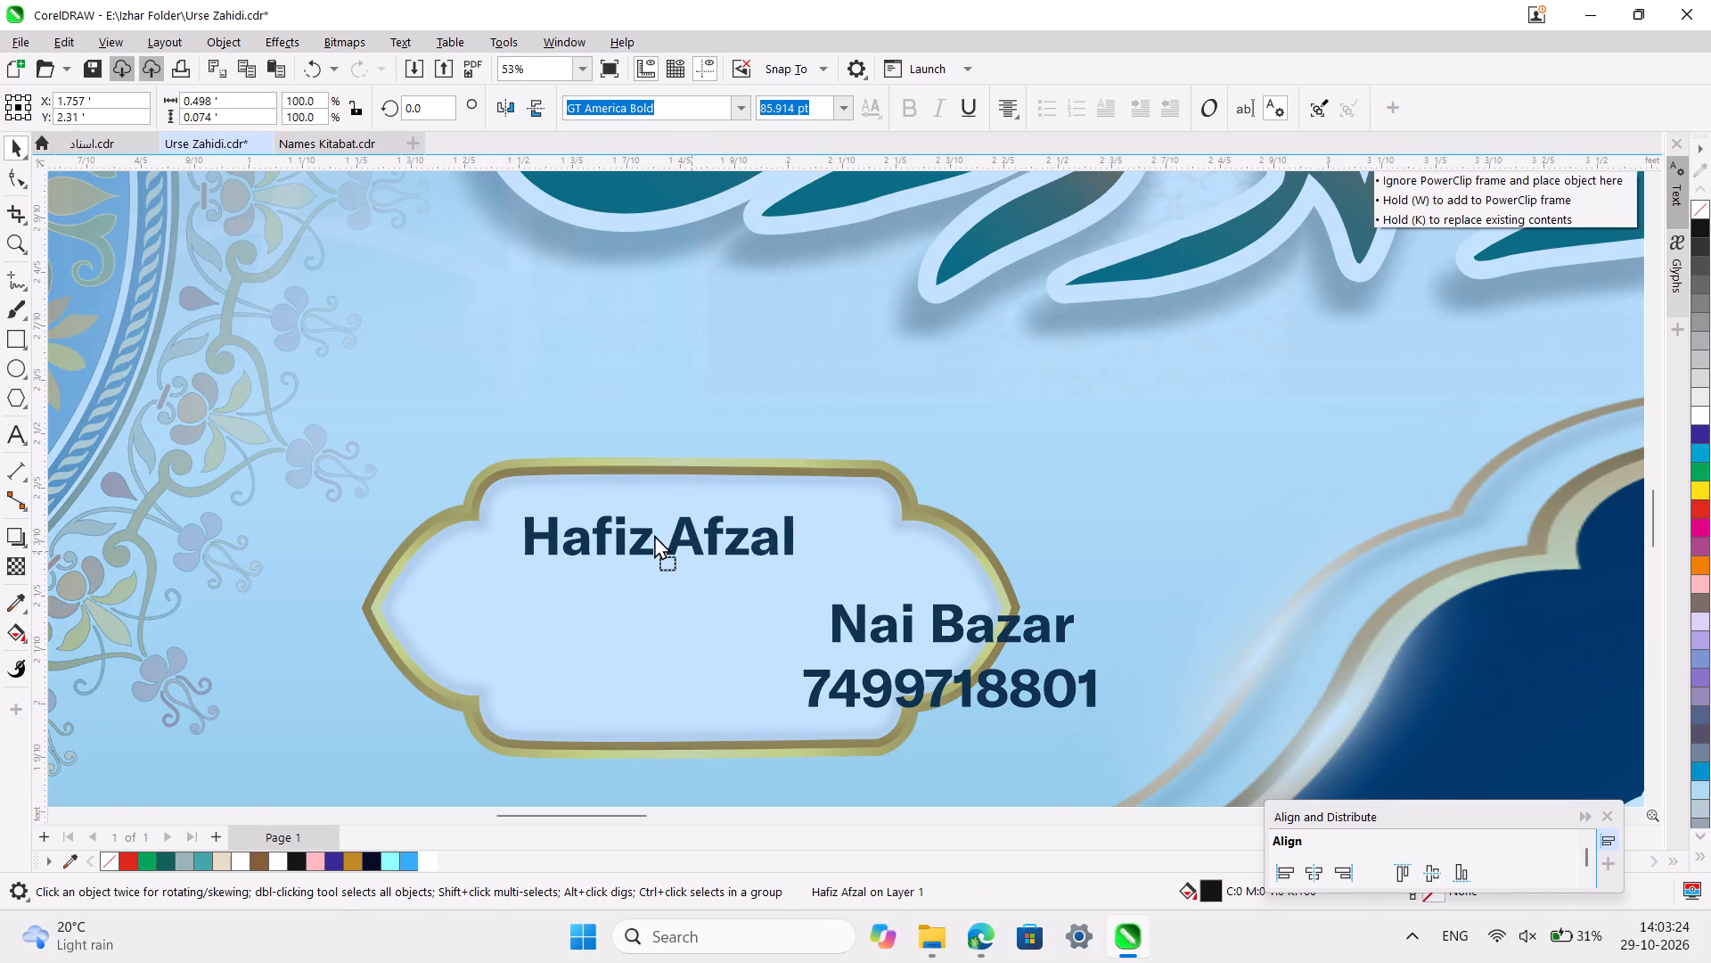
{"action": "left_click_drag", "start_coordinate": [654, 534], "coordinate": [635, 528]}
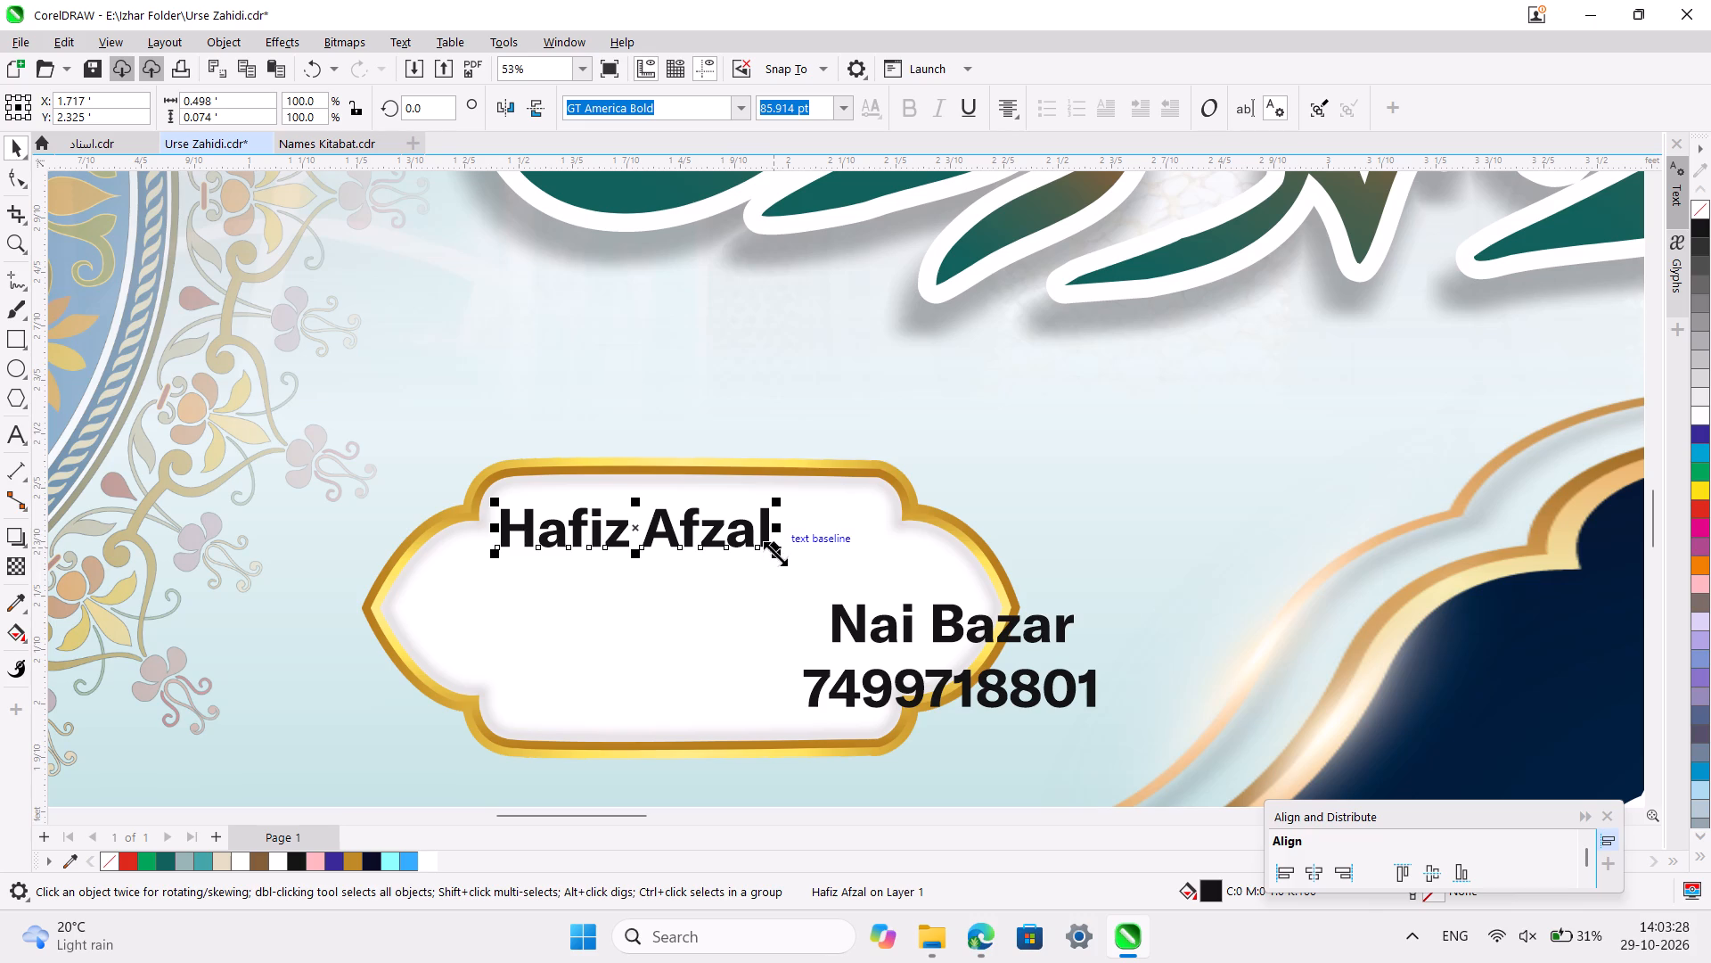
{"action": "left_click_drag", "start_coordinate": [779, 557], "coordinate": [856, 603]}
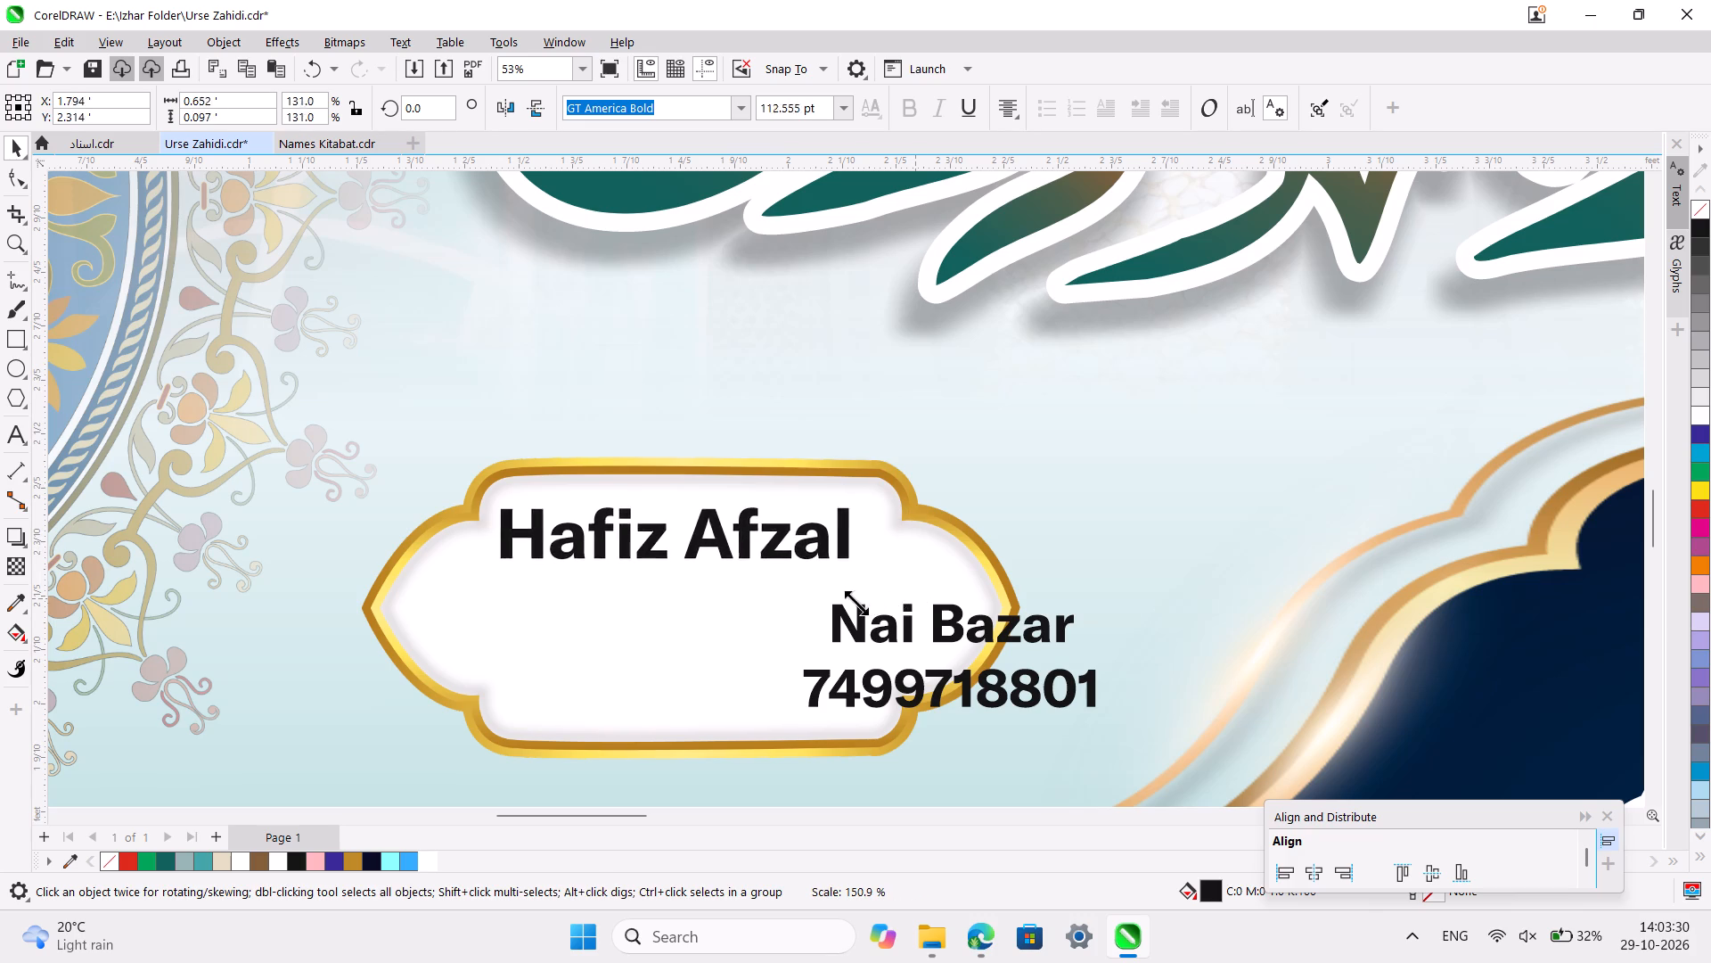
{"action": "left_click_drag", "start_coordinate": [856, 603], "coordinate": [874, 607]}
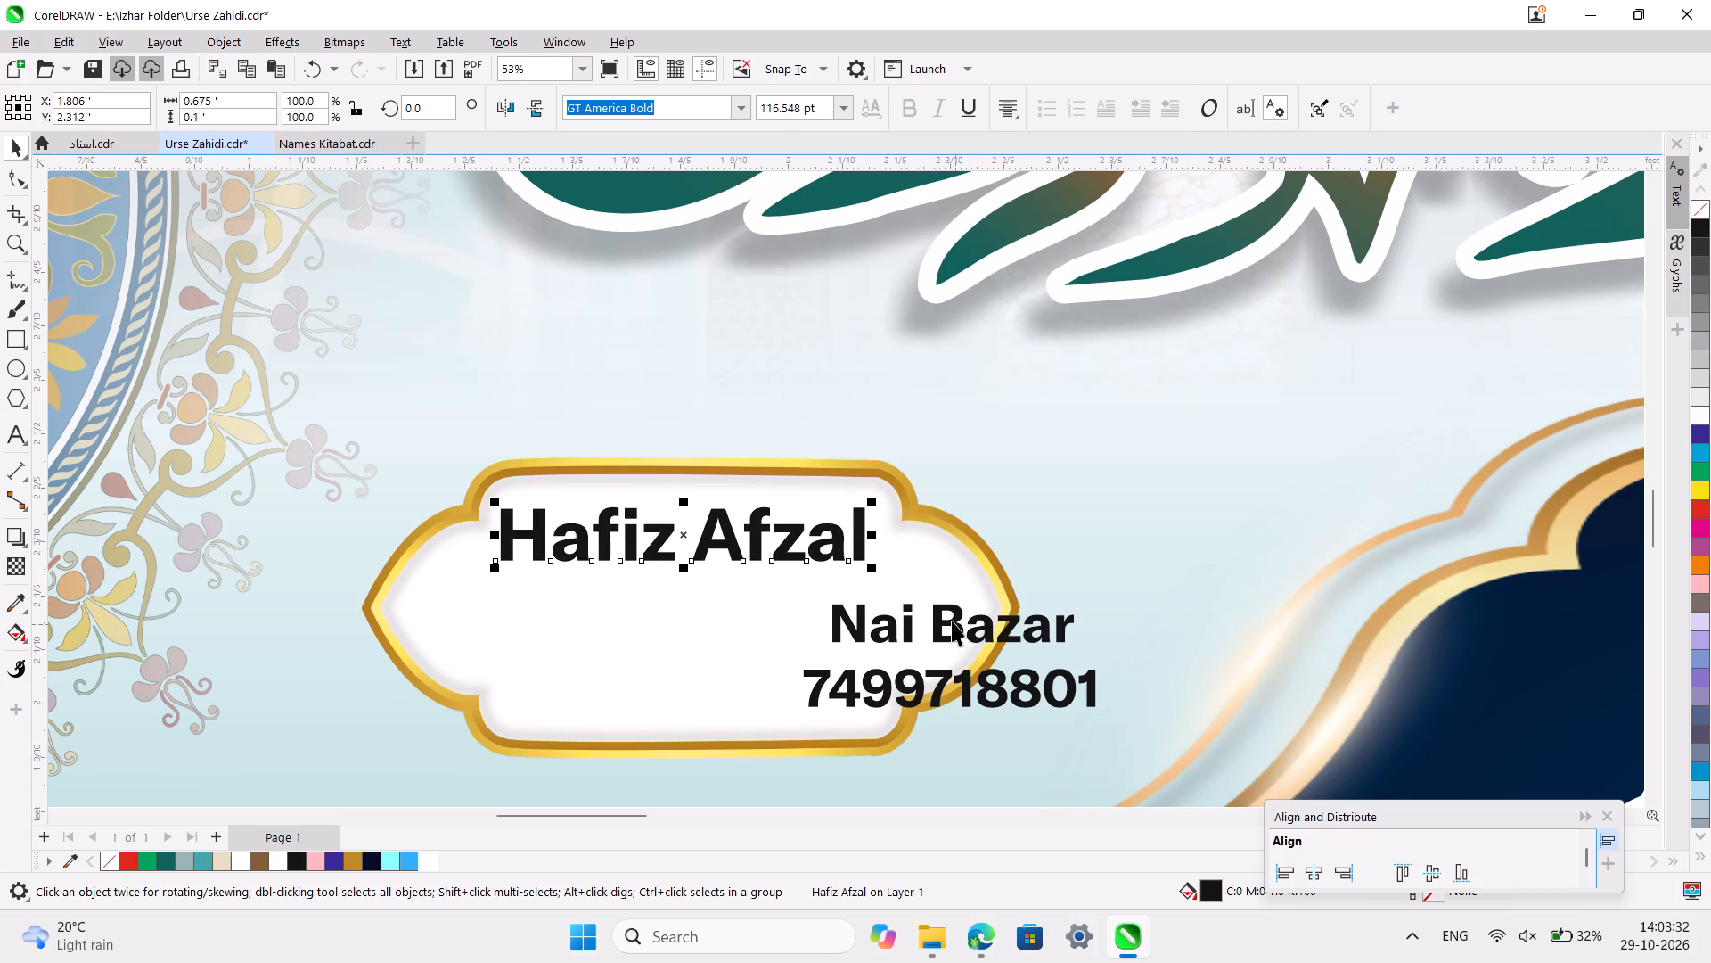
Move the "Nai Bazar" line into the contact frame below the name and enlarge it to about 91.4 pt.
{"action": "left_click", "coordinate": [957, 615]}
{"action": "left_click_drag", "start_coordinate": [957, 615], "coordinate": [653, 592]}
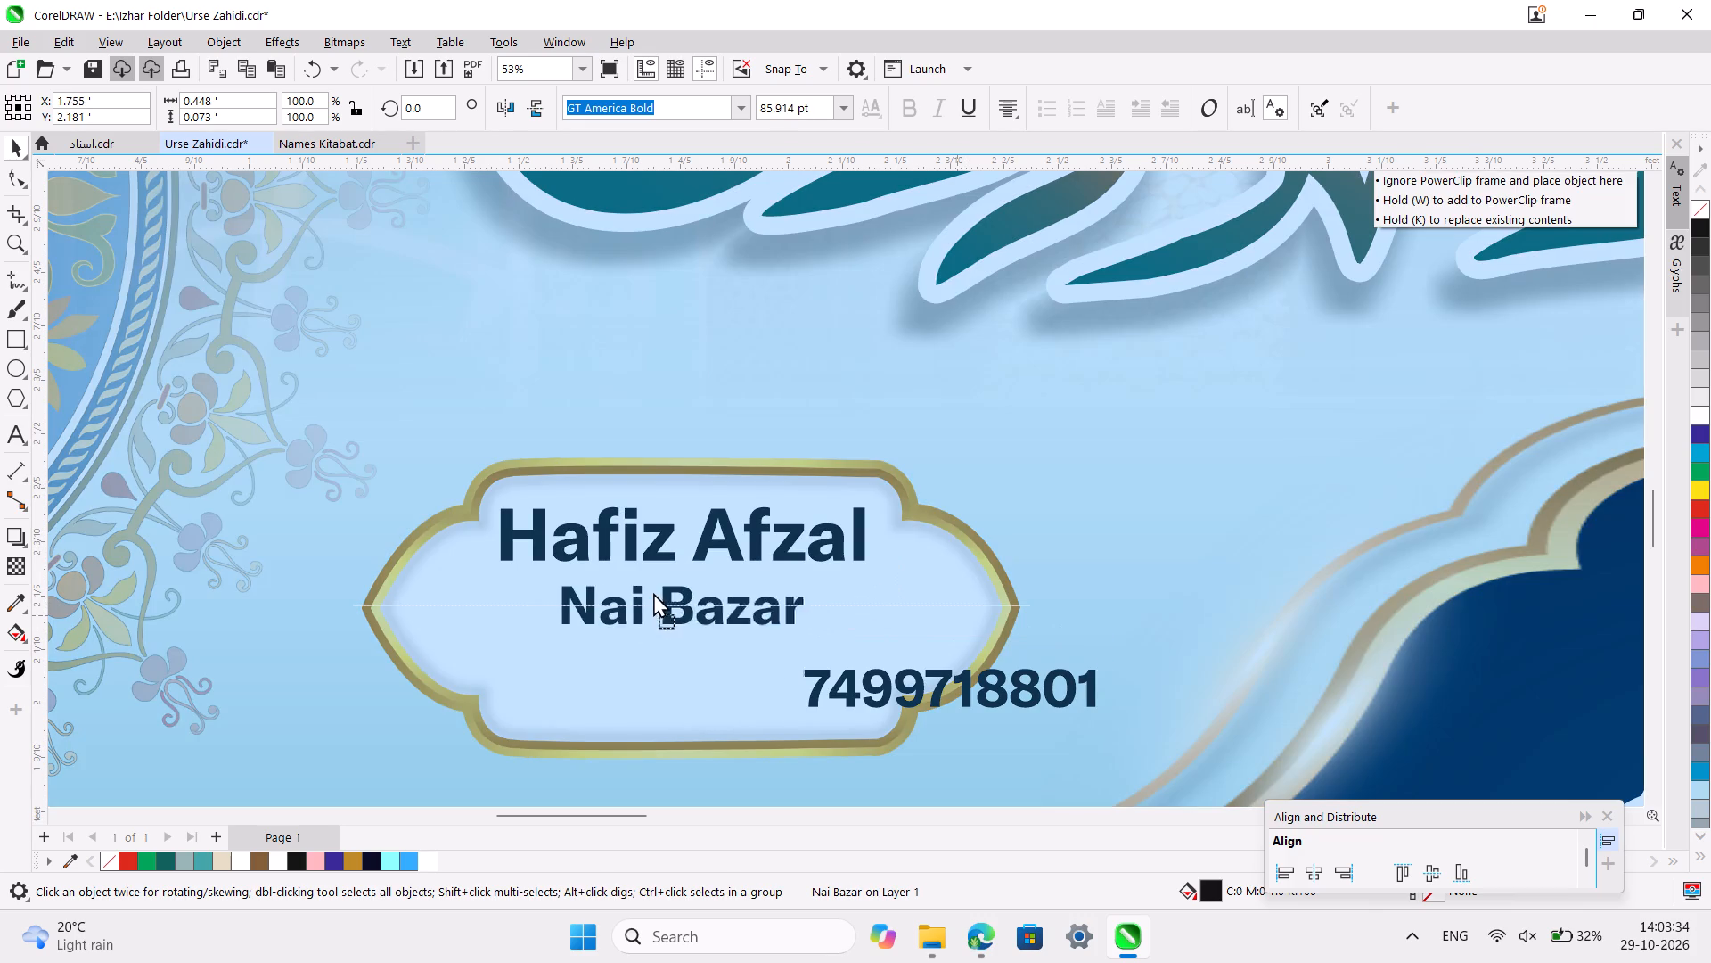
{"action": "left_click_drag", "start_coordinate": [653, 592], "coordinate": [646, 584]}
{"action": "left_click_drag", "start_coordinate": [774, 624], "coordinate": [789, 631]}
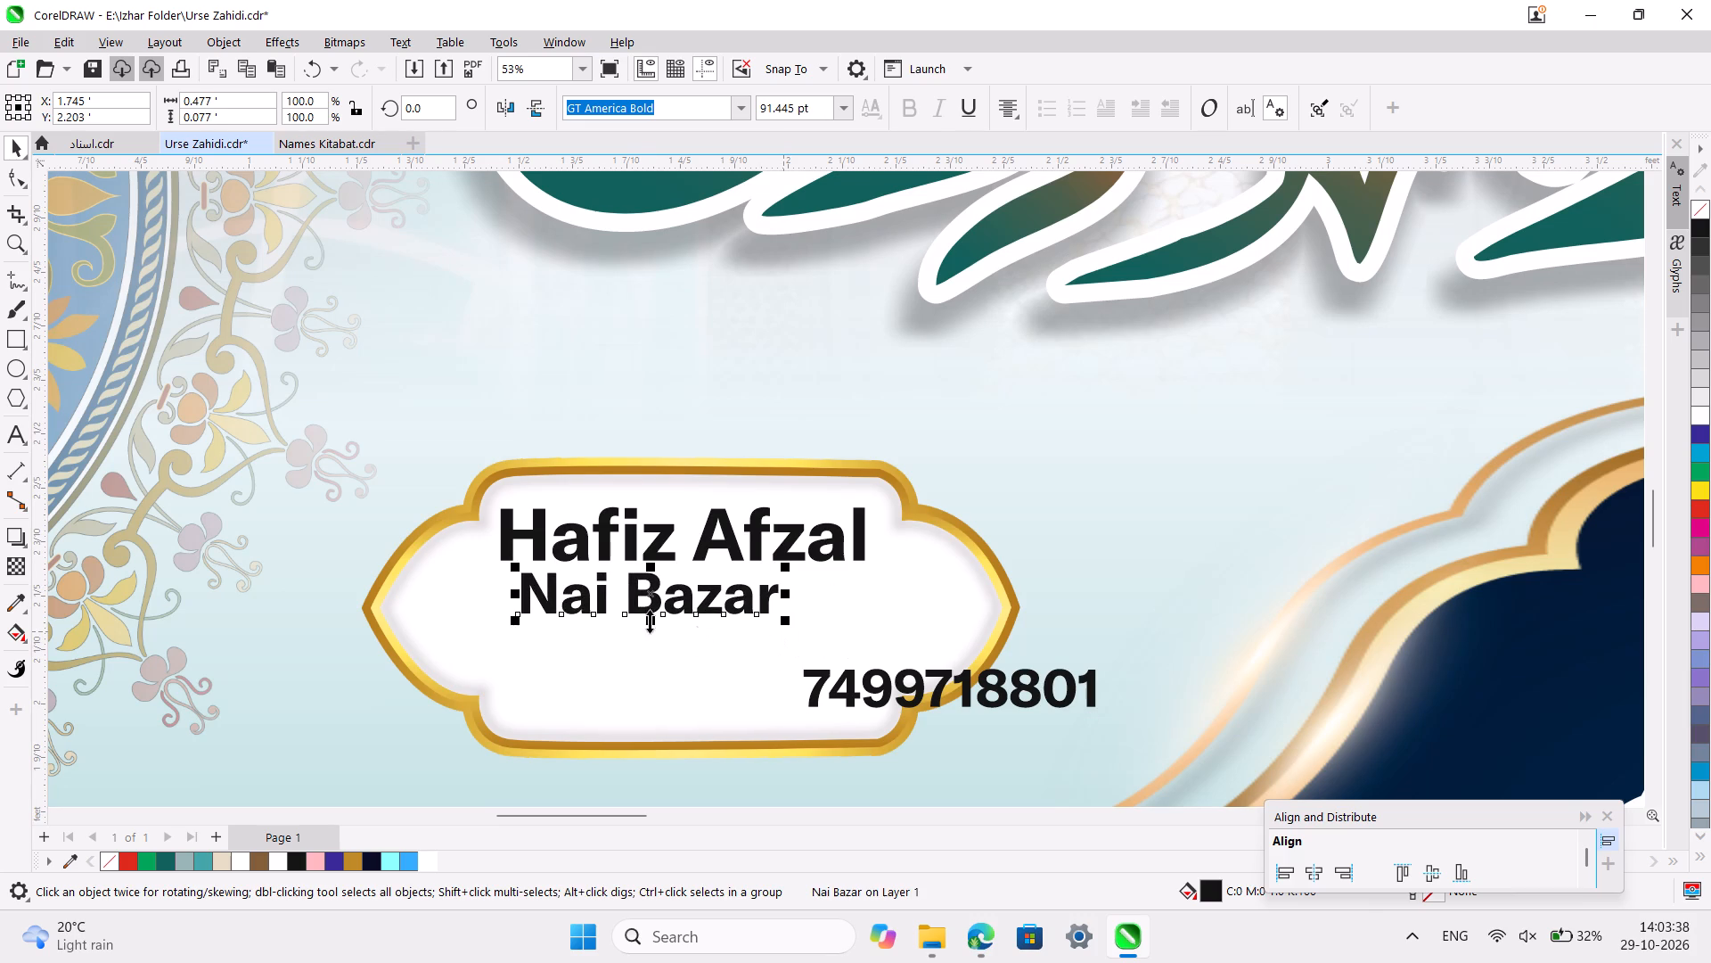
{"action": "left_click_drag", "start_coordinate": [653, 600], "coordinate": [700, 601]}
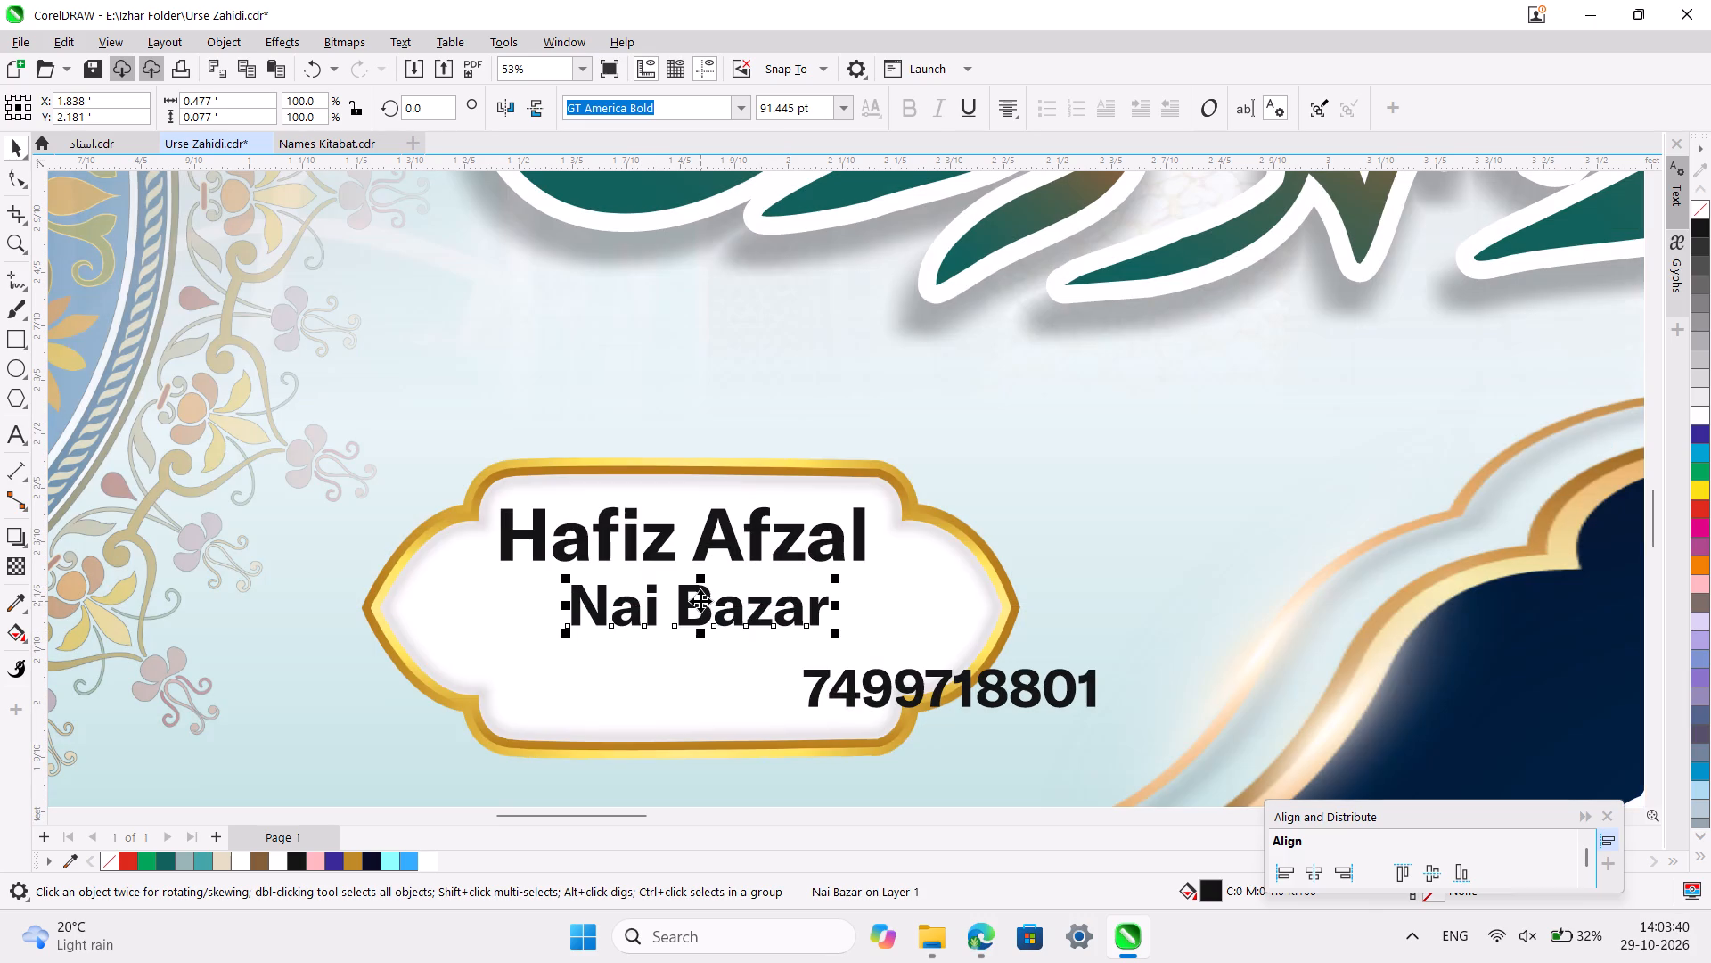
Move the contact's phone number below "Nai Bazar", enlarge it to about 115 pt and lower it to Y 2.05 ft.
{"action": "left_click", "coordinate": [850, 686]}
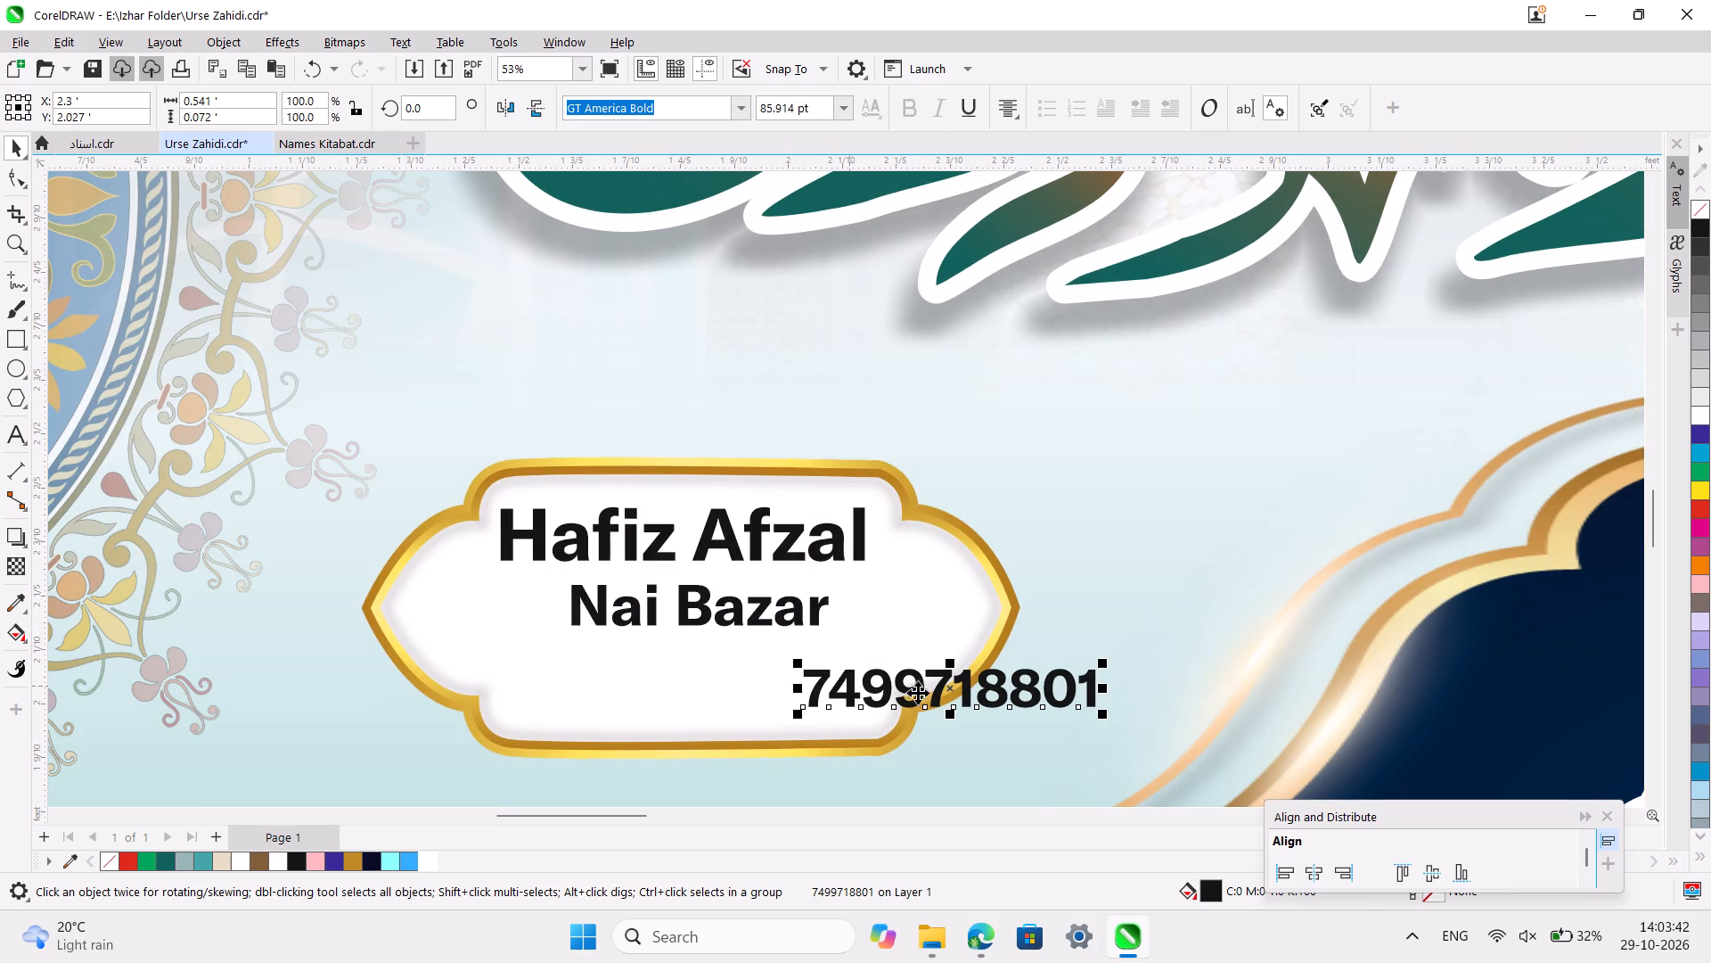
{"action": "left_click_drag", "start_coordinate": [951, 688], "coordinate": [647, 664]}
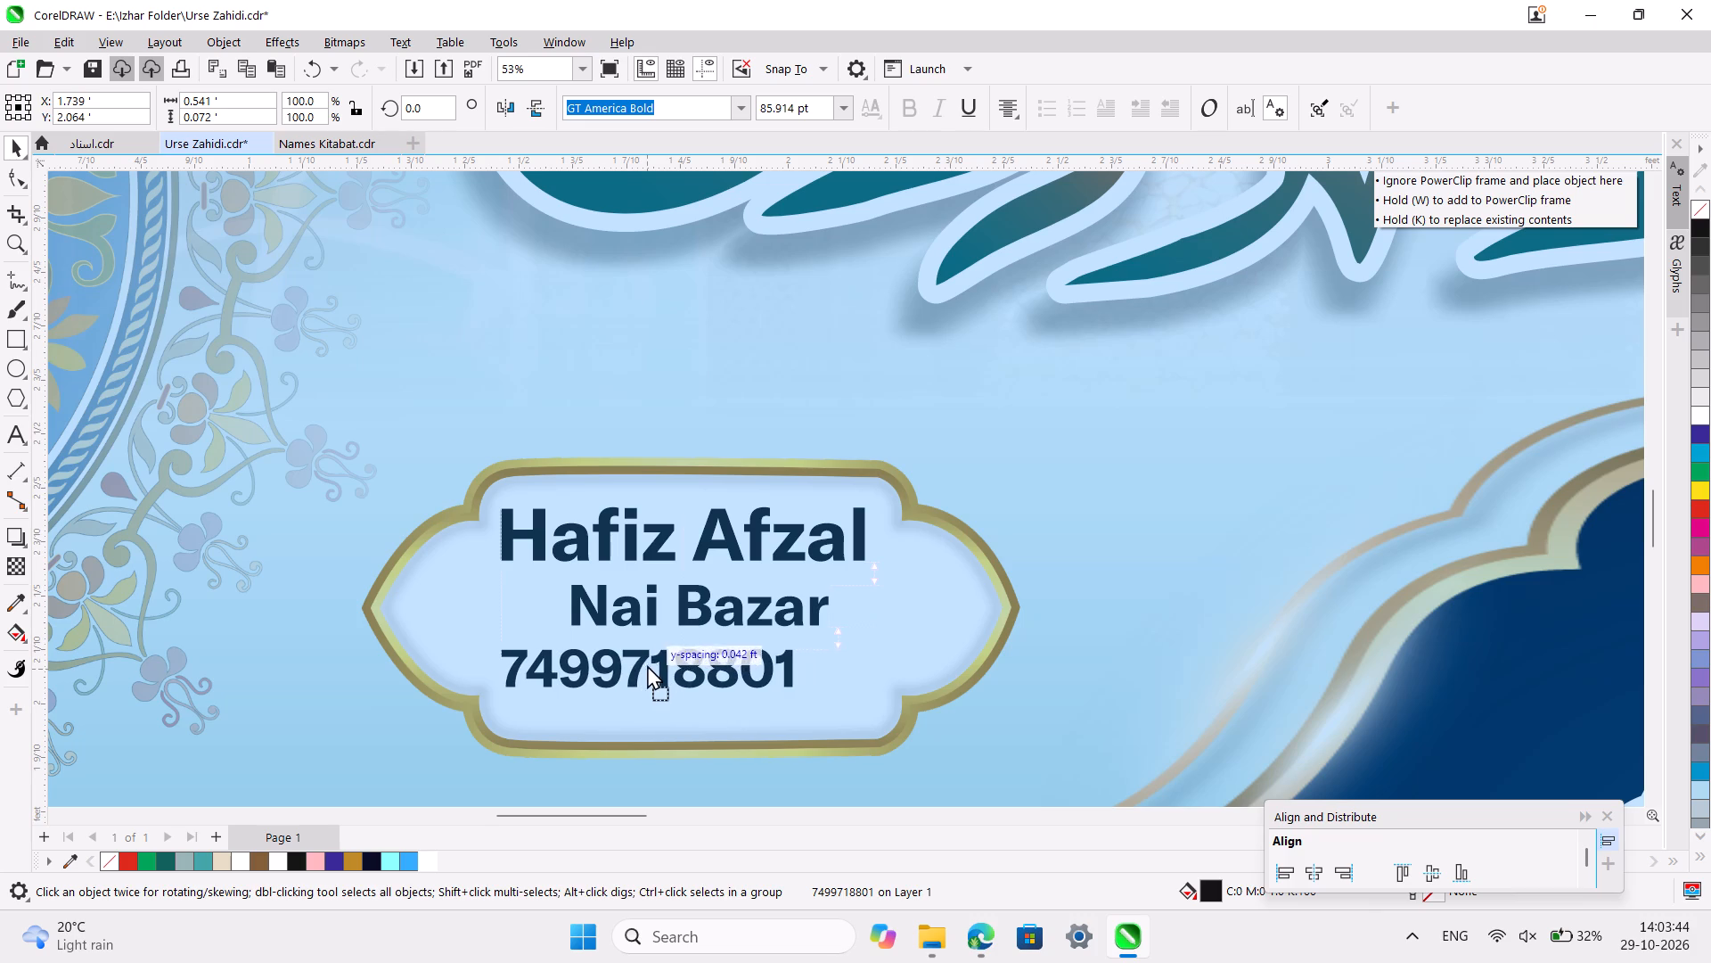
{"action": "left_click_drag", "start_coordinate": [647, 664], "coordinate": [643, 663]}
{"action": "left_click_drag", "start_coordinate": [800, 691], "coordinate": [872, 717]}
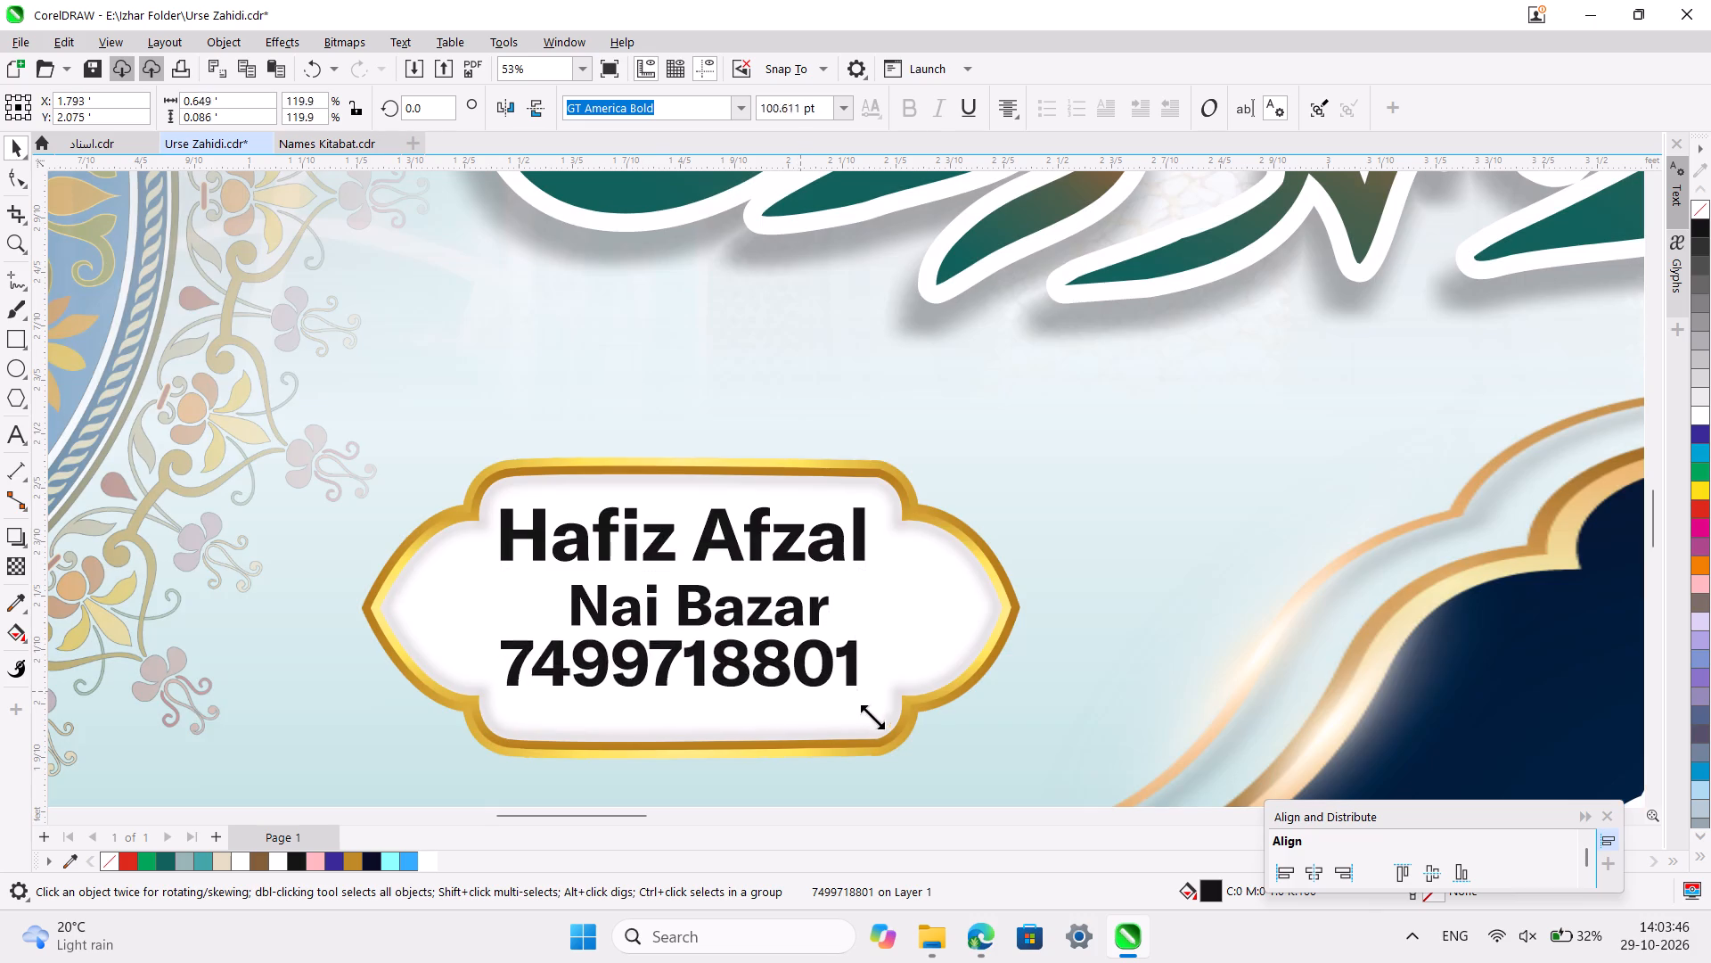
{"action": "left_click_drag", "start_coordinate": [872, 717], "coordinate": [899, 723]}
{"action": "key", "text": "Down"}
{"action": "key", "text": "Down"}
{"action": "key", "text": "Down"}
{"action": "key", "text": "Down"}
{"action": "key", "text": "Down"}
{"action": "key", "text": "Down"}
{"action": "key", "text": "Down"}
{"action": "key", "text": "Down"}
{"action": "key", "text": "Down"}
{"action": "key", "text": "Down"}
{"action": "key", "text": "Down"}
{"action": "key", "text": "Down"}
{"action": "key", "text": "Down"}
{"action": "key", "text": "Down"}
{"action": "key", "text": "Down"}
{"action": "key", "text": "Down"}
{"action": "key", "text": "Down"}
{"action": "key", "text": "Down"}
{"action": "key", "text": "Down"}
{"action": "key", "text": "Down"}
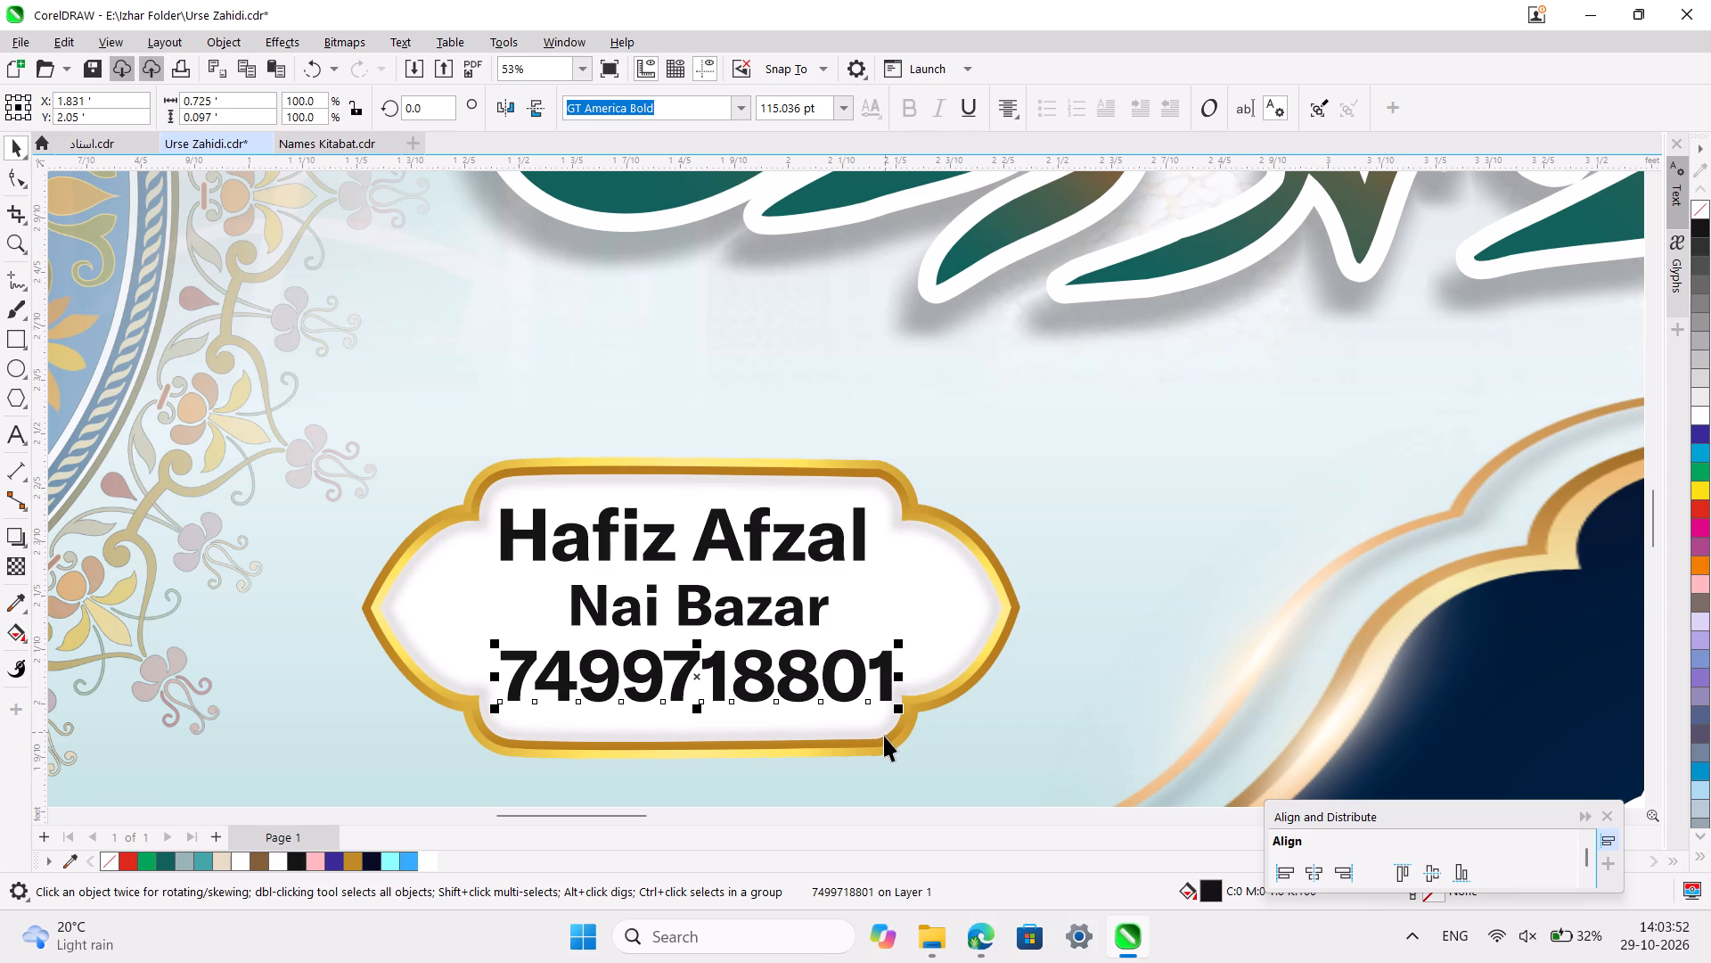
Centre the contact text lines horizontally within their white frame.
{"action": "left_click", "coordinate": [880, 745], "text": "shift"}
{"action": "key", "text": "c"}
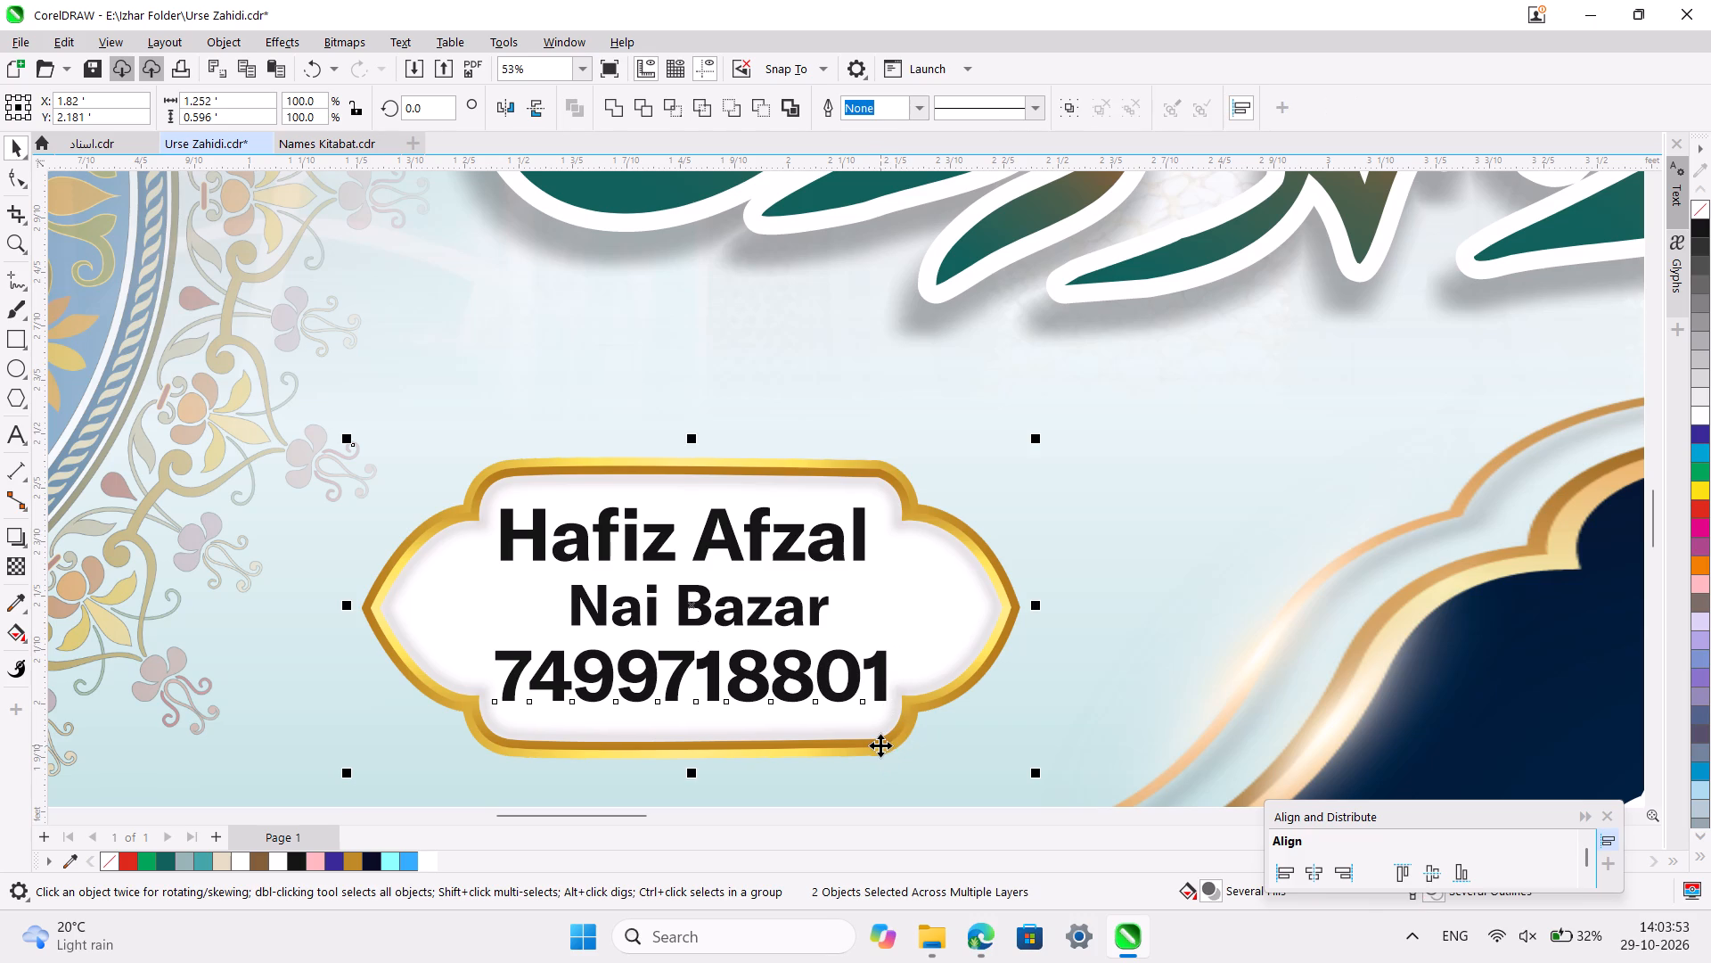
{"action": "left_click", "coordinate": [877, 564]}
{"action": "left_click", "coordinate": [863, 532]}
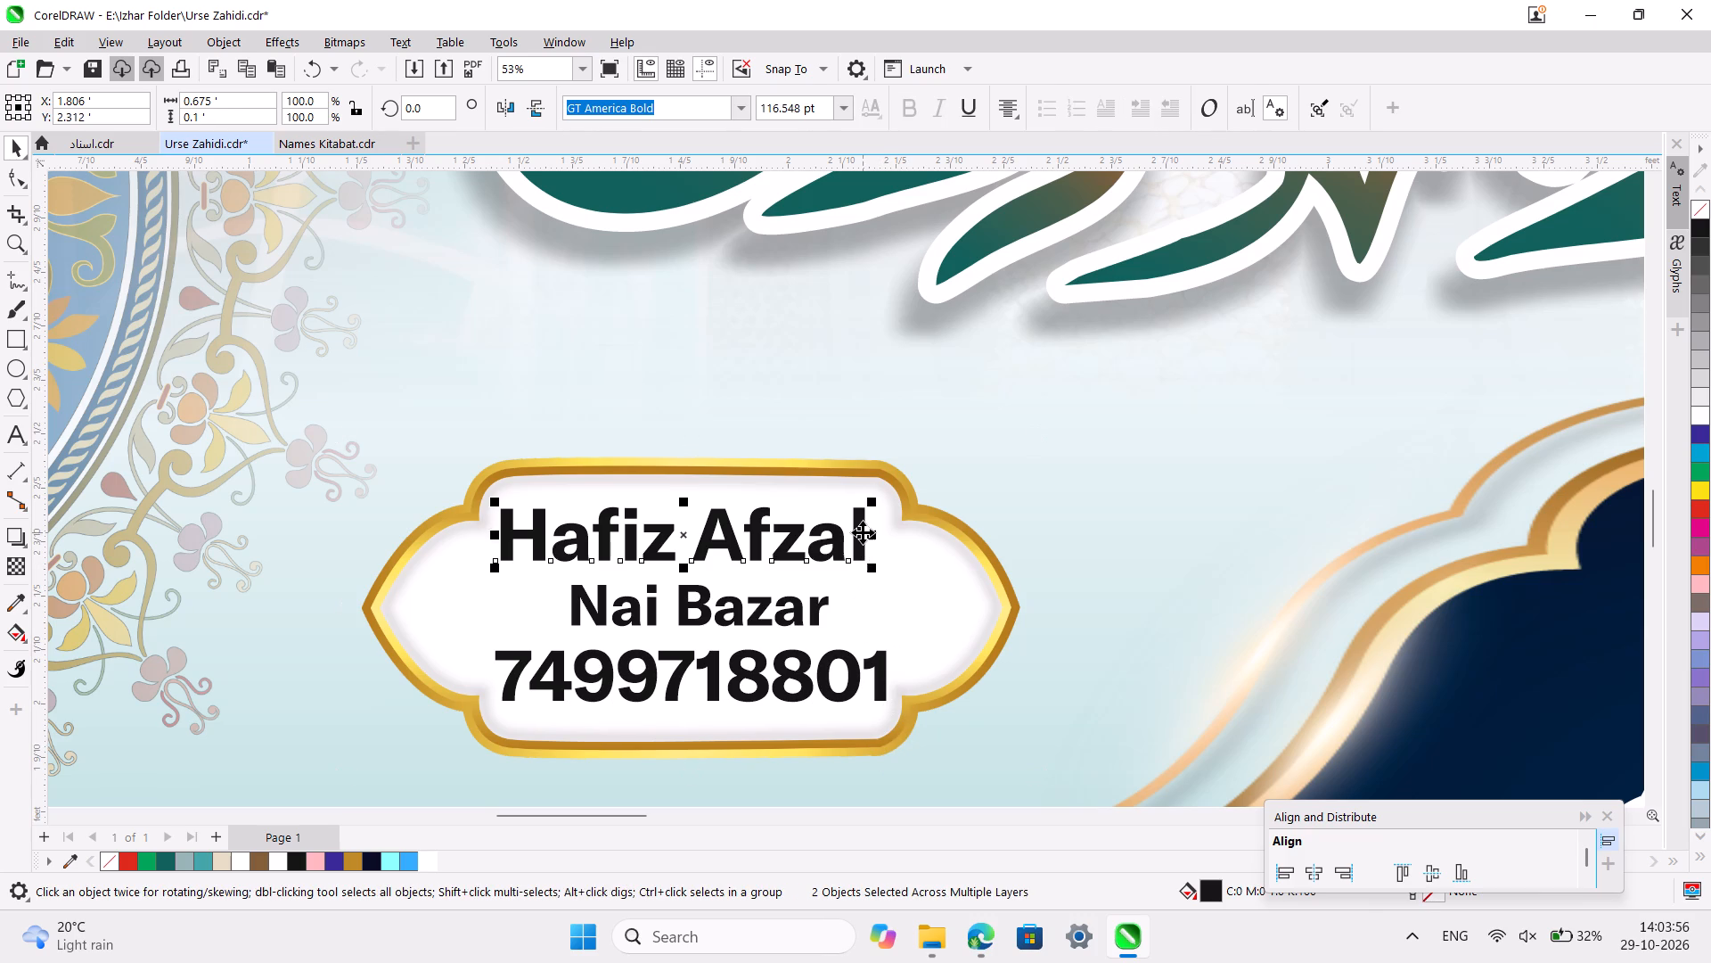
{"action": "left_click", "coordinate": [819, 678], "text": "shift"}
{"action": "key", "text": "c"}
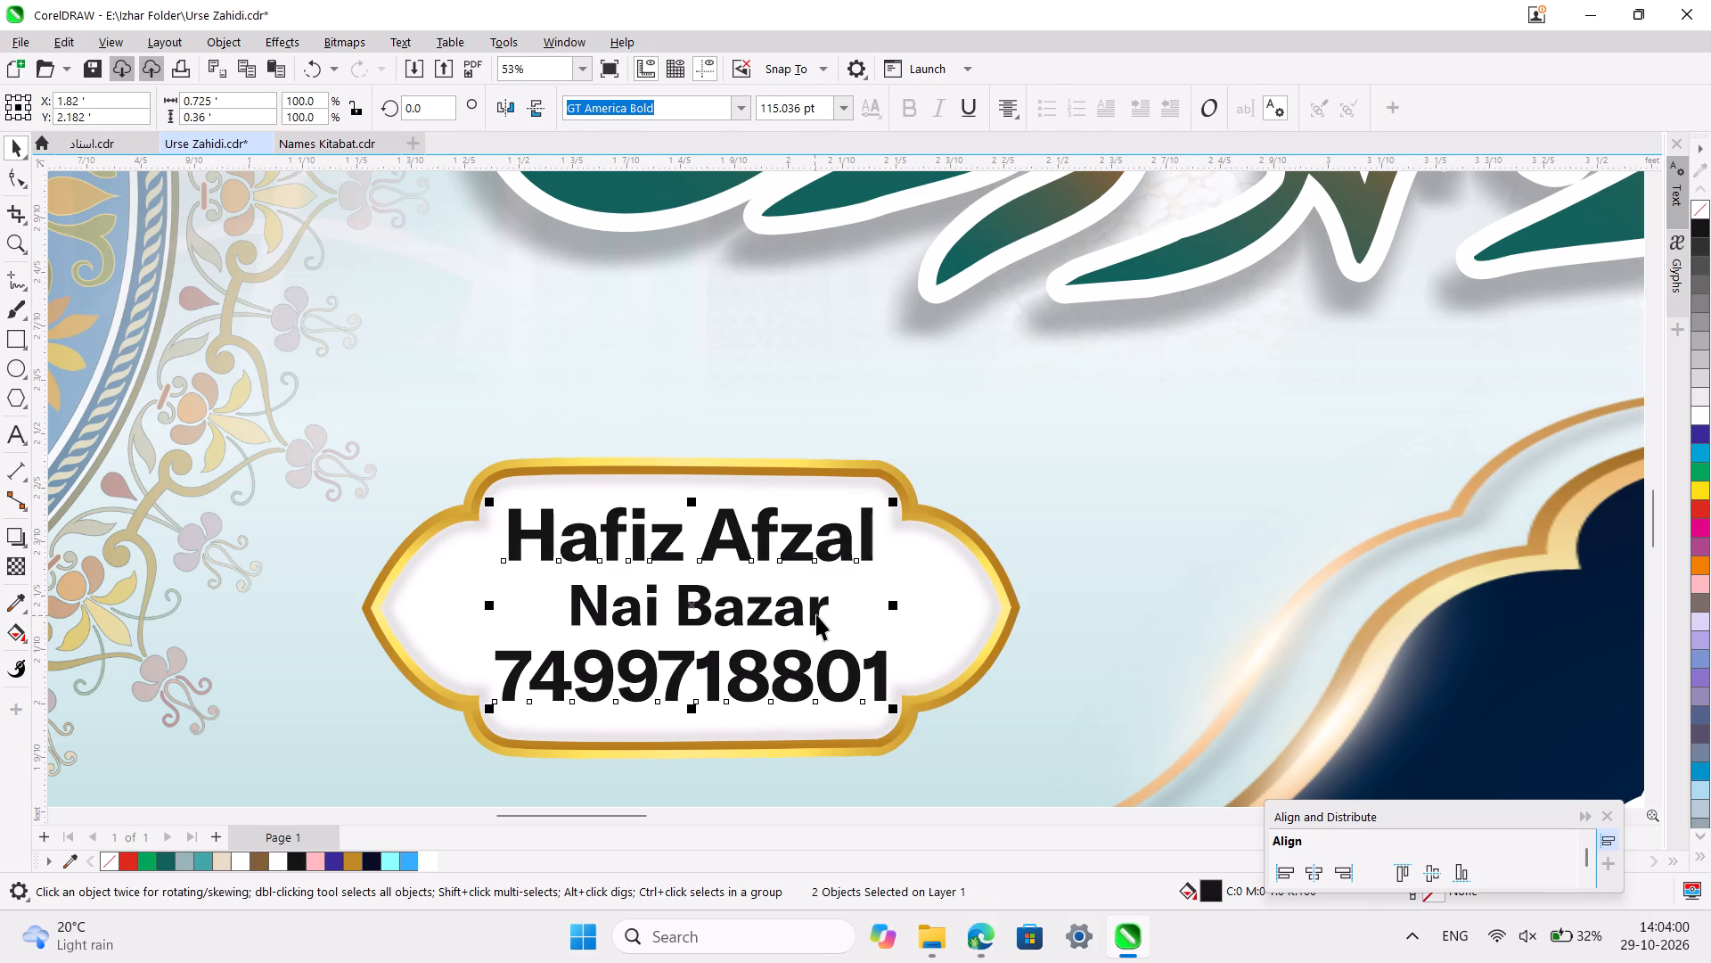
Align the "Nai Bazar" line and the phone number below it on a common horizontal centre in the contact frame.
{"action": "left_click", "coordinate": [816, 614]}
{"action": "left_click", "coordinate": [802, 674], "text": "shift"}
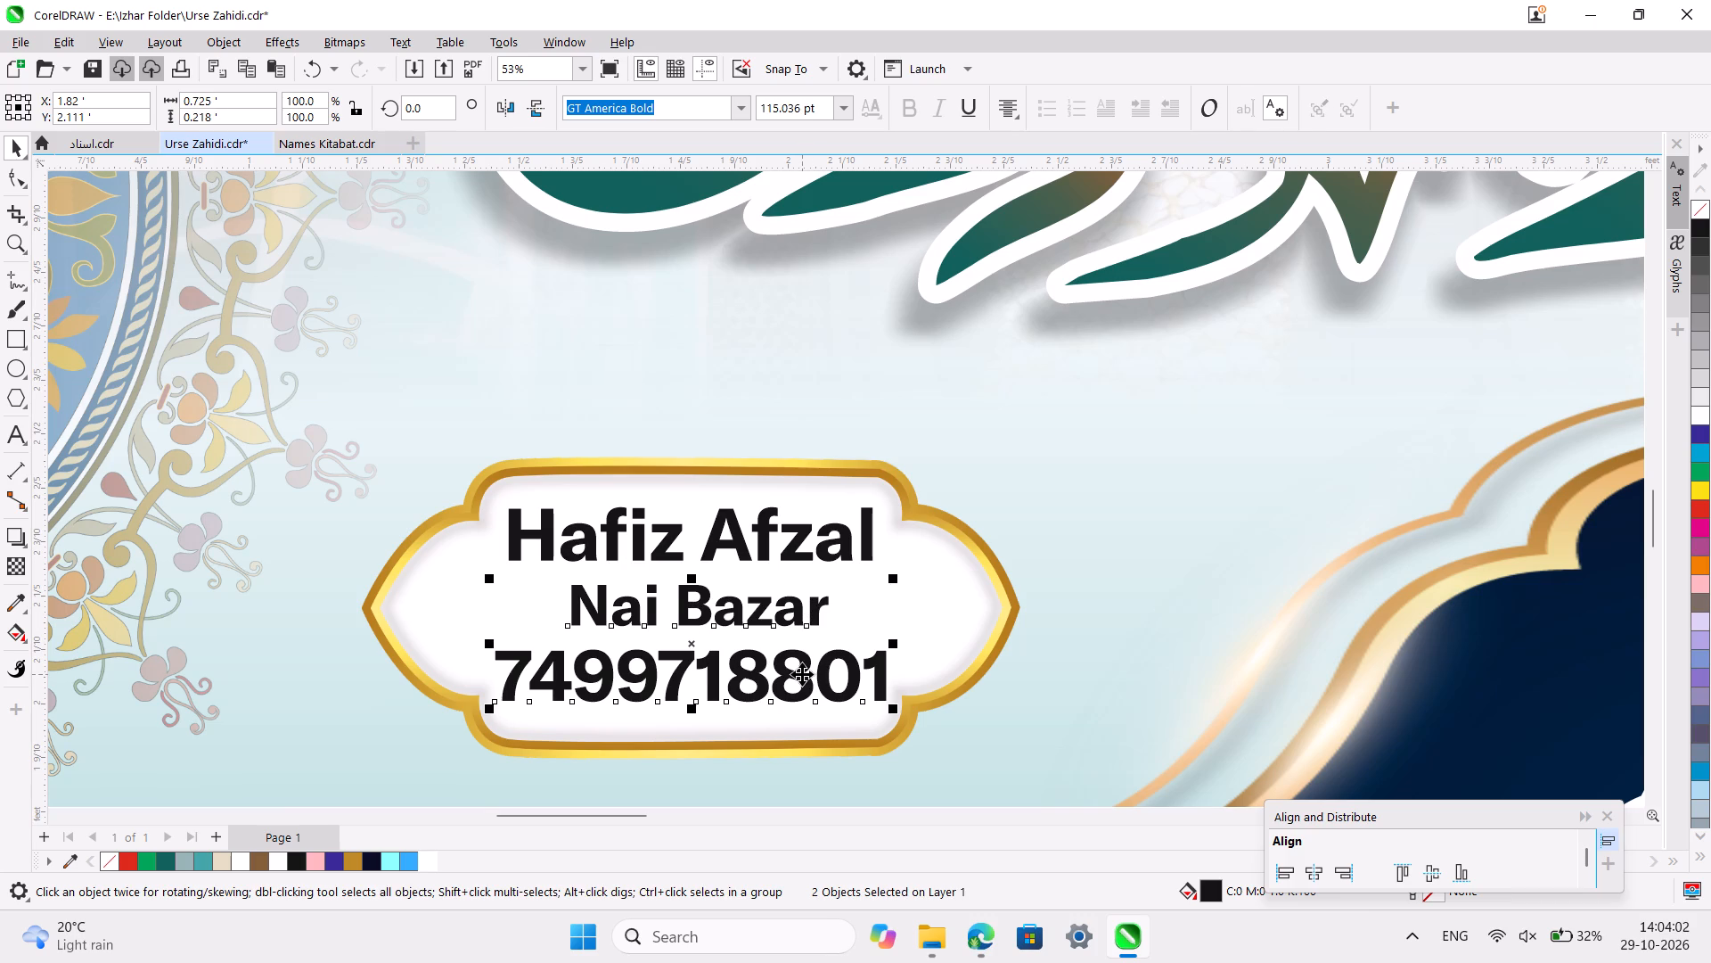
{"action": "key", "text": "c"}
{"action": "left_click", "coordinate": [919, 604]}
Move the designer credit text to the centre of its white frame above the Haleema Jewellers advert and break it into separate lines.
{"action": "scroll", "coordinate": [919, 604], "scroll_direction": "down", "scroll_amount": 2, "text": "ctrl"}
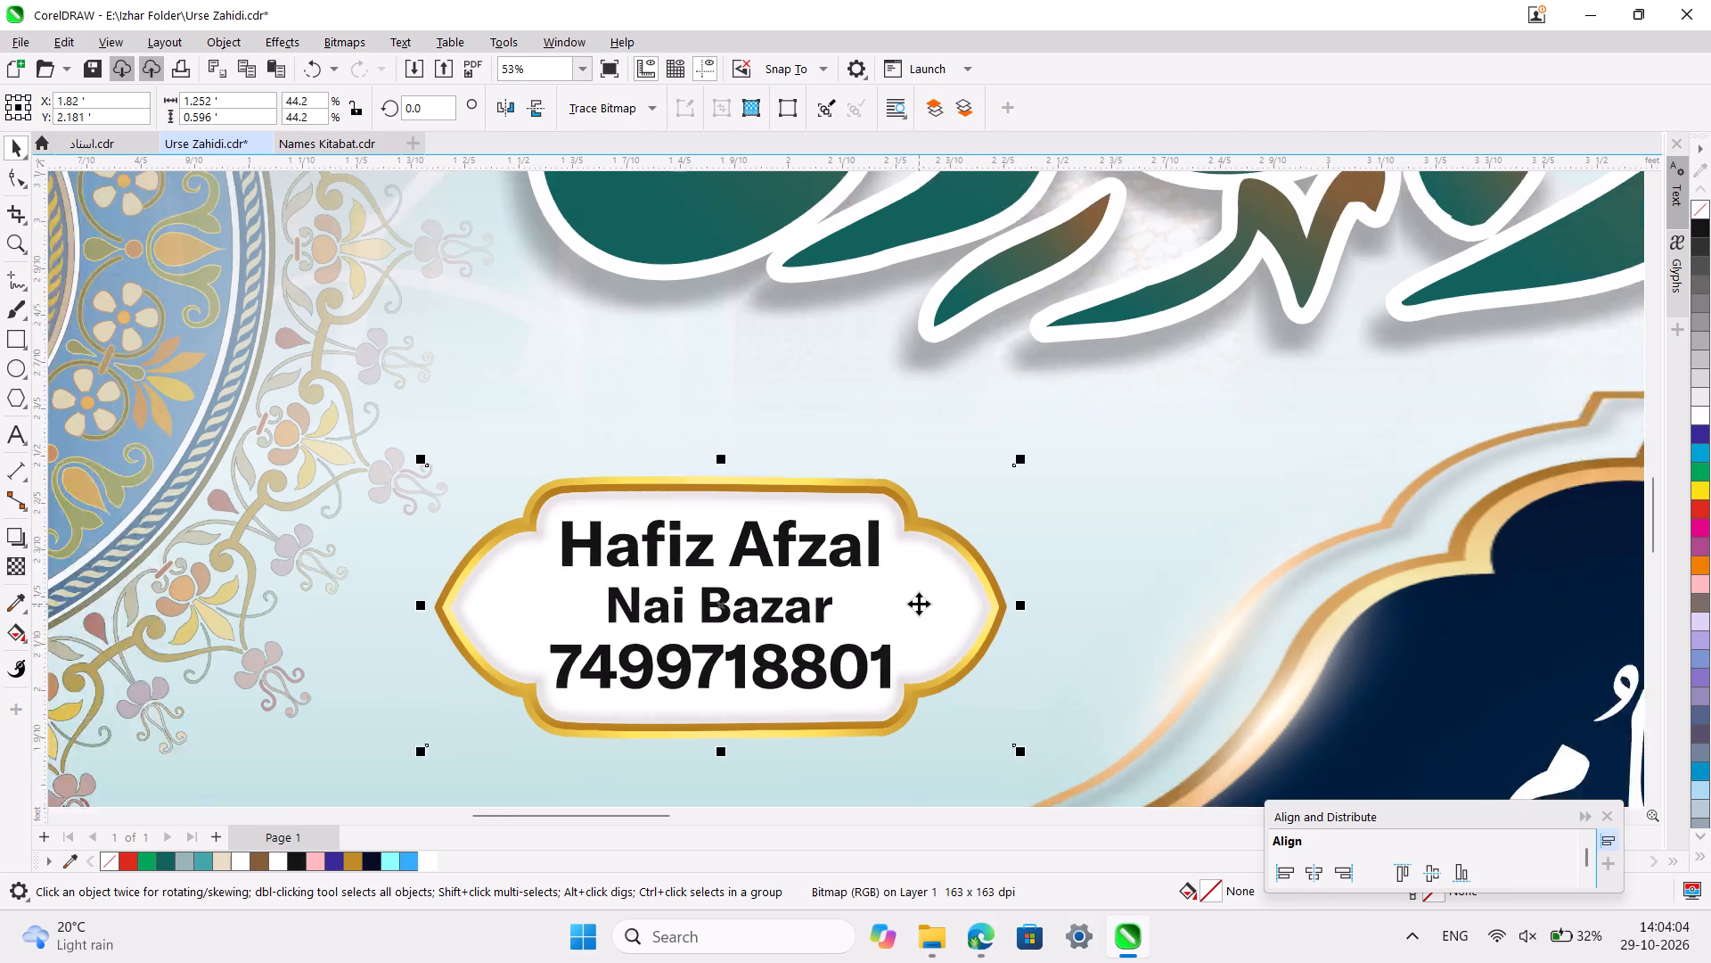
{"action": "scroll", "coordinate": [919, 604], "scroll_direction": "down", "scroll_amount": 8, "text": "ctrl"}
{"action": "left_click", "coordinate": [440, 549]}
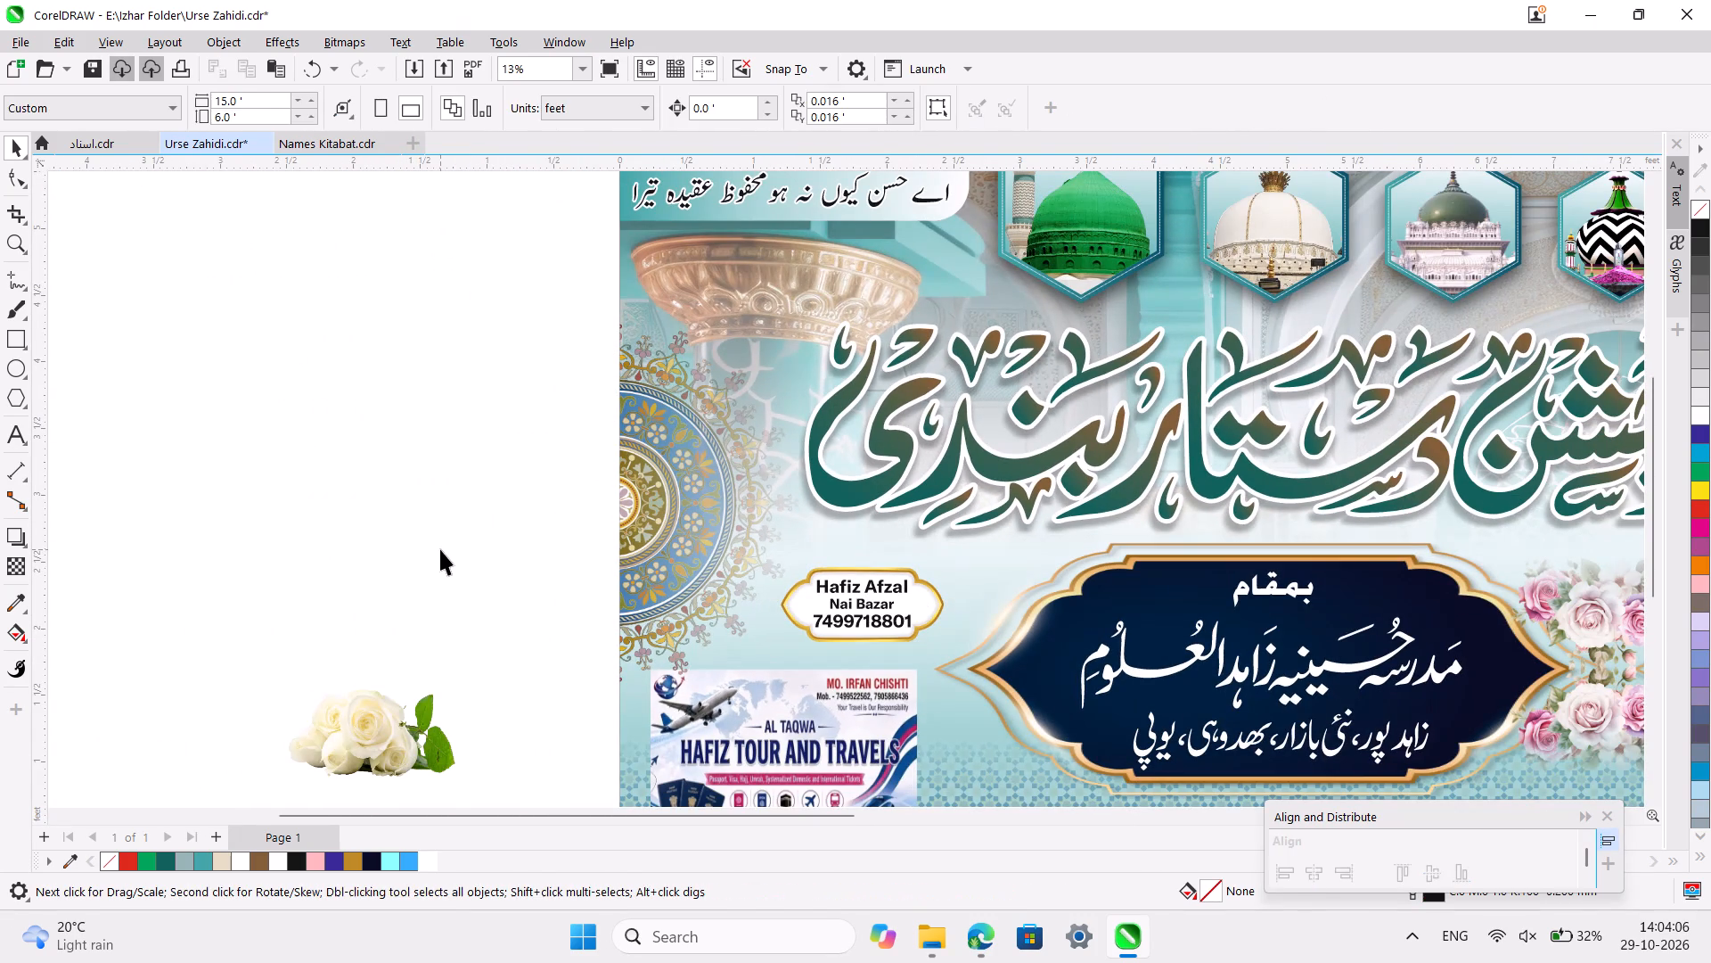
{"action": "scroll", "coordinate": [440, 549], "scroll_direction": "left", "scroll_amount": 6}
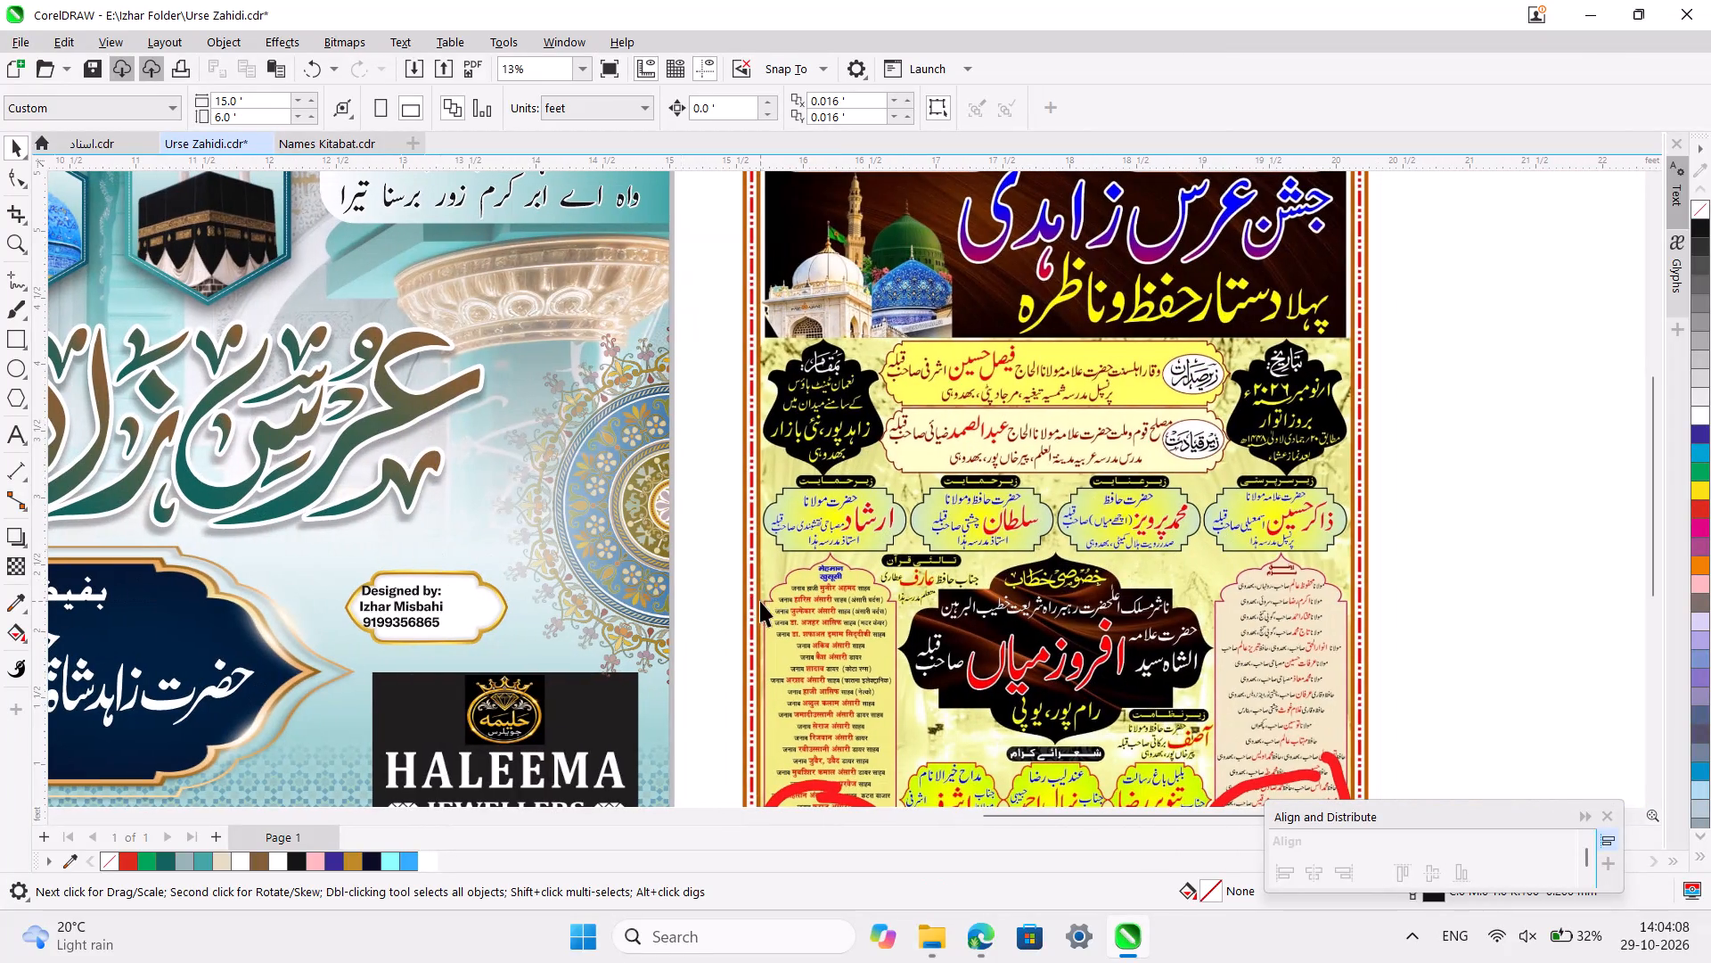
{"action": "scroll", "coordinate": [511, 651], "scroll_direction": "up", "scroll_amount": 6, "text": "ctrl"}
{"action": "scroll", "coordinate": [511, 651], "scroll_direction": "right", "scroll_amount": 1}
{"action": "scroll", "coordinate": [511, 651], "scroll_direction": "up", "scroll_amount": 5, "text": "ctrl"}
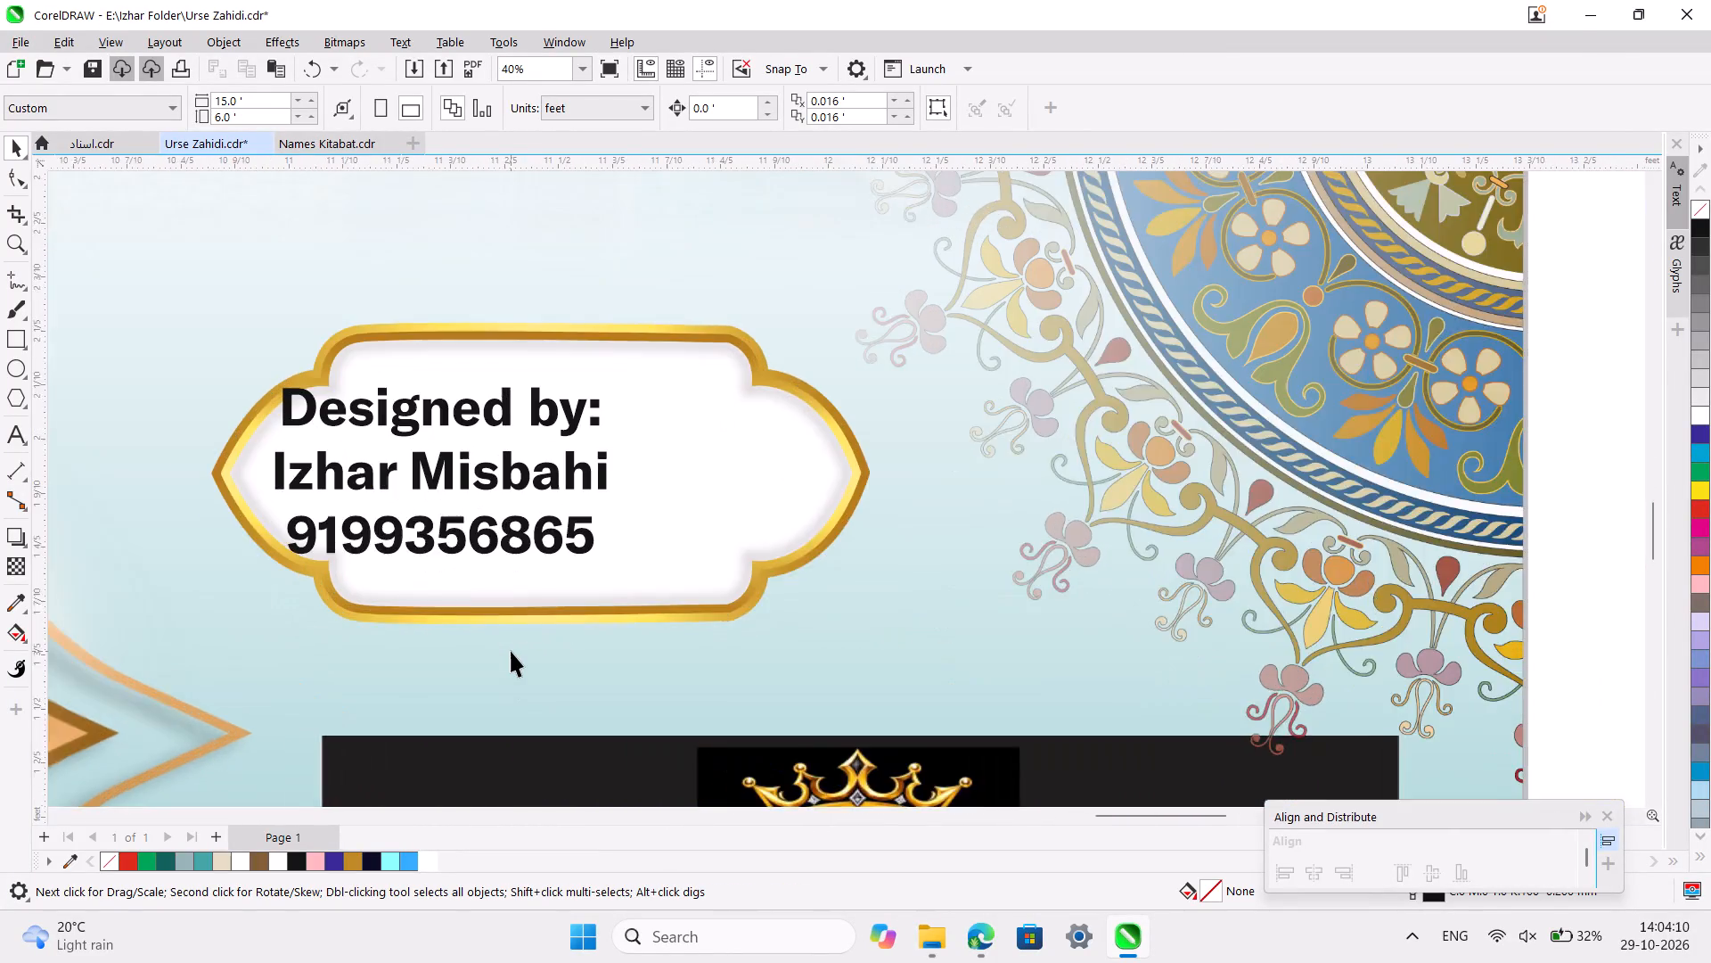
{"action": "scroll", "coordinate": [511, 651], "scroll_direction": "right", "scroll_amount": 2}
{"action": "scroll", "coordinate": [511, 651], "scroll_direction": "up", "scroll_amount": 2, "text": "ctrl"}
{"action": "scroll", "coordinate": [511, 651], "scroll_direction": "up", "scroll_amount": 1}
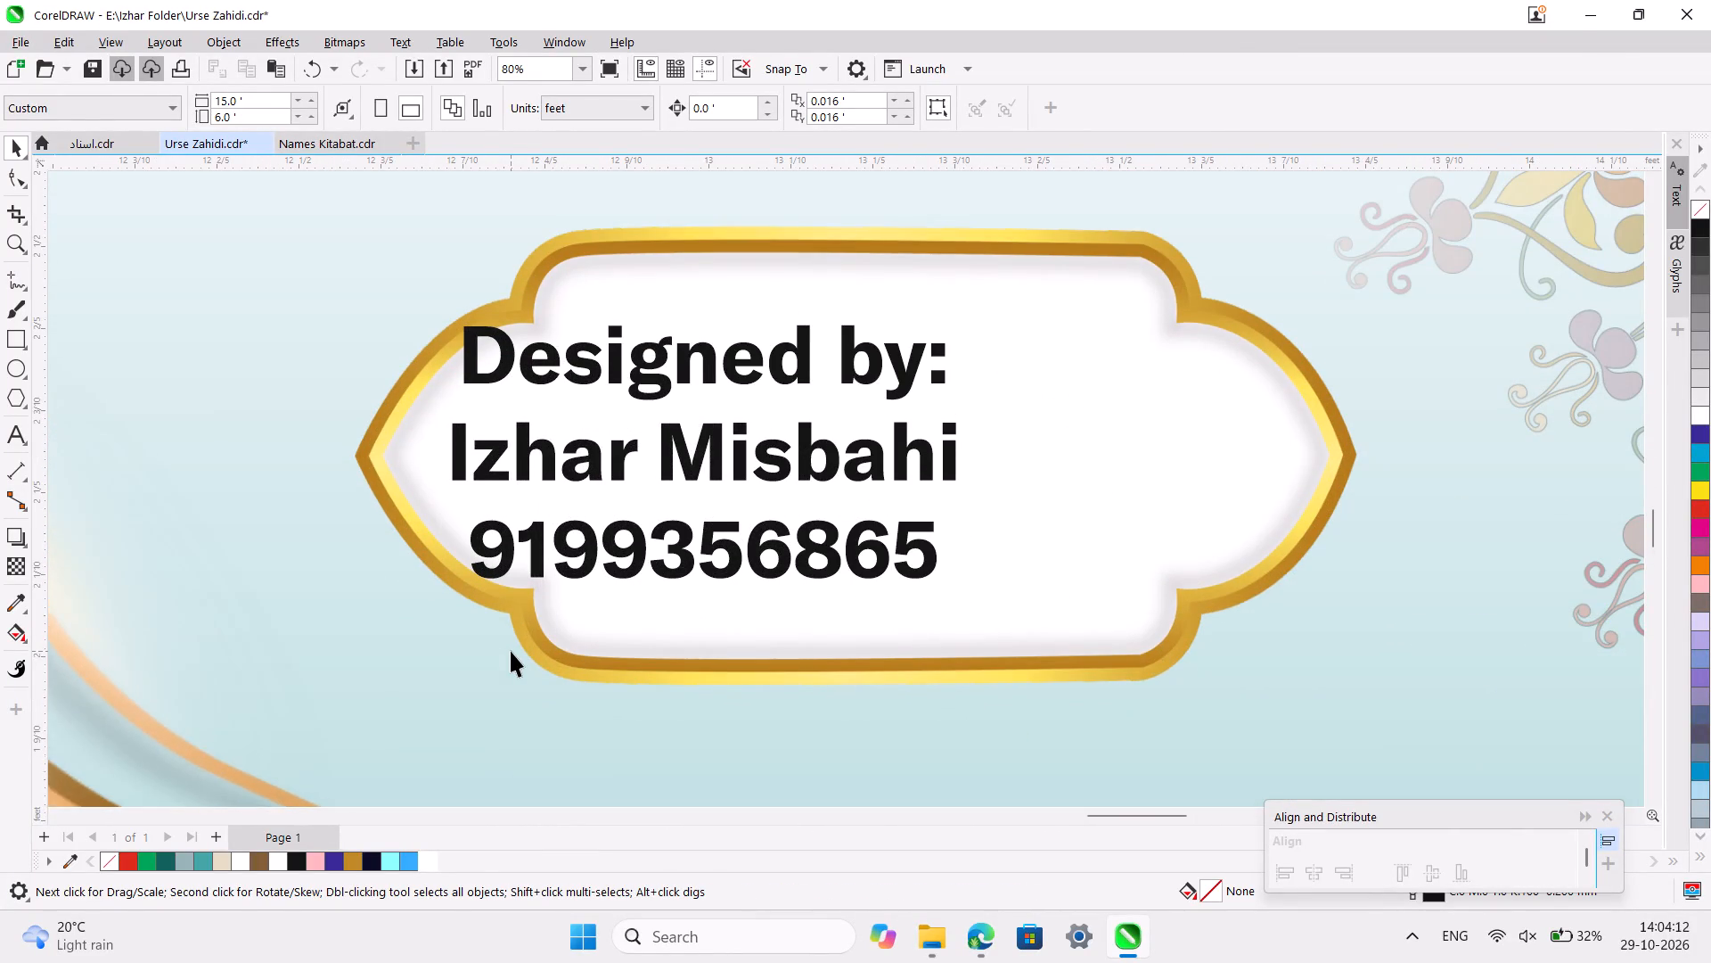
{"action": "scroll", "coordinate": [511, 651], "scroll_direction": "up", "scroll_amount": 1}
{"action": "left_click", "coordinate": [802, 440]}
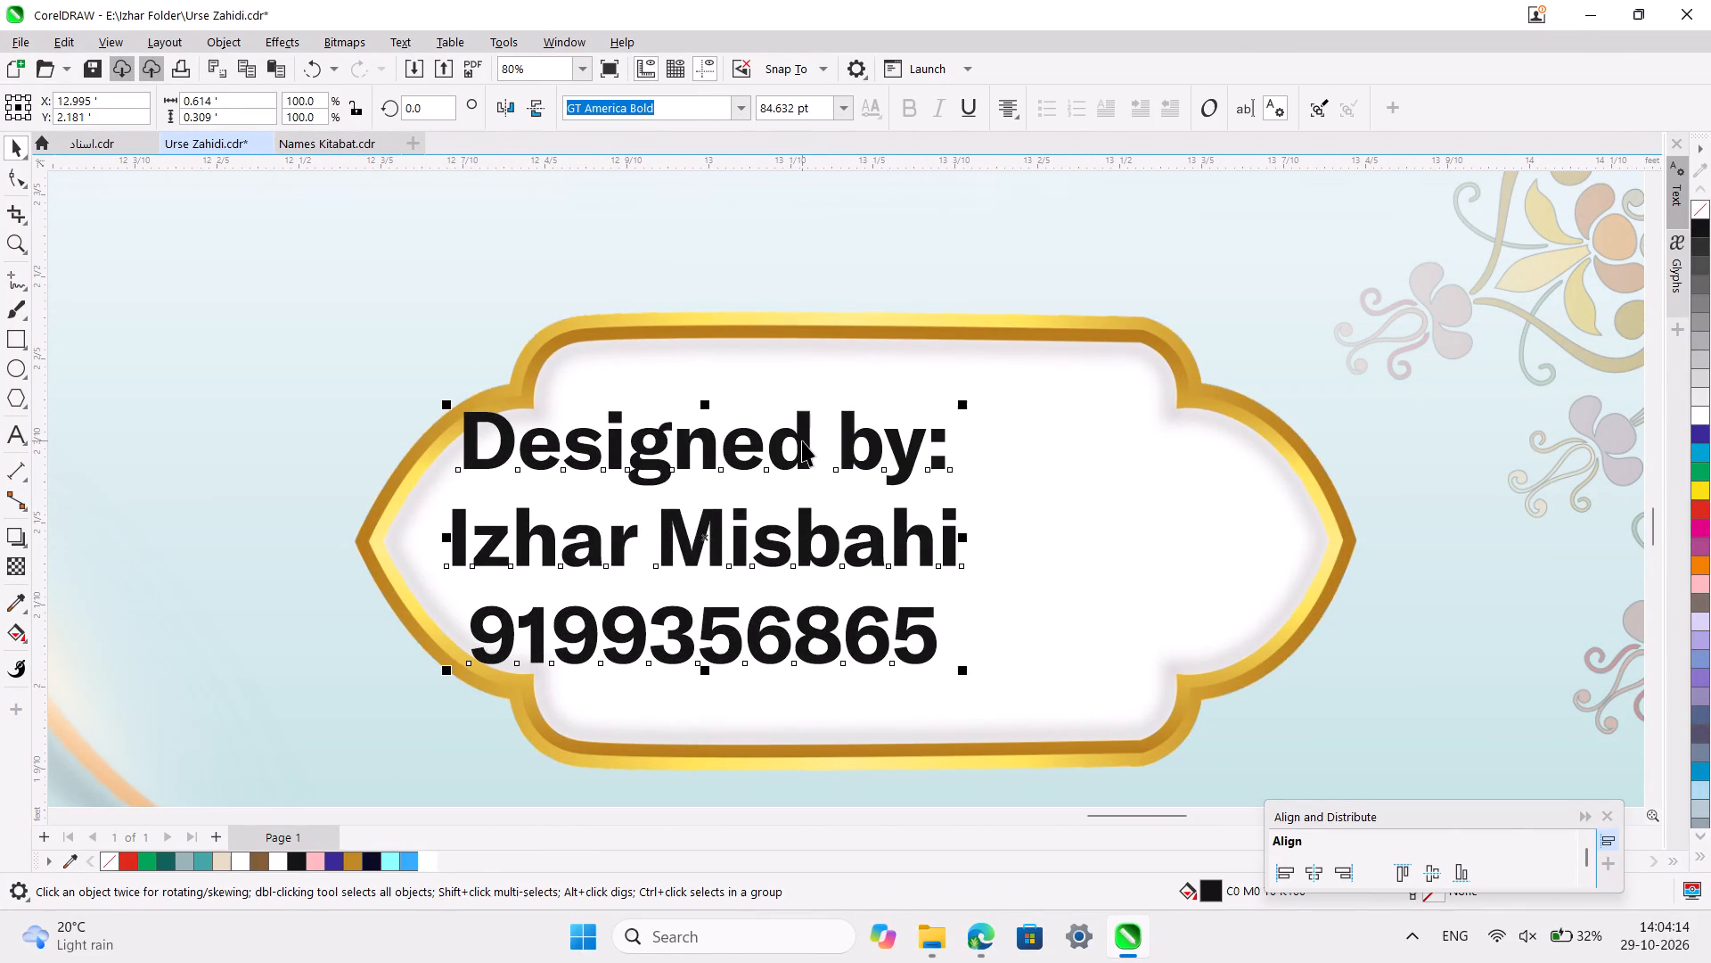
{"action": "left_click_drag", "start_coordinate": [802, 440], "coordinate": [951, 447]}
{"action": "key", "text": "ctrl+k"}
{"action": "left_click", "coordinate": [1235, 535]}
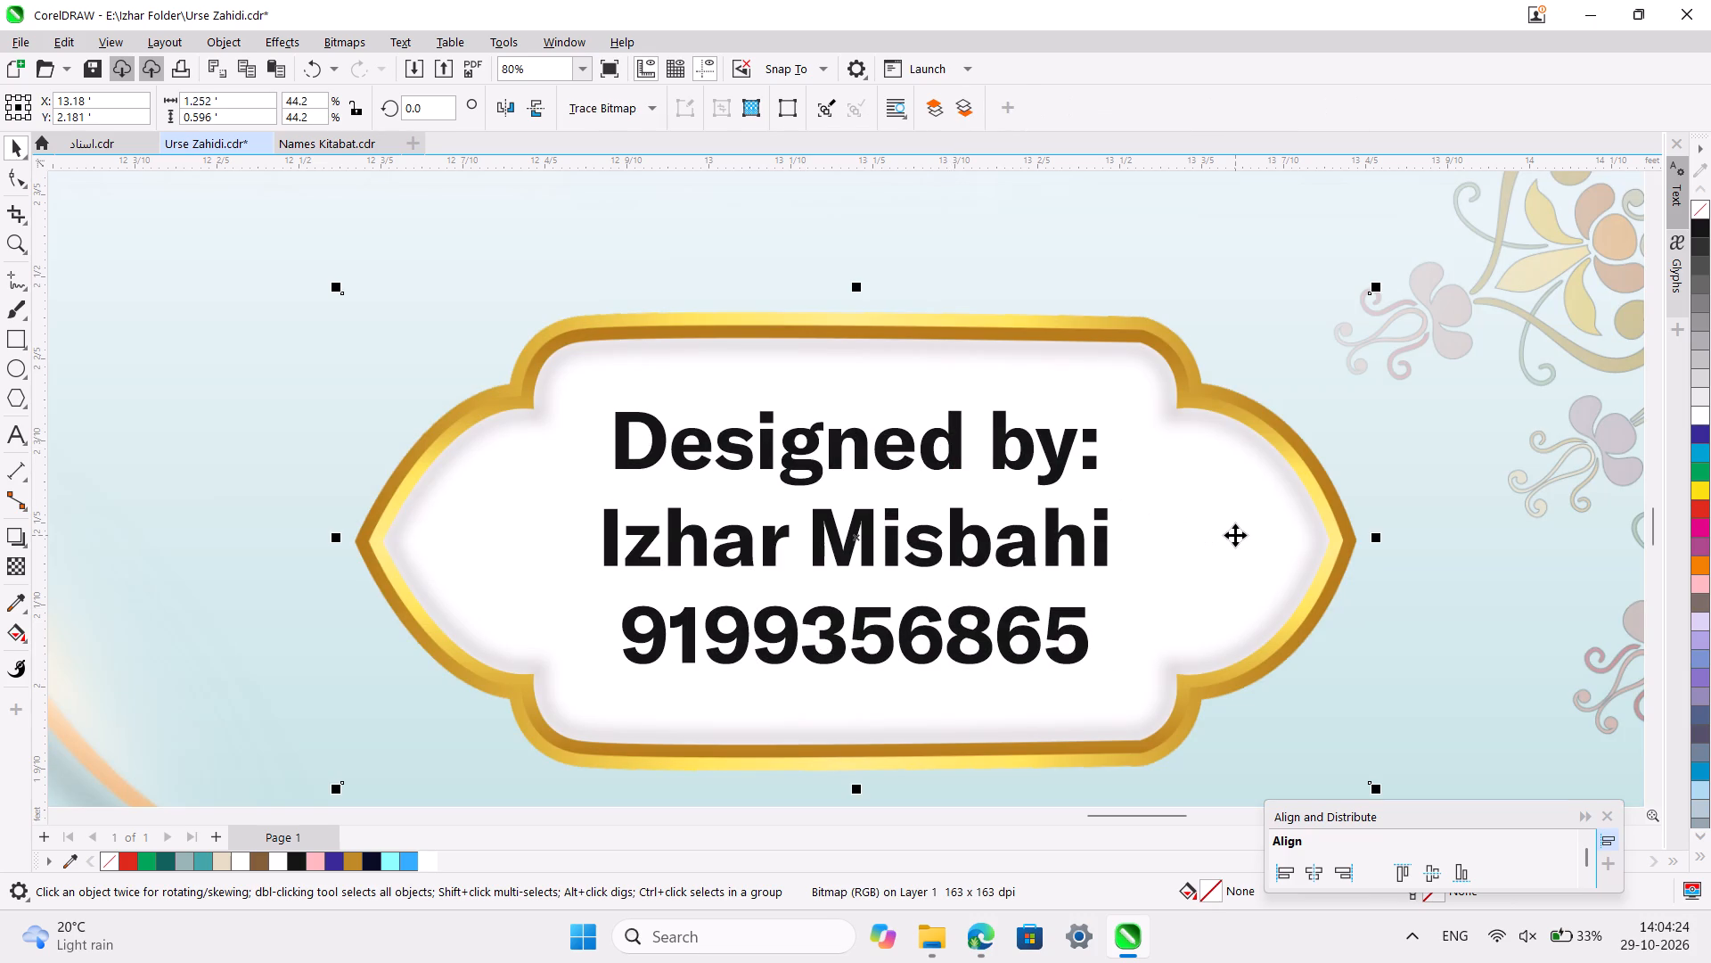
Move the "Designed by:" line up within its white frame to about X 13.15 ft, Y 2.31 ft.
{"action": "scroll", "coordinate": [1235, 535], "scroll_direction": "up", "scroll_amount": 1}
{"action": "left_click", "coordinate": [1001, 597]}
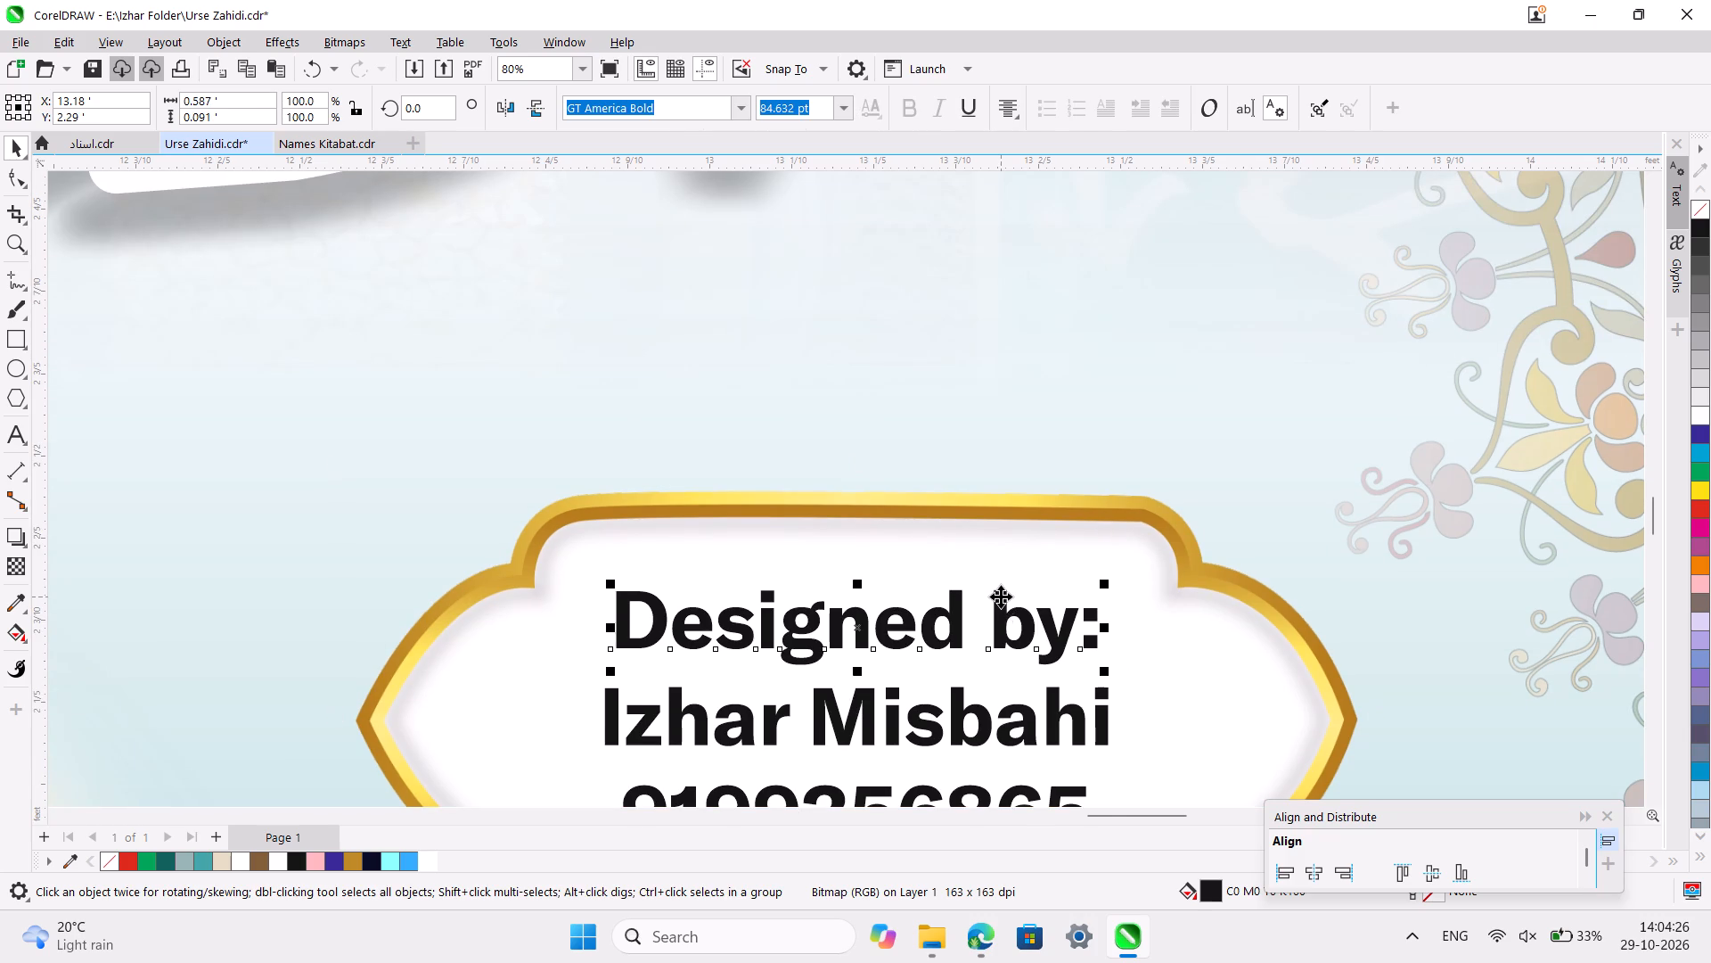
{"action": "scroll", "coordinate": [1001, 597], "scroll_direction": "down", "scroll_amount": 1}
{"action": "left_click_drag", "start_coordinate": [860, 567], "coordinate": [859, 567]}
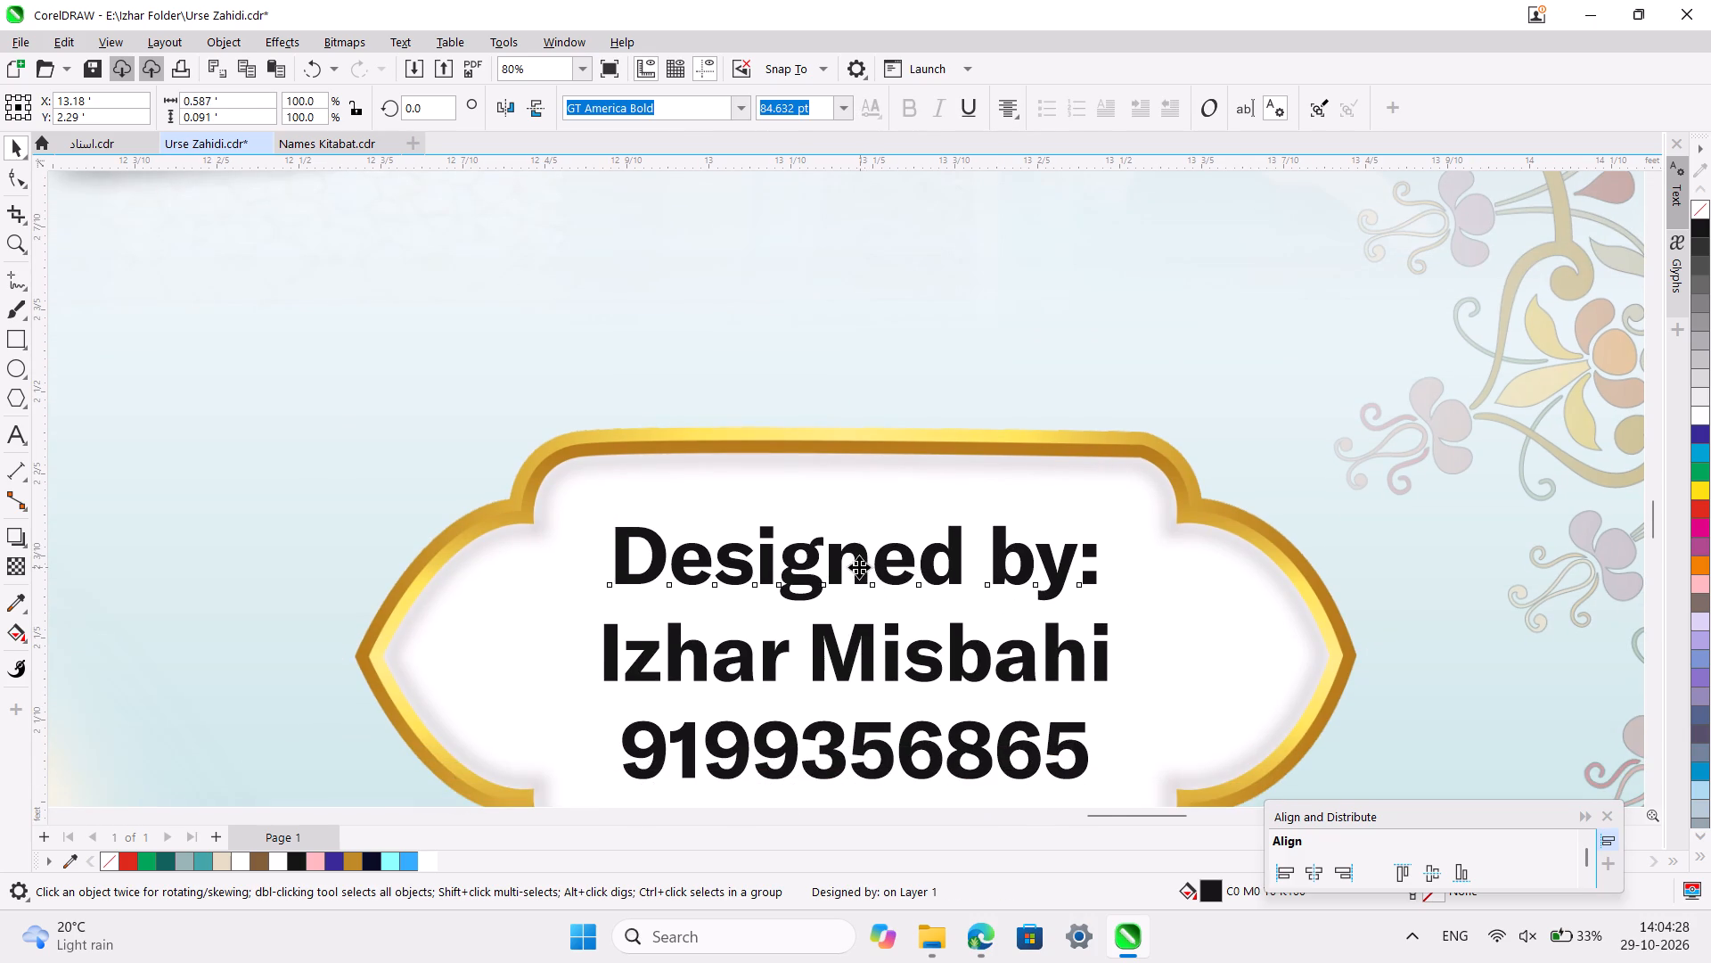
{"action": "left_click_drag", "start_coordinate": [859, 567], "coordinate": [831, 551]}
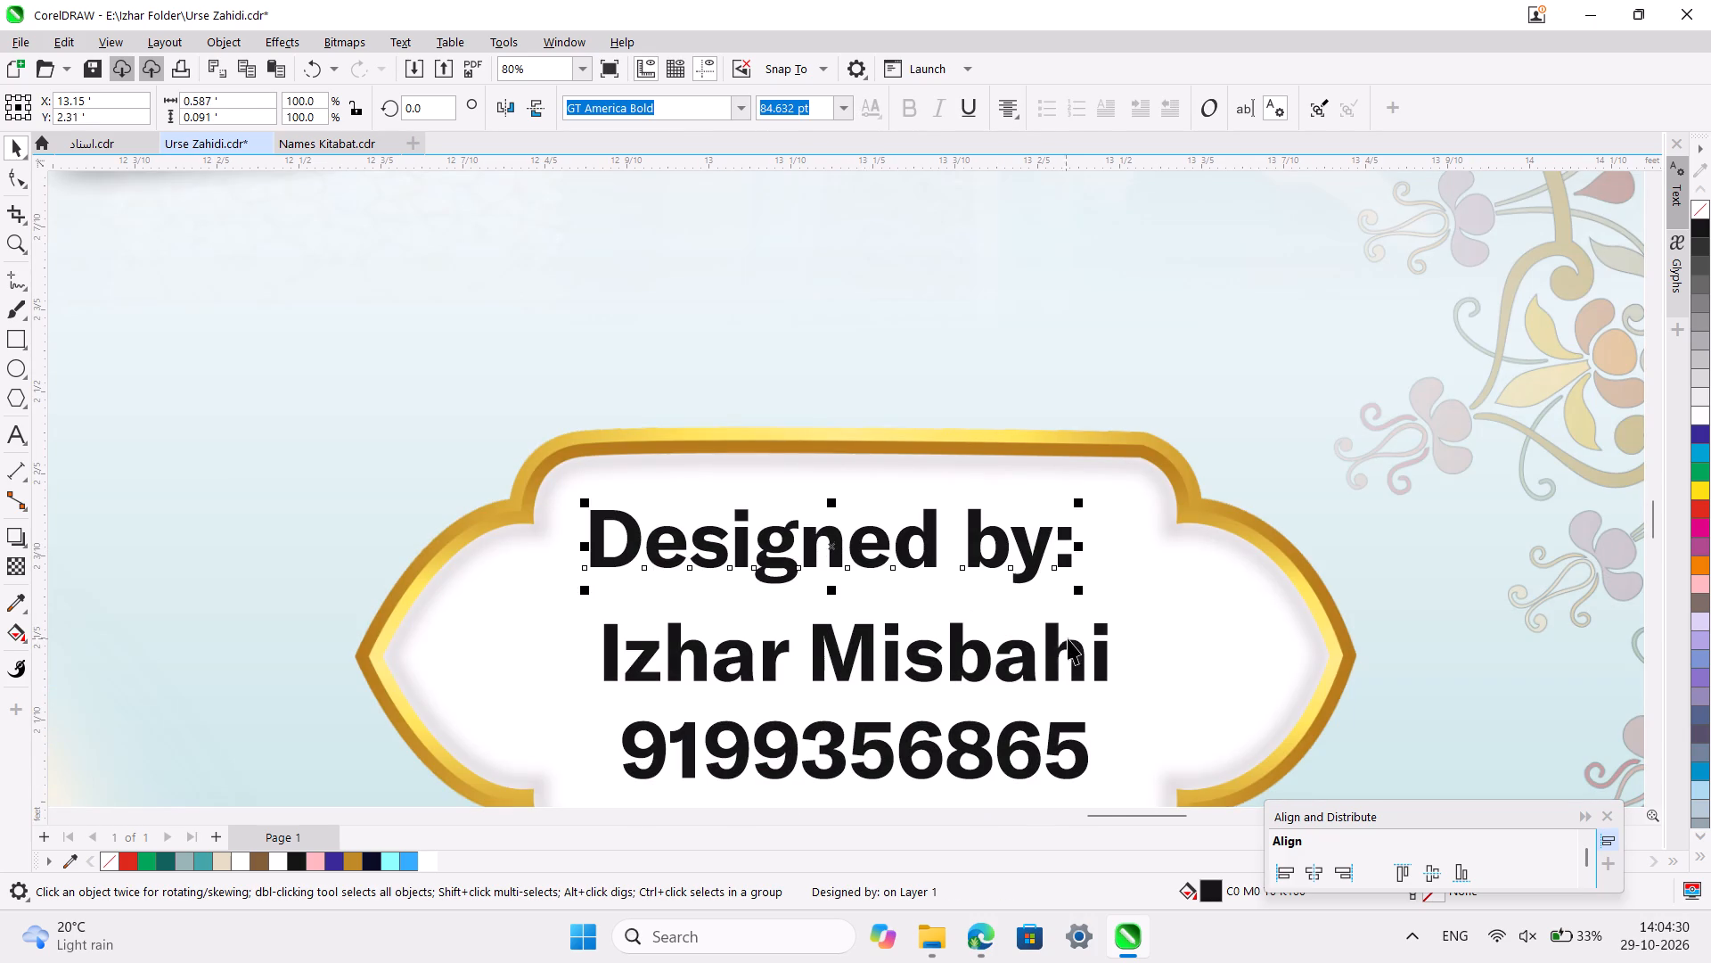
Enlarge the designer's name line to about 122 pt.
{"action": "left_click", "coordinate": [1056, 637]}
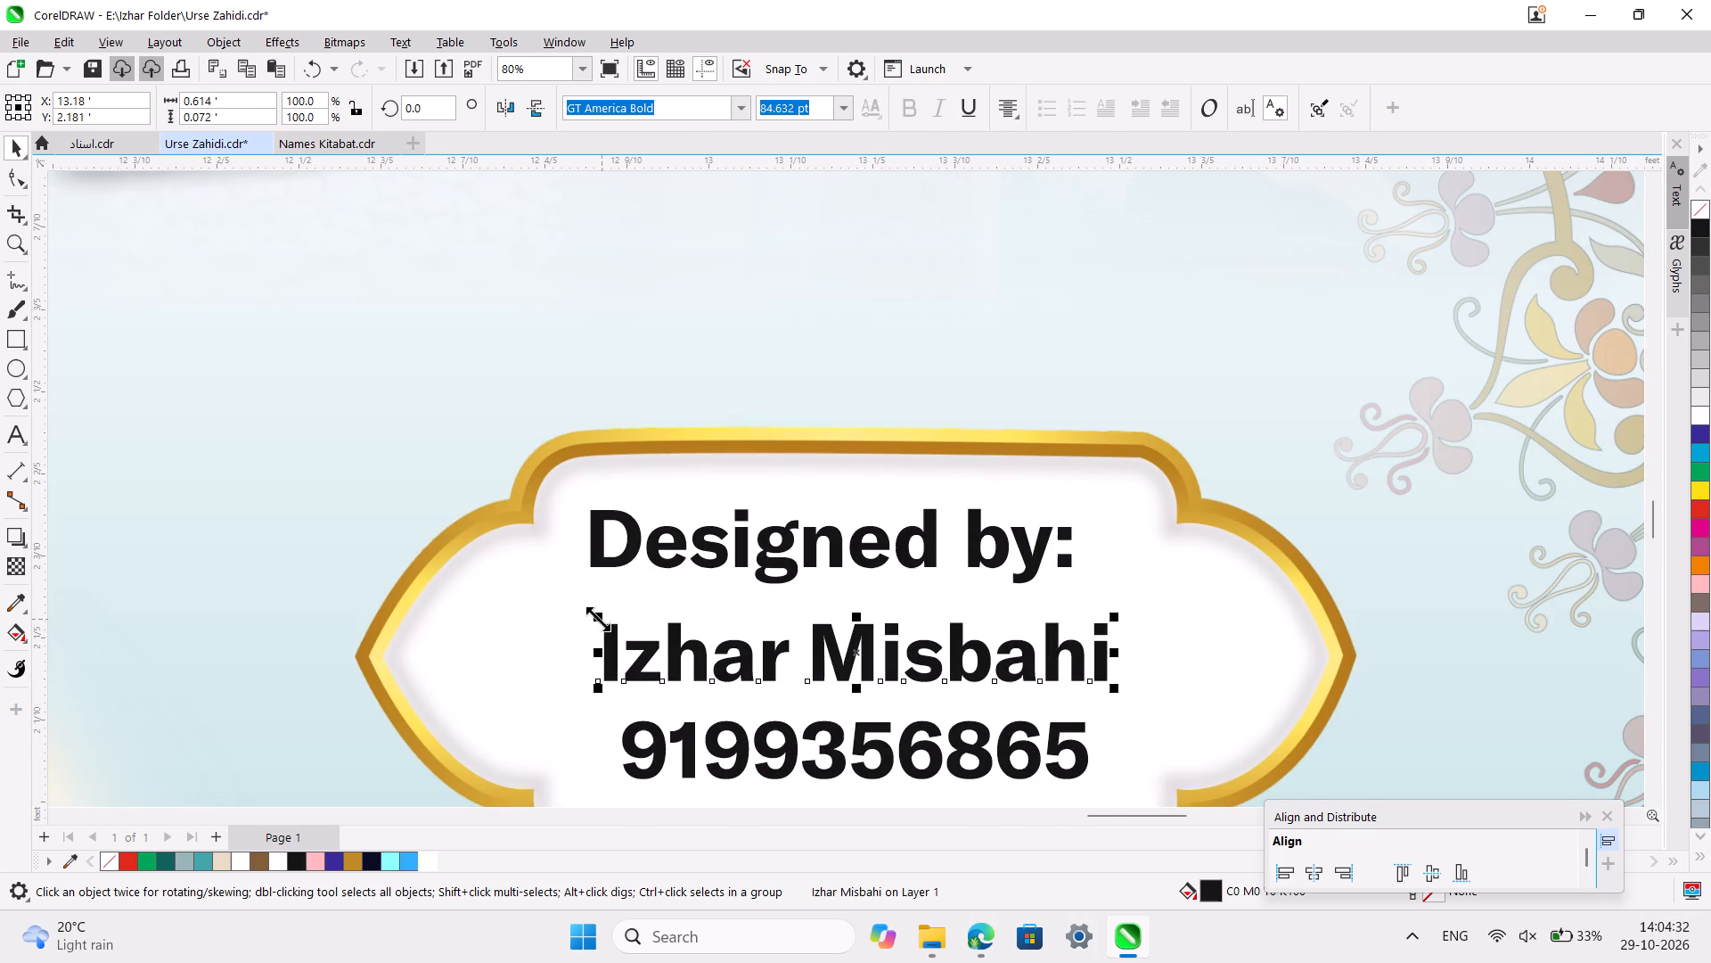
{"action": "left_click_drag", "start_coordinate": [596, 618], "coordinate": [490, 593]}
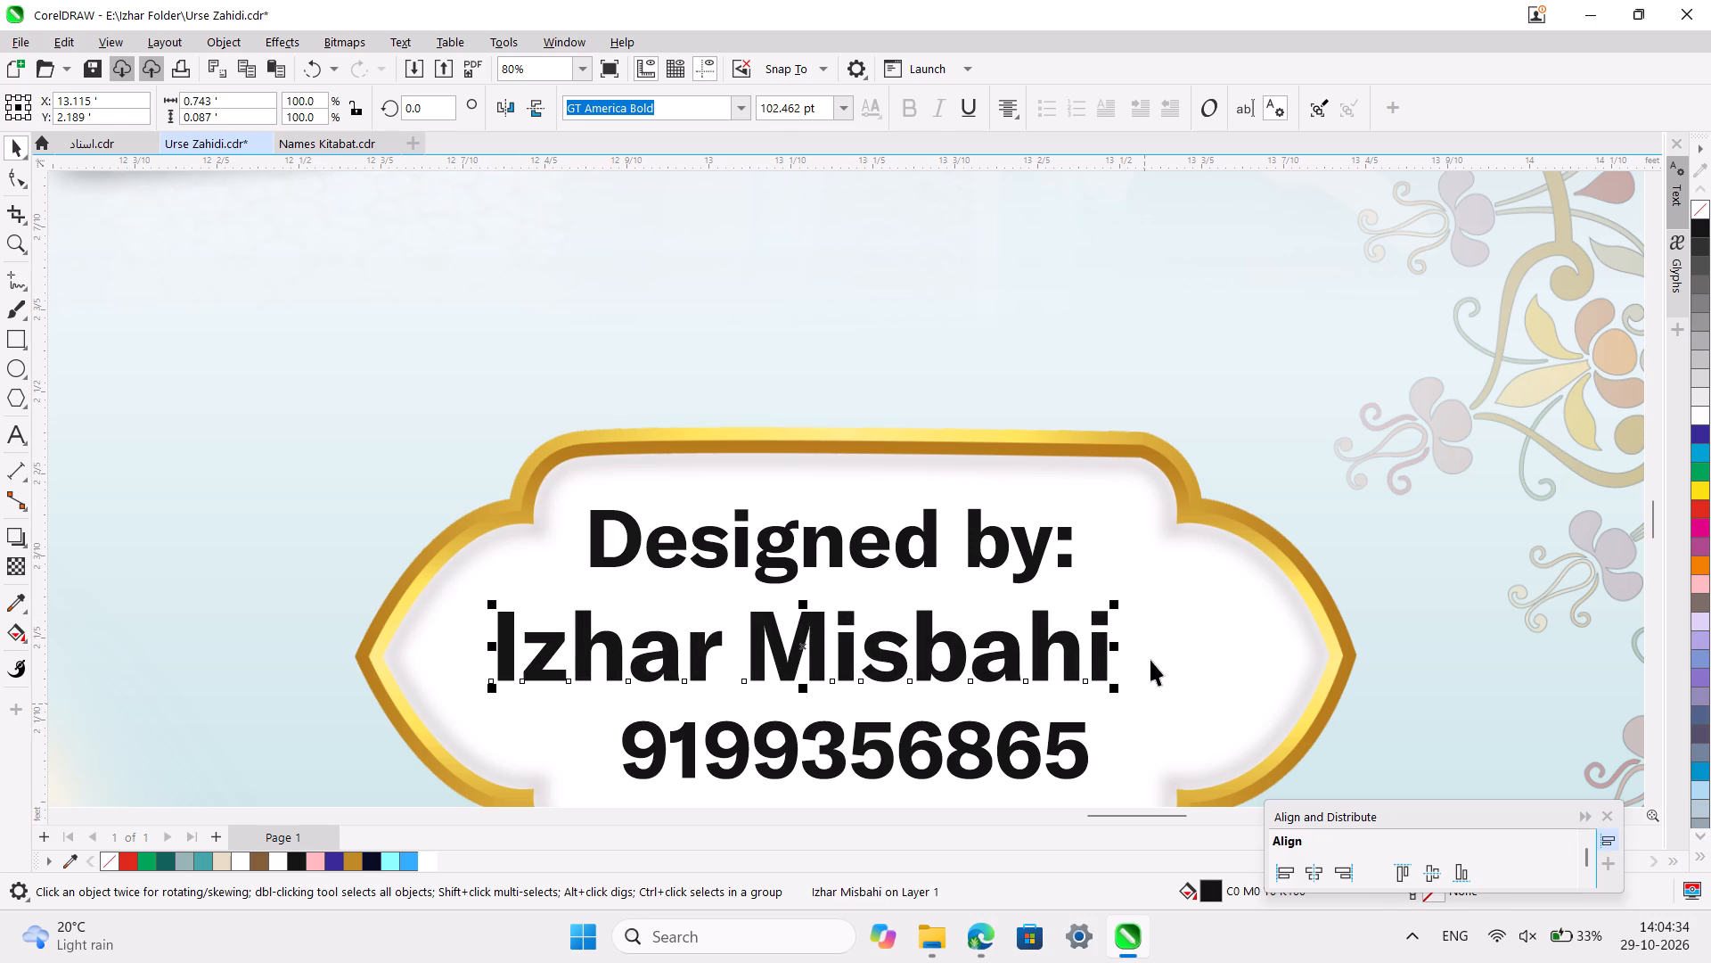
{"action": "left_click_drag", "start_coordinate": [1120, 696], "coordinate": [1248, 752]}
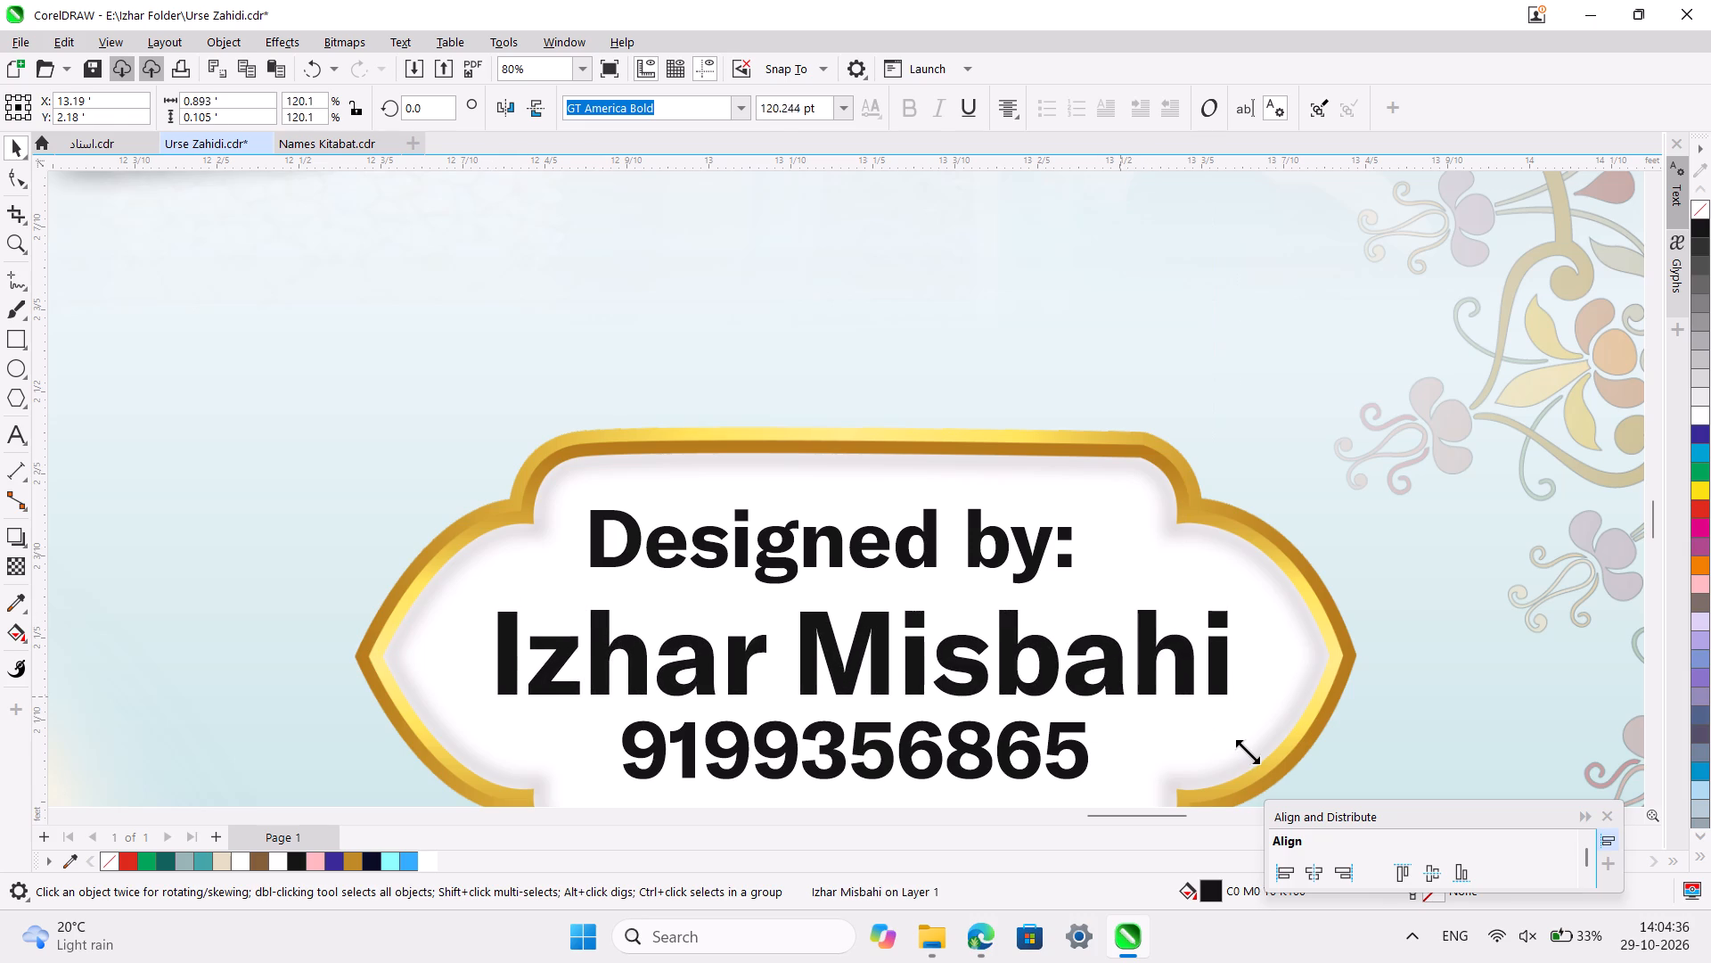
{"action": "left_click_drag", "start_coordinate": [1248, 752], "coordinate": [1238, 752]}
Enlarge the designer's phone number to about 104 pt, lower it to about Y 2.02 ft and centre it horizontally on the frame.
{"action": "scroll", "coordinate": [1238, 752], "scroll_direction": "down", "scroll_amount": 1}
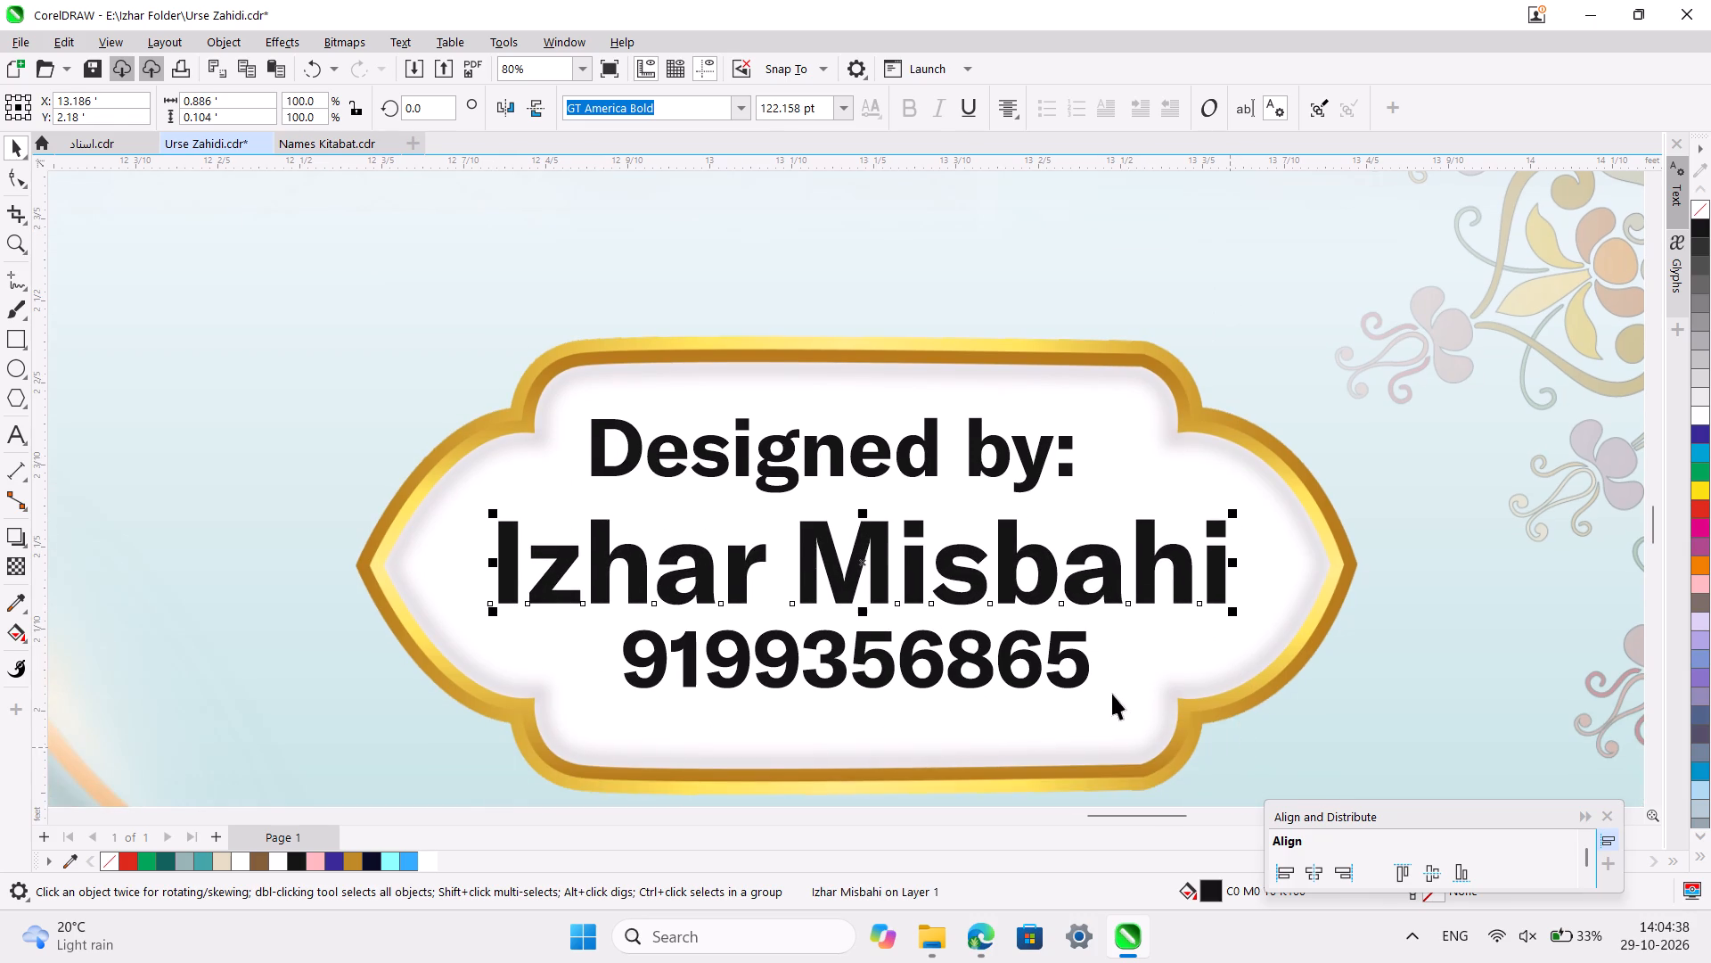
{"action": "left_click", "coordinate": [1085, 676]}
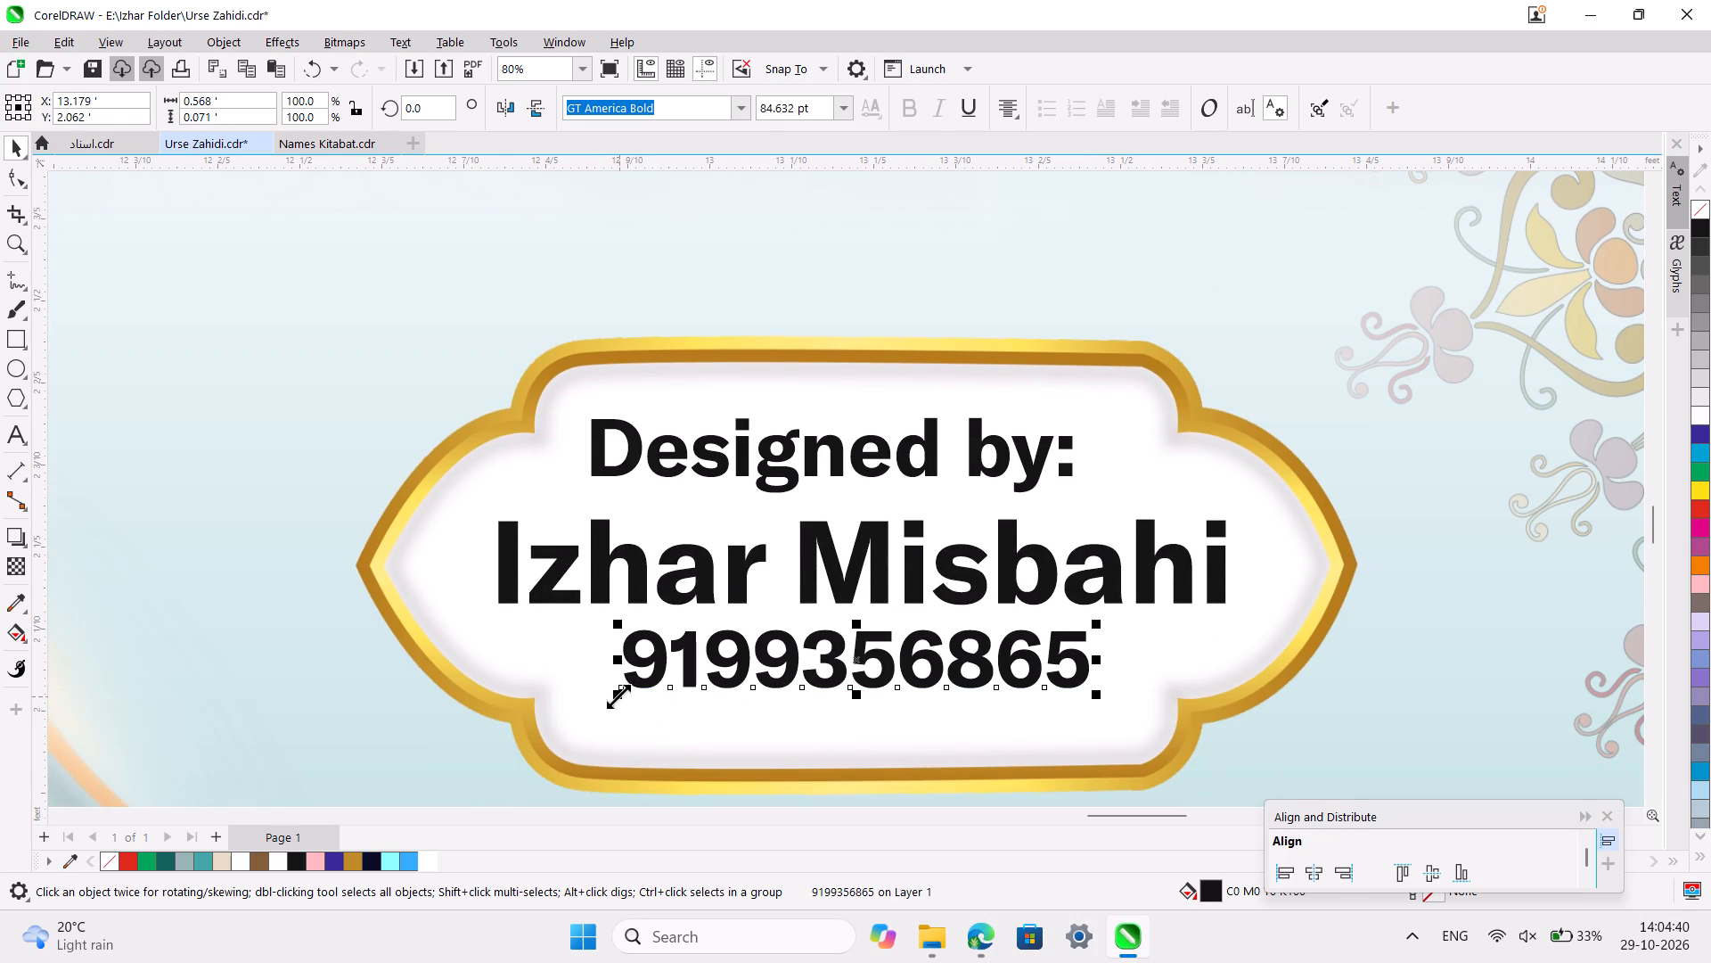
{"action": "left_click_drag", "start_coordinate": [618, 695], "coordinate": [510, 764]}
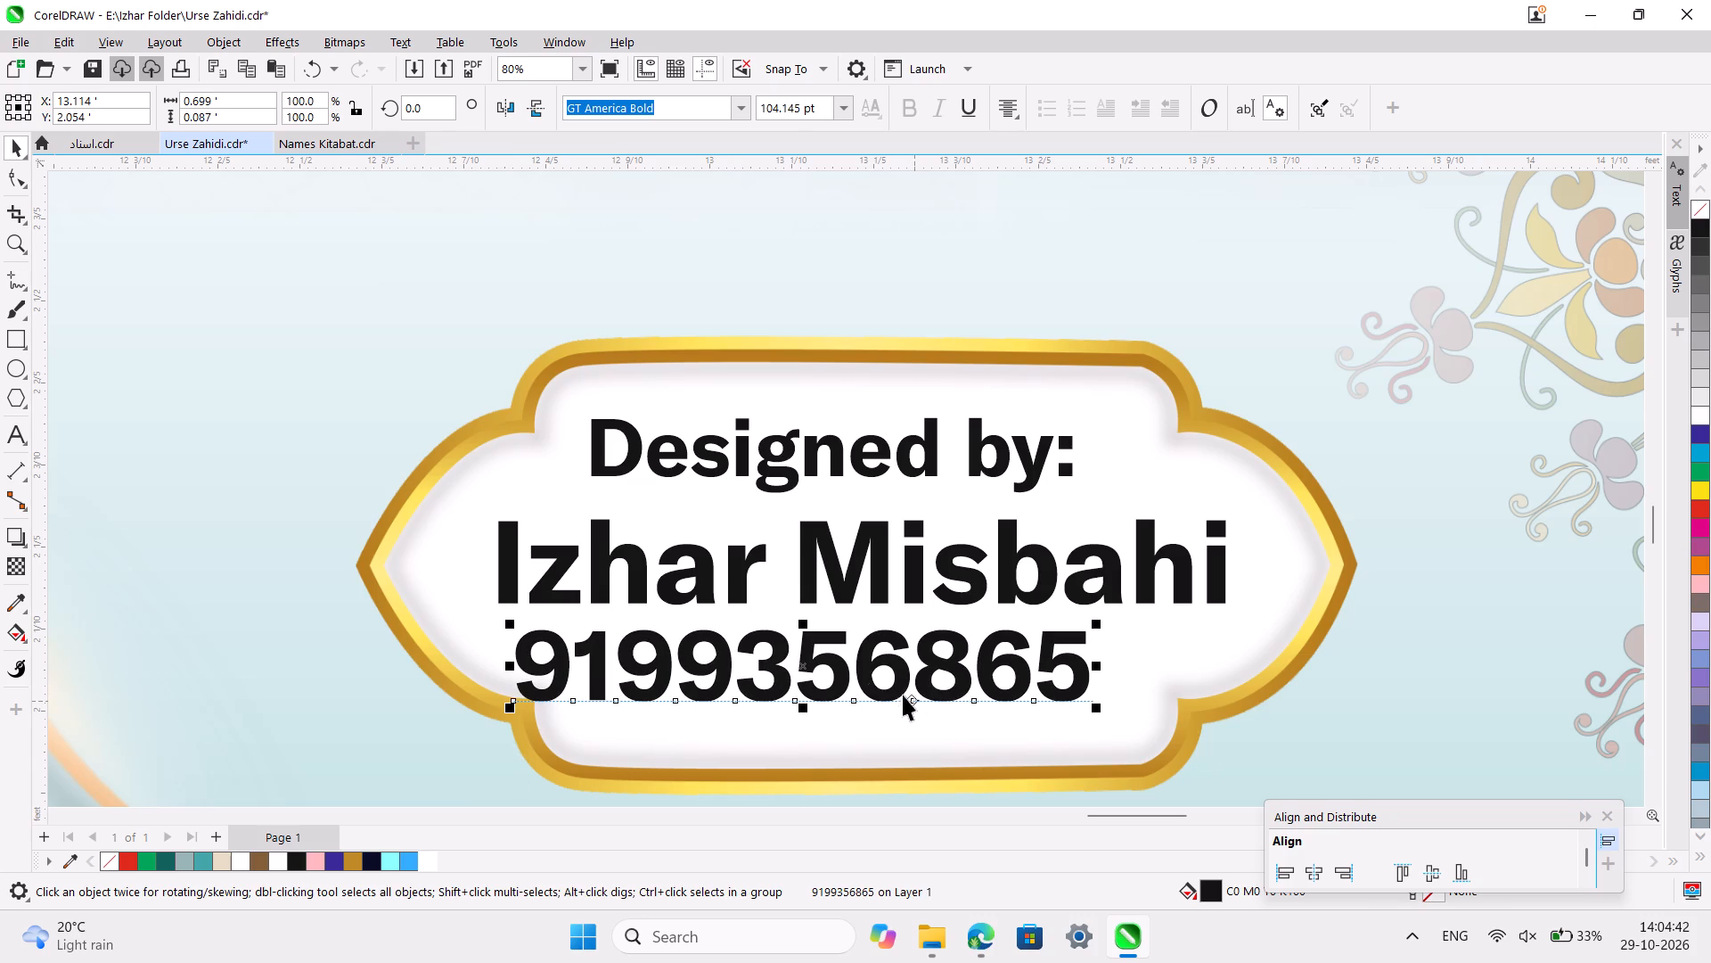
{"action": "left_click_drag", "start_coordinate": [809, 673], "coordinate": [868, 696]}
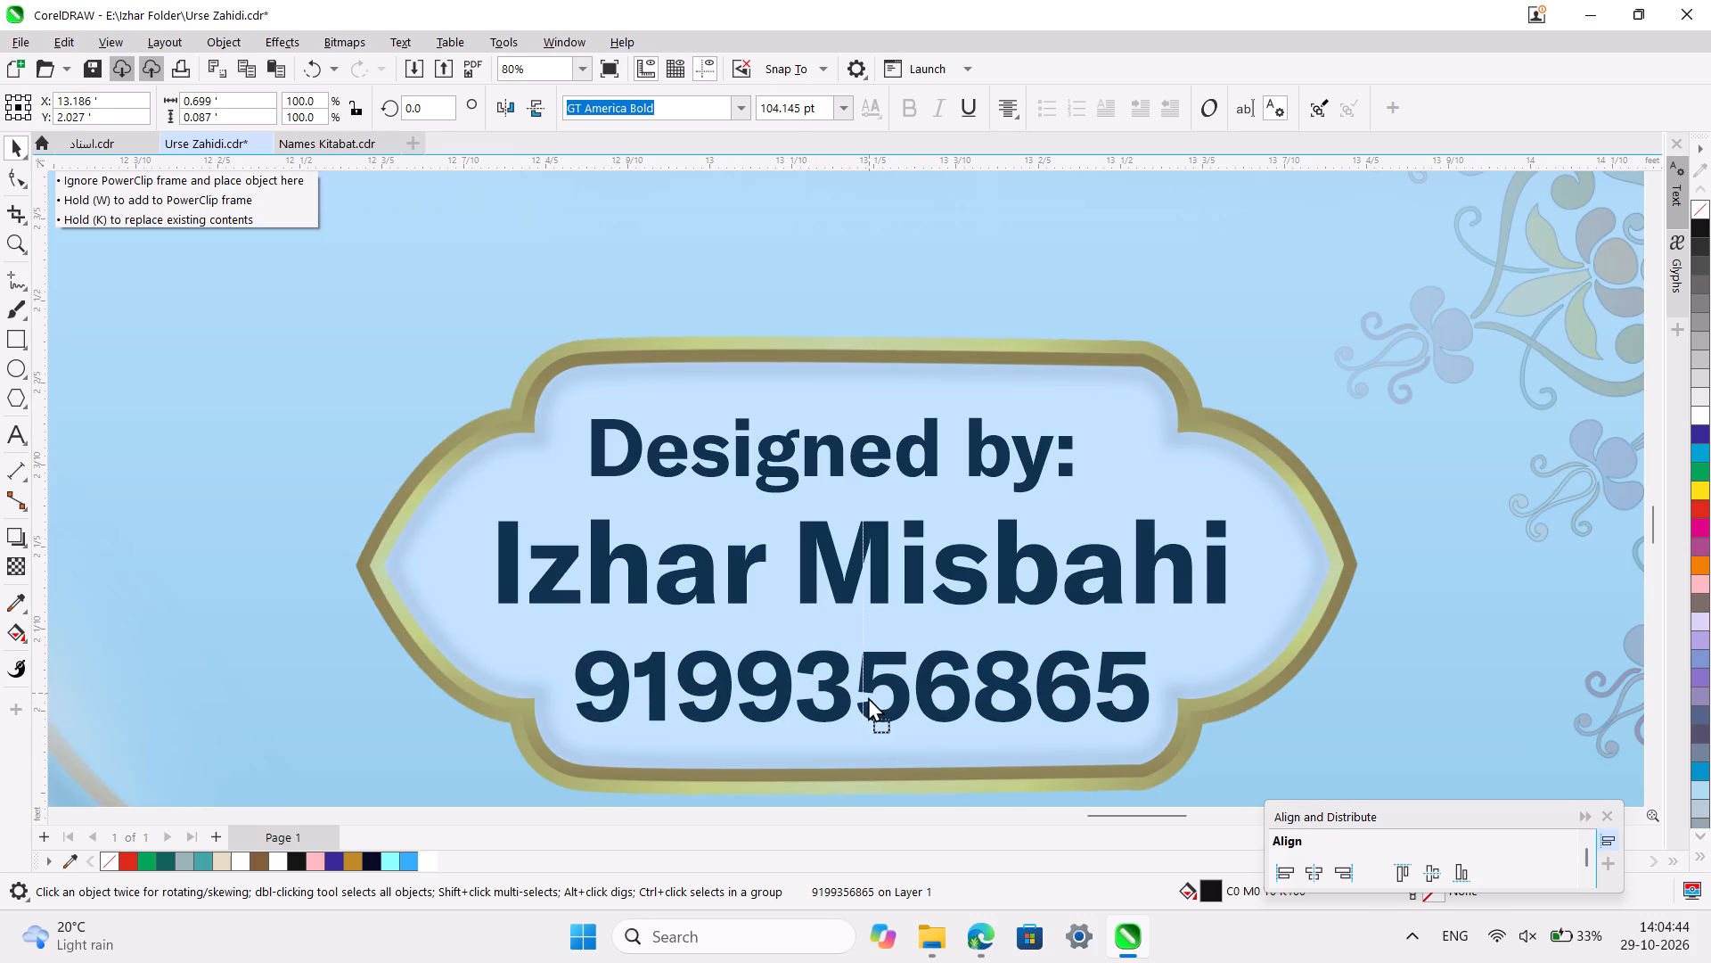
{"action": "left_click_drag", "start_coordinate": [868, 696], "coordinate": [861, 700]}
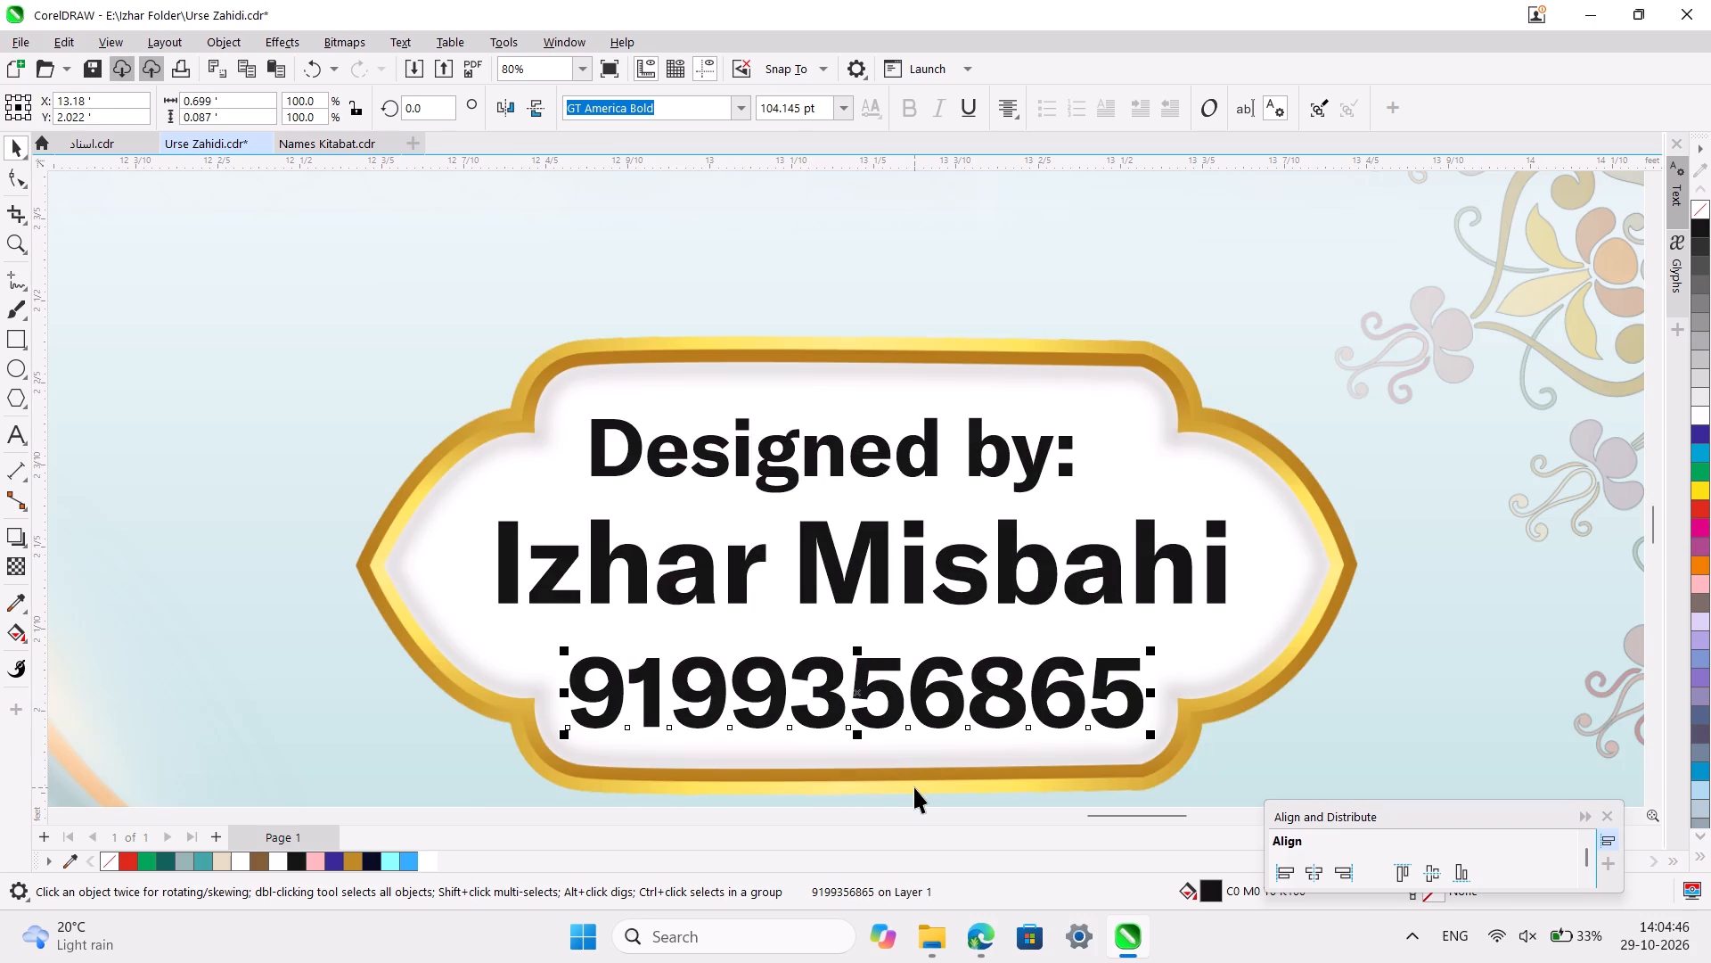
{"action": "left_click", "coordinate": [914, 787], "text": "shift"}
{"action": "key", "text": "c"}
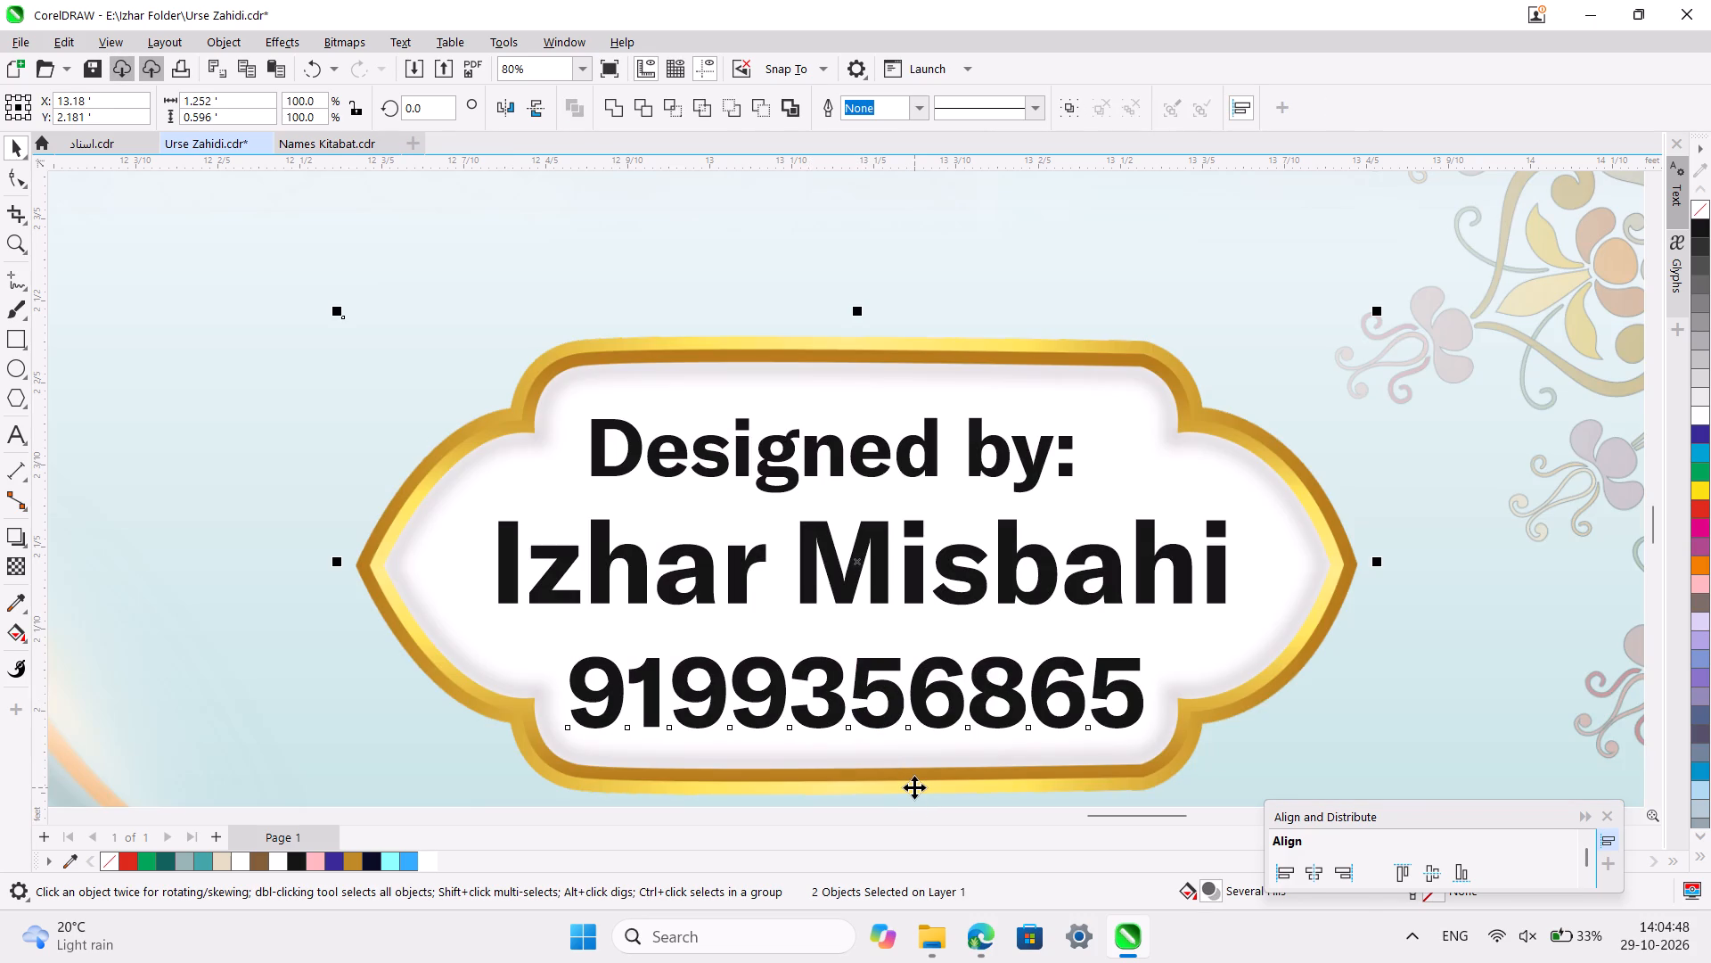
Centre the designer's name line horizontally on the phone number below it.
{"action": "left_click", "coordinate": [1045, 565]}
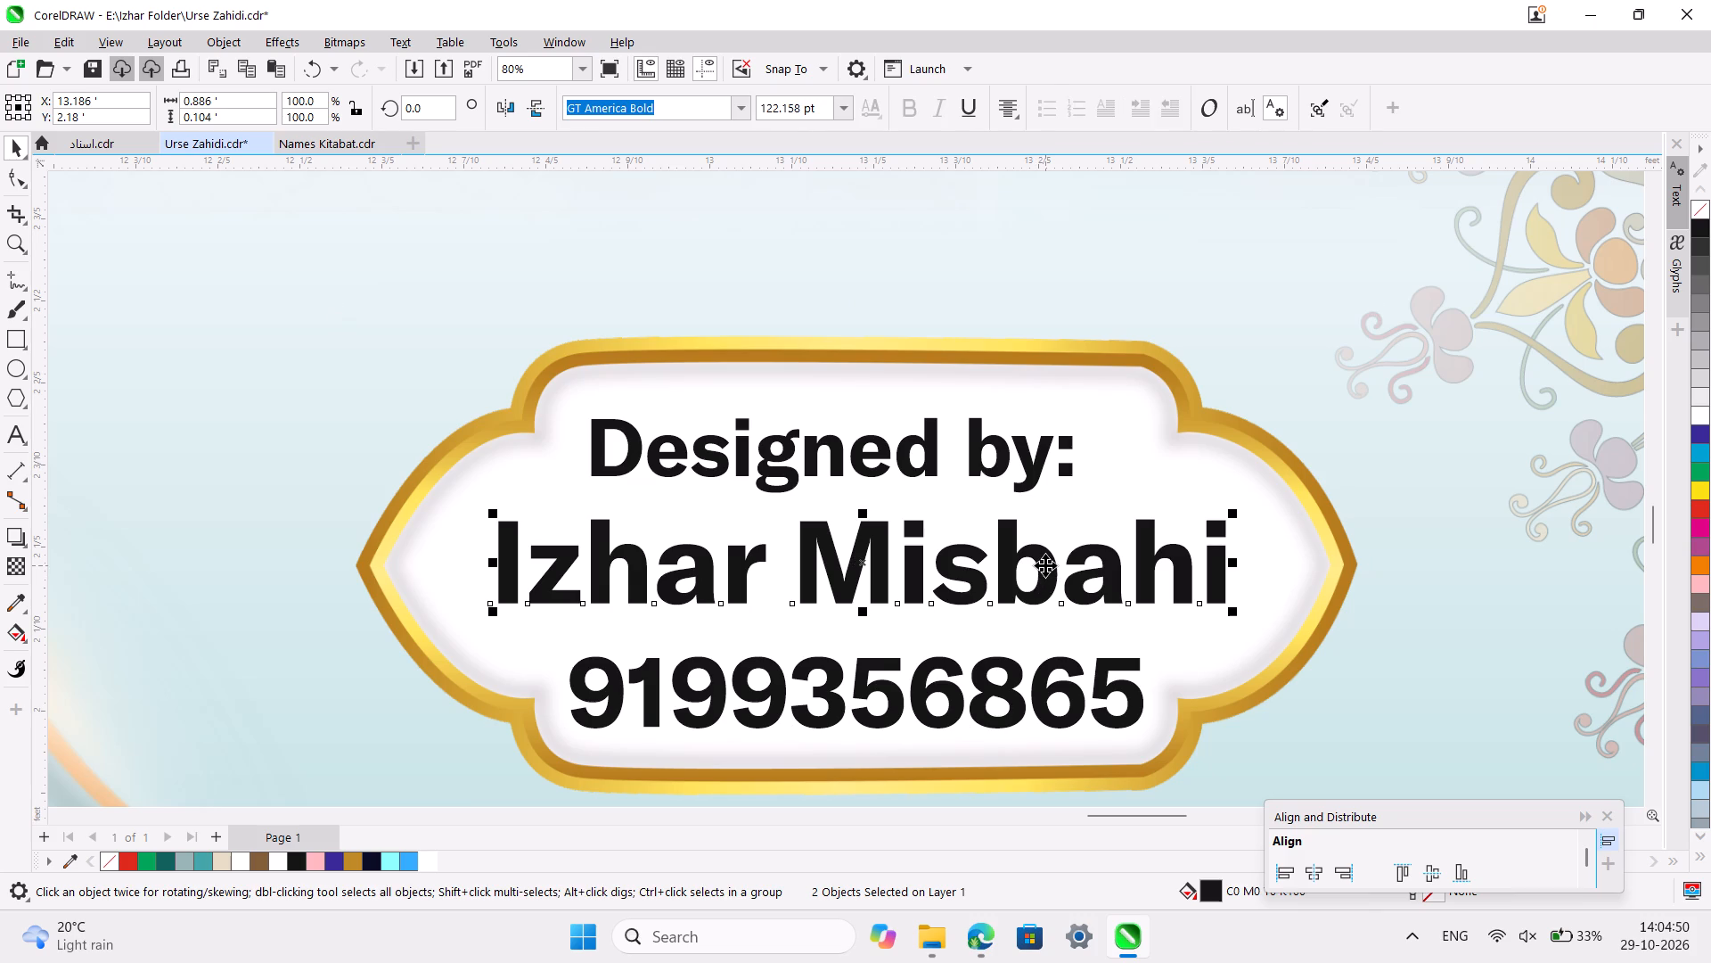
{"action": "left_click", "coordinate": [946, 683], "text": "shift"}
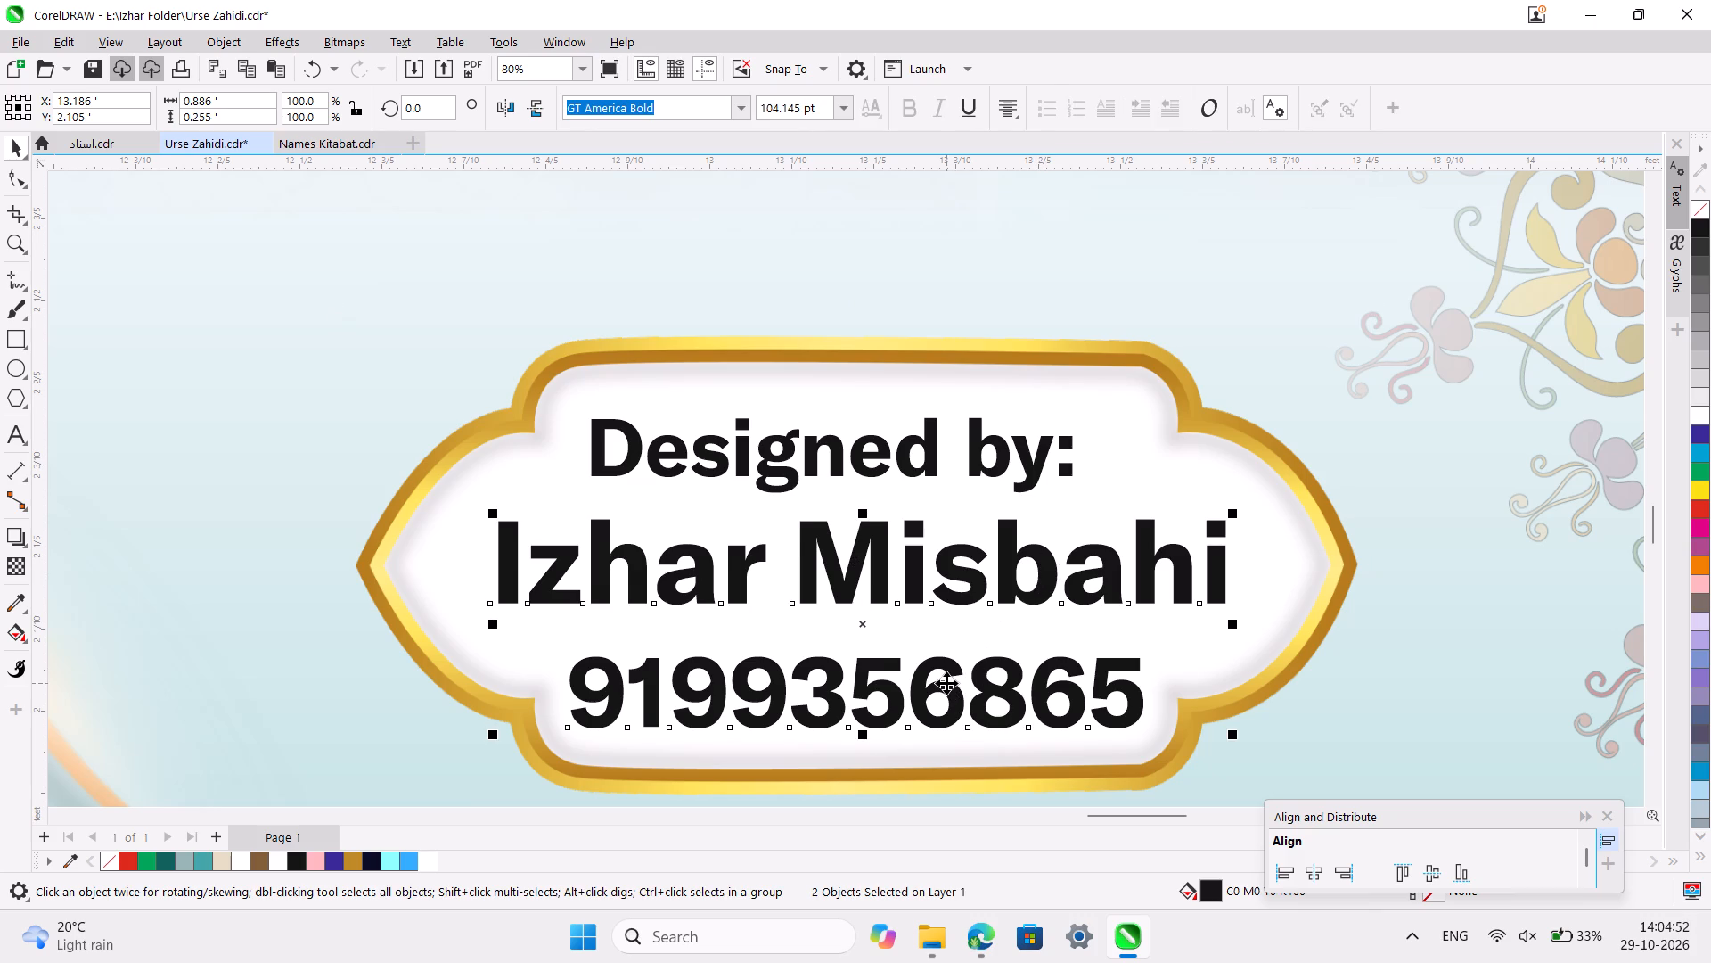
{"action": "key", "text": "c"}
{"action": "left_click", "coordinate": [1305, 597]}
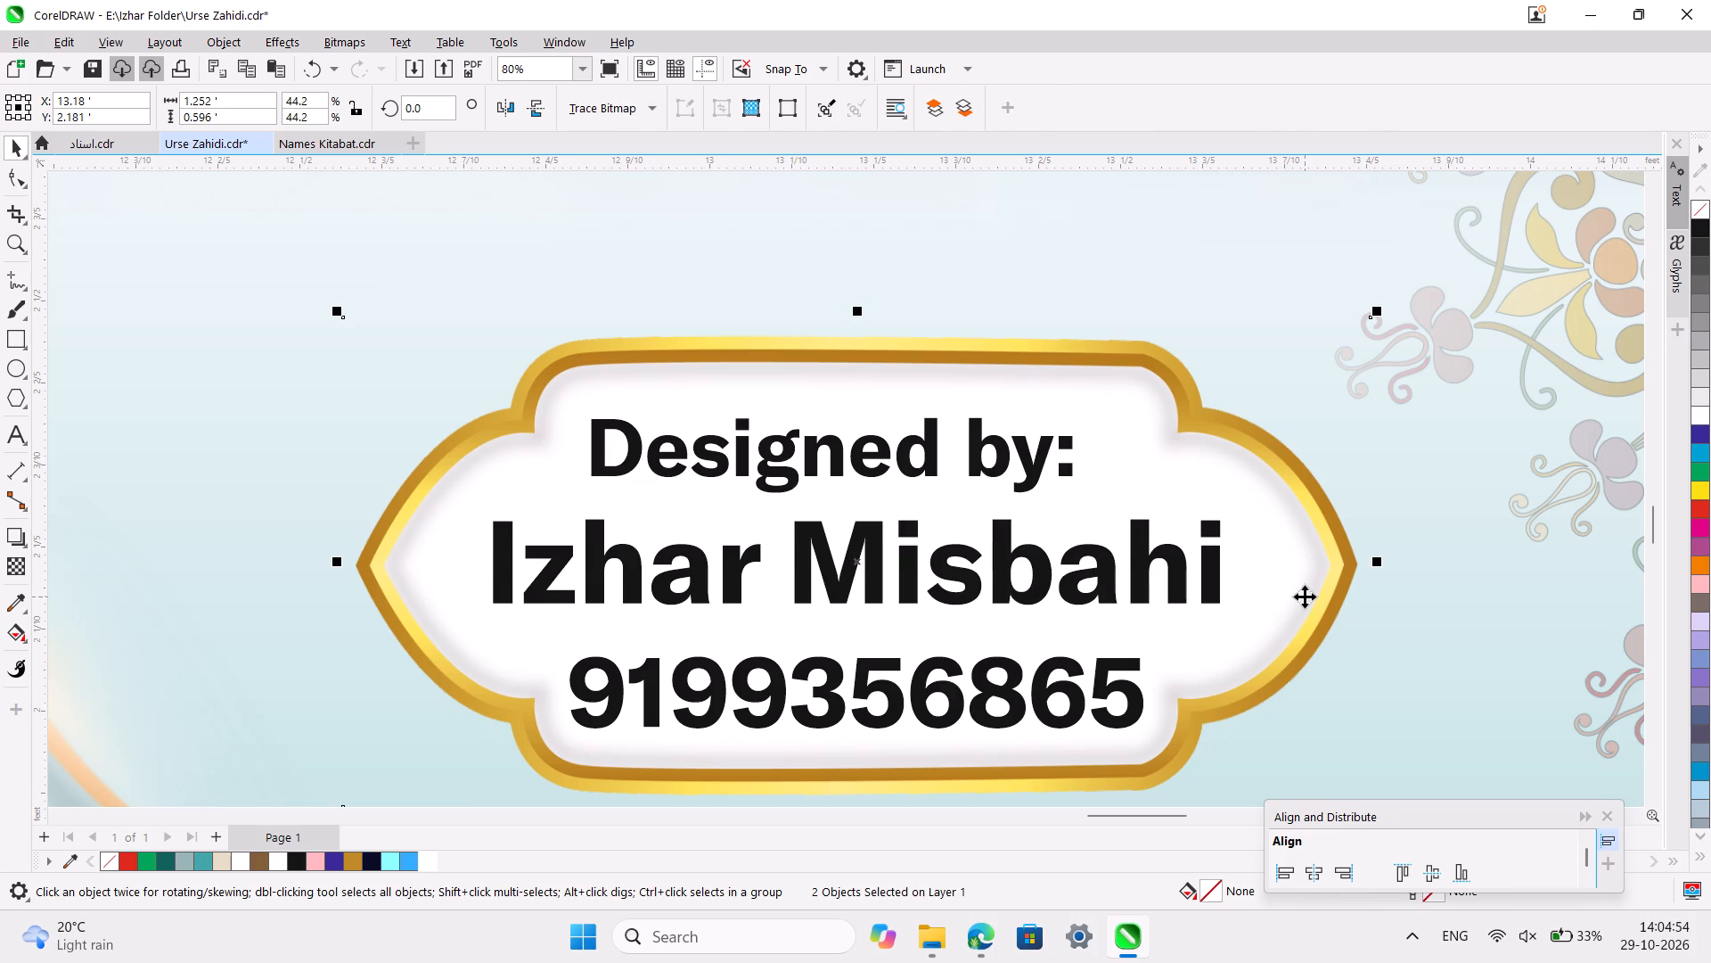
Enlarge the designer's name line about its centre to about 128 pt and nudge it down to about Y 2.17 ft.
{"action": "left_click", "coordinate": [1219, 578]}
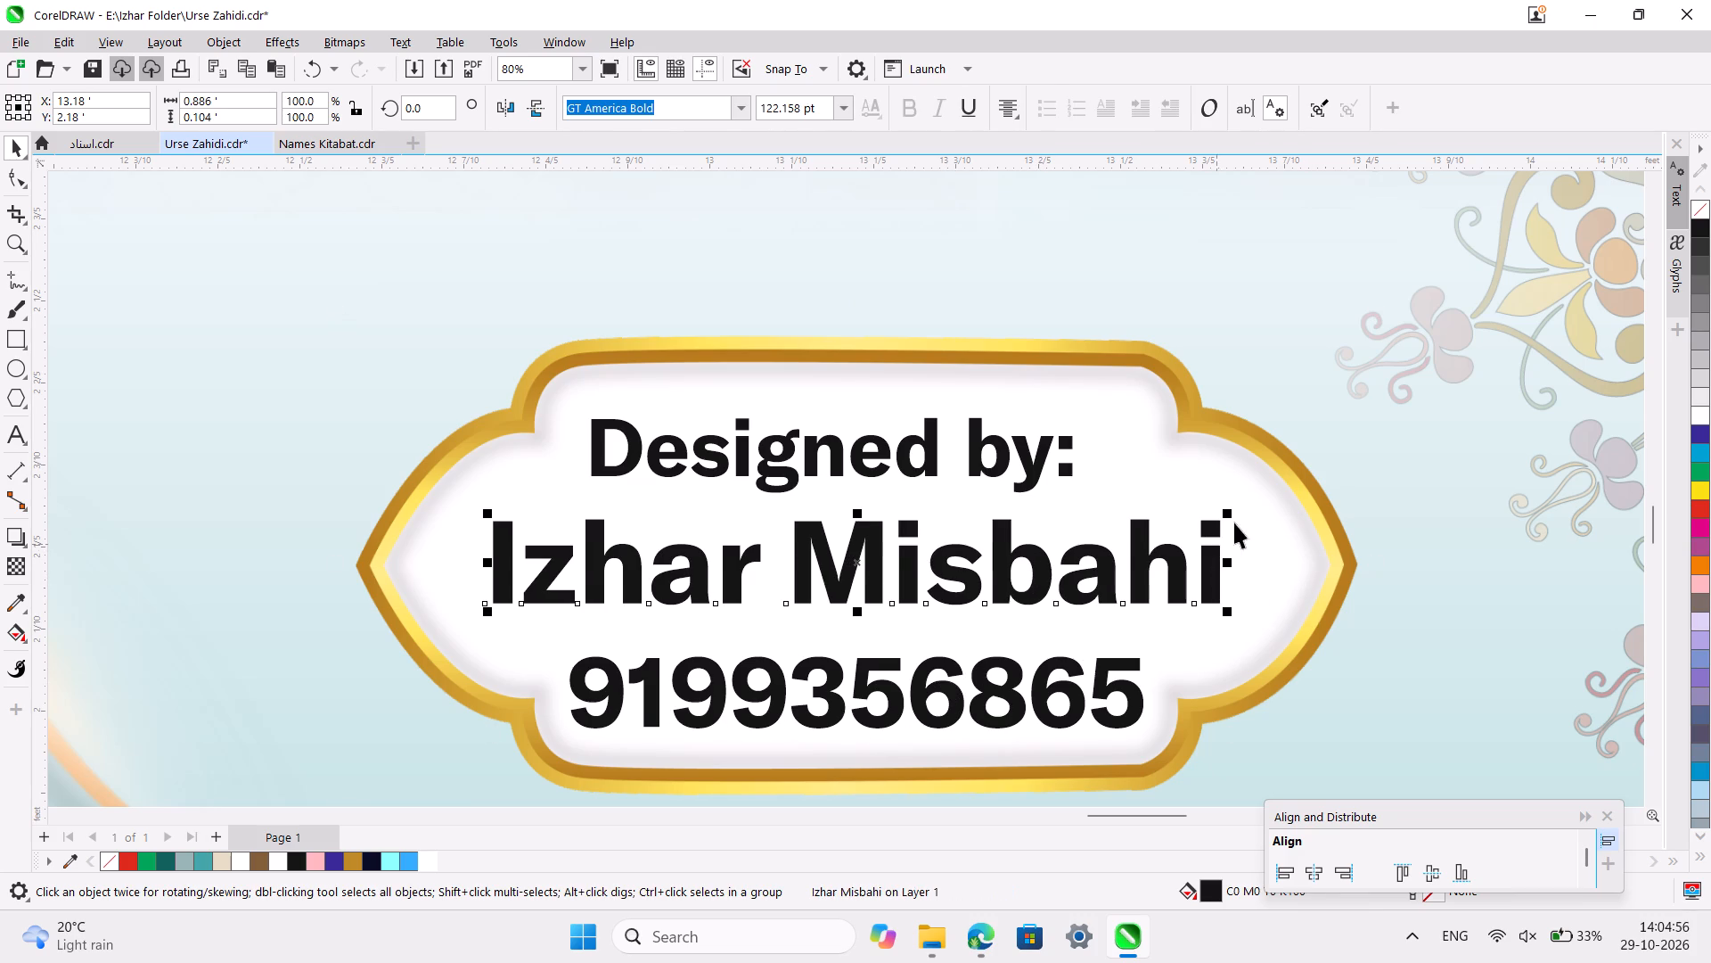
{"action": "left_click_drag", "start_coordinate": [1229, 510], "coordinate": [1233, 506]}
{"action": "left_click_drag", "start_coordinate": [1233, 506], "coordinate": [1242, 501]}
{"action": "key", "text": "Down"}
{"action": "key", "text": "Down"}
{"action": "key", "text": "Down"}
{"action": "key", "text": "Down"}
{"action": "key", "text": "Down"}
{"action": "key", "text": "Down"}
{"action": "key", "text": "Down"}
{"action": "key", "text": "Down"}
{"action": "key", "text": "Down"}
{"action": "key", "text": "Down"}
{"action": "key", "text": "Down"}
{"action": "key", "text": "Down"}
{"action": "key", "text": "Down"}
{"action": "key", "text": "Down"}
{"action": "key", "text": "Down"}
{"action": "key", "text": "Down"}
{"action": "key", "text": "Down"}
{"action": "key", "text": "Down"}
{"action": "key", "text": "Down"}
{"action": "key", "text": "Down"}
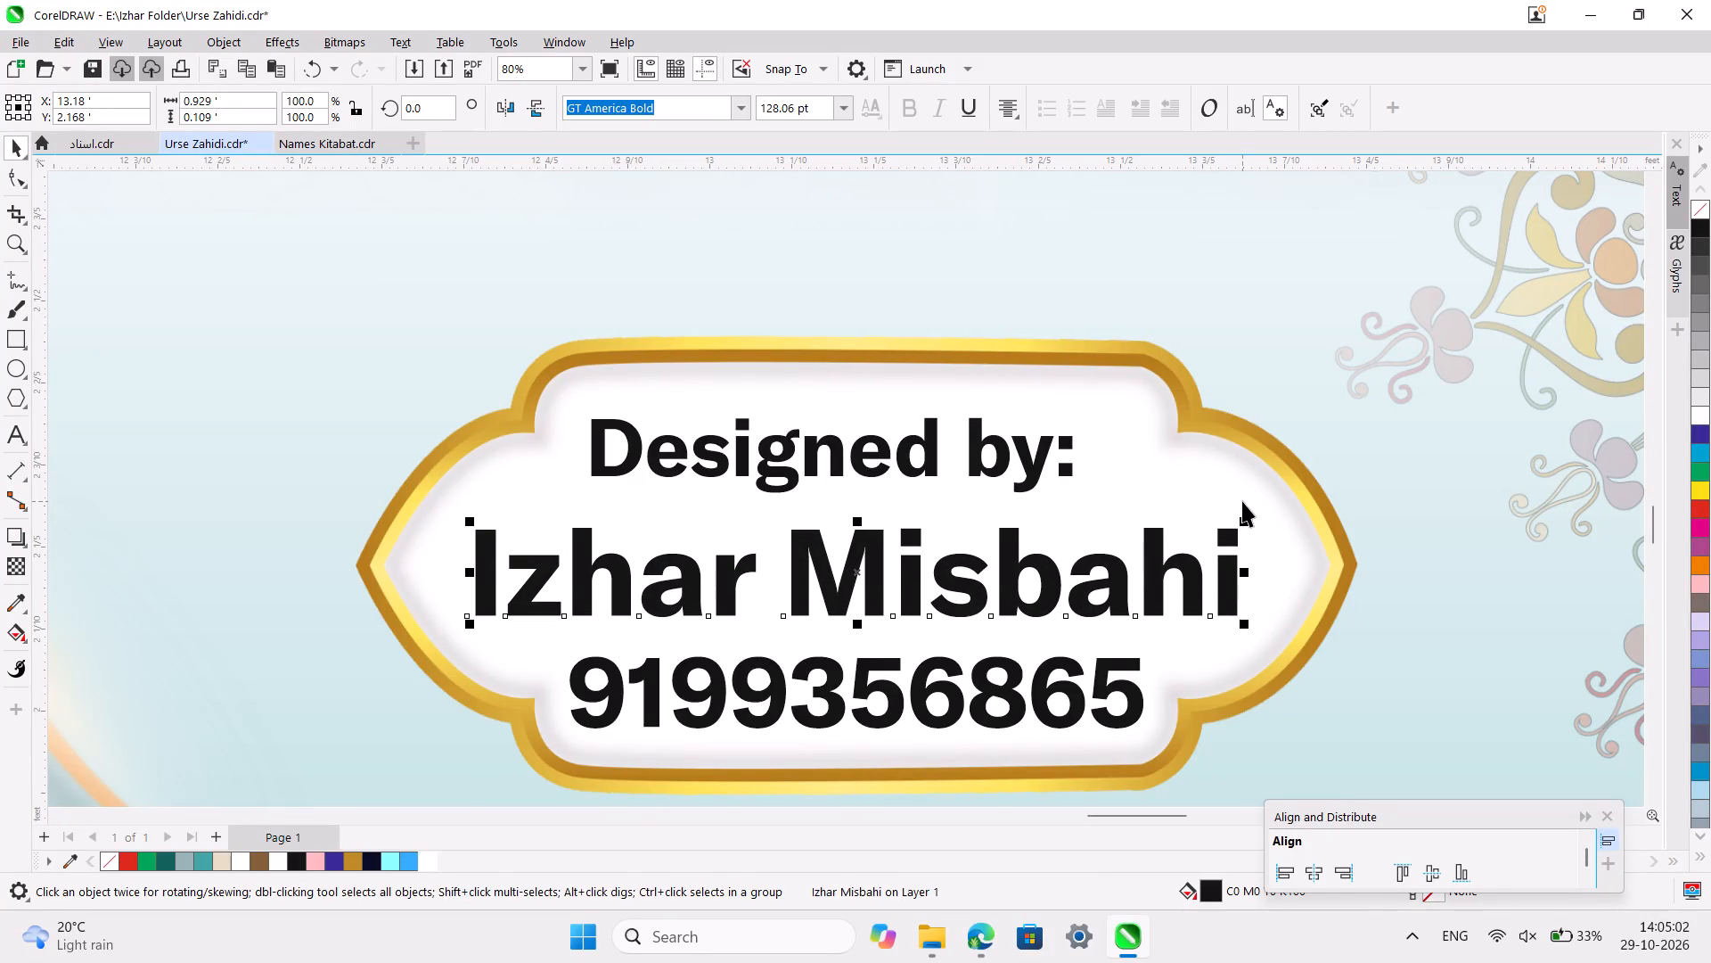
Enlarge the "Designed by:" line to about 94.5 pt and centre it horizontally on the designer's phone number.
{"action": "left_click", "coordinate": [1030, 454]}
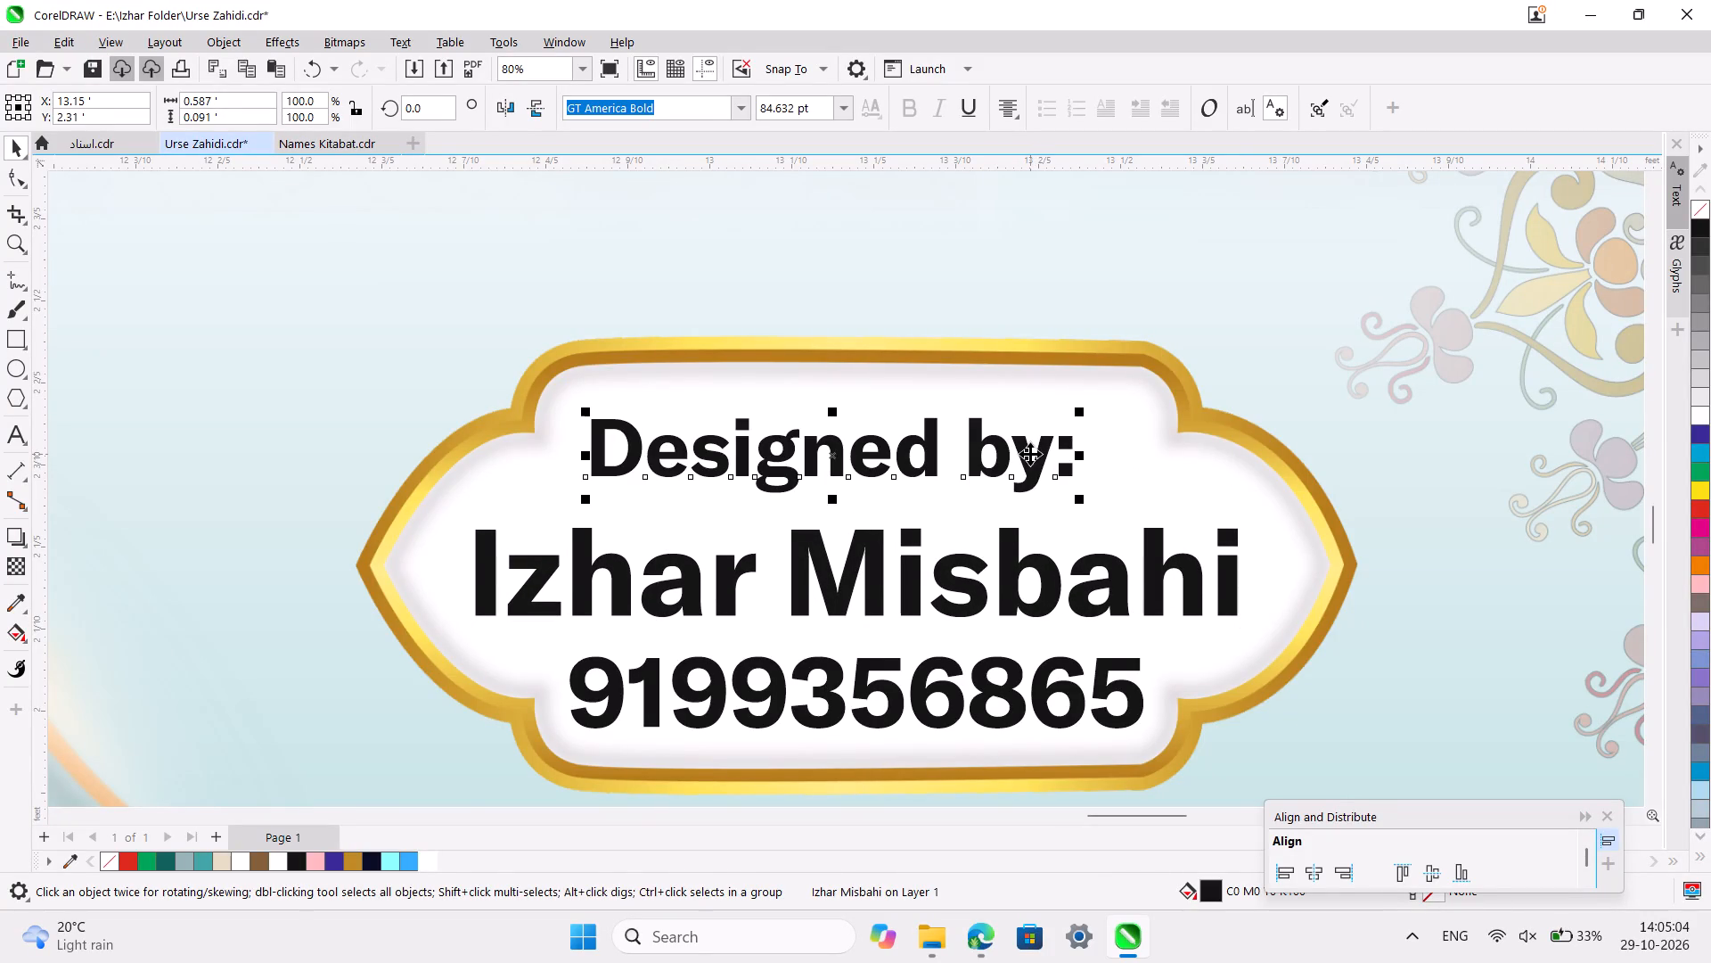
{"action": "left_click_drag", "start_coordinate": [1085, 407], "coordinate": [1133, 386]}
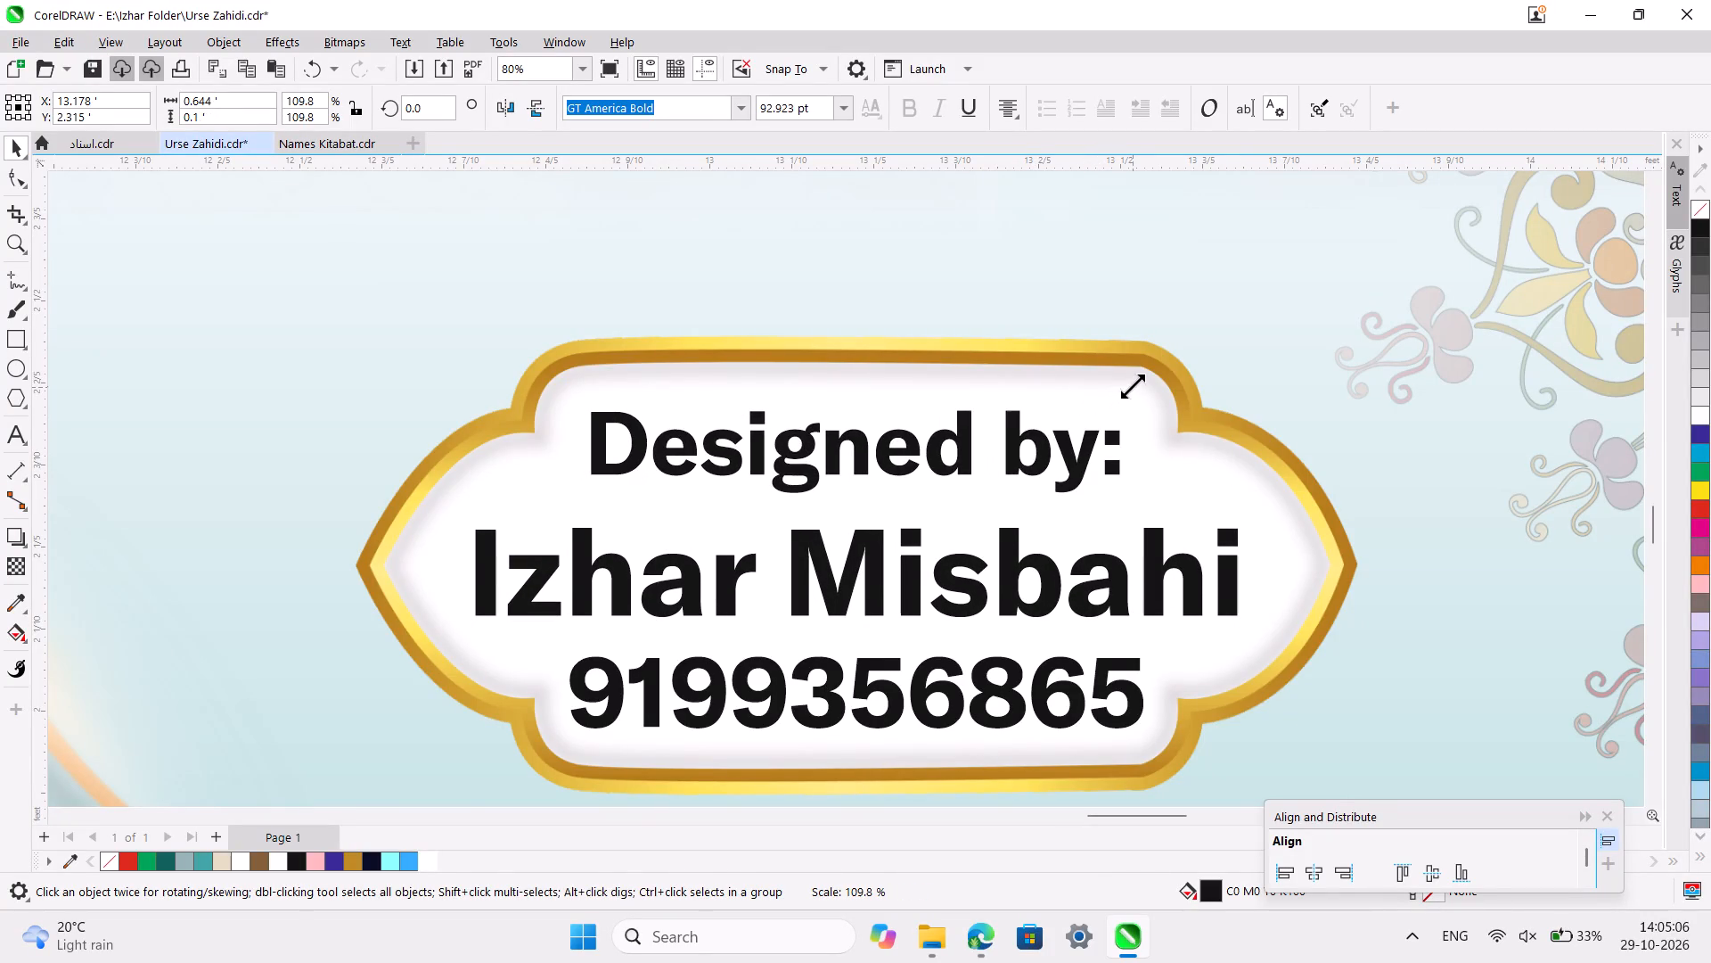
{"action": "left_click_drag", "start_coordinate": [1133, 386], "coordinate": [1142, 383]}
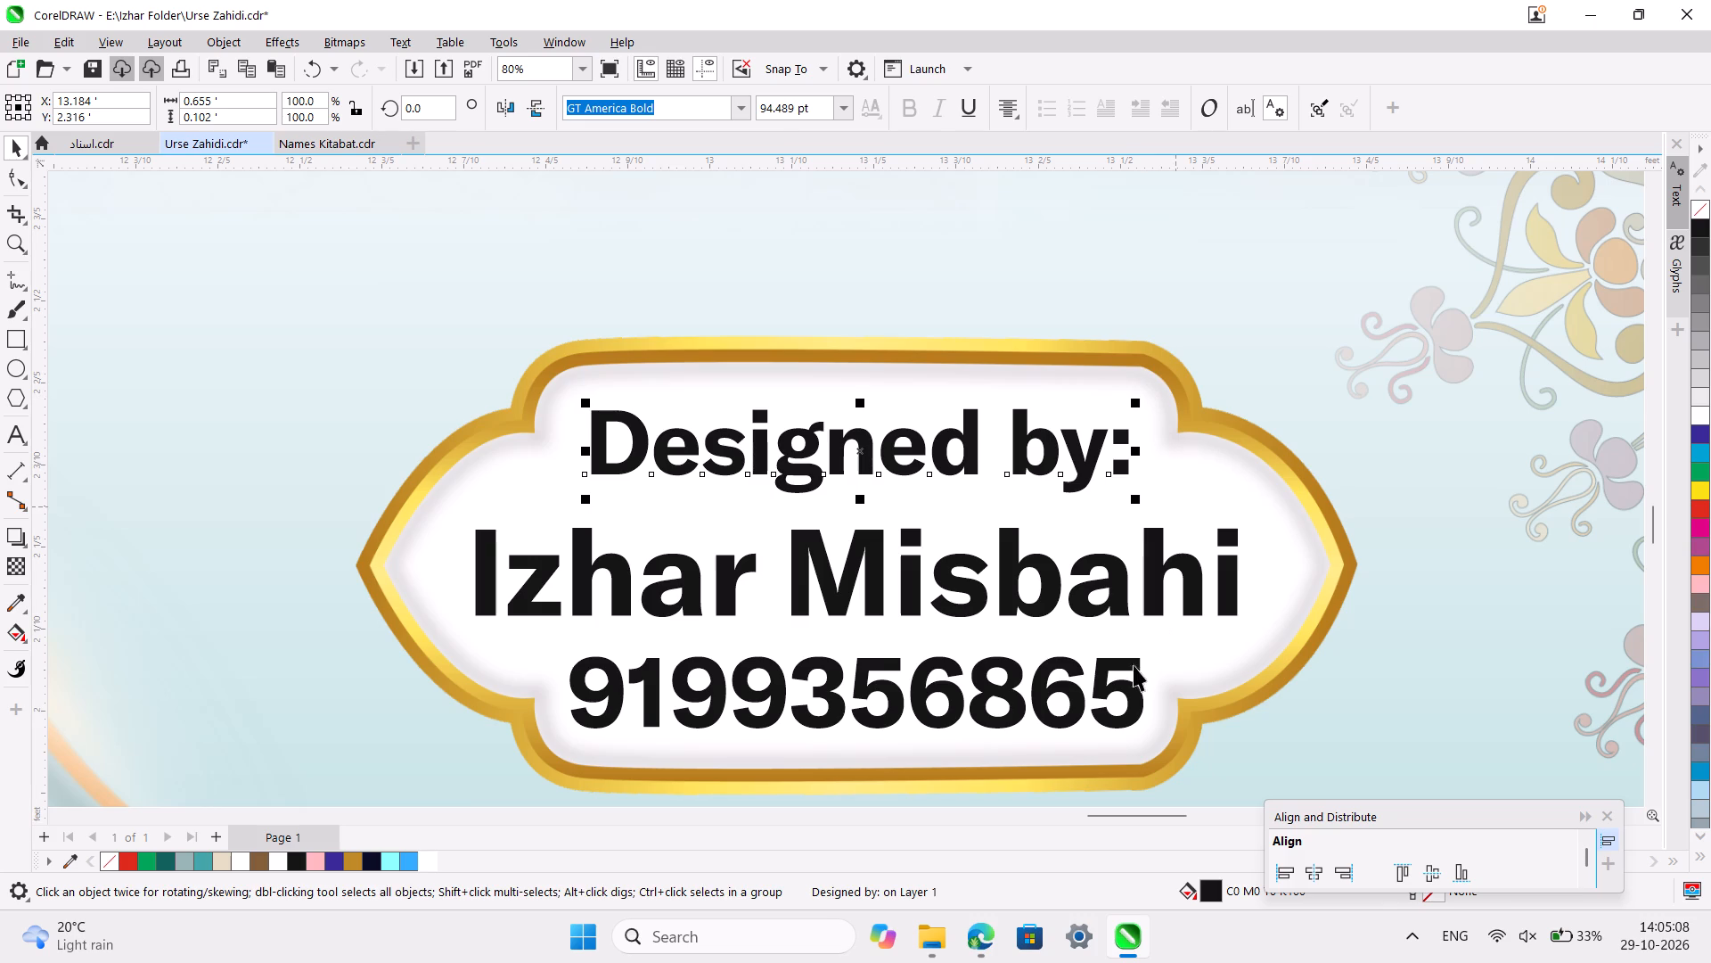
{"action": "left_click", "coordinate": [1126, 695], "text": "shift"}
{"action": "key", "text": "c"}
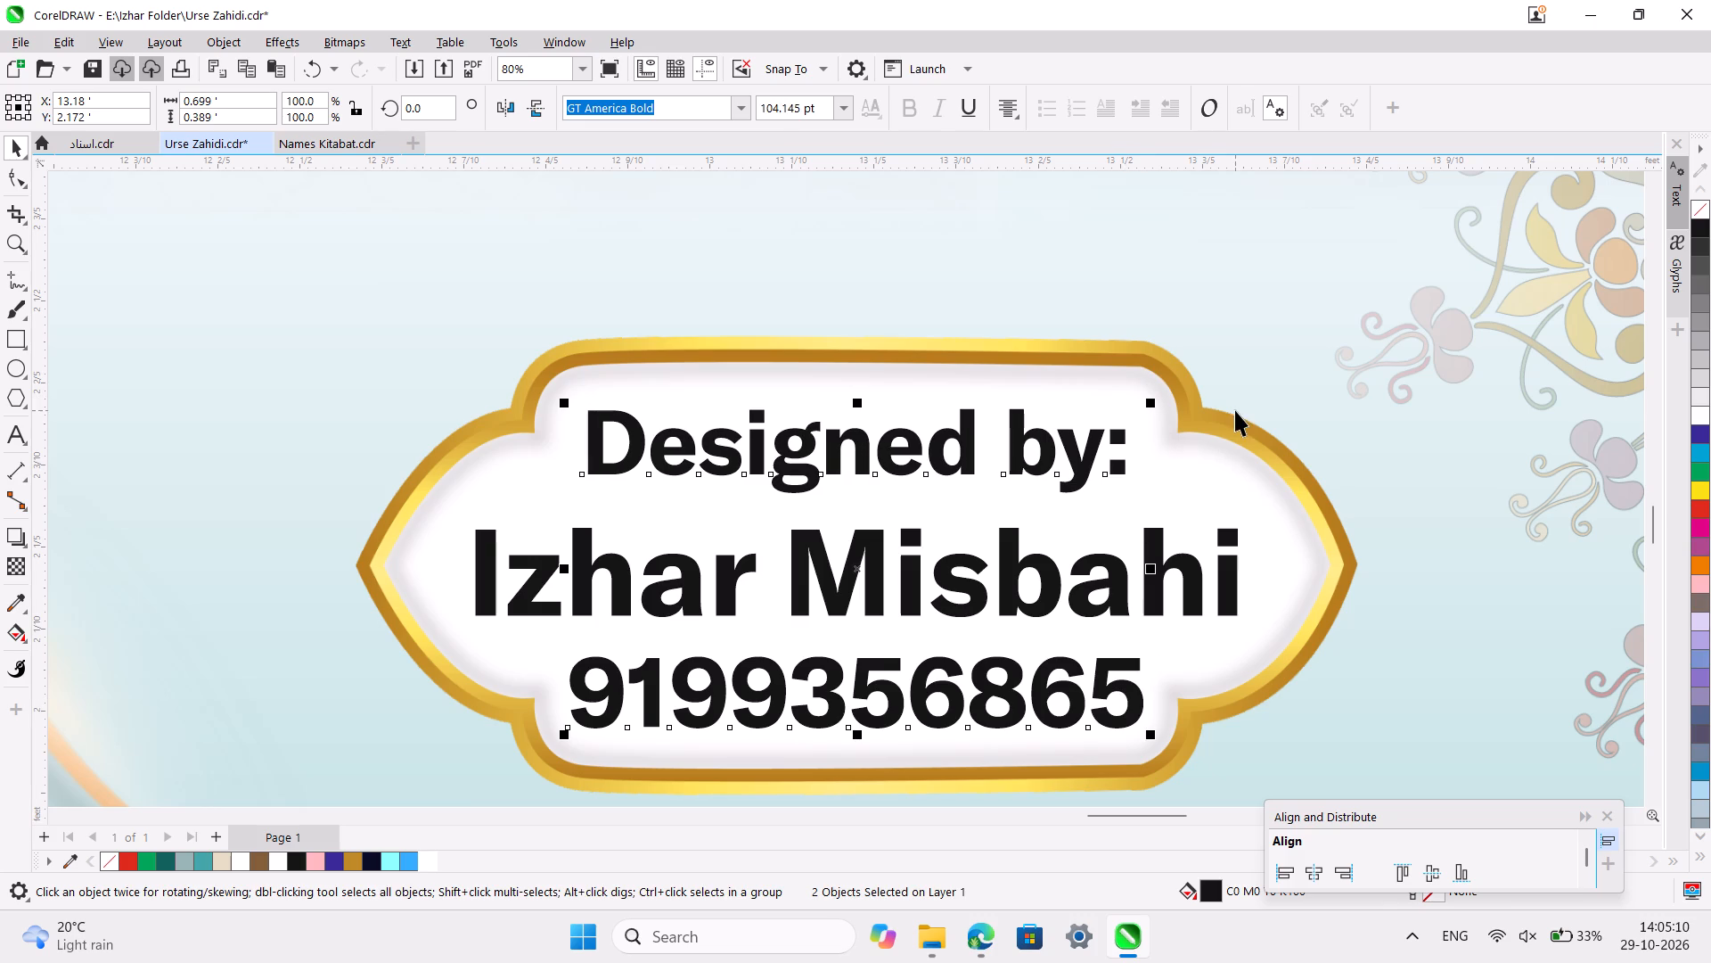
{"action": "left_click", "coordinate": [1210, 435]}
{"action": "left_click", "coordinate": [1020, 443]}
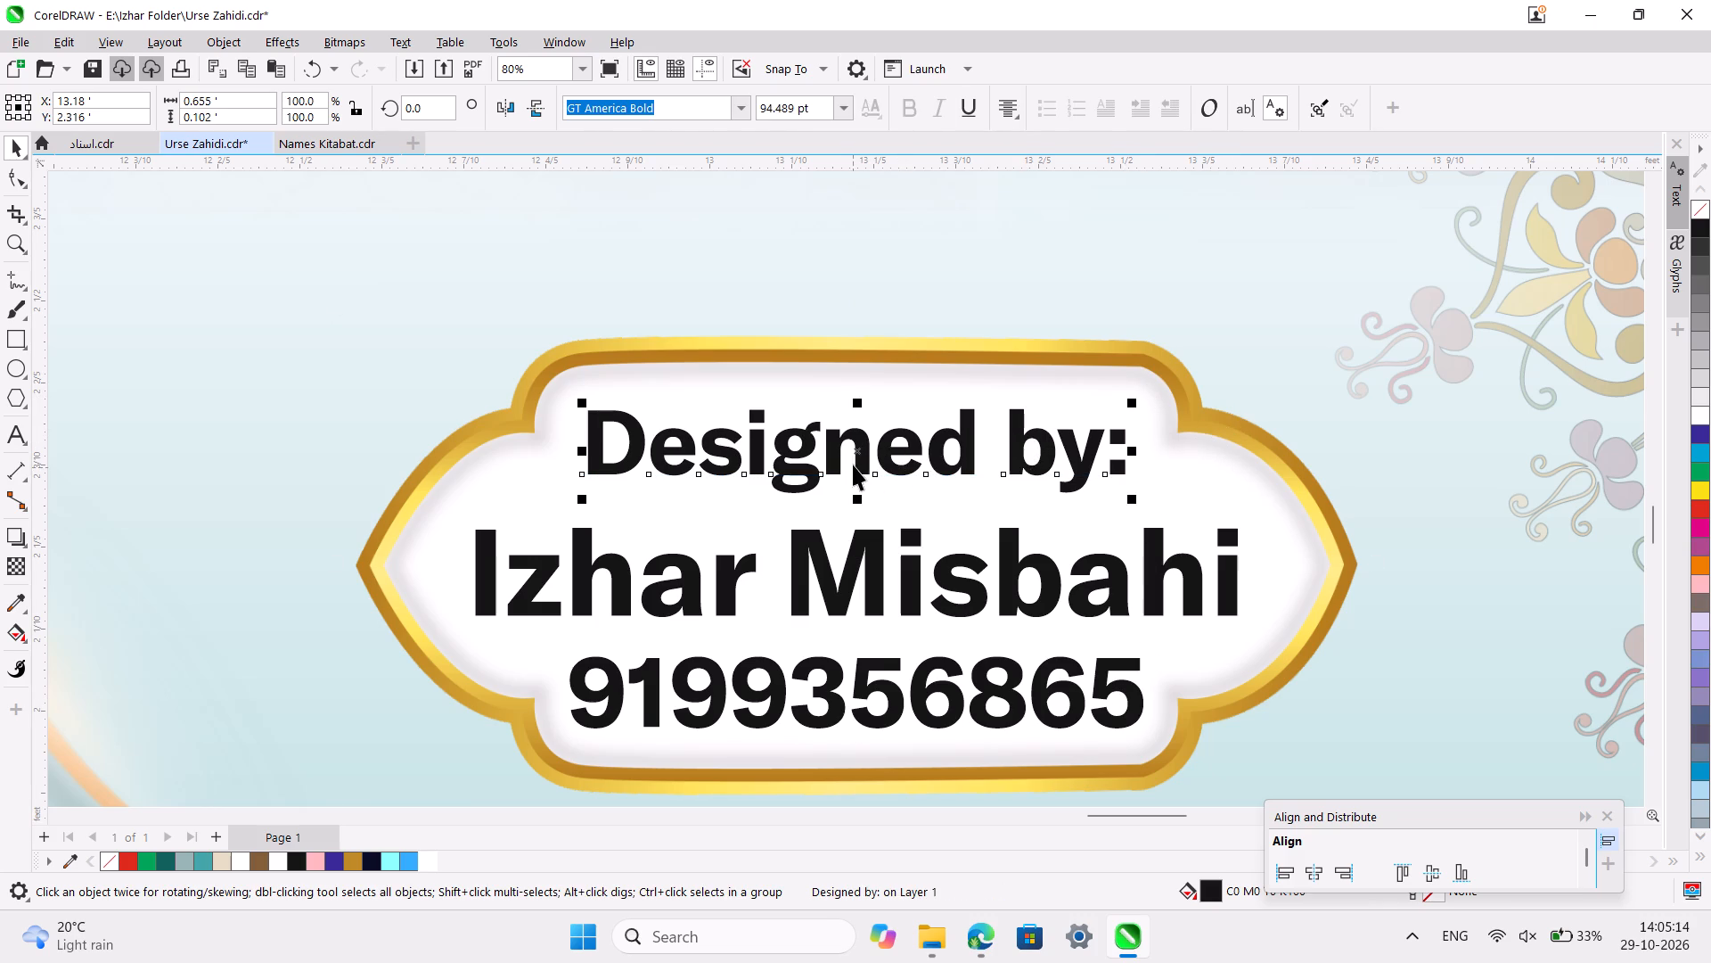
Nudge the designer's phone number down within its frame to about Y 2.01 ft.
{"action": "left_click", "coordinate": [879, 547]}
{"action": "scroll", "coordinate": [879, 547], "scroll_direction": "down", "scroll_amount": 3, "text": "ctrl"}
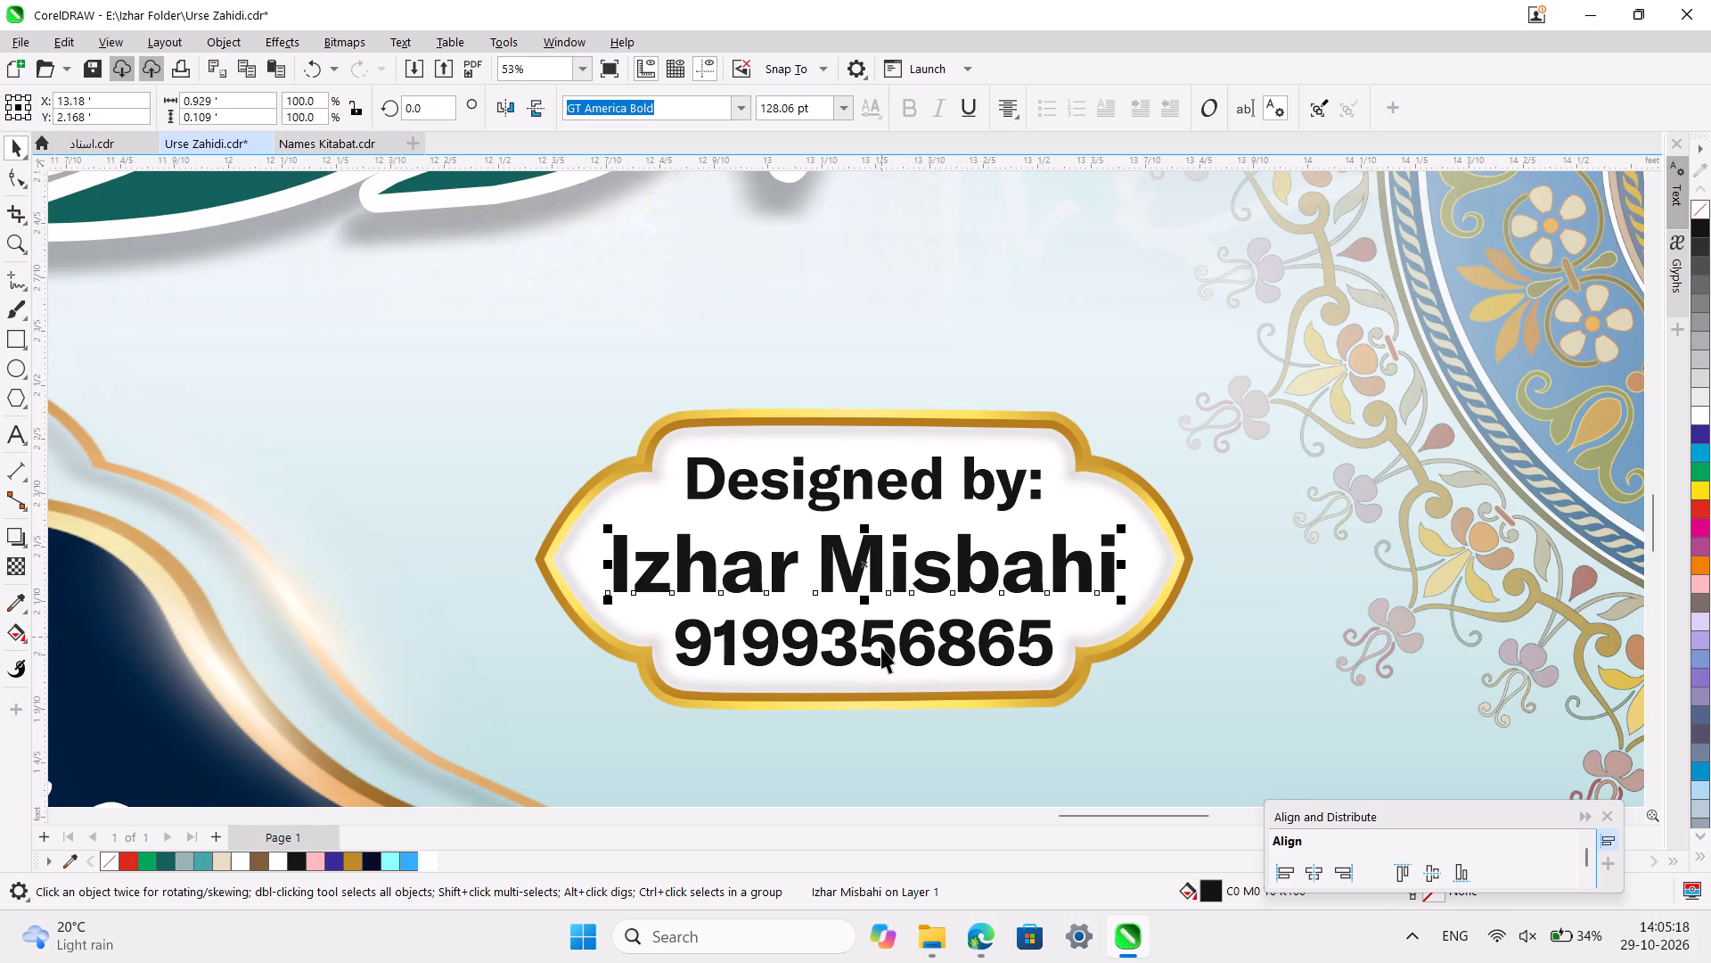
{"action": "left_click", "coordinate": [891, 654]}
{"action": "key", "text": "Down"}
{"action": "key", "text": "Down"}
{"action": "key", "text": "Down"}
{"action": "key", "text": "Down"}
{"action": "key", "text": "Down"}
{"action": "key", "text": "Down"}
{"action": "key", "text": "Down"}
{"action": "key", "text": "Down"}
{"action": "key", "text": "Down"}
{"action": "key", "text": "Down"}
{"action": "key", "text": "Down"}
{"action": "key", "text": "Down"}
{"action": "key", "text": "Down"}
{"action": "key", "text": "Down"}
{"action": "key", "text": "Down"}
{"action": "key", "text": "Down"}
{"action": "key", "text": "Down"}
{"action": "key", "text": "Down"}
{"action": "key", "text": "Down"}
{"action": "key", "text": "Down"}
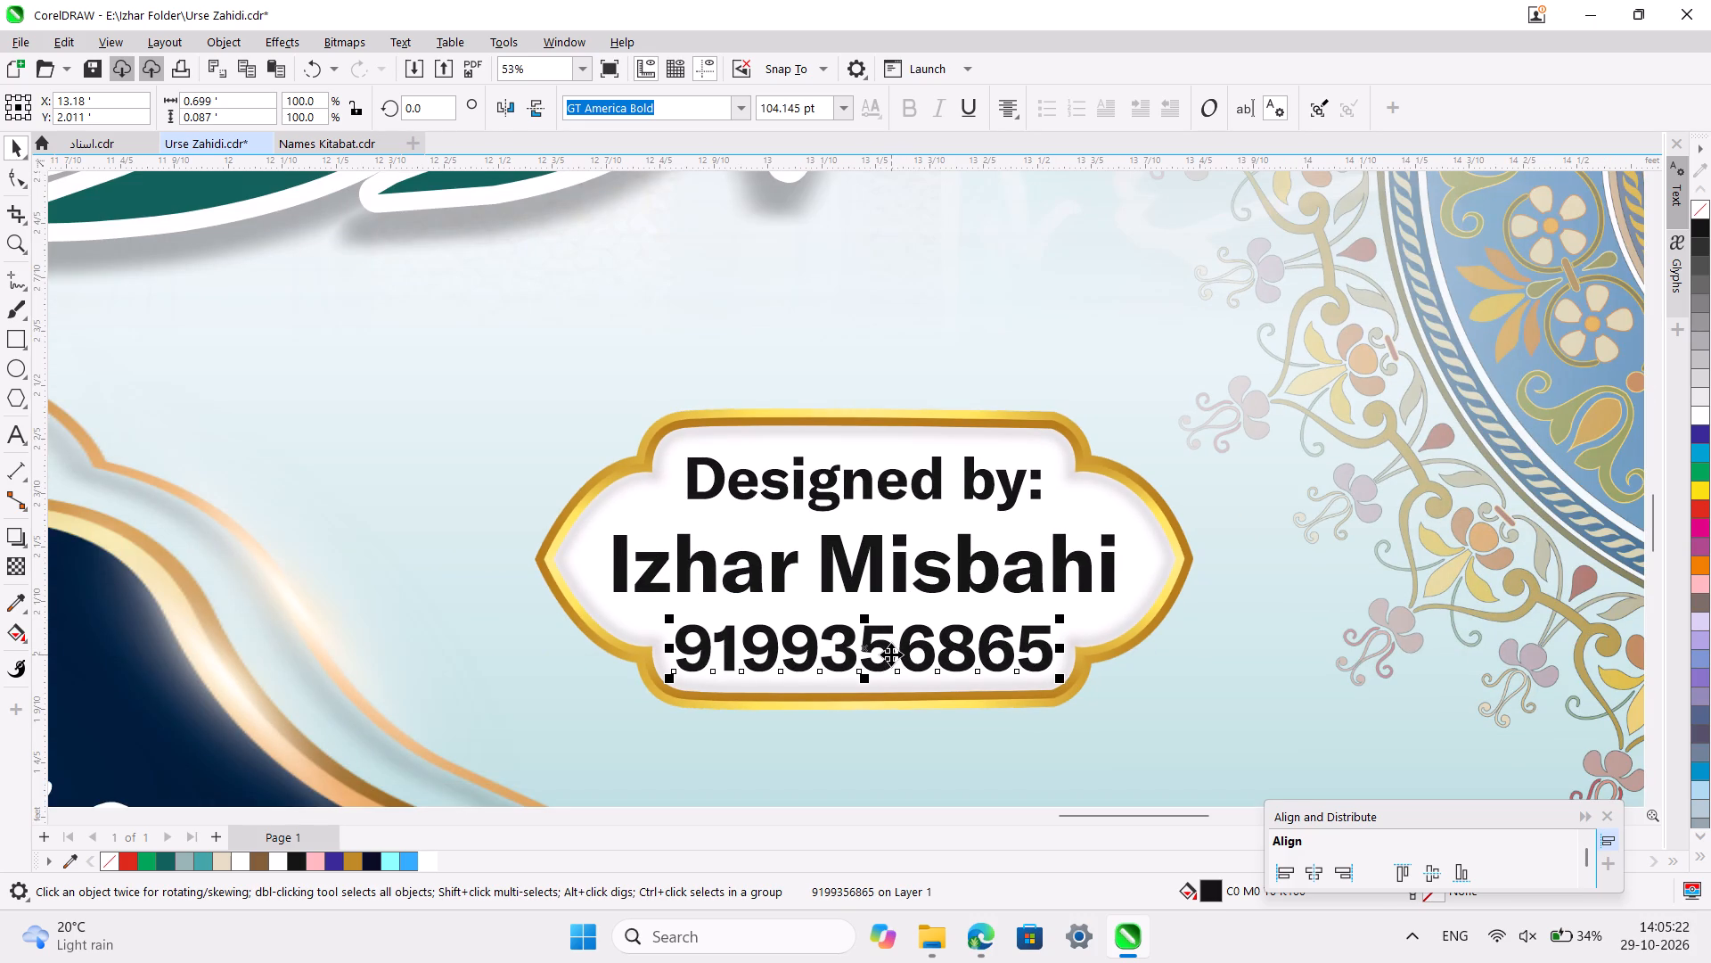
Fill the designer's name line with green.
{"action": "scroll", "coordinate": [891, 654], "scroll_direction": "down", "scroll_amount": 2, "text": "ctrl"}
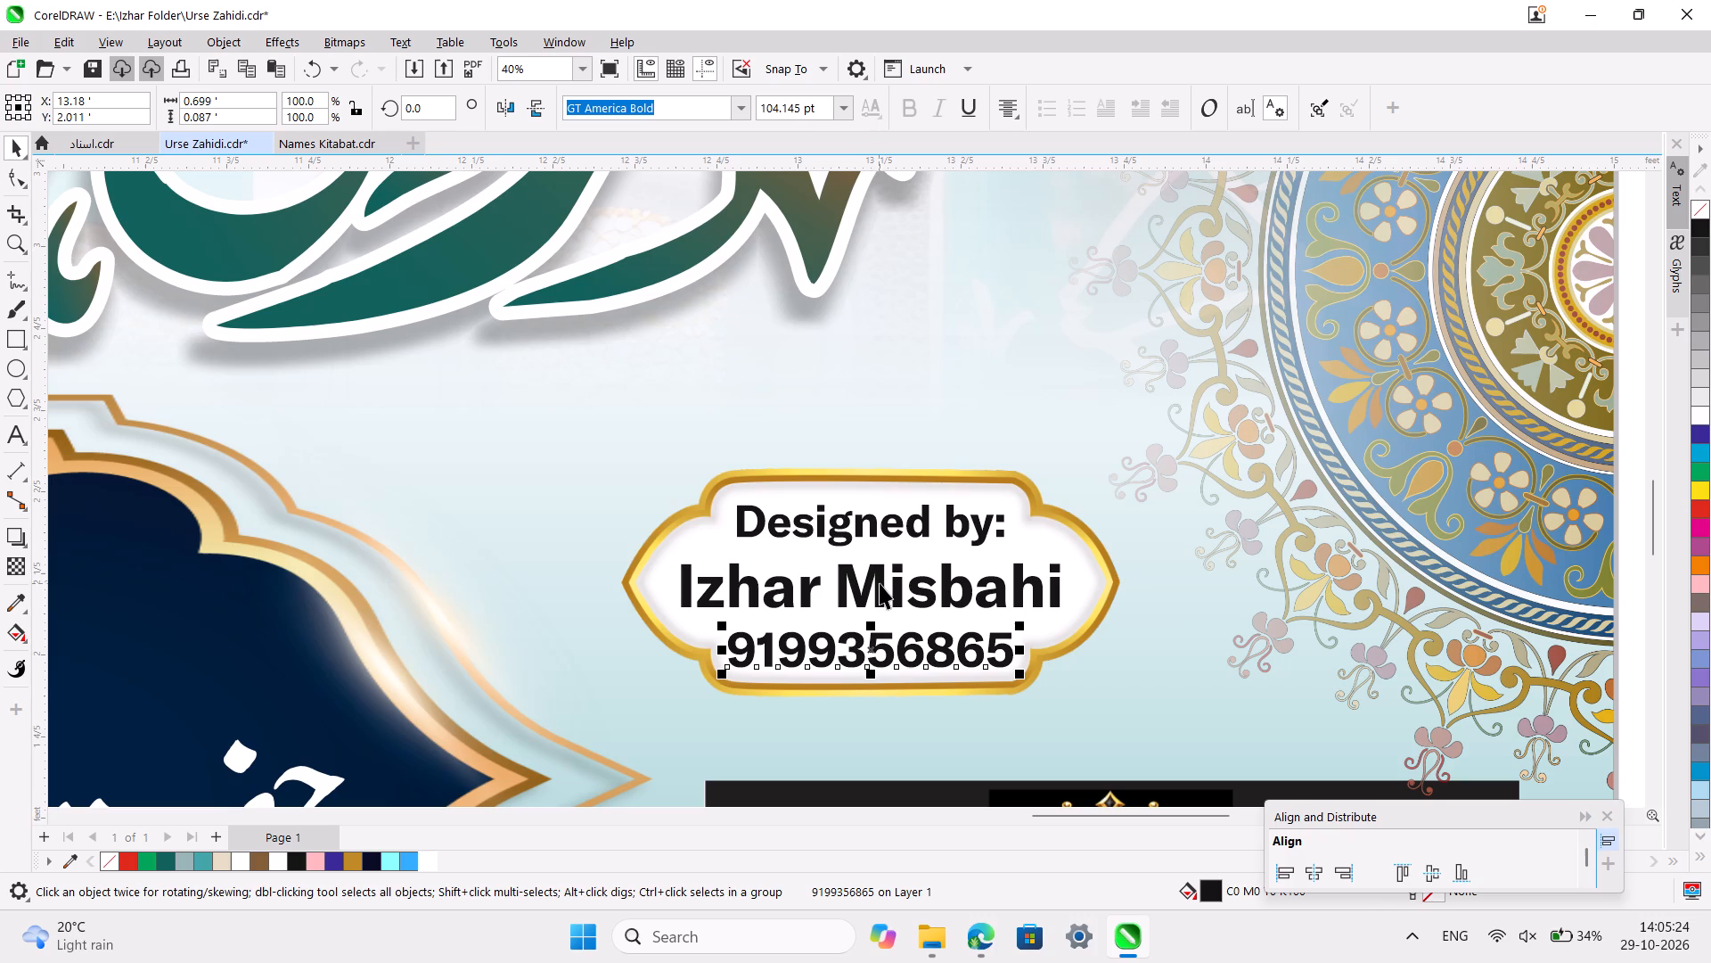
{"action": "left_click", "coordinate": [880, 583]}
{"action": "left_click", "coordinate": [143, 862]}
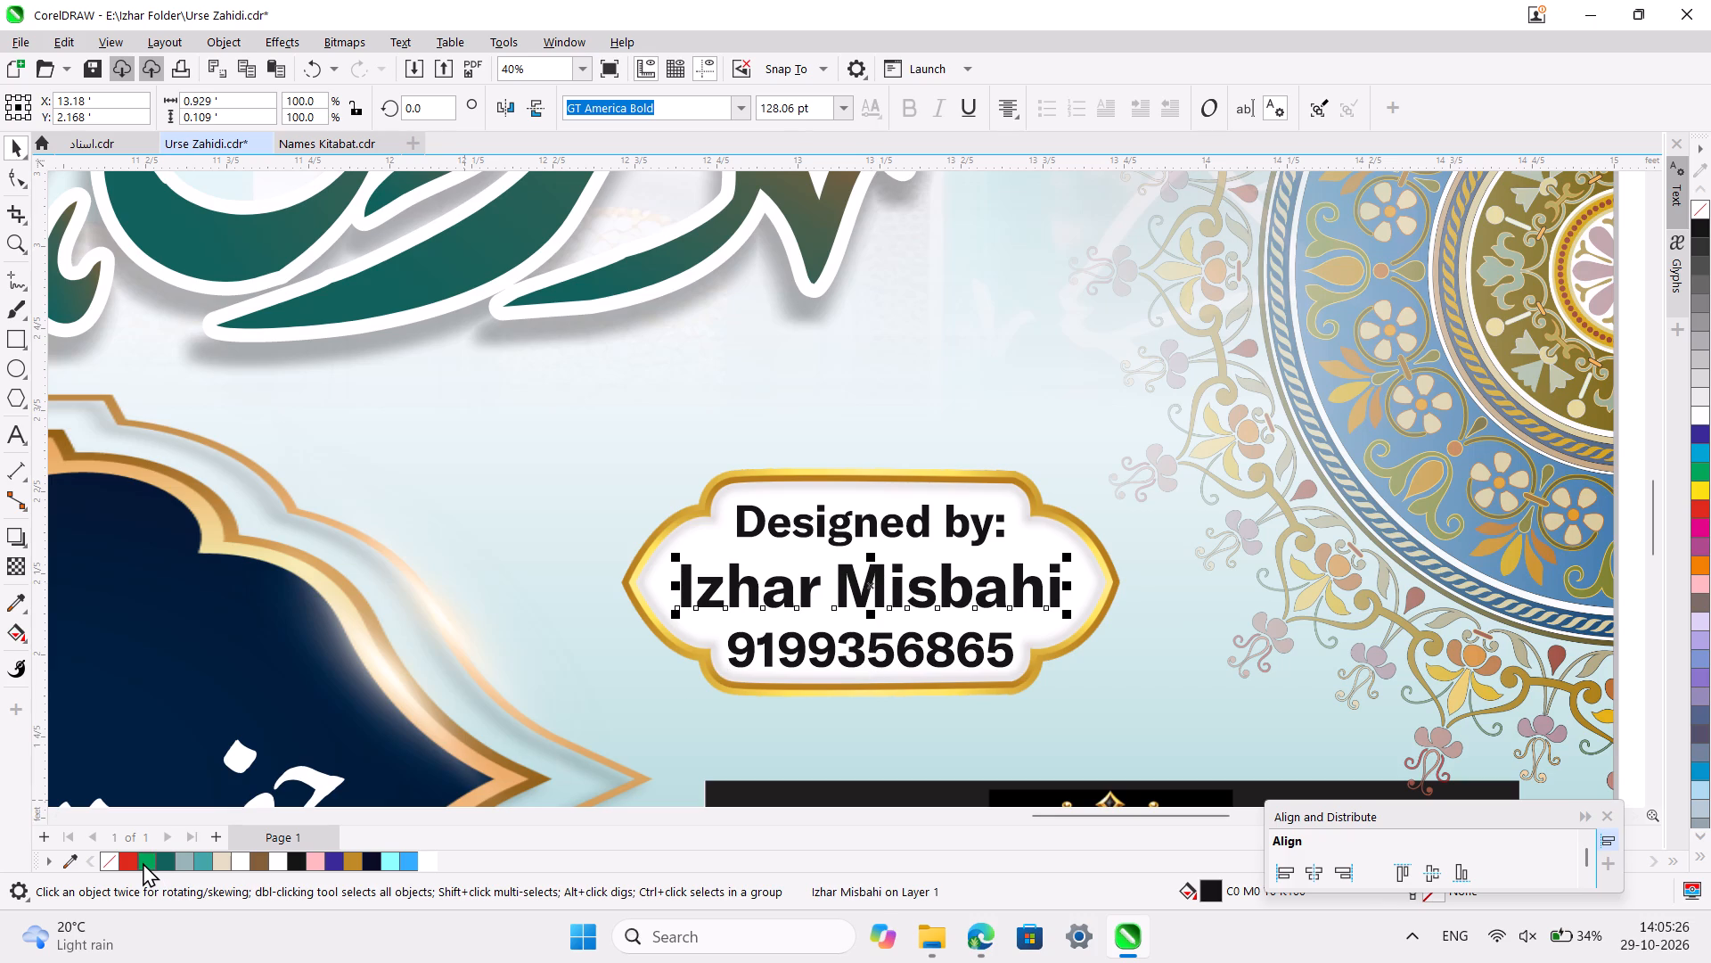
{"action": "left_click", "coordinate": [966, 552]}
{"action": "left_click", "coordinate": [896, 593]}
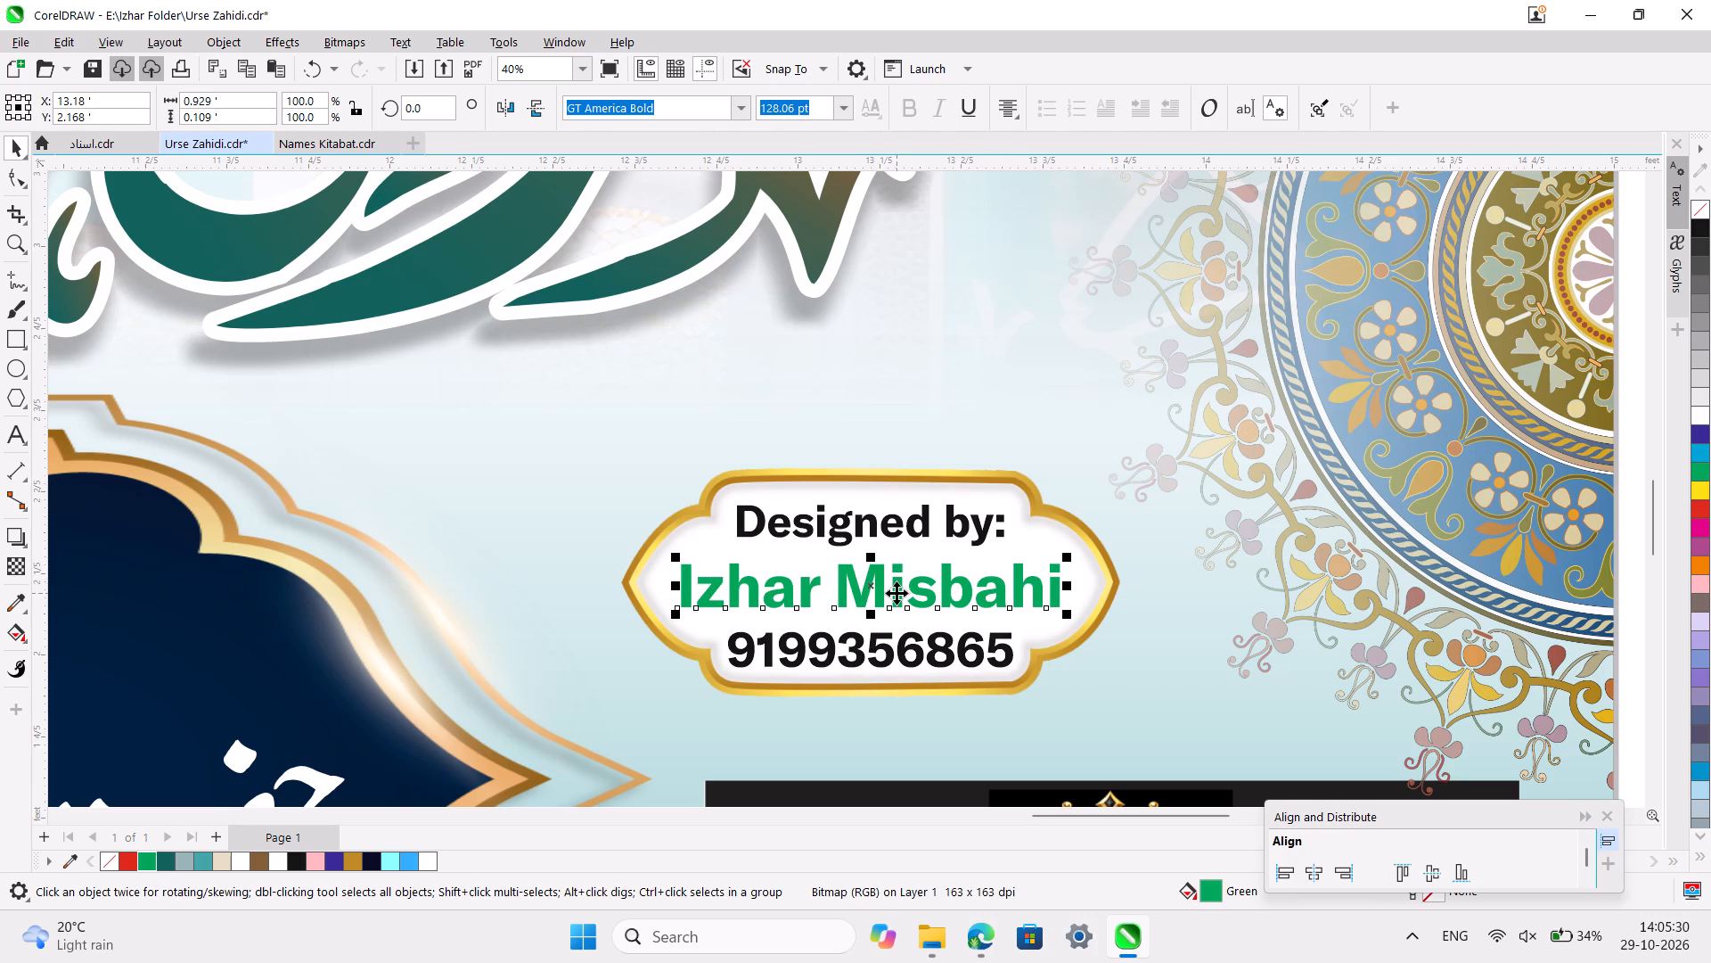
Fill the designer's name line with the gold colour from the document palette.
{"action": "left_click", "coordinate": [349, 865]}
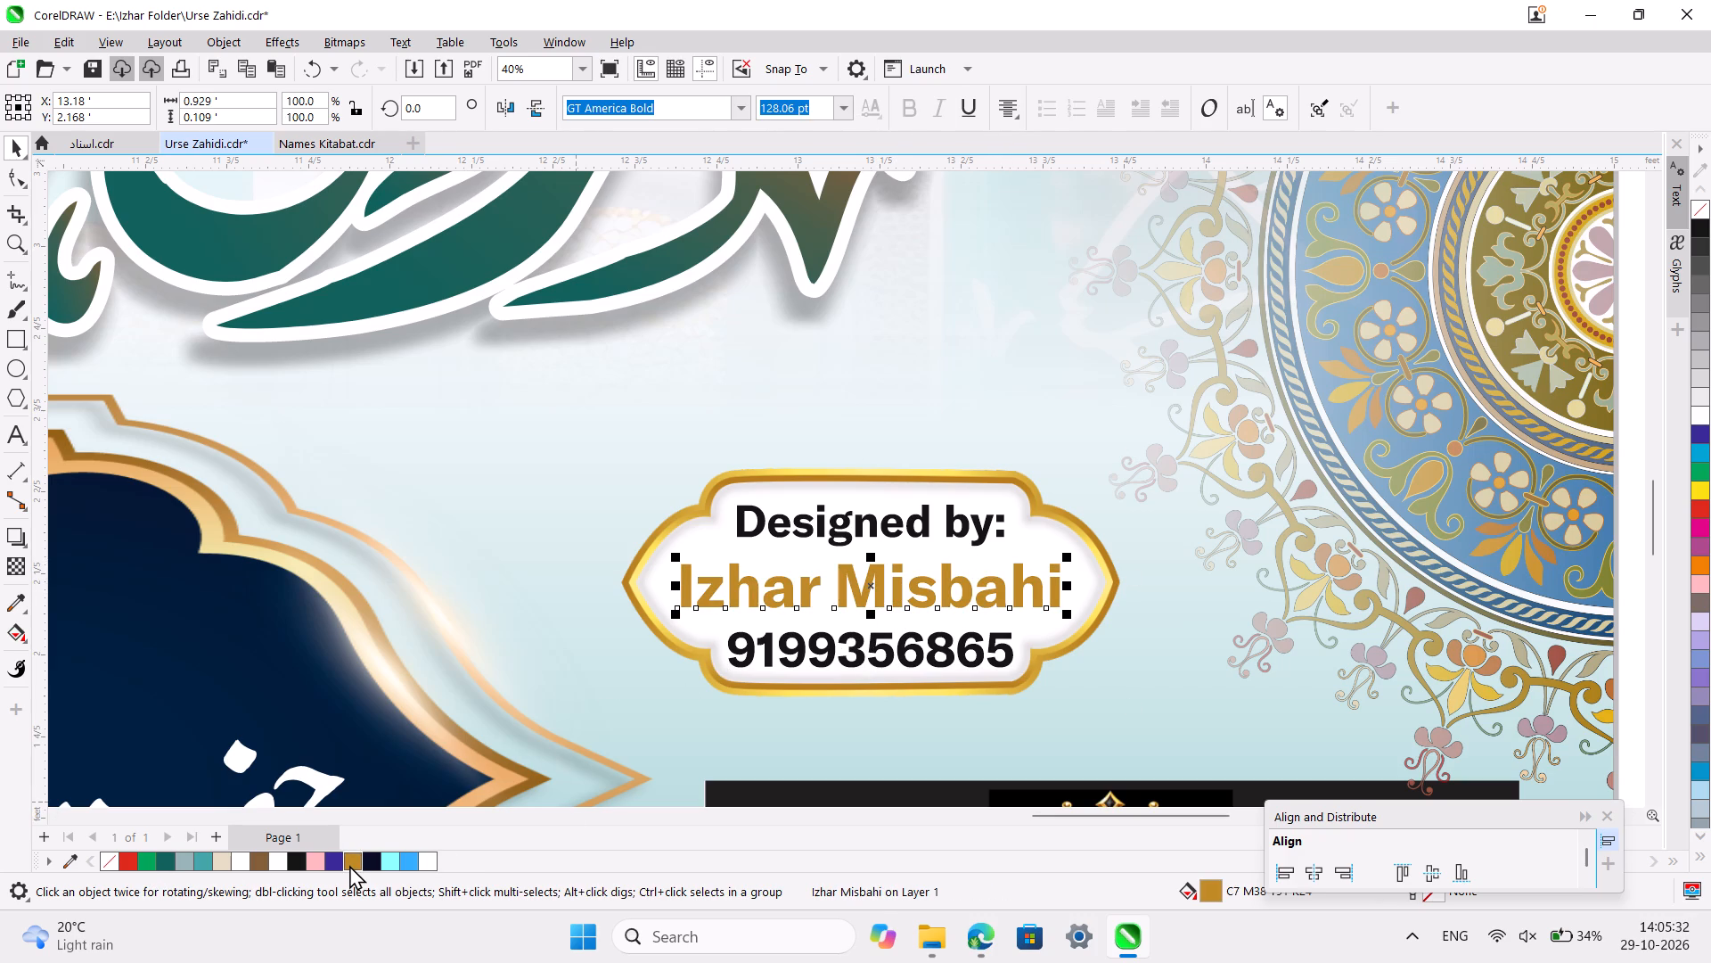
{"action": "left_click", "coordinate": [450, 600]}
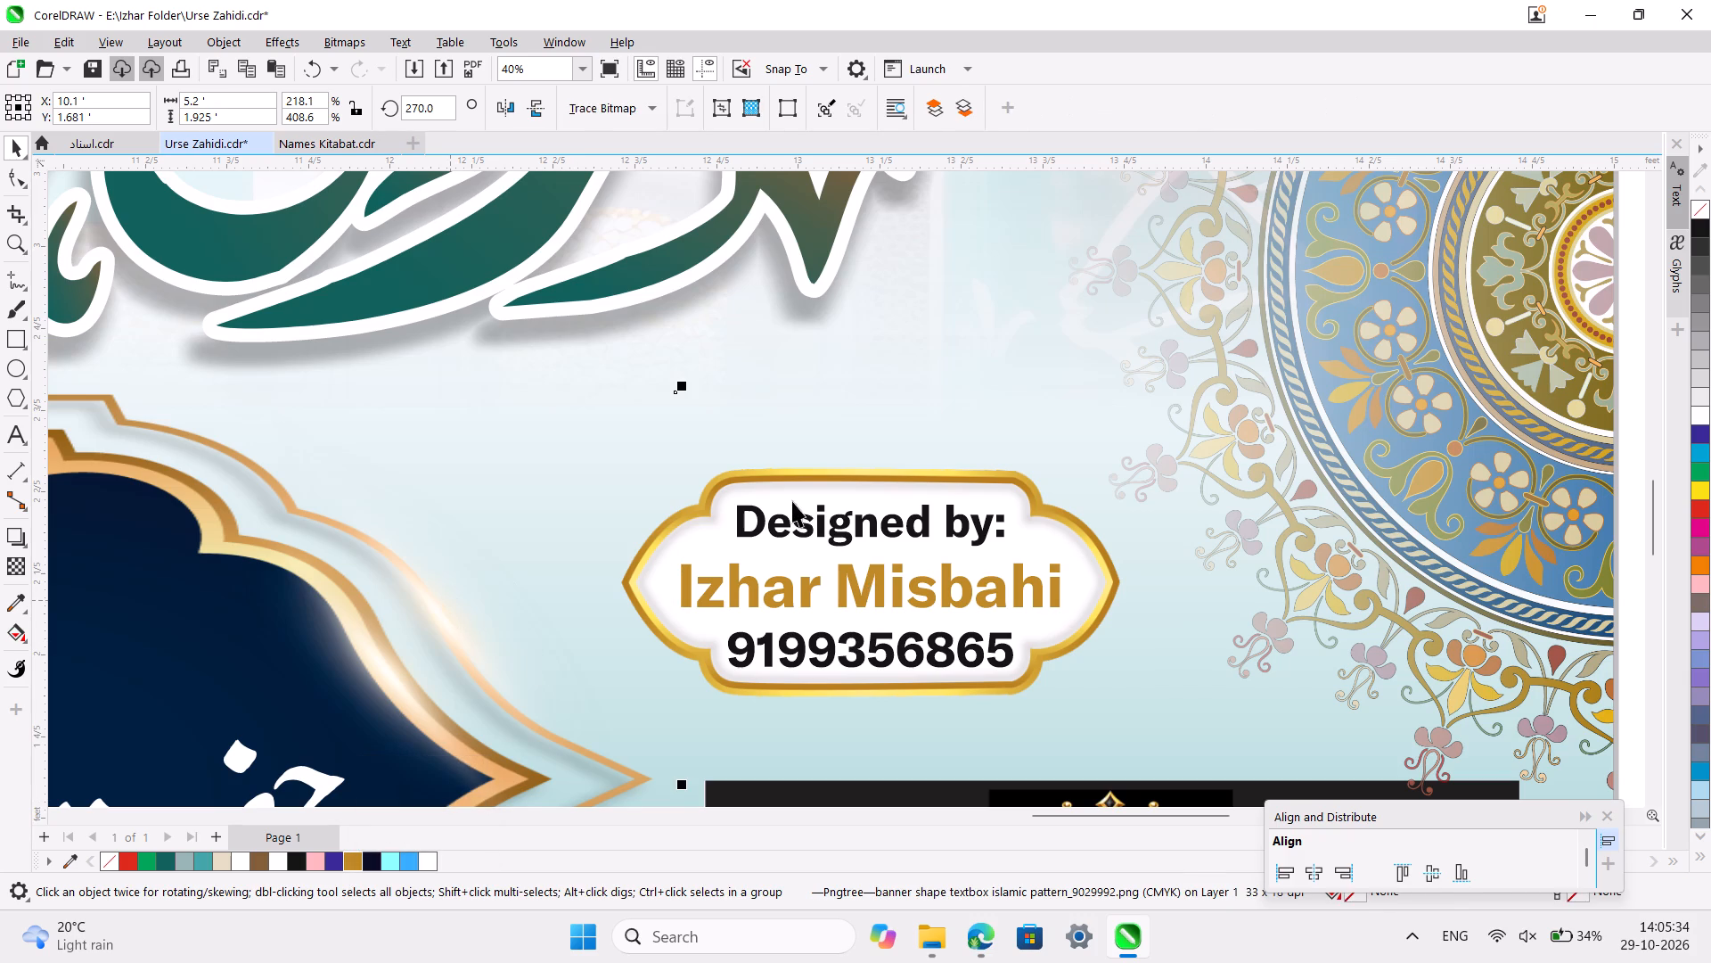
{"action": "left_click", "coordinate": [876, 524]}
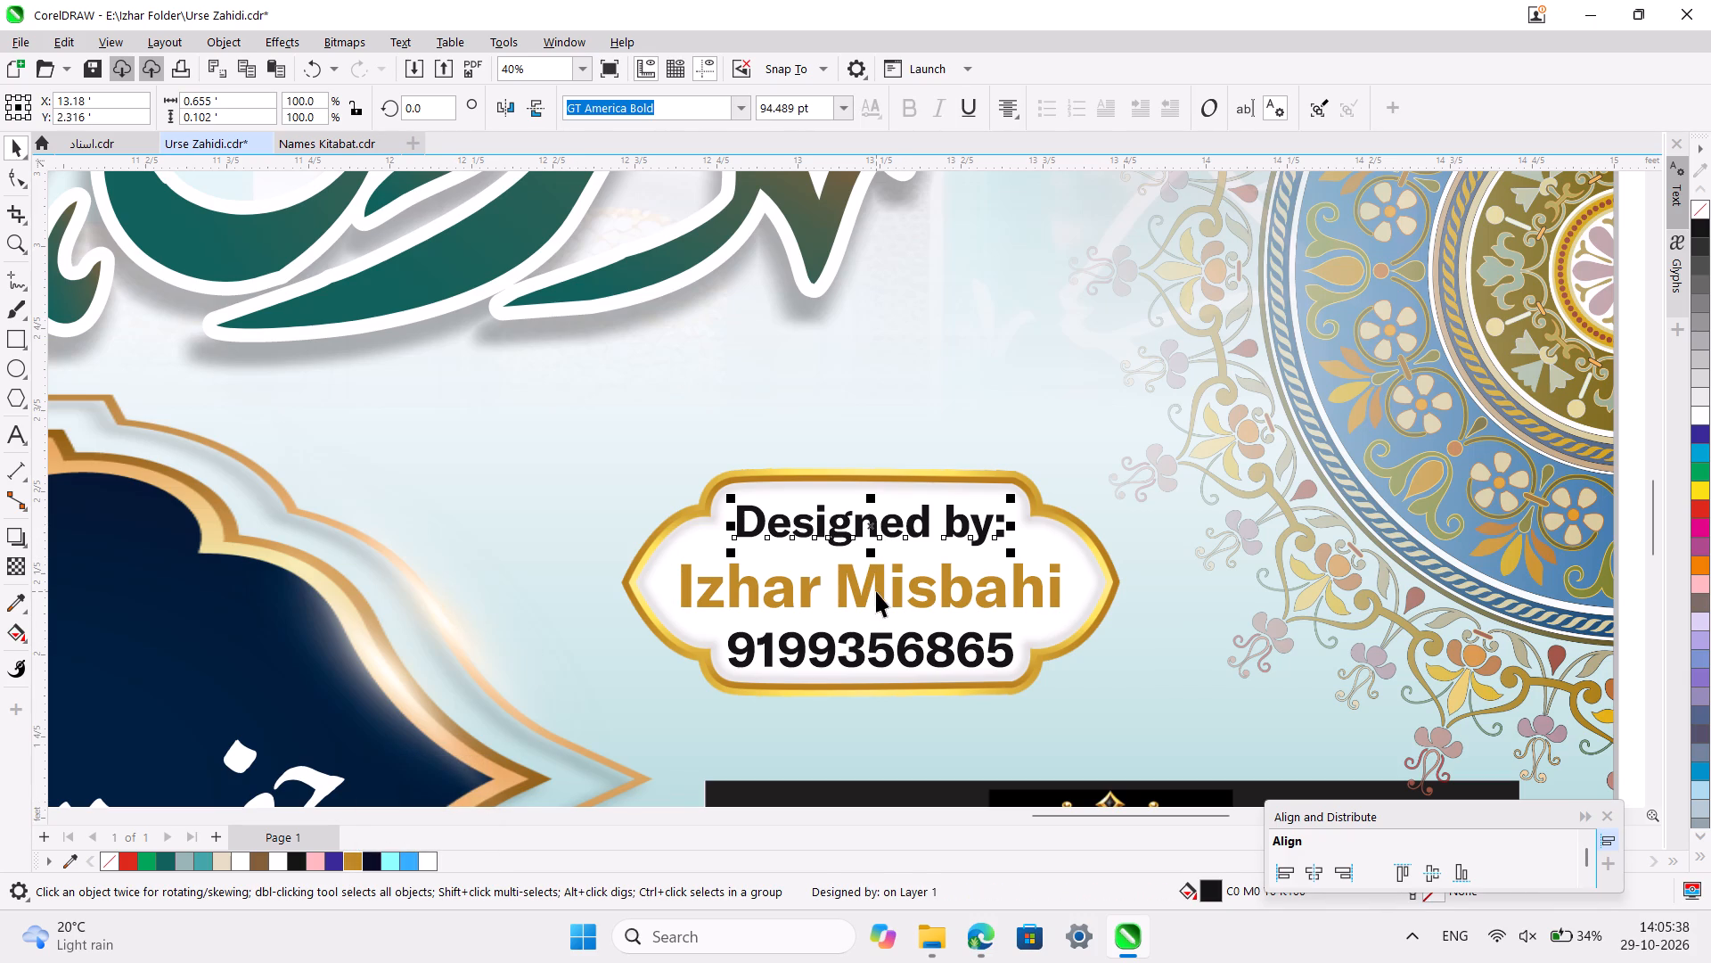
Fill the designer's name line with blue and deselect it.
{"action": "left_click", "coordinate": [876, 591]}
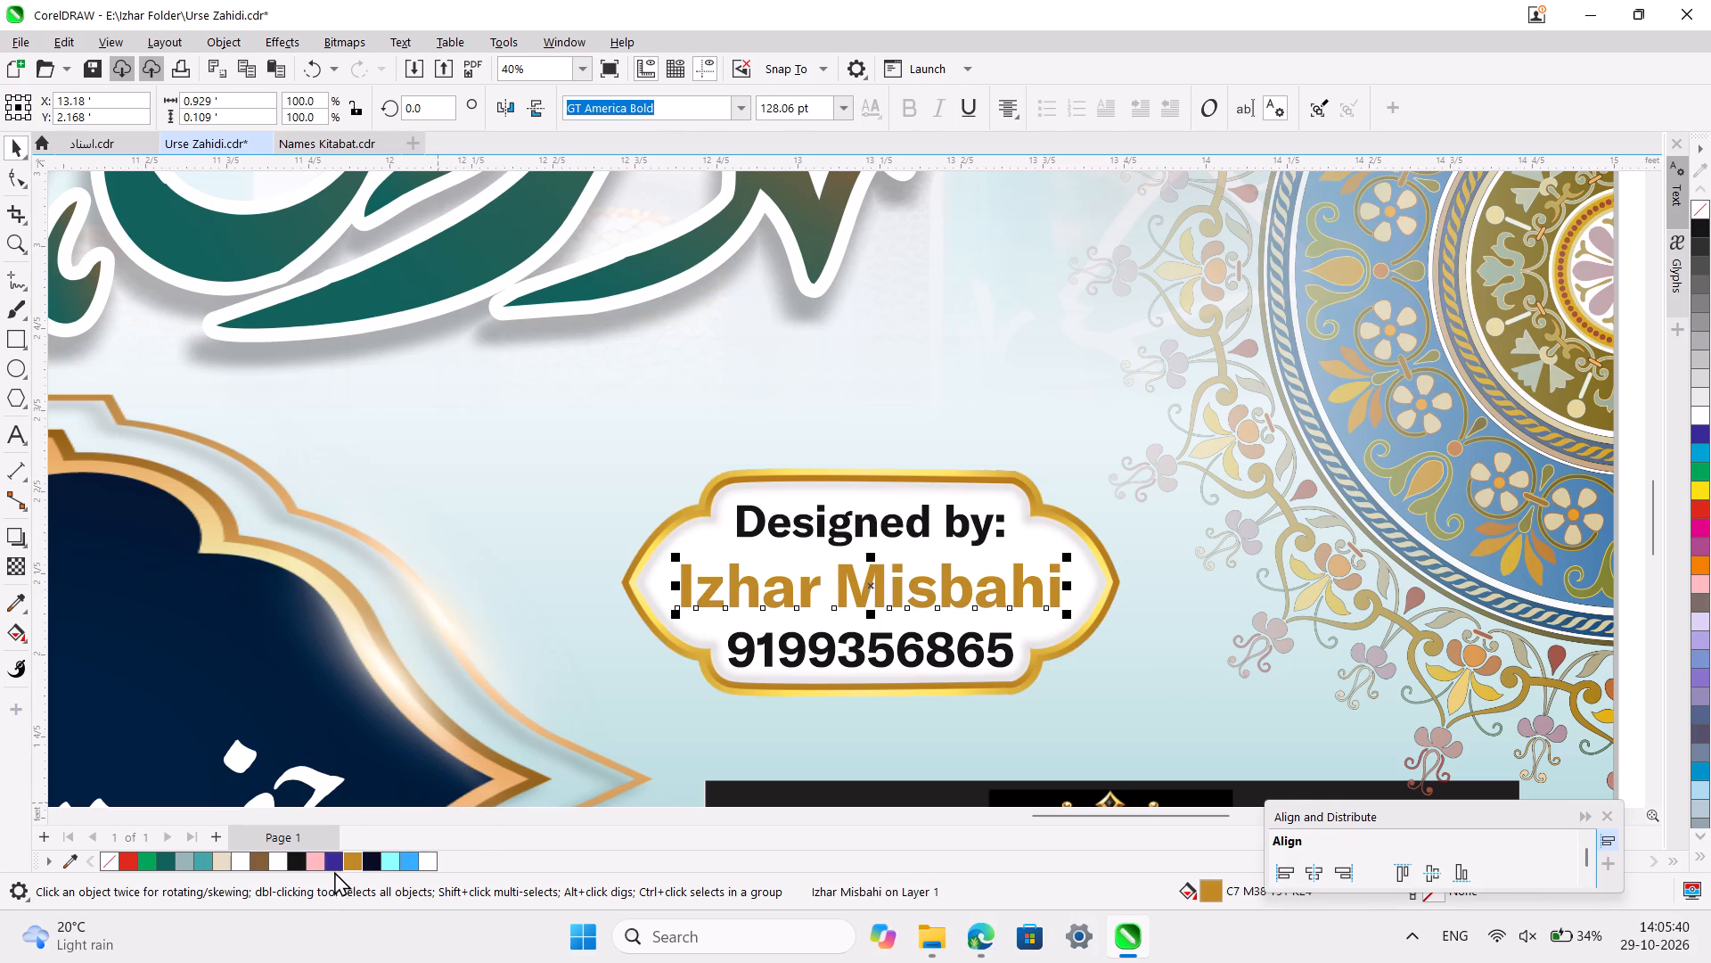
{"action": "left_click", "coordinate": [332, 866]}
{"action": "left_click", "coordinate": [468, 537]}
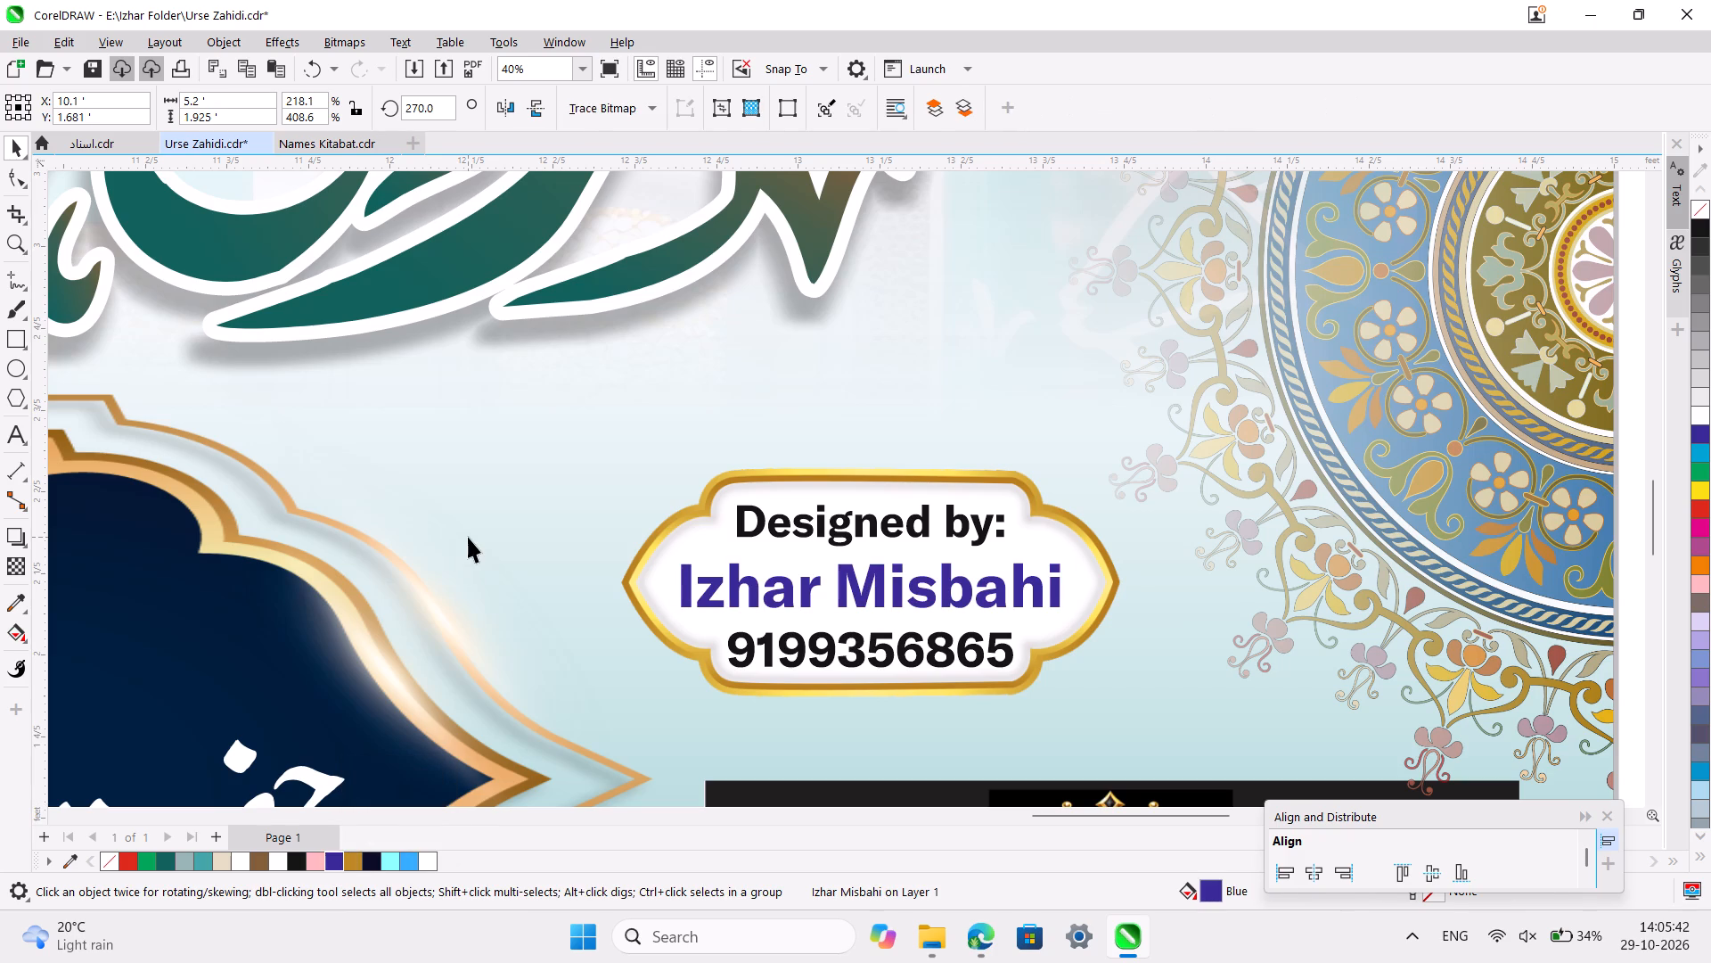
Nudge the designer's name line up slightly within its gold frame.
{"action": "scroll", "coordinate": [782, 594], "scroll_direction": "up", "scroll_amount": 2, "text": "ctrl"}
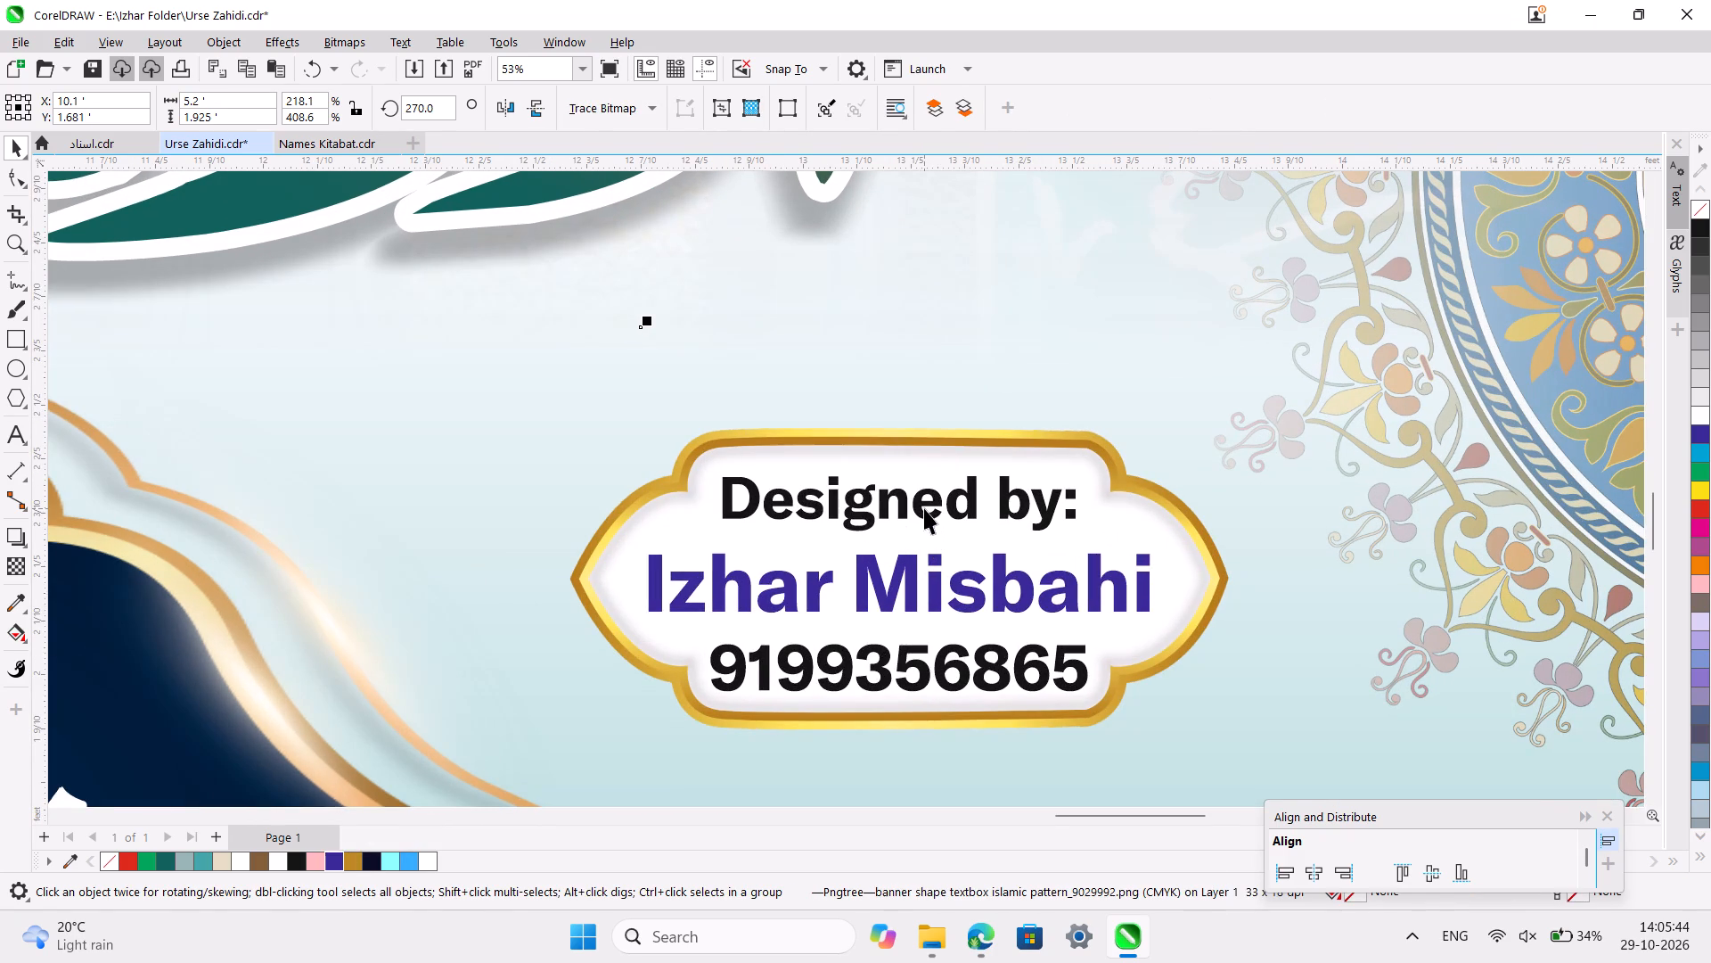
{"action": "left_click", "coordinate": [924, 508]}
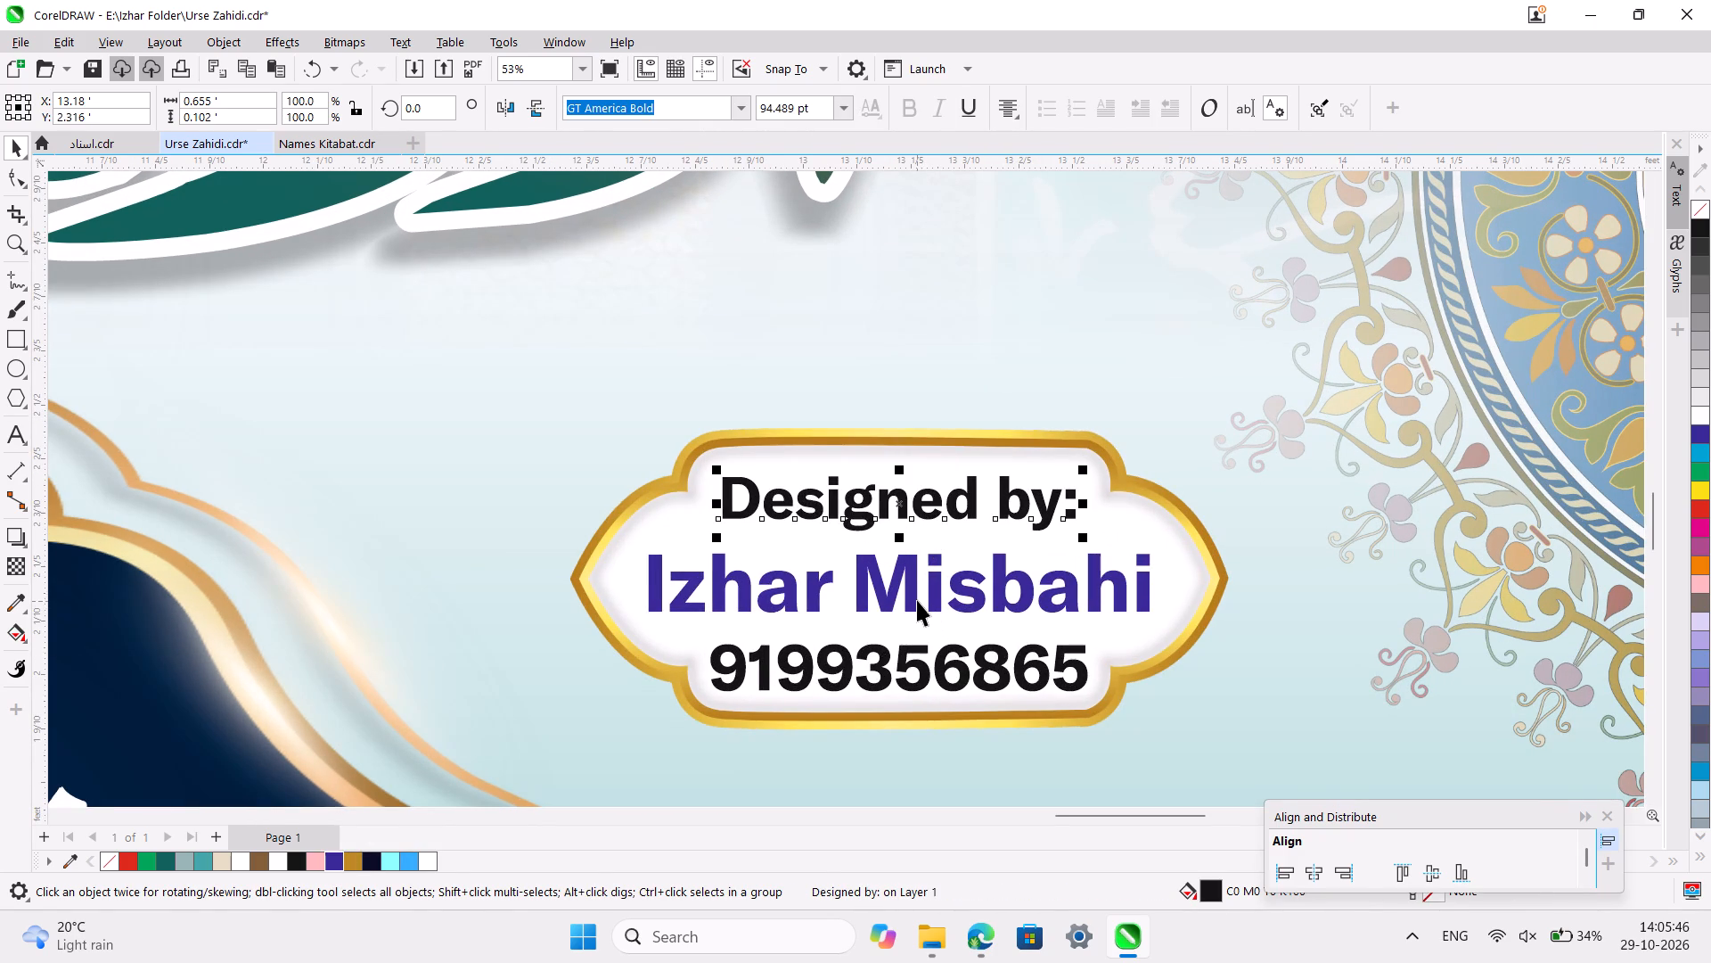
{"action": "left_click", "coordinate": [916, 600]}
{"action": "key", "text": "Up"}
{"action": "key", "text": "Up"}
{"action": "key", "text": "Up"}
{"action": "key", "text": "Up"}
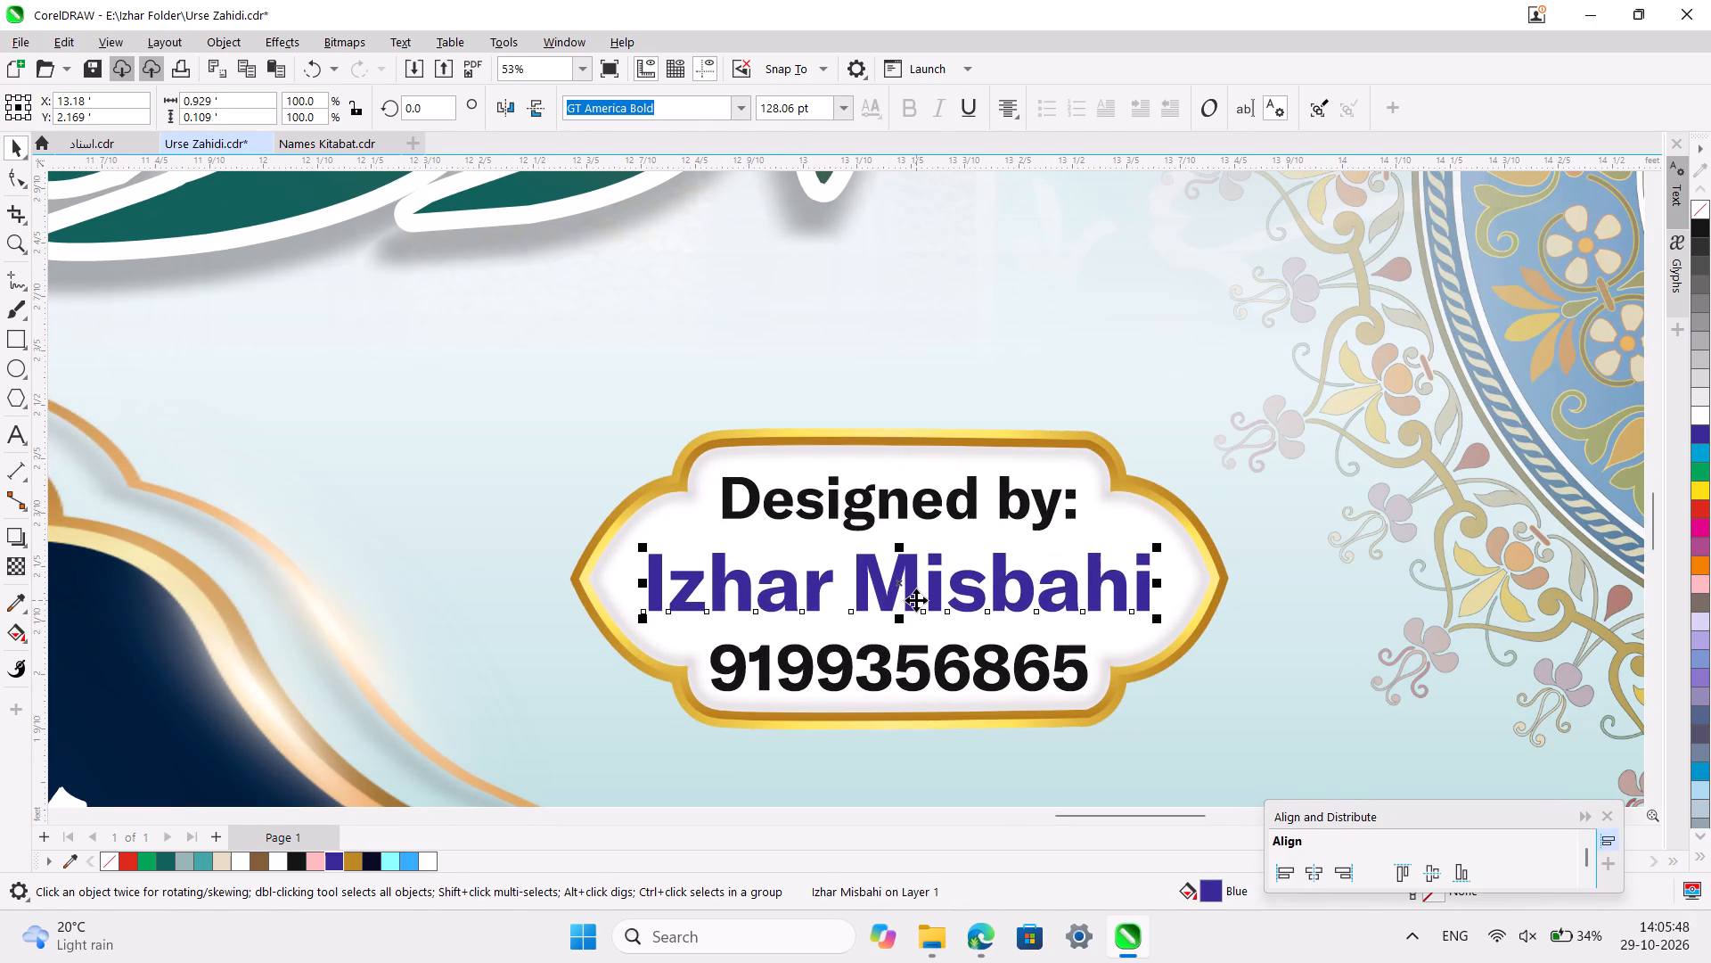
Align the designer's name line to the vertical middle of its gold frame.
{"action": "scroll", "coordinate": [916, 600], "scroll_direction": "down", "scroll_amount": 3, "text": "ctrl"}
{"action": "left_click", "coordinate": [1085, 596], "text": "shift"}
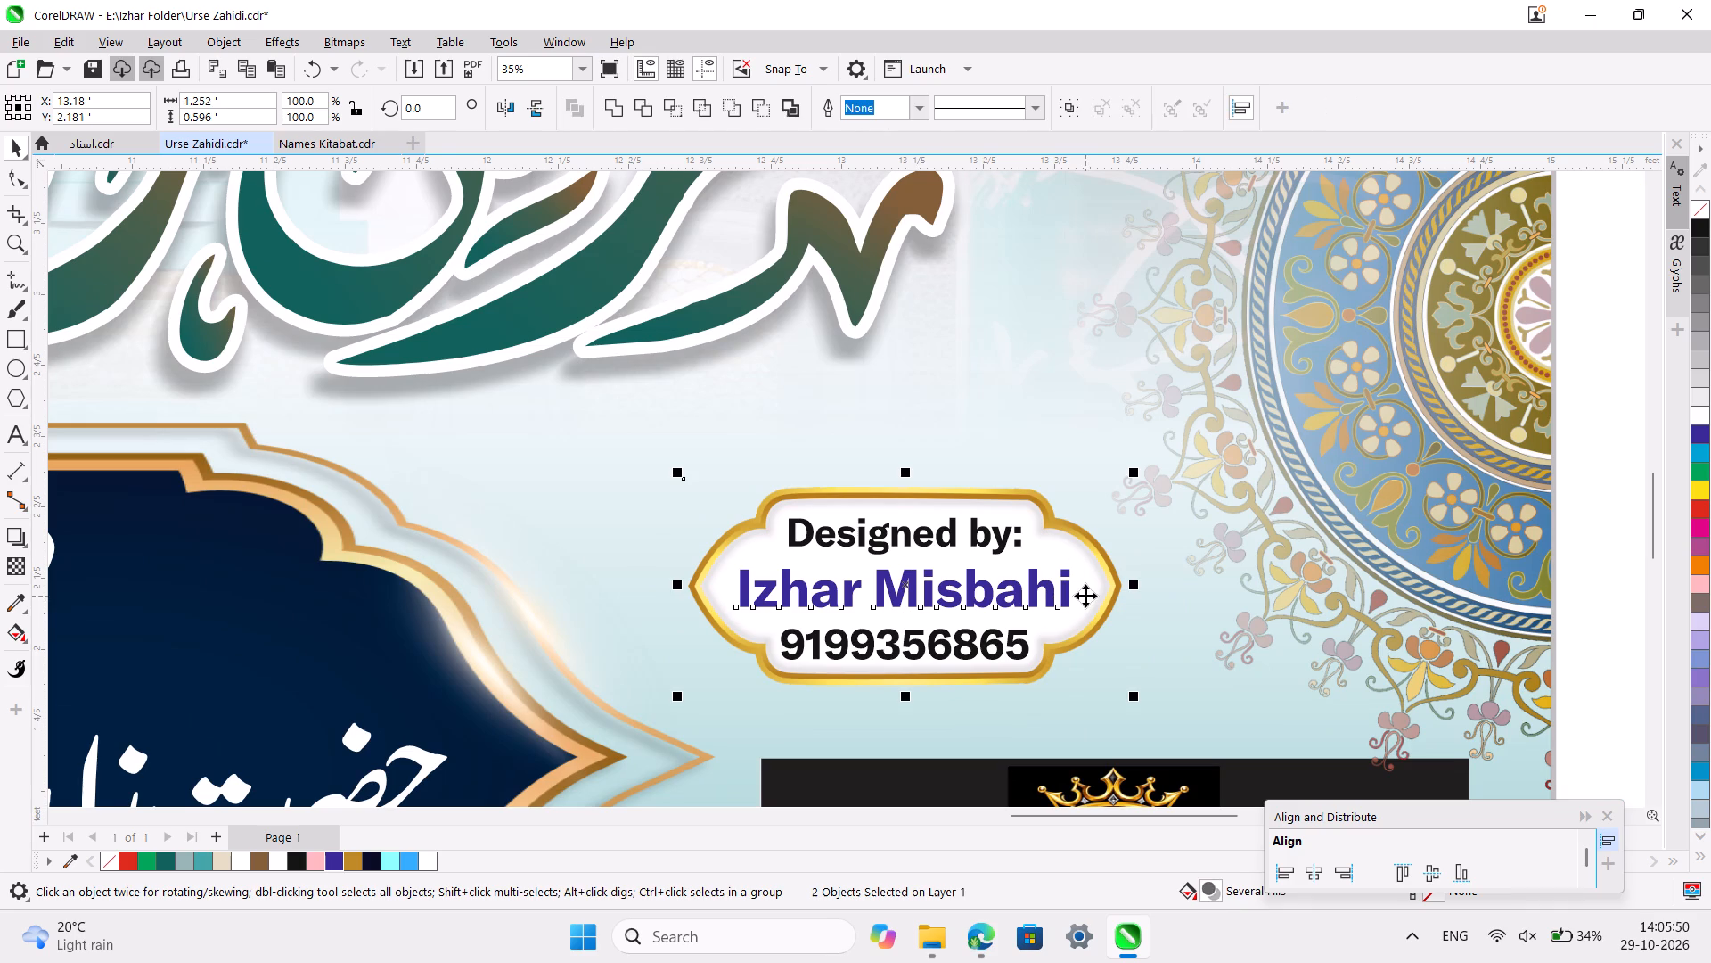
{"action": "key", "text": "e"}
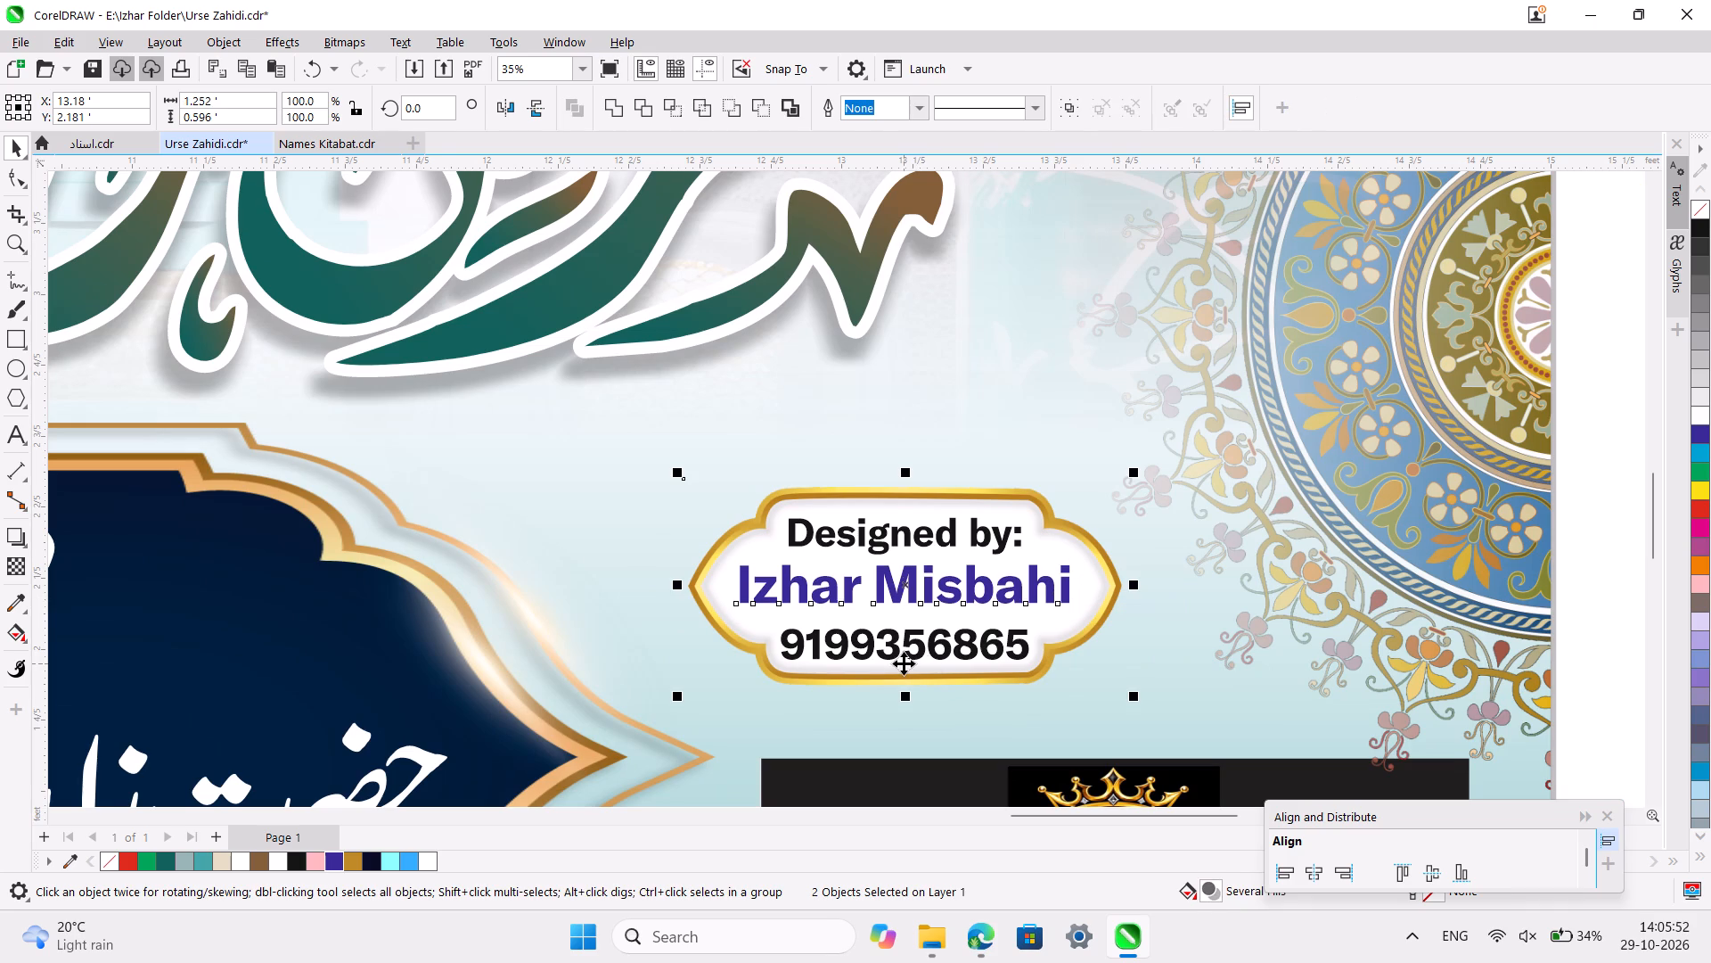
{"action": "left_click", "coordinate": [904, 663]}
Nudge the "Designed by:" line up within the gold frame to about Y 2.32 ft.
{"action": "left_click", "coordinate": [916, 531]}
{"action": "scroll", "coordinate": [916, 531], "scroll_direction": "up", "scroll_amount": 3, "text": "ctrl"}
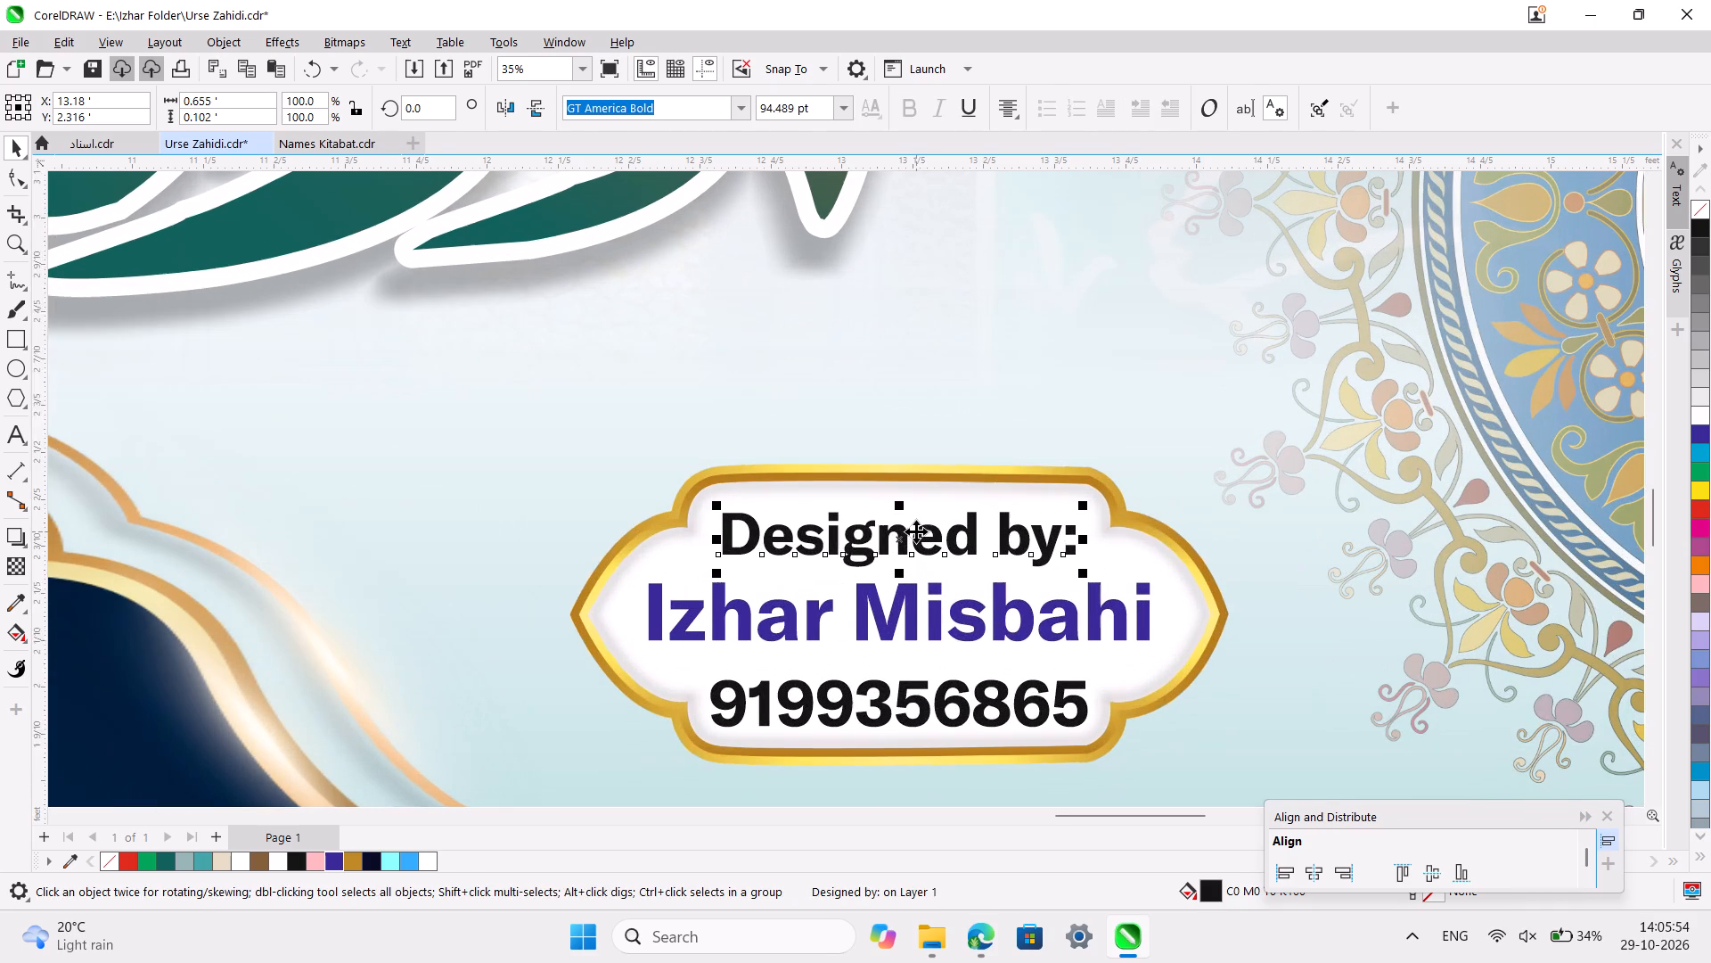
{"action": "scroll", "coordinate": [916, 531], "scroll_direction": "up", "scroll_amount": 2, "text": "ctrl"}
{"action": "key", "text": "Up"}
{"action": "key", "text": "Up"}
{"action": "key", "text": "Up"}
{"action": "key", "text": "Up"}
{"action": "key", "text": "Up"}
{"action": "key", "text": "Up"}
{"action": "key", "text": "Up"}
{"action": "key", "text": "Up"}
{"action": "key", "text": "Up"}
{"action": "key", "text": "Up"}
{"action": "key", "text": "Up"}
{"action": "key", "text": "Up"}
{"action": "key", "text": "Up"}
{"action": "key", "text": "Up"}
{"action": "key", "text": "Up"}
{"action": "key", "text": "Up"}
{"action": "key", "text": "Up"}
{"action": "key", "text": "Up"}
{"action": "key", "text": "Up"}
{"action": "key", "text": "Up"}
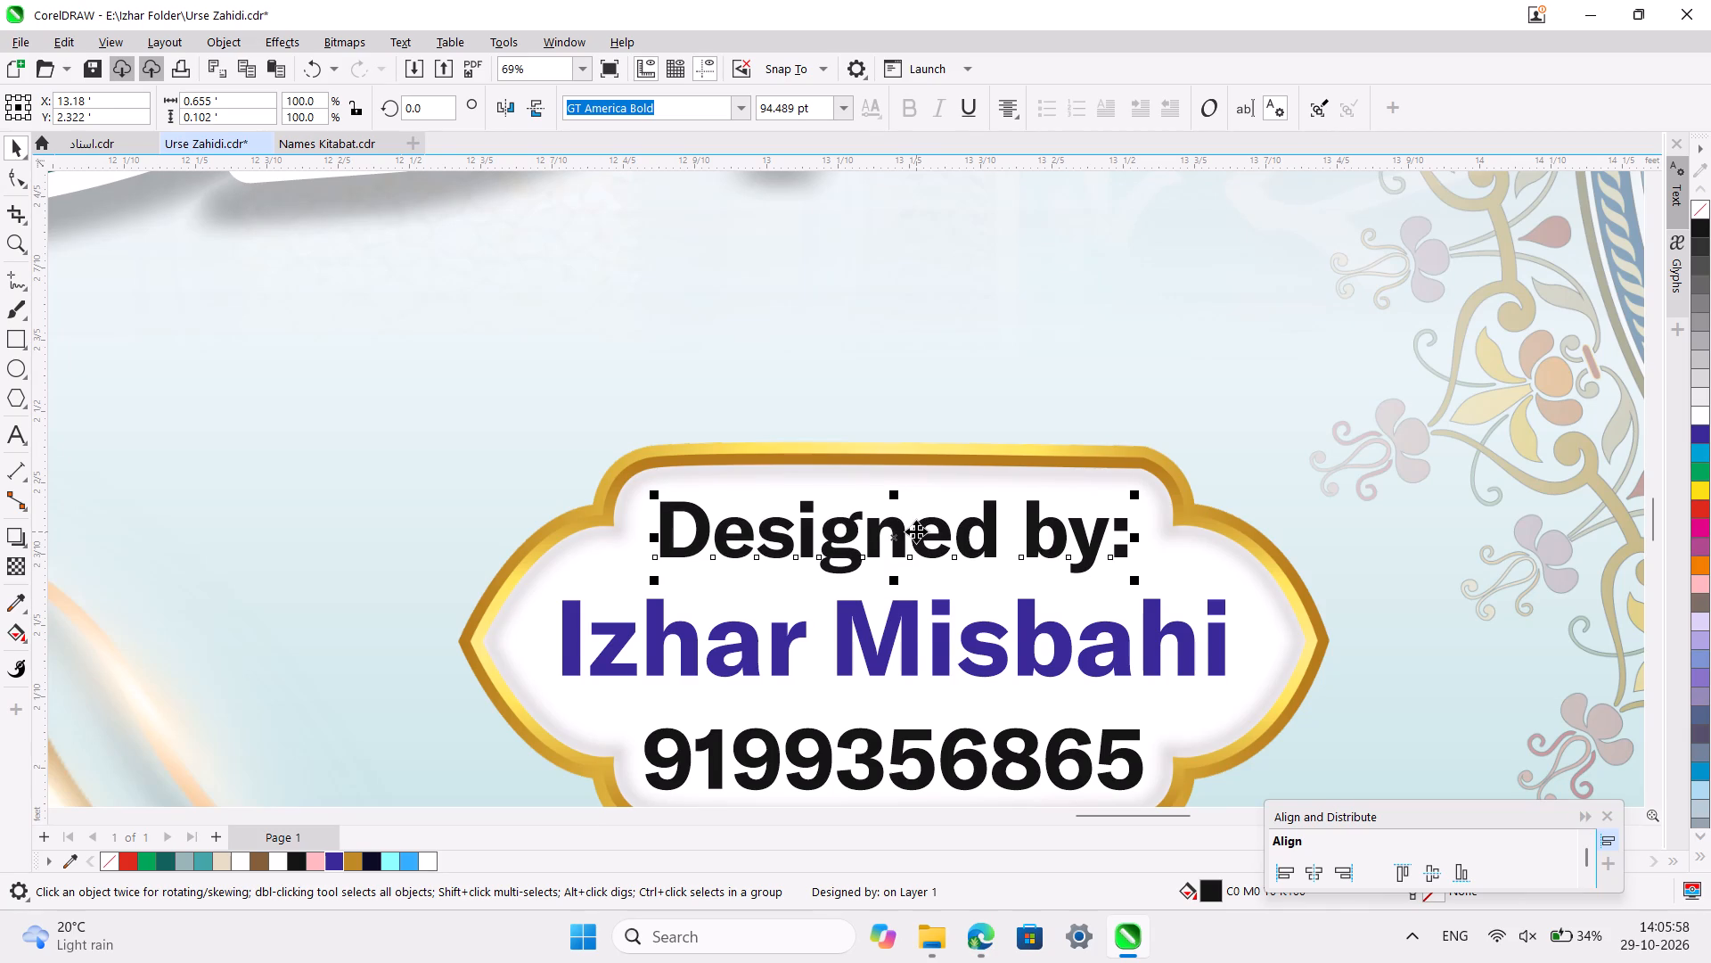
Select the designer's phone number line in the gold frame.
{"action": "scroll", "coordinate": [916, 531], "scroll_direction": "down", "scroll_amount": 1}
{"action": "left_click", "coordinate": [956, 652]}
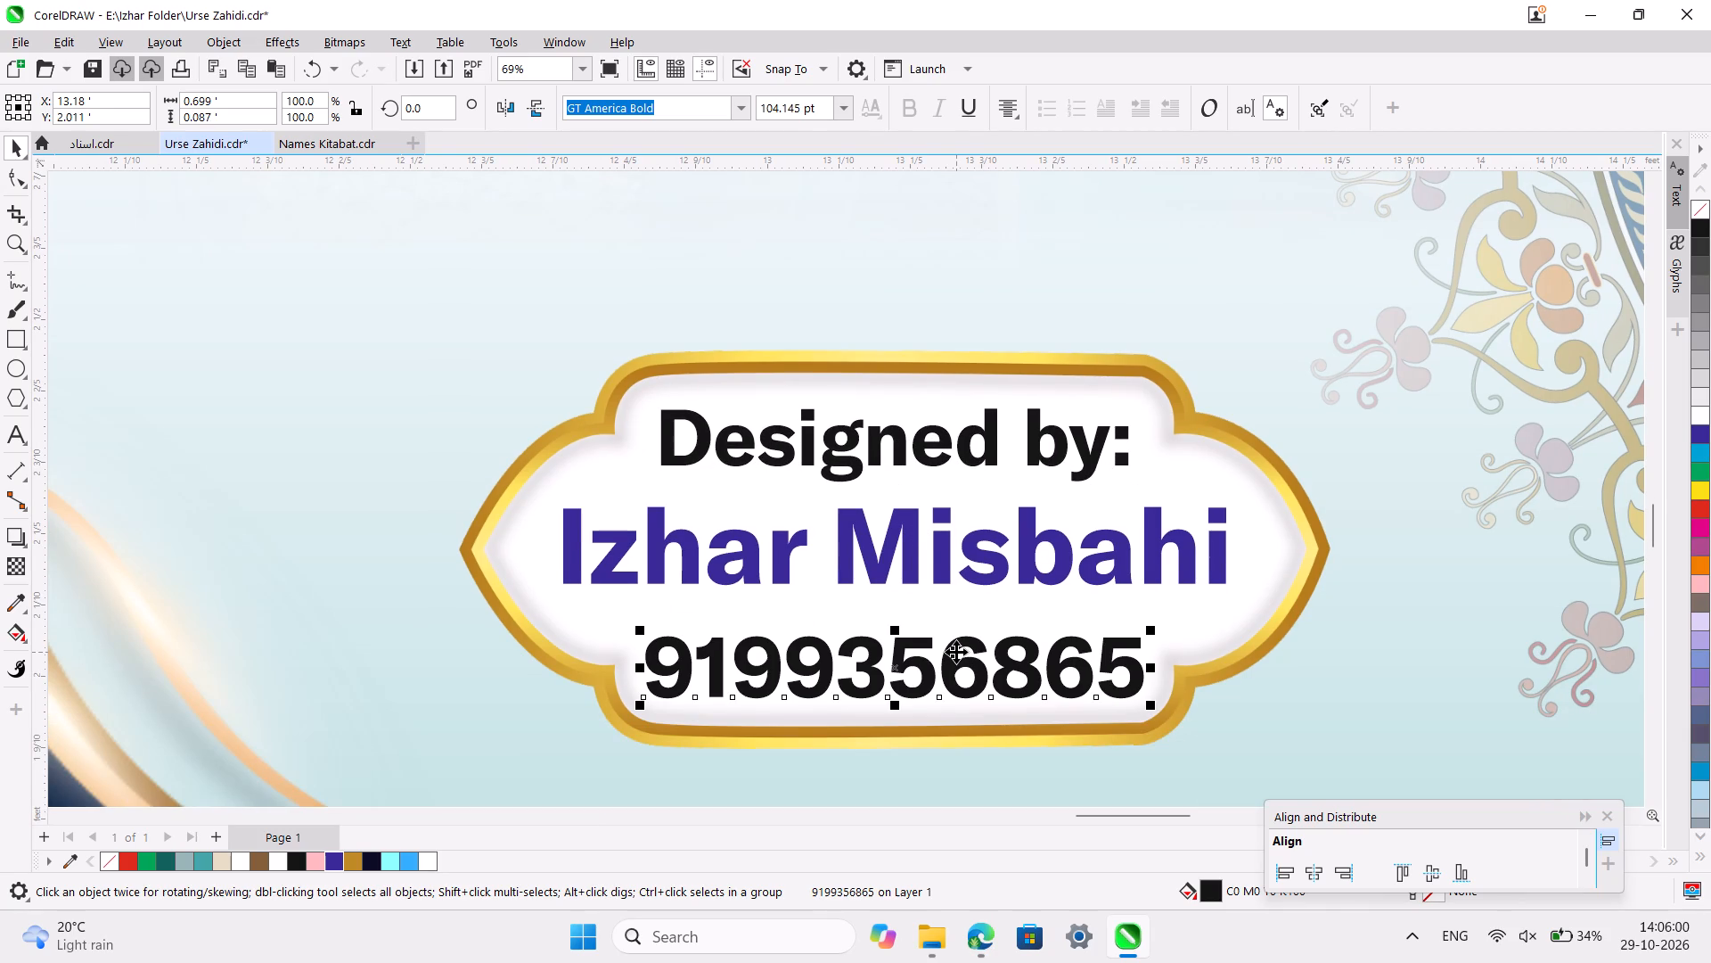
Nudge the phone number in the designer-credit frame up to about Y 2.025 ft.
{"action": "left_click", "coordinate": [946, 437]}
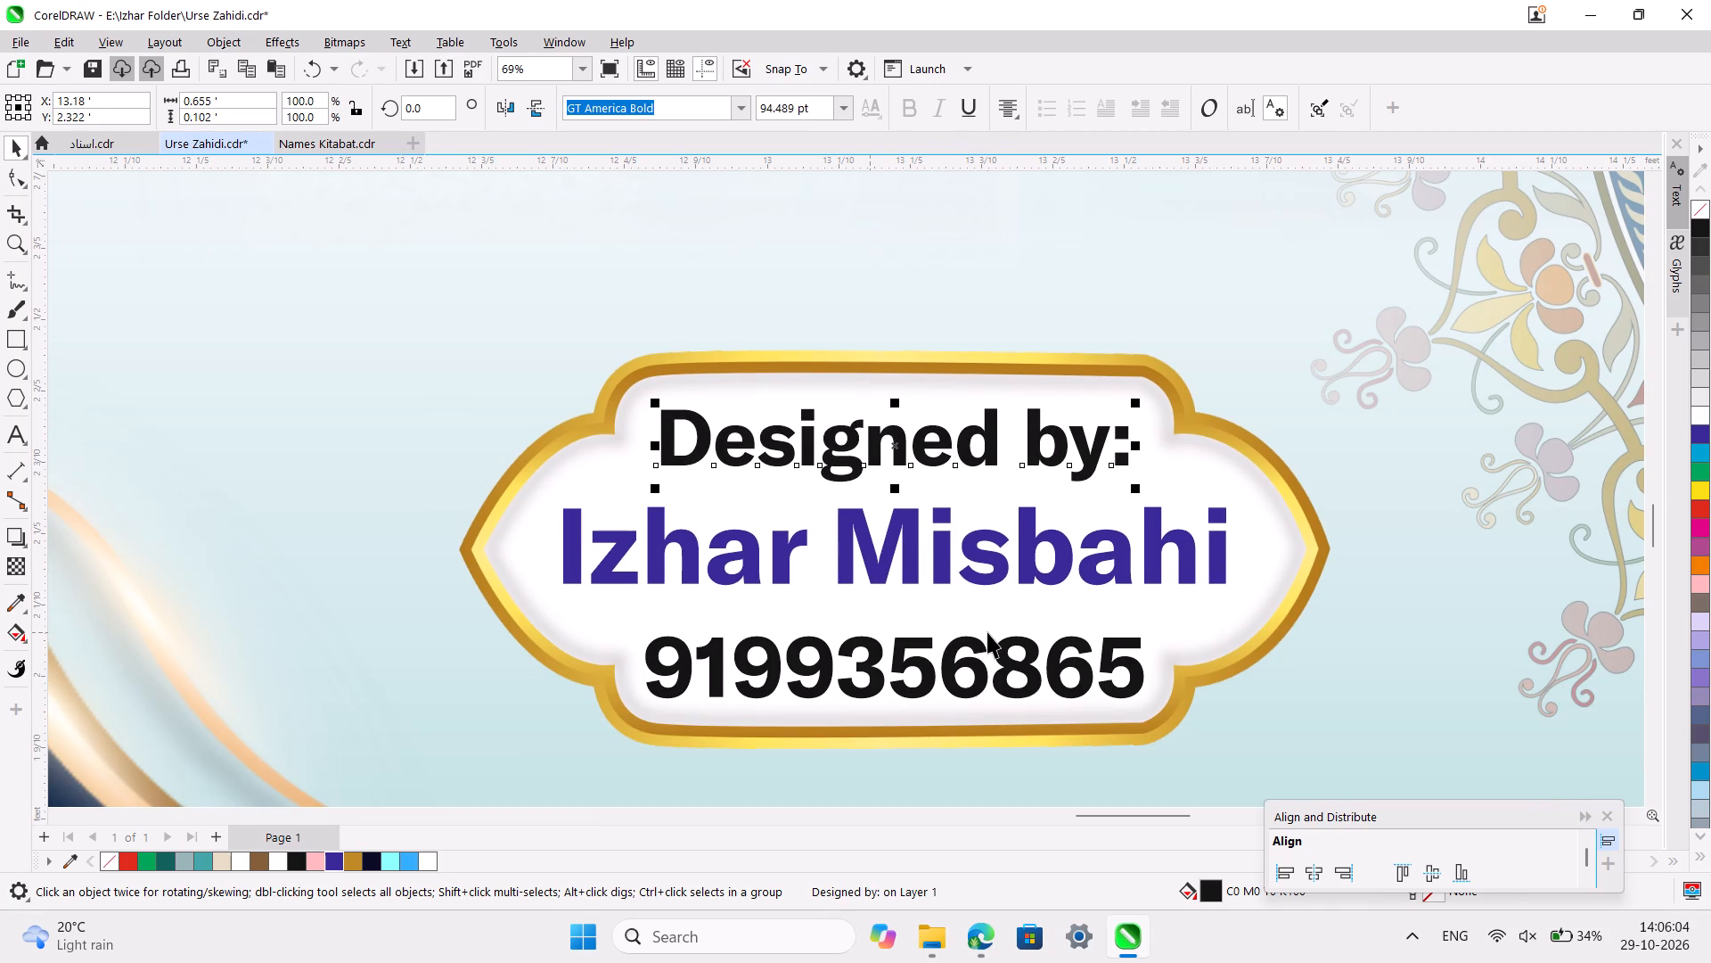
{"action": "left_click", "coordinate": [928, 643]}
{"action": "key", "text": "Up"}
{"action": "key", "text": "Up"}
{"action": "key", "text": "Up"}
{"action": "key", "text": "Up"}
{"action": "key", "text": "Up"}
{"action": "key", "text": "Up"}
{"action": "key", "text": "Up"}
{"action": "key", "text": "Up"}
{"action": "key", "text": "Up"}
{"action": "key", "text": "Up"}
{"action": "key", "text": "Up"}
{"action": "key", "text": "Up"}
{"action": "key", "text": "Up"}
{"action": "key", "text": "Up"}
{"action": "key", "text": "Up"}
{"action": "key", "text": "Up"}
{"action": "key", "text": "Up"}
{"action": "key", "text": "Up"}
{"action": "key", "text": "Up"}
{"action": "key", "text": "Up"}
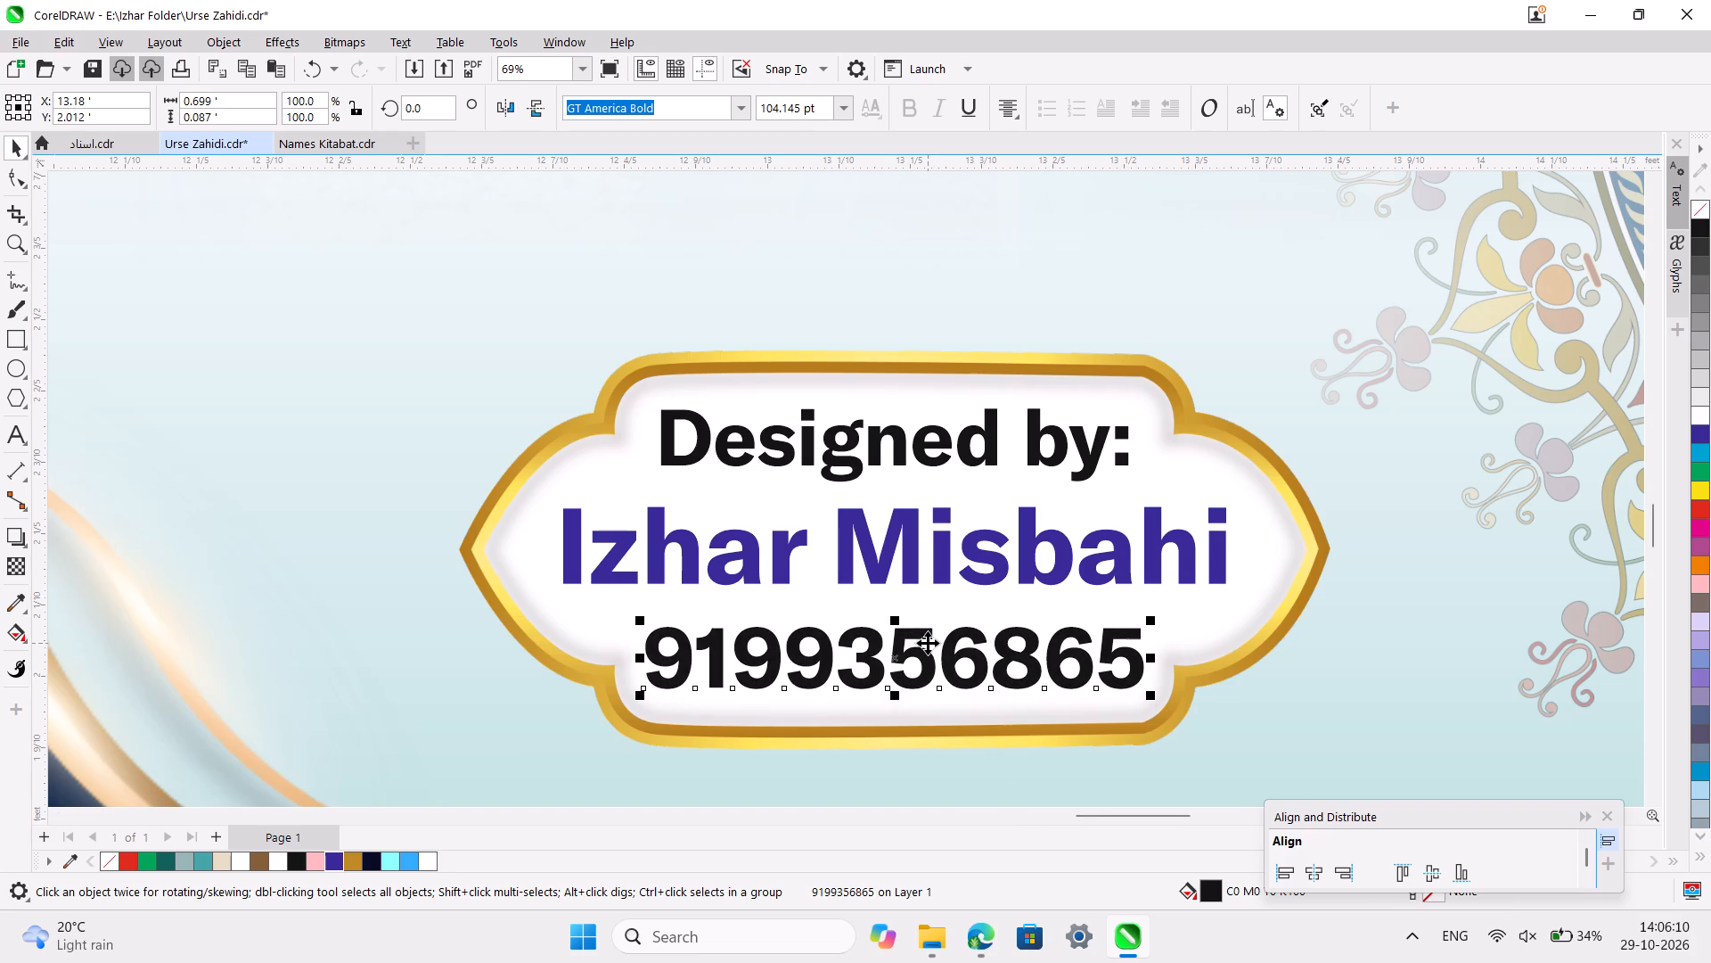
Review the whole banner to compare the contact and designer-credit frames.
{"action": "scroll", "coordinate": [928, 643], "scroll_direction": "down", "scroll_amount": 8, "text": "ctrl"}
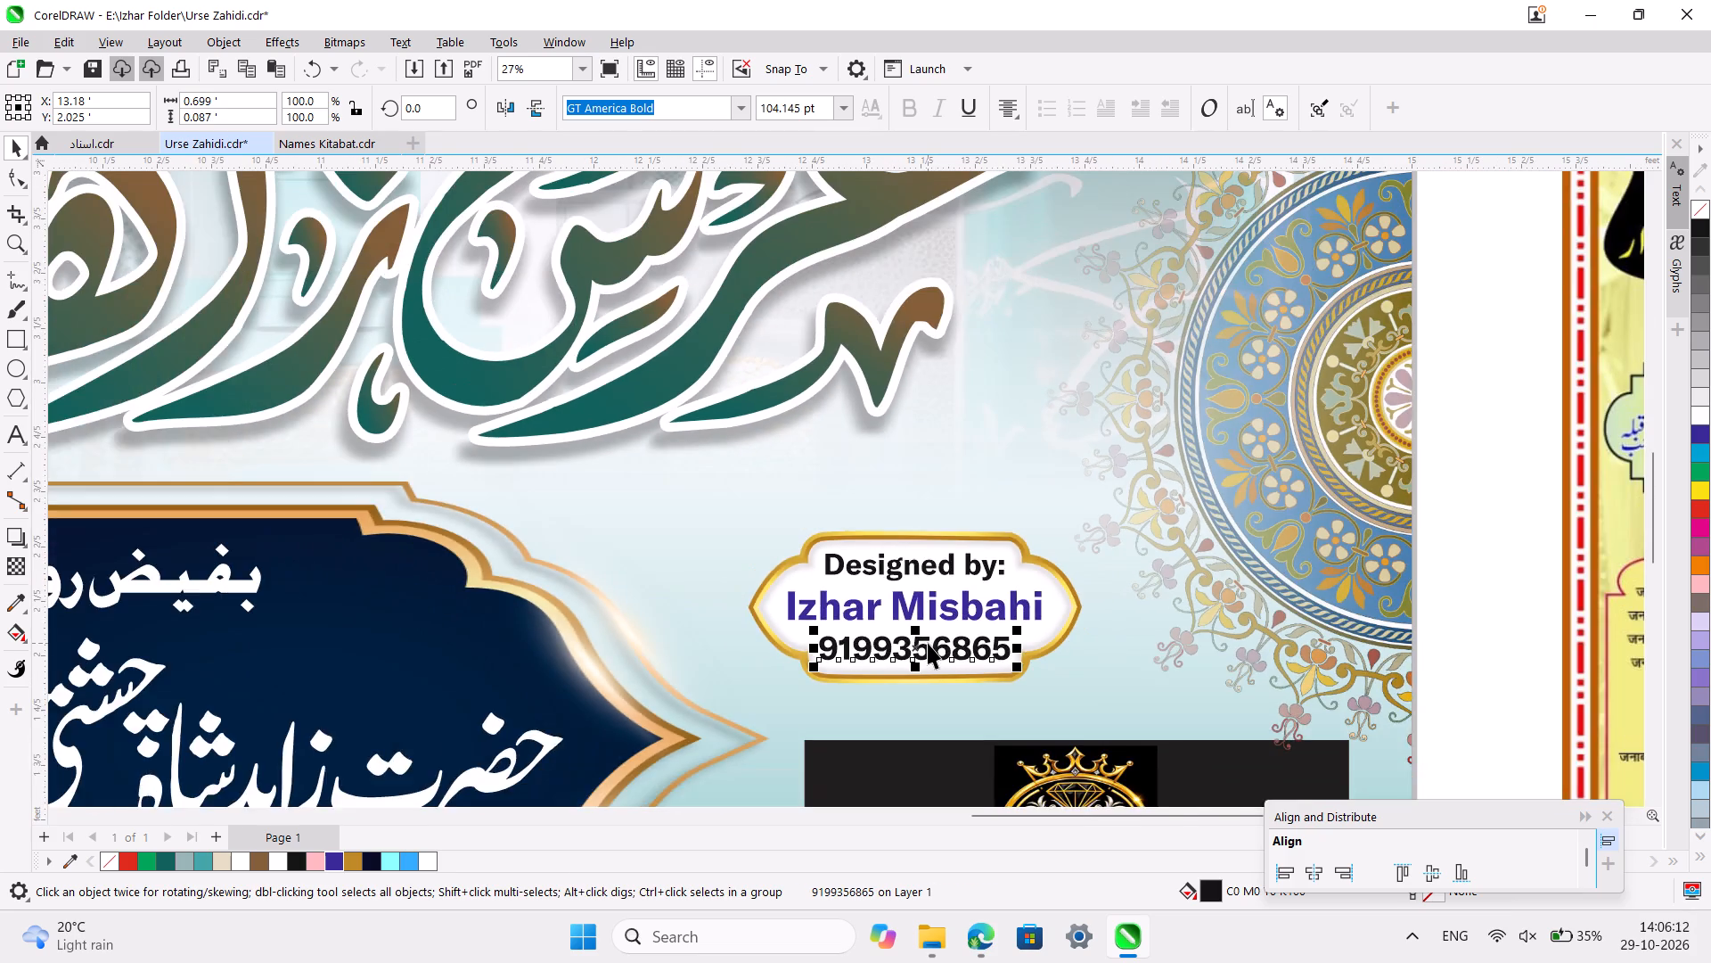
{"action": "scroll", "coordinate": [928, 643], "scroll_direction": "down", "scroll_amount": 10, "text": "ctrl"}
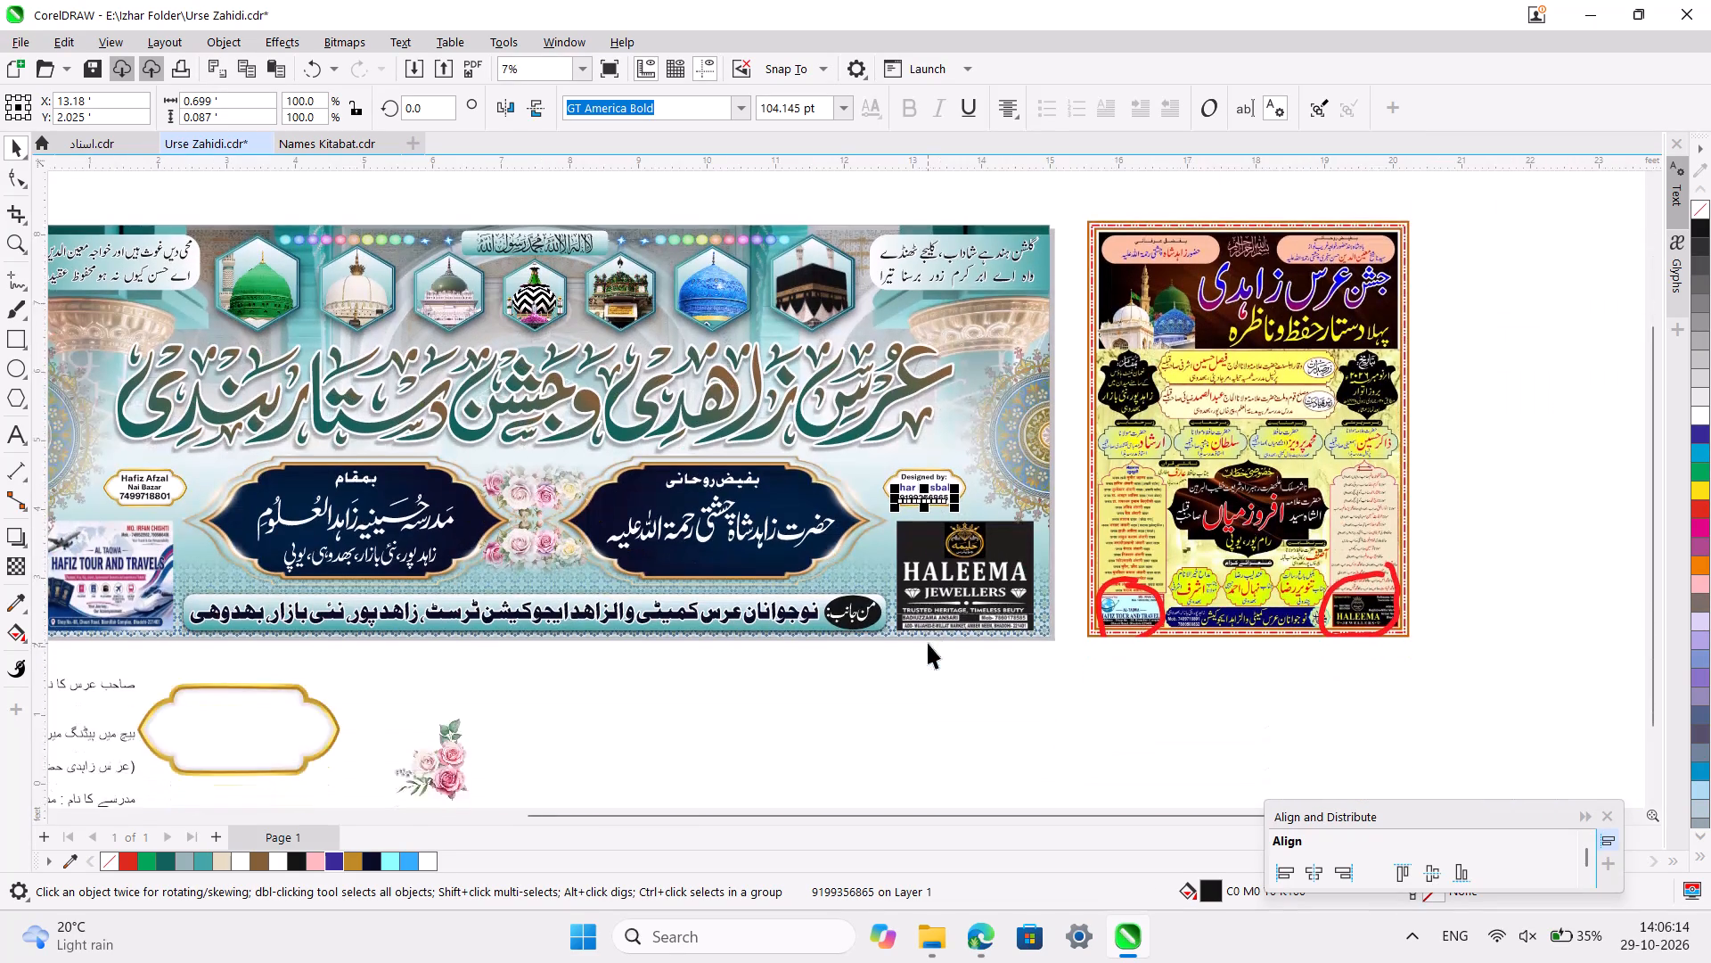
{"action": "left_click", "coordinate": [927, 712]}
{"action": "scroll", "coordinate": [927, 712], "scroll_direction": "right", "scroll_amount": 2}
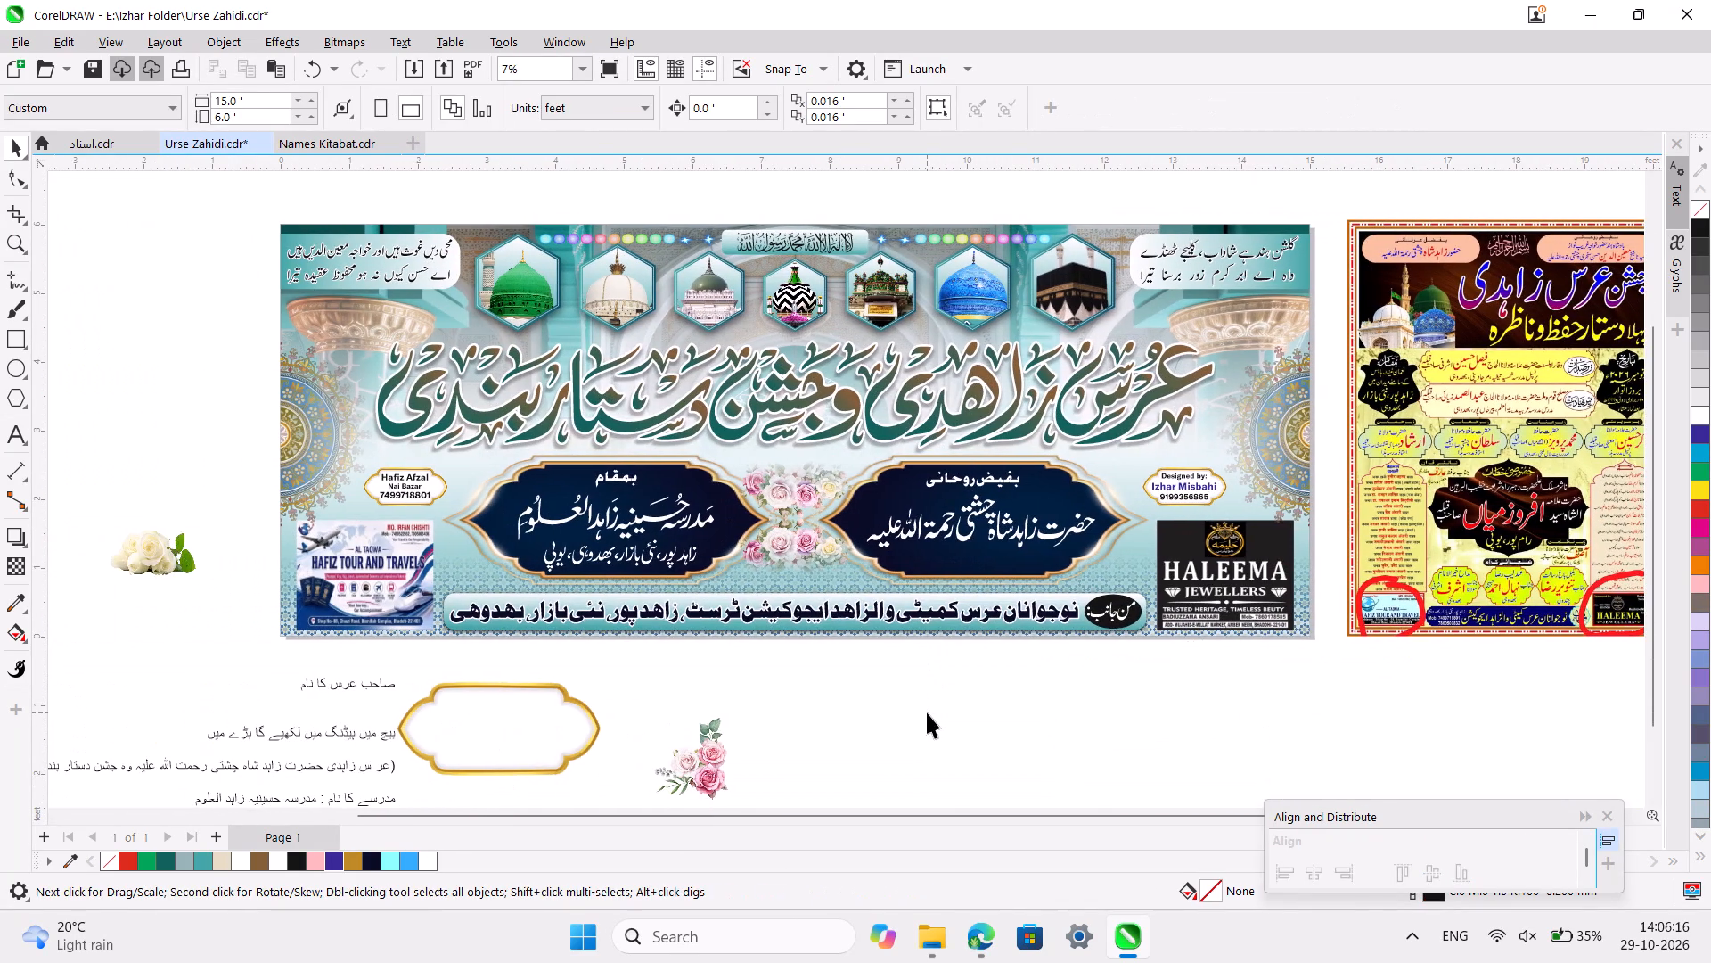
{"action": "scroll", "coordinate": [927, 712], "scroll_direction": "right", "scroll_amount": 1}
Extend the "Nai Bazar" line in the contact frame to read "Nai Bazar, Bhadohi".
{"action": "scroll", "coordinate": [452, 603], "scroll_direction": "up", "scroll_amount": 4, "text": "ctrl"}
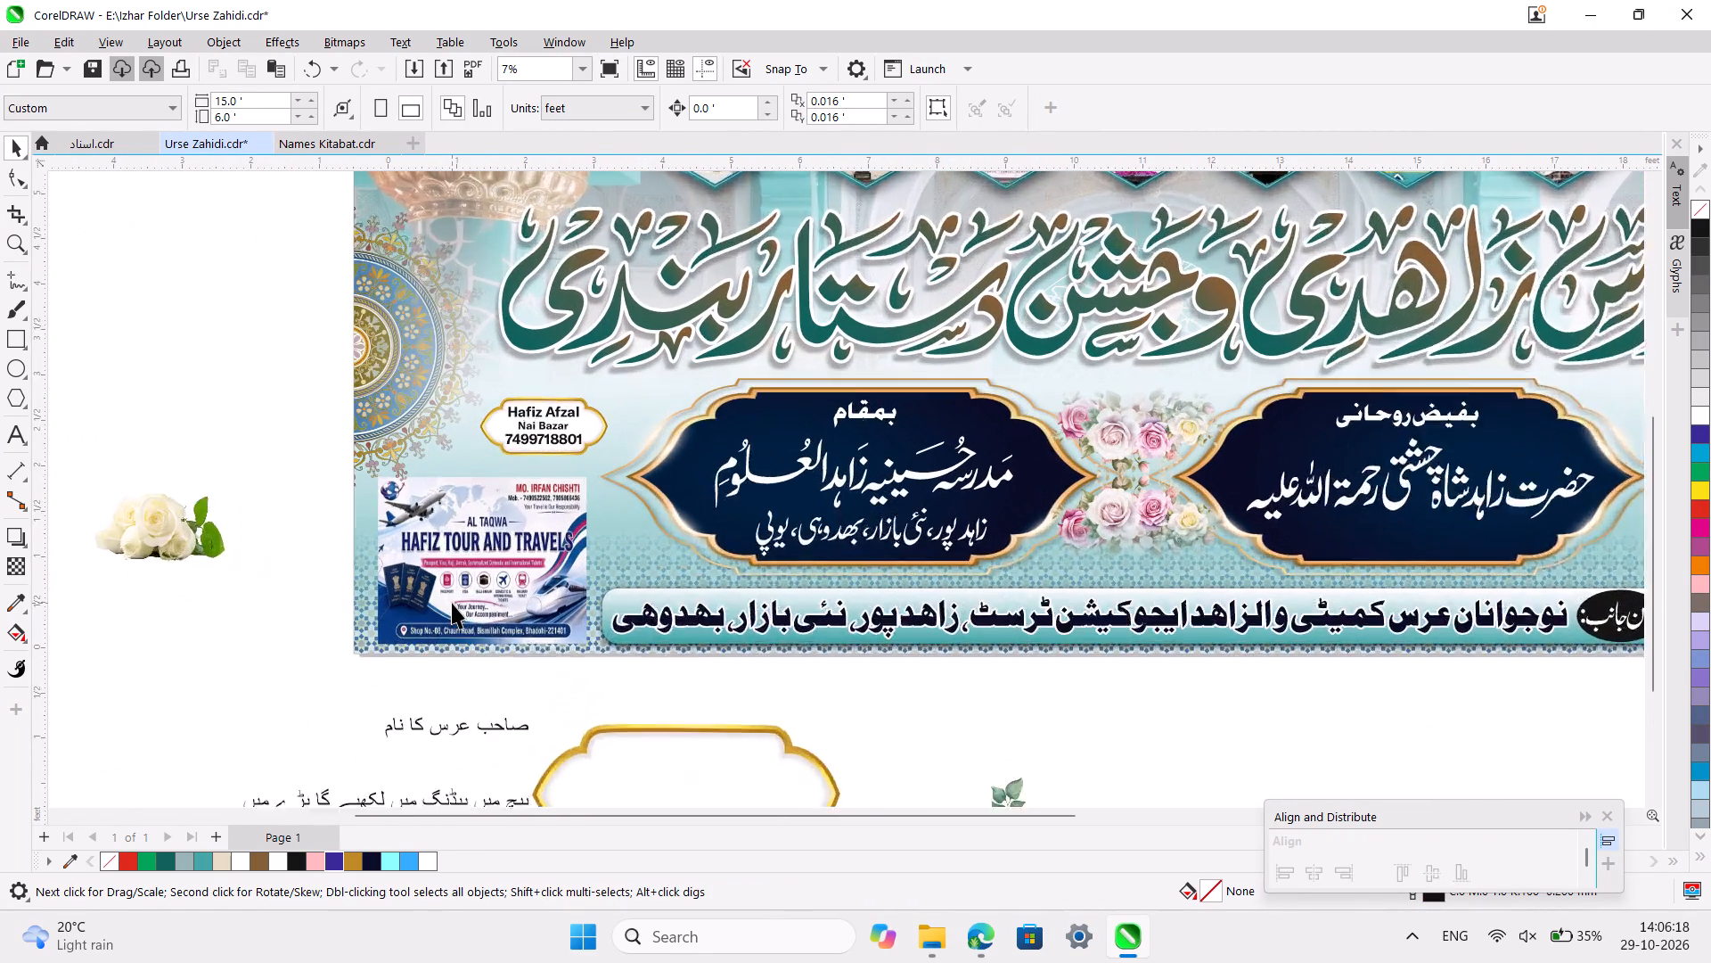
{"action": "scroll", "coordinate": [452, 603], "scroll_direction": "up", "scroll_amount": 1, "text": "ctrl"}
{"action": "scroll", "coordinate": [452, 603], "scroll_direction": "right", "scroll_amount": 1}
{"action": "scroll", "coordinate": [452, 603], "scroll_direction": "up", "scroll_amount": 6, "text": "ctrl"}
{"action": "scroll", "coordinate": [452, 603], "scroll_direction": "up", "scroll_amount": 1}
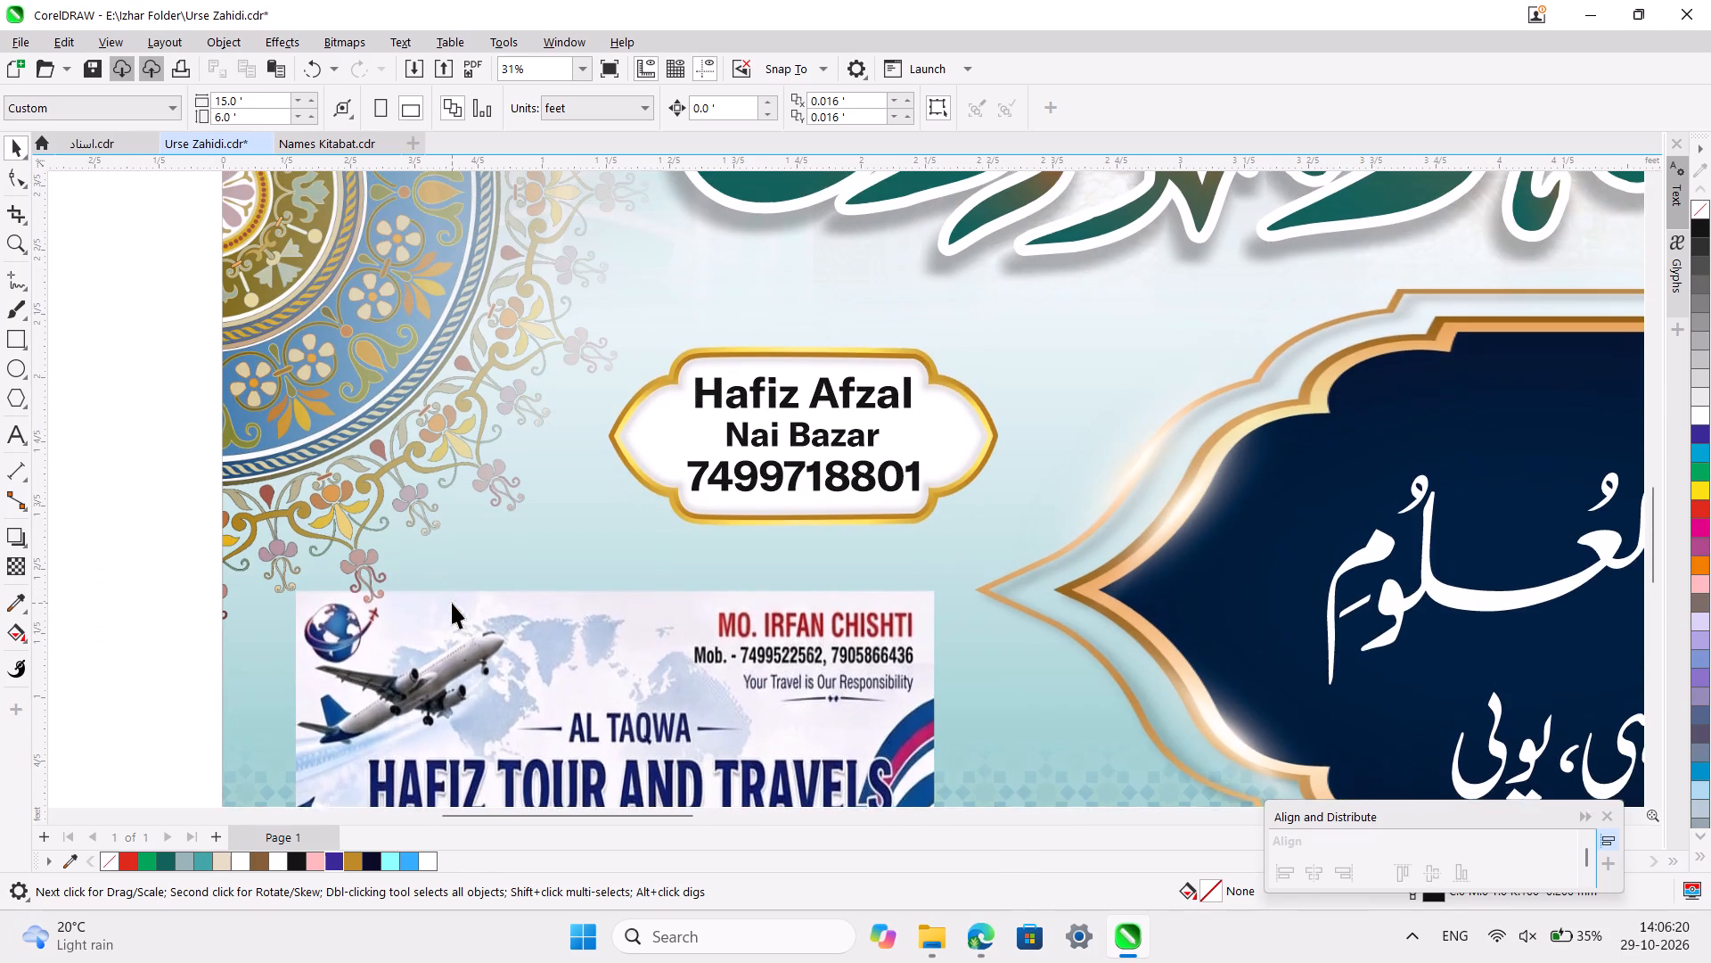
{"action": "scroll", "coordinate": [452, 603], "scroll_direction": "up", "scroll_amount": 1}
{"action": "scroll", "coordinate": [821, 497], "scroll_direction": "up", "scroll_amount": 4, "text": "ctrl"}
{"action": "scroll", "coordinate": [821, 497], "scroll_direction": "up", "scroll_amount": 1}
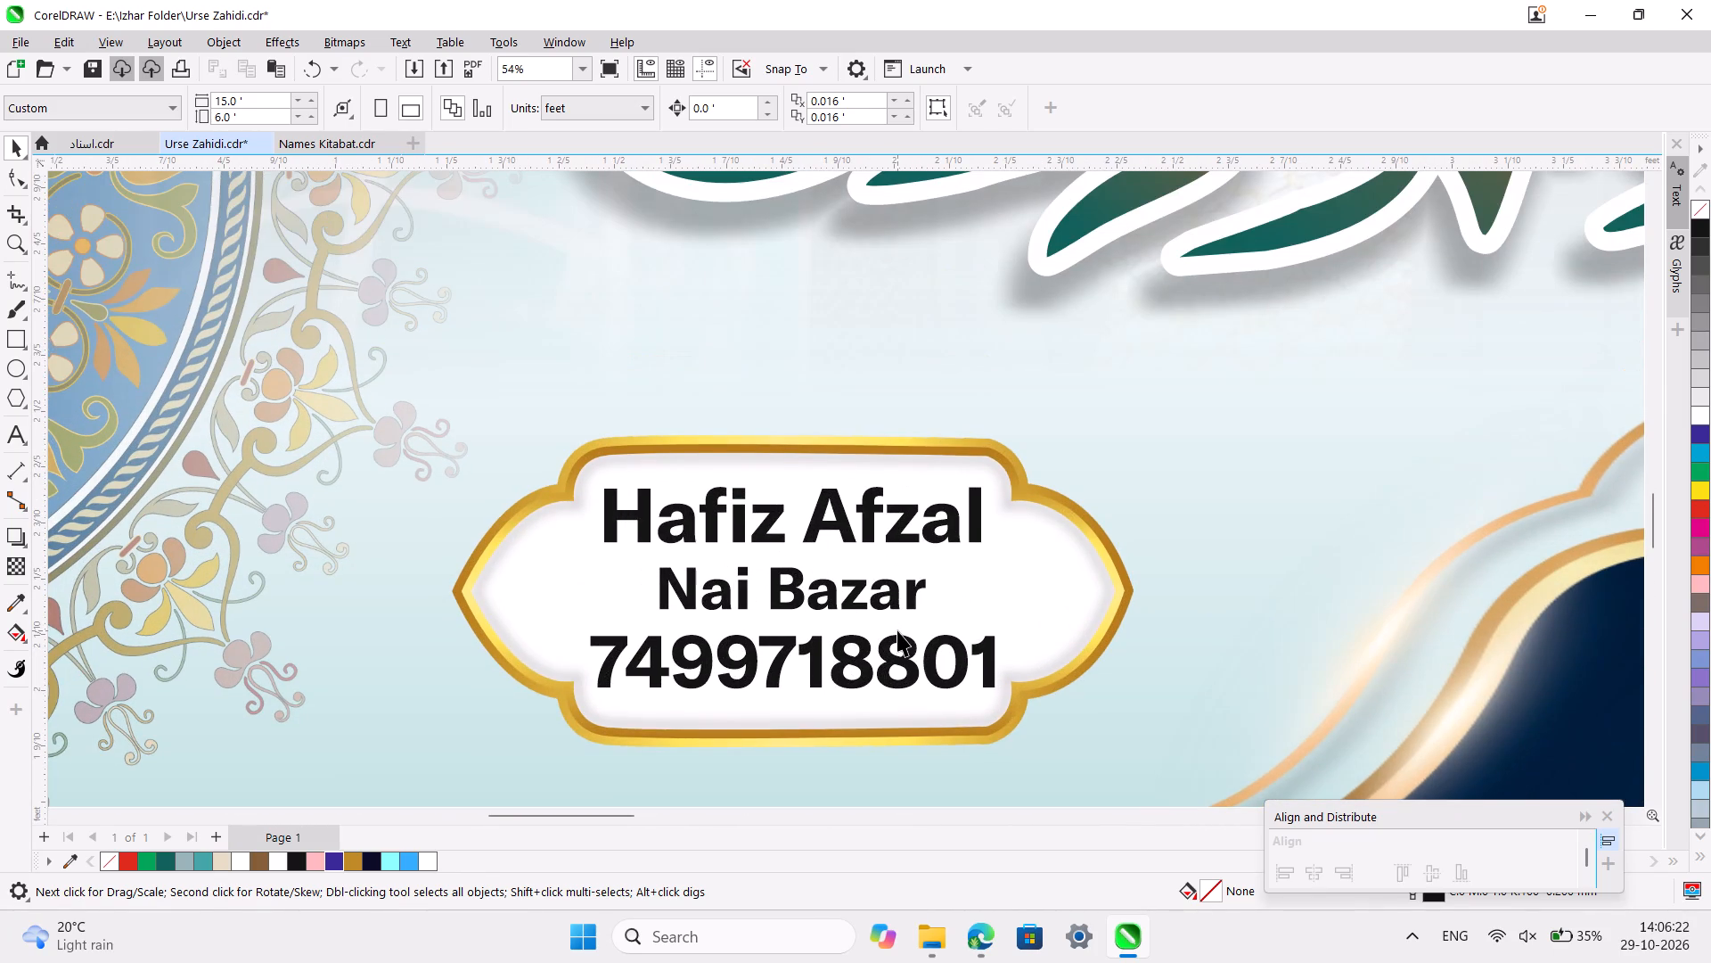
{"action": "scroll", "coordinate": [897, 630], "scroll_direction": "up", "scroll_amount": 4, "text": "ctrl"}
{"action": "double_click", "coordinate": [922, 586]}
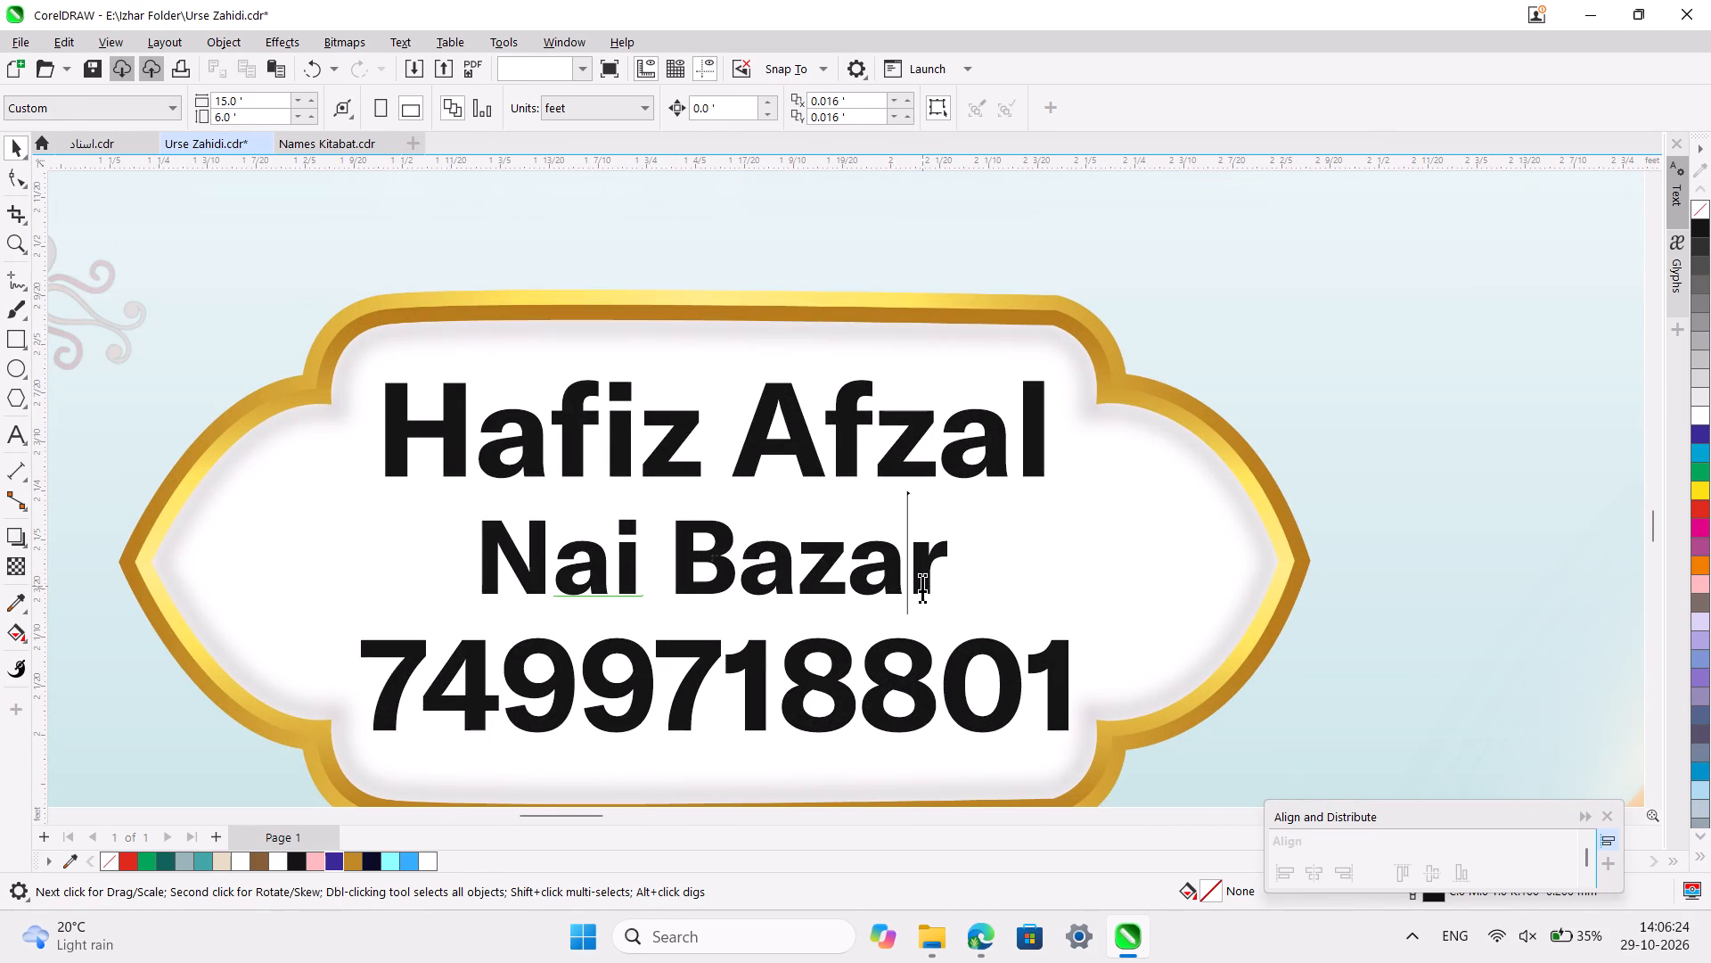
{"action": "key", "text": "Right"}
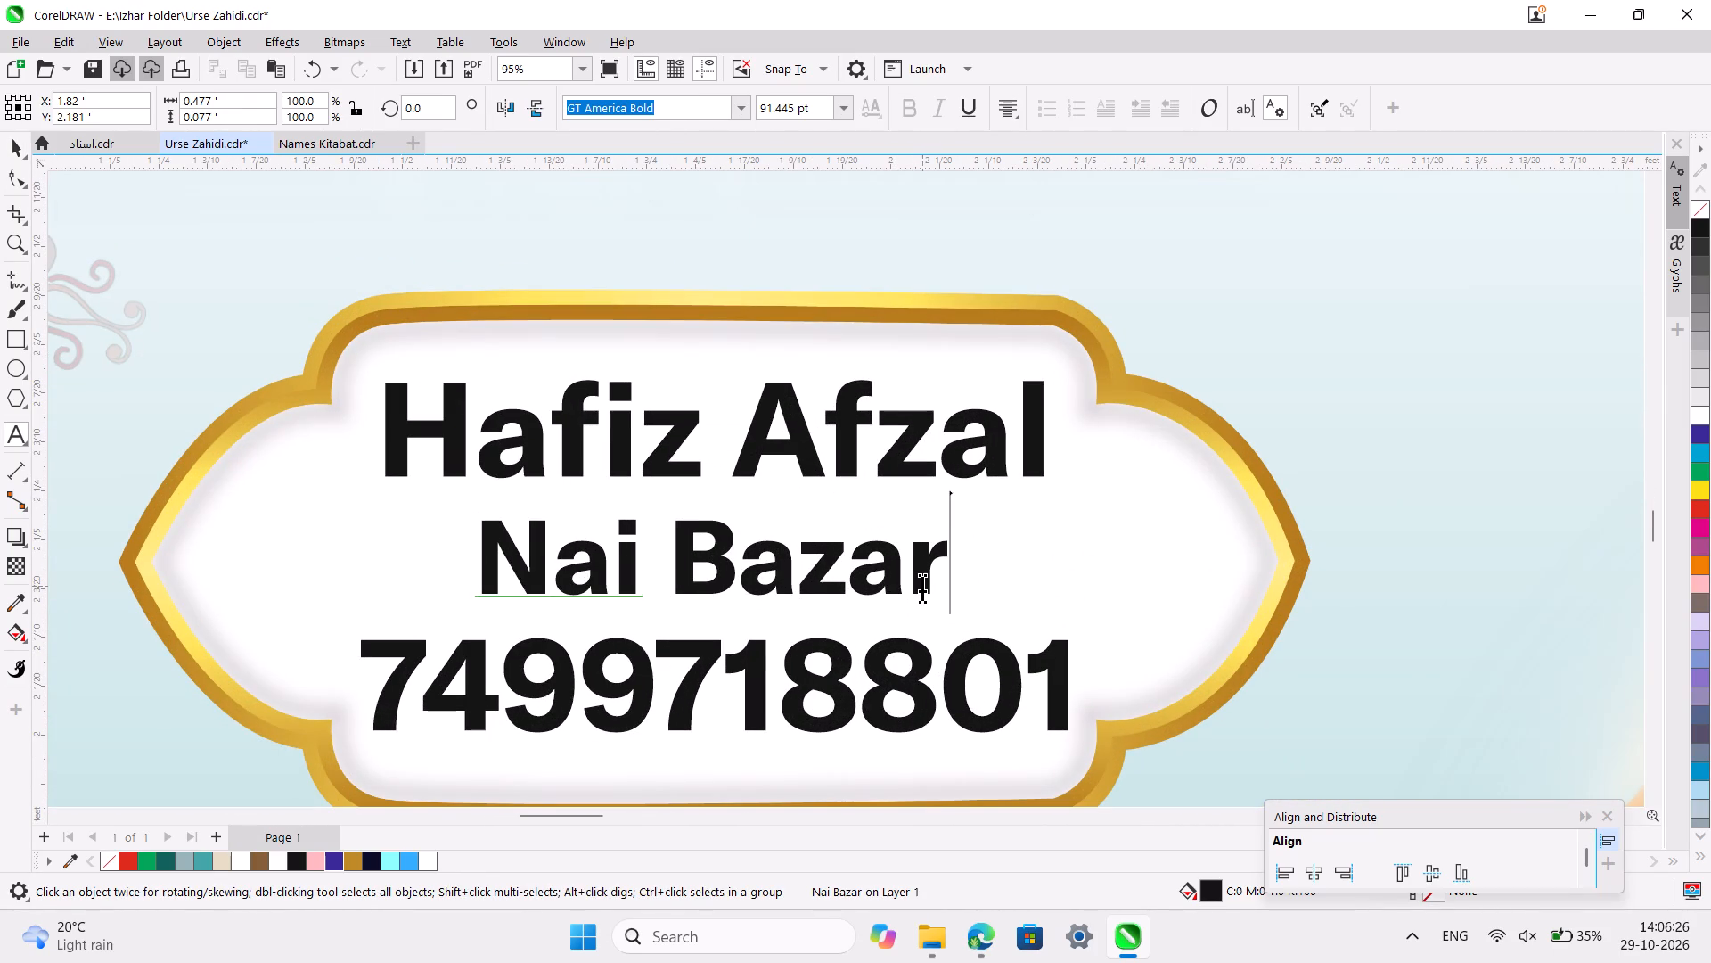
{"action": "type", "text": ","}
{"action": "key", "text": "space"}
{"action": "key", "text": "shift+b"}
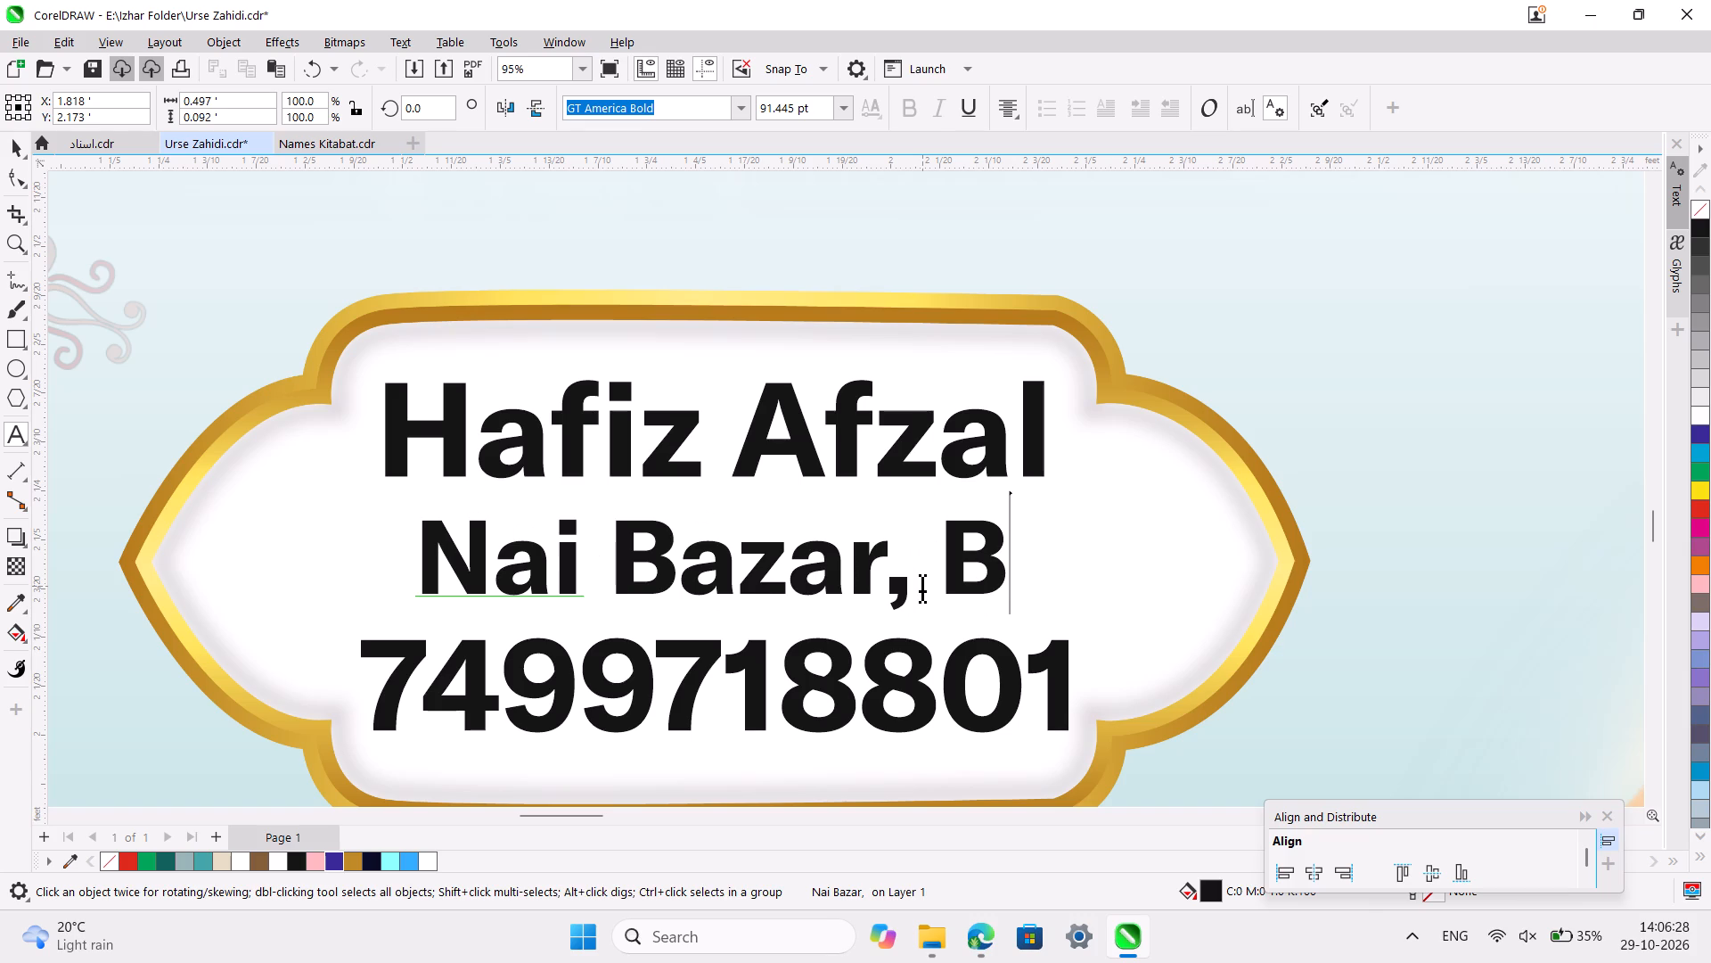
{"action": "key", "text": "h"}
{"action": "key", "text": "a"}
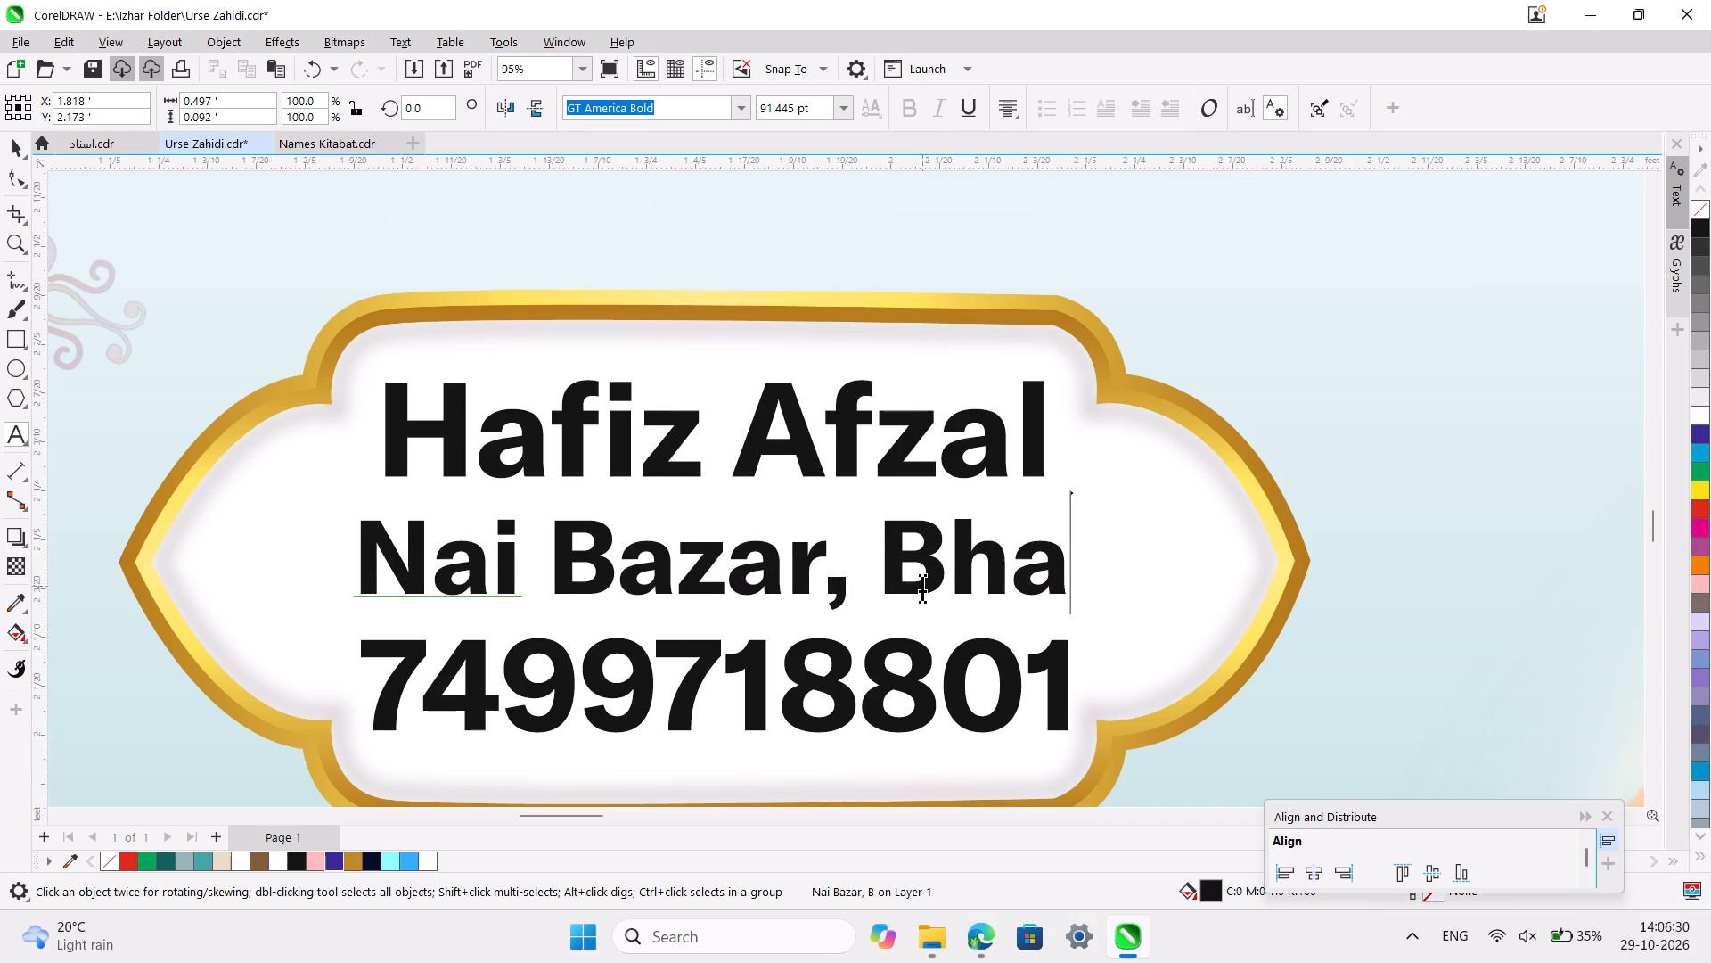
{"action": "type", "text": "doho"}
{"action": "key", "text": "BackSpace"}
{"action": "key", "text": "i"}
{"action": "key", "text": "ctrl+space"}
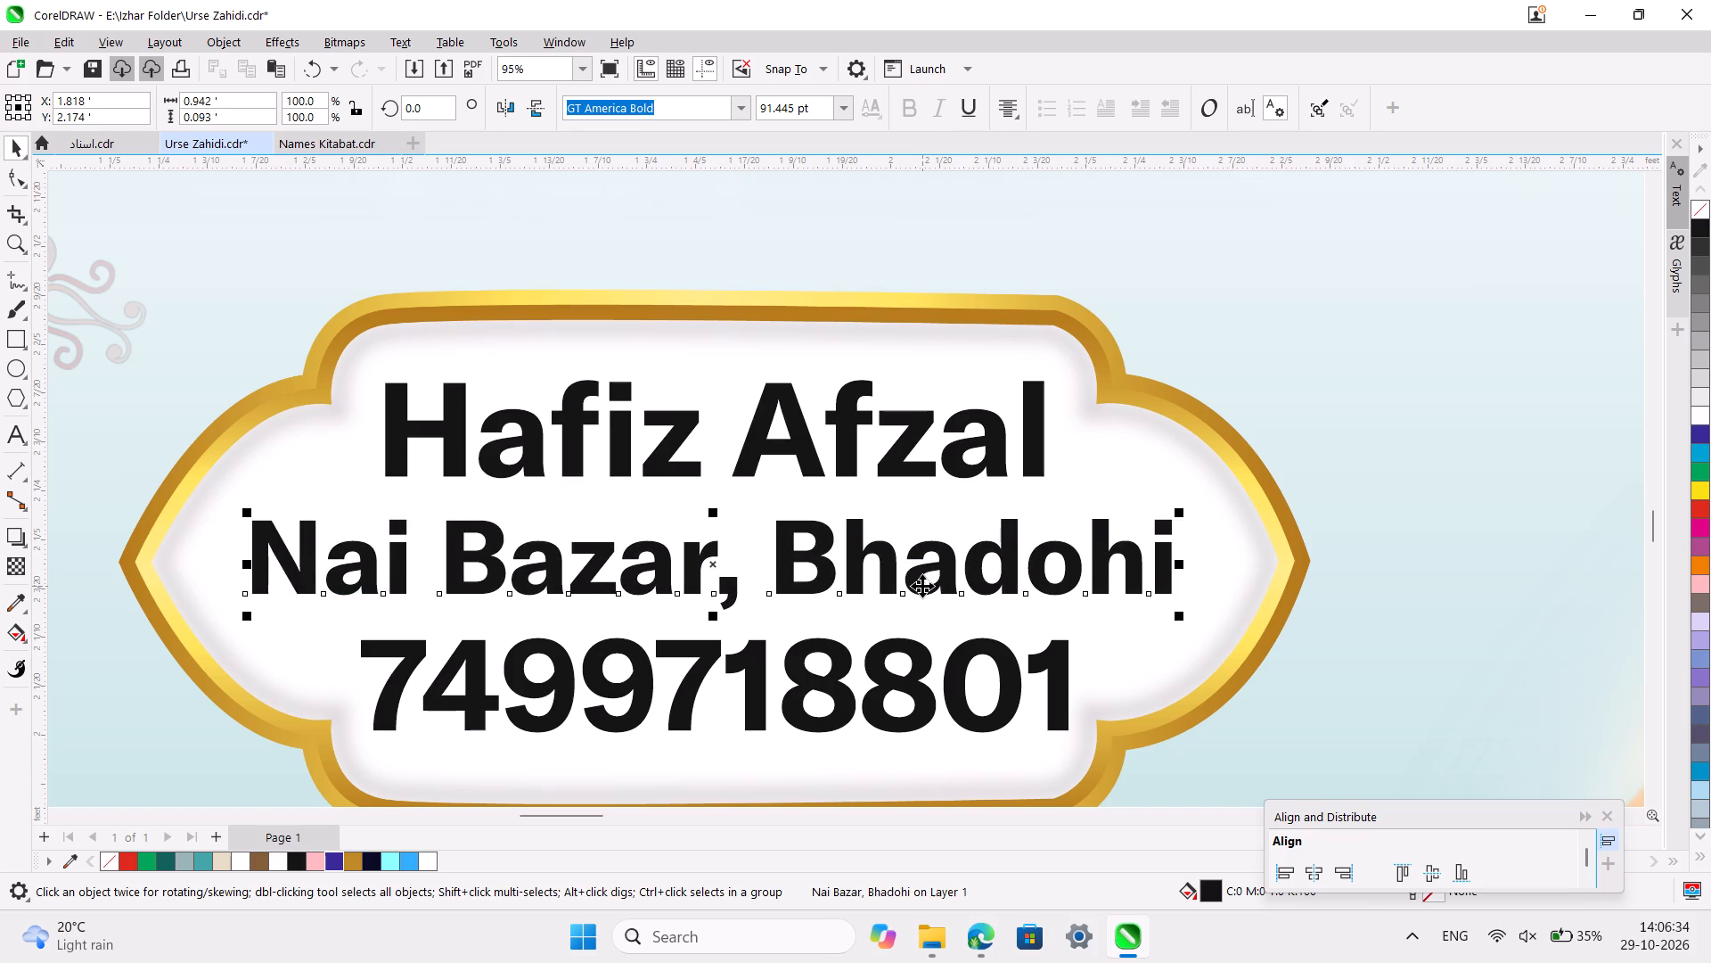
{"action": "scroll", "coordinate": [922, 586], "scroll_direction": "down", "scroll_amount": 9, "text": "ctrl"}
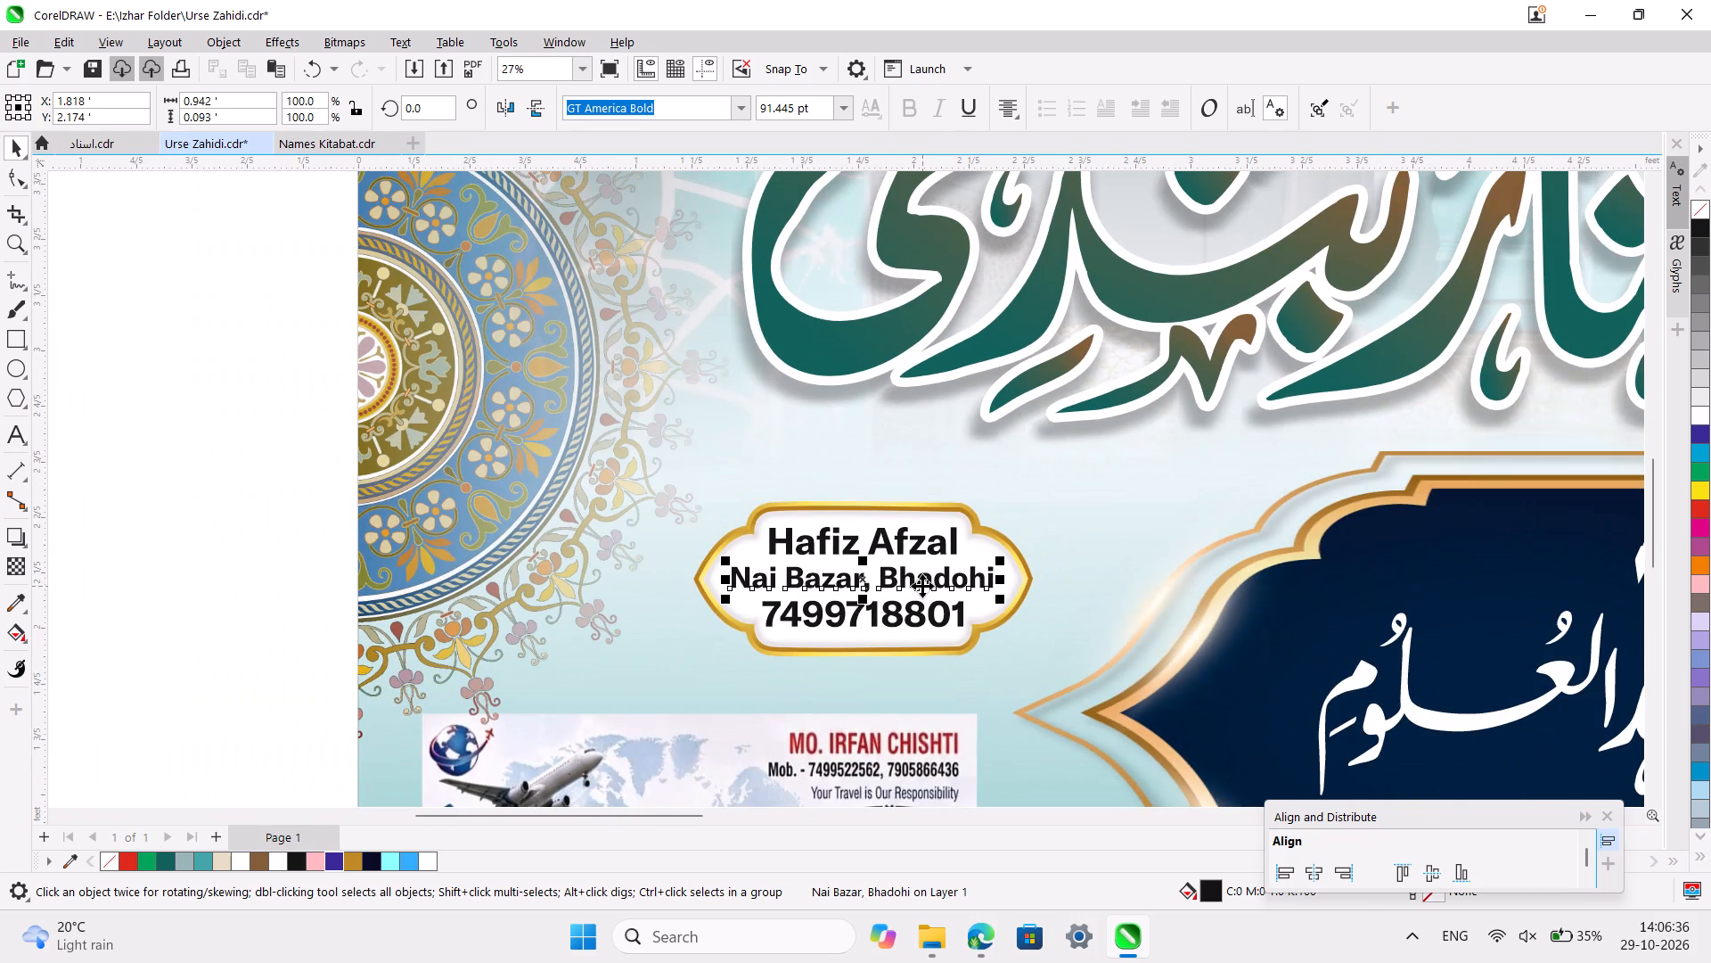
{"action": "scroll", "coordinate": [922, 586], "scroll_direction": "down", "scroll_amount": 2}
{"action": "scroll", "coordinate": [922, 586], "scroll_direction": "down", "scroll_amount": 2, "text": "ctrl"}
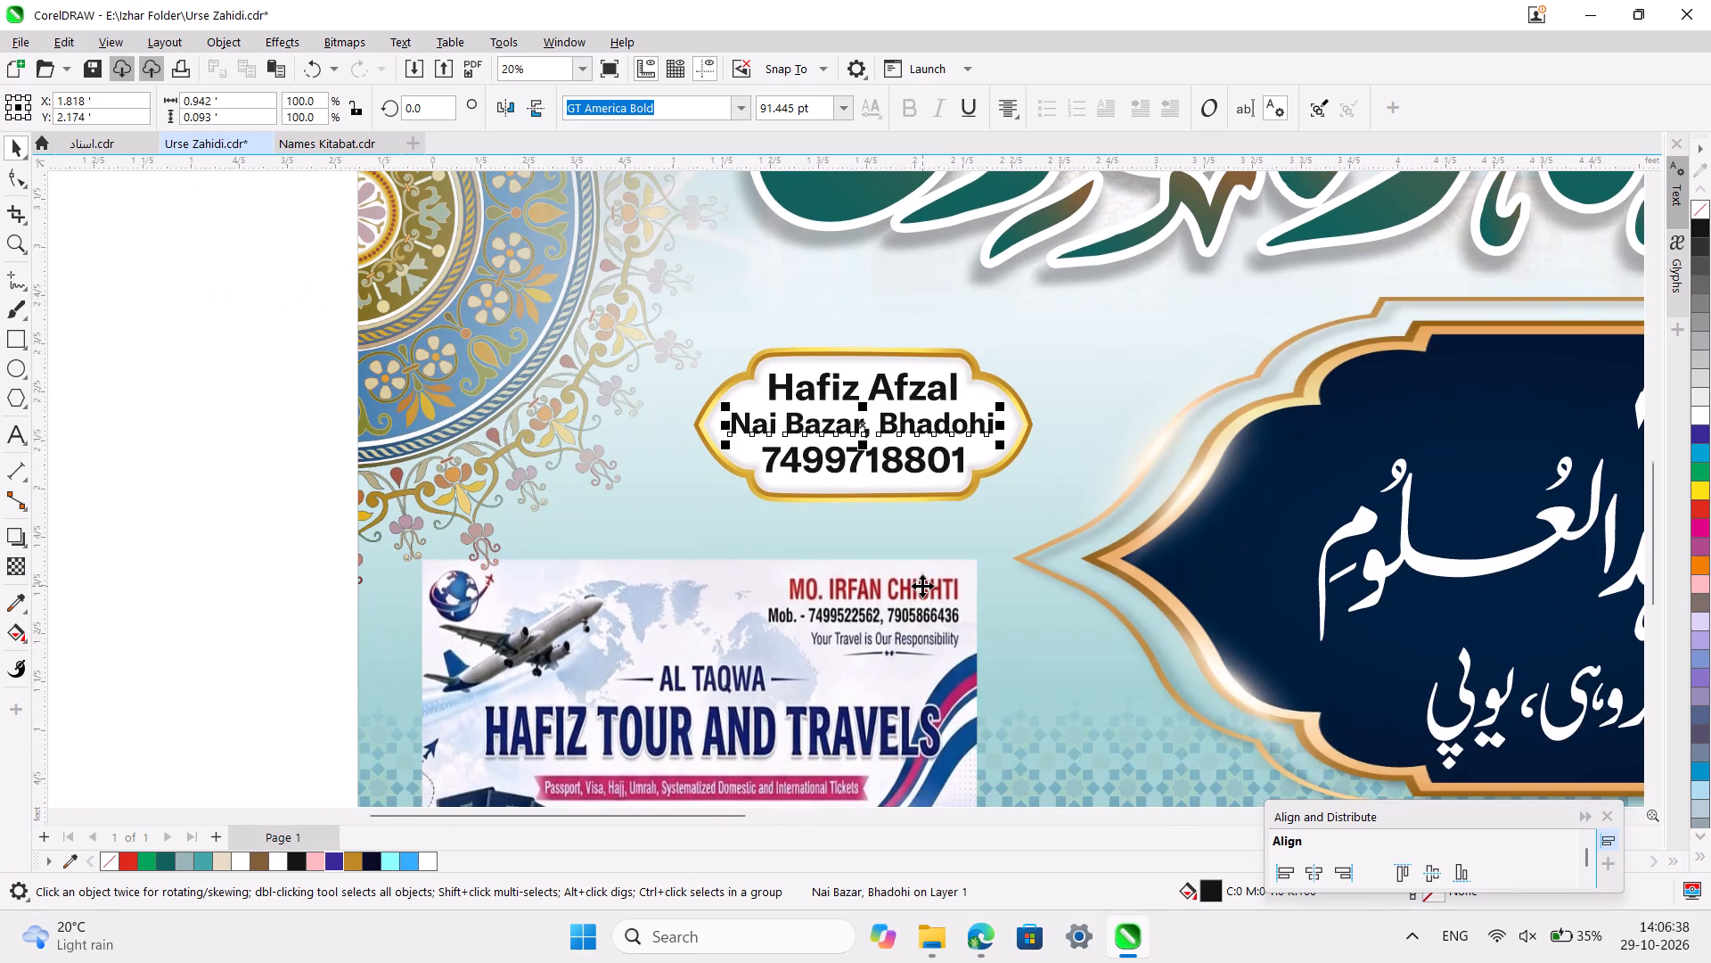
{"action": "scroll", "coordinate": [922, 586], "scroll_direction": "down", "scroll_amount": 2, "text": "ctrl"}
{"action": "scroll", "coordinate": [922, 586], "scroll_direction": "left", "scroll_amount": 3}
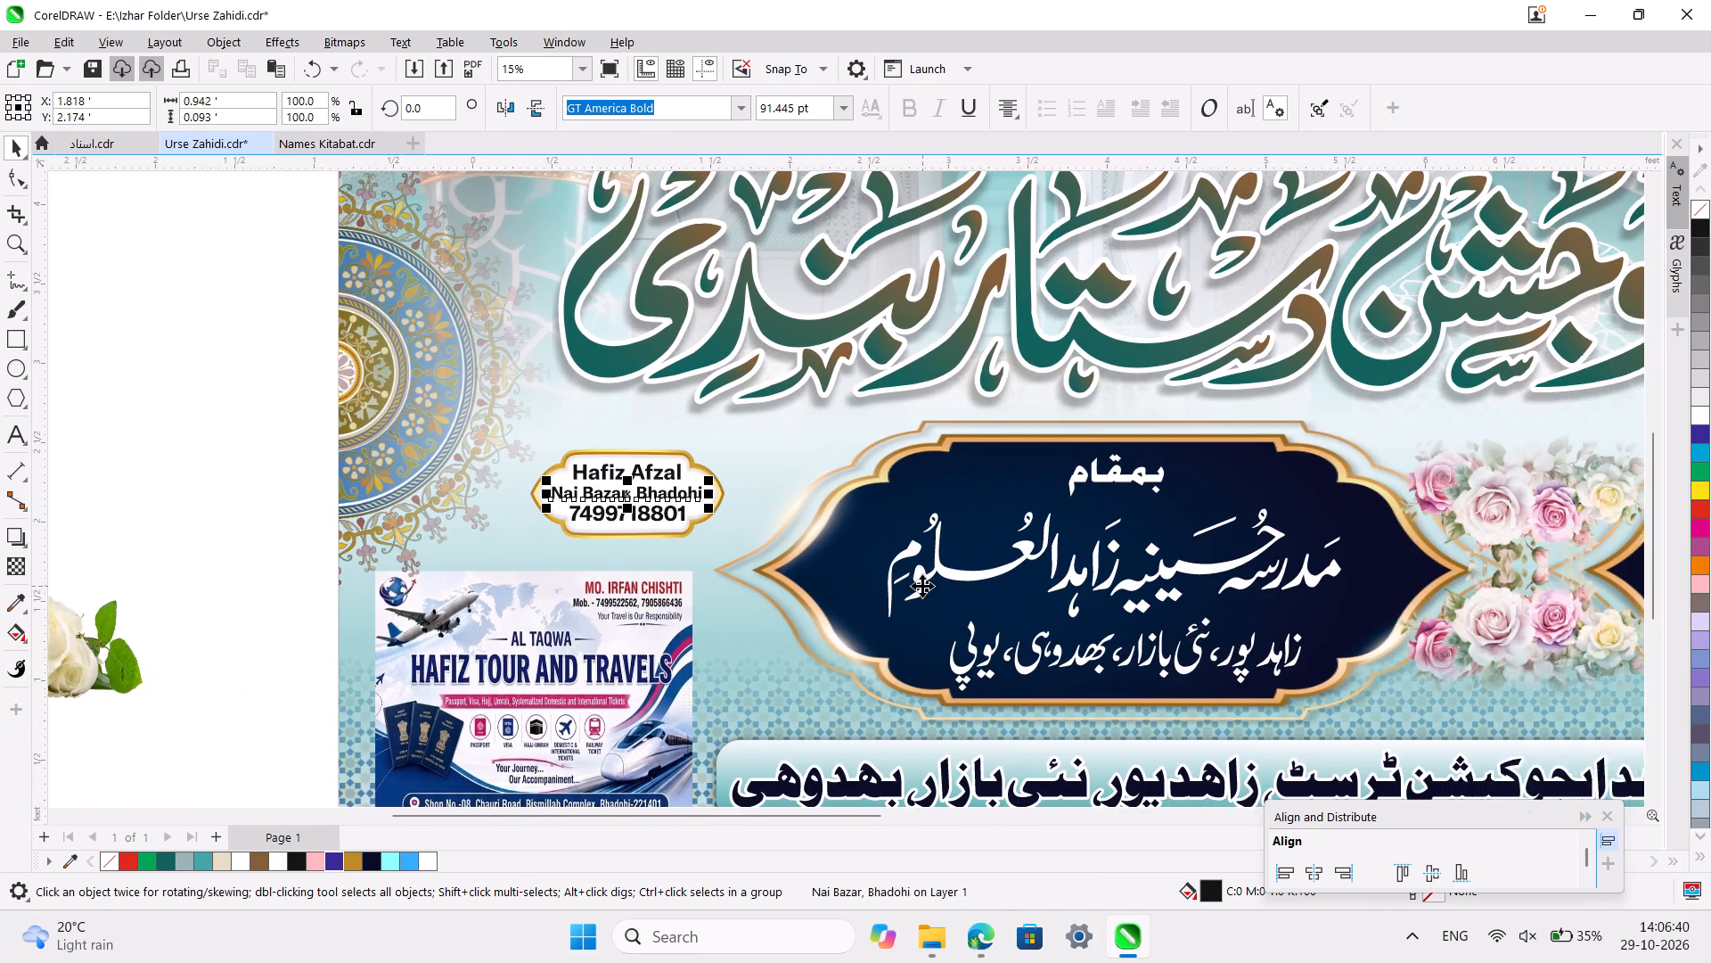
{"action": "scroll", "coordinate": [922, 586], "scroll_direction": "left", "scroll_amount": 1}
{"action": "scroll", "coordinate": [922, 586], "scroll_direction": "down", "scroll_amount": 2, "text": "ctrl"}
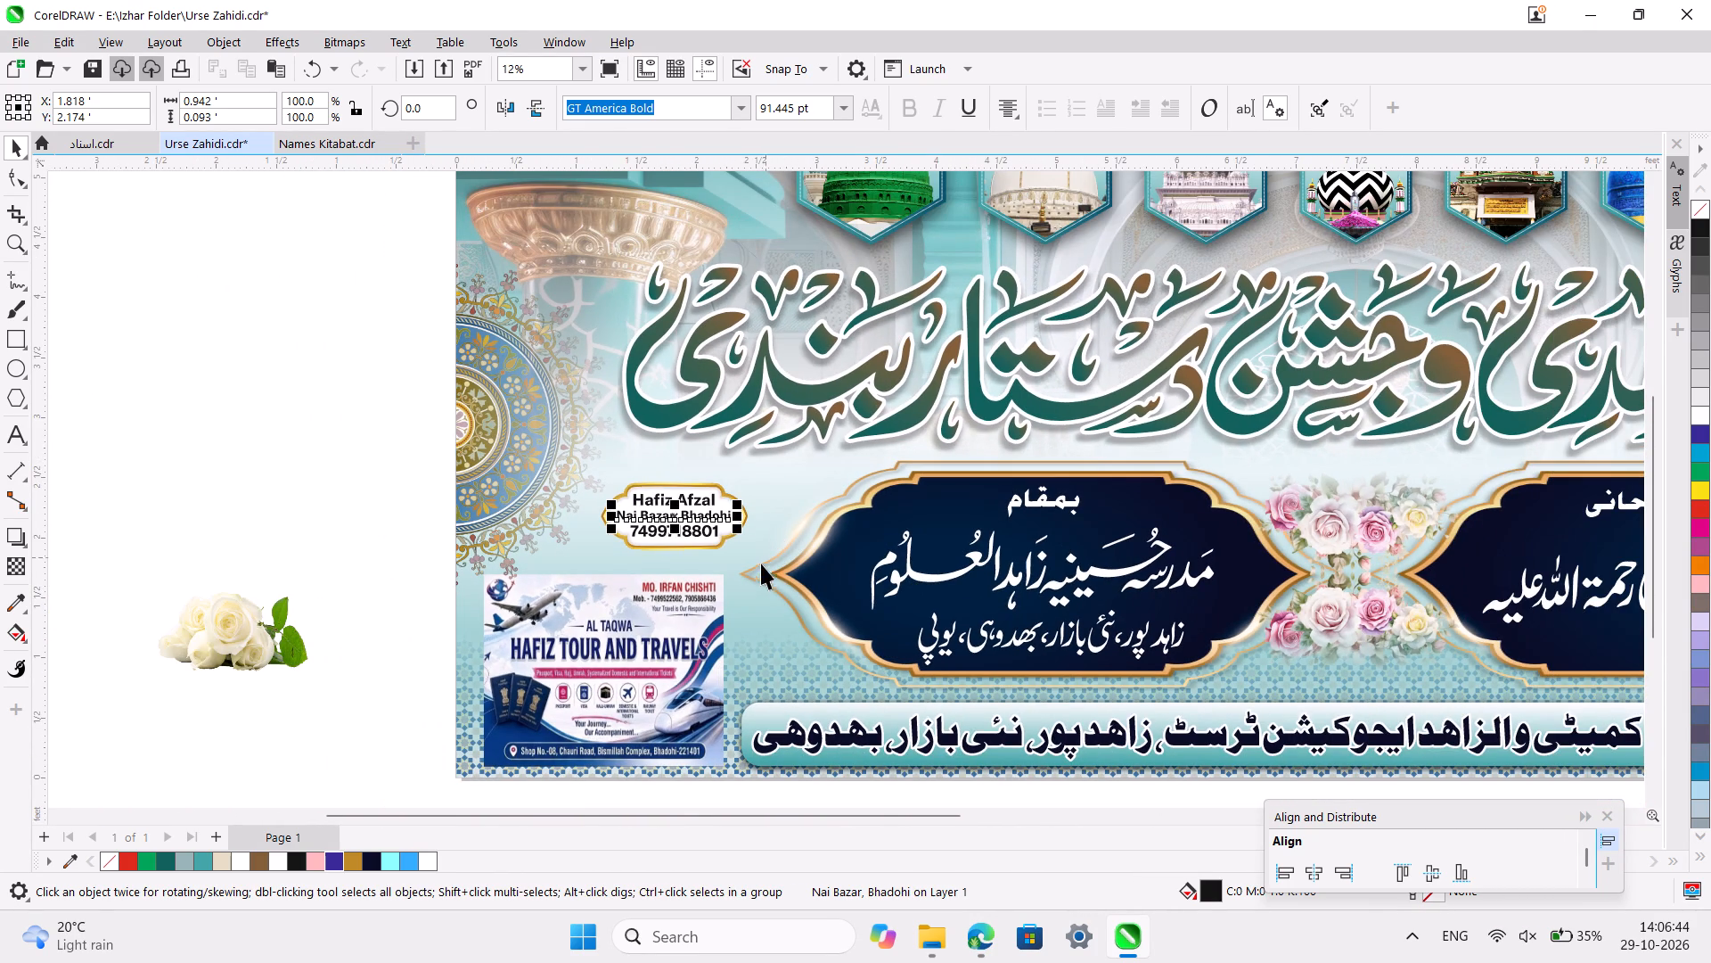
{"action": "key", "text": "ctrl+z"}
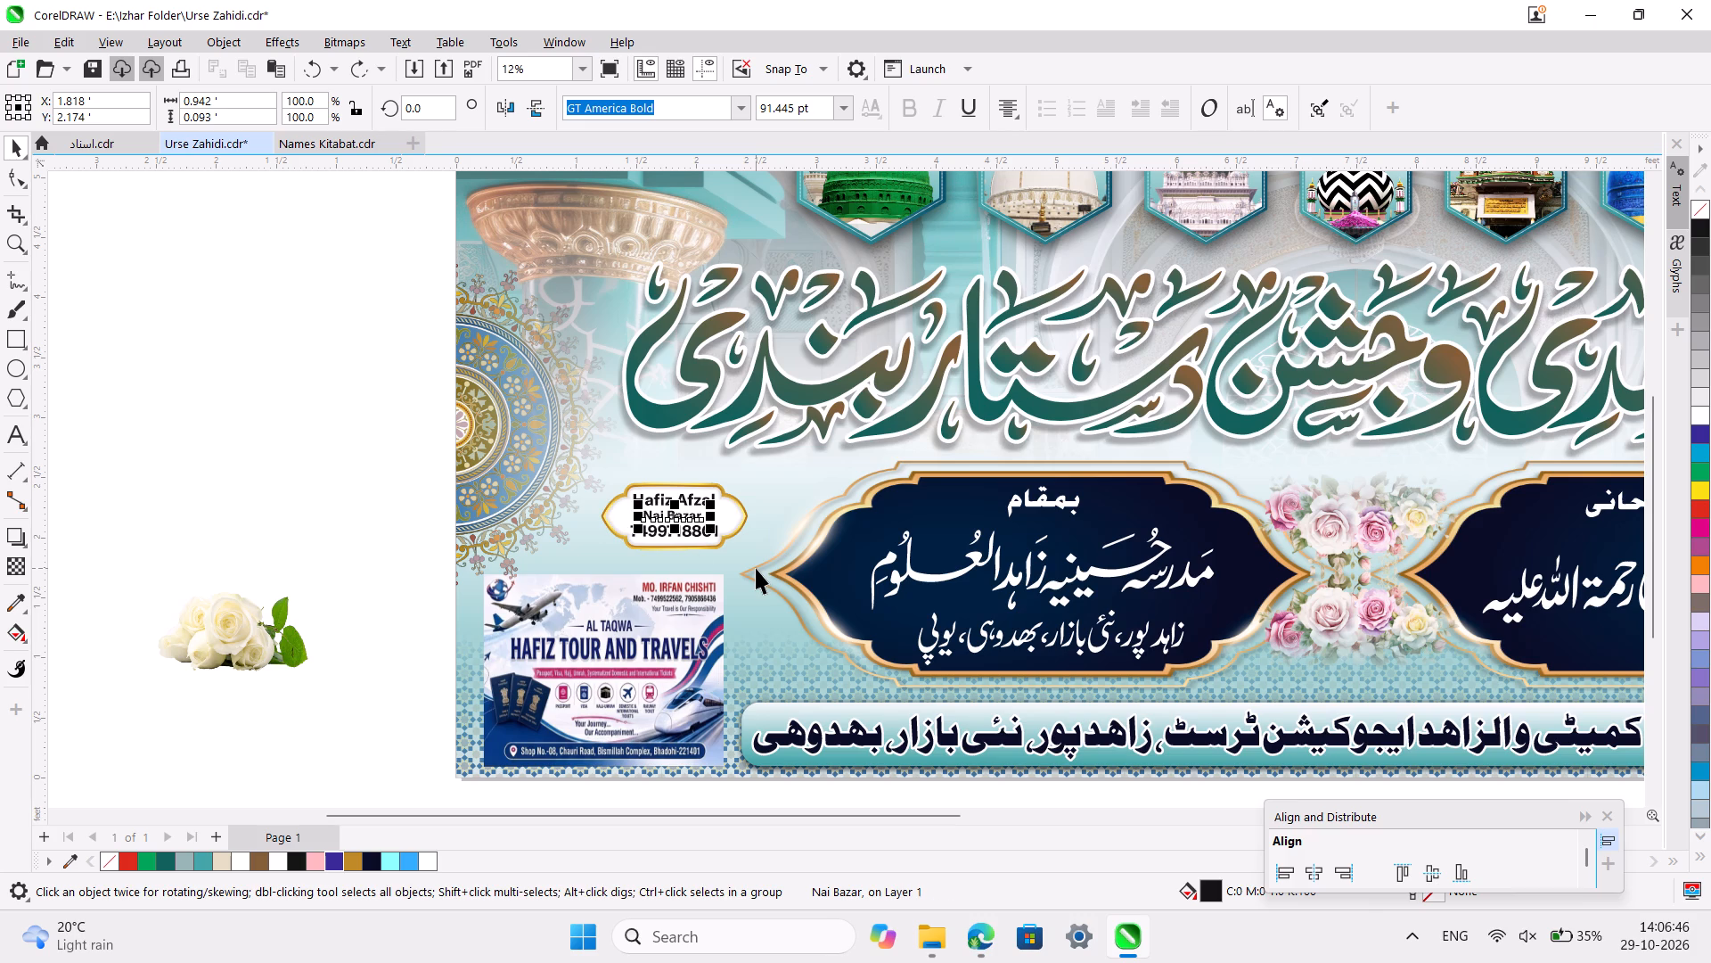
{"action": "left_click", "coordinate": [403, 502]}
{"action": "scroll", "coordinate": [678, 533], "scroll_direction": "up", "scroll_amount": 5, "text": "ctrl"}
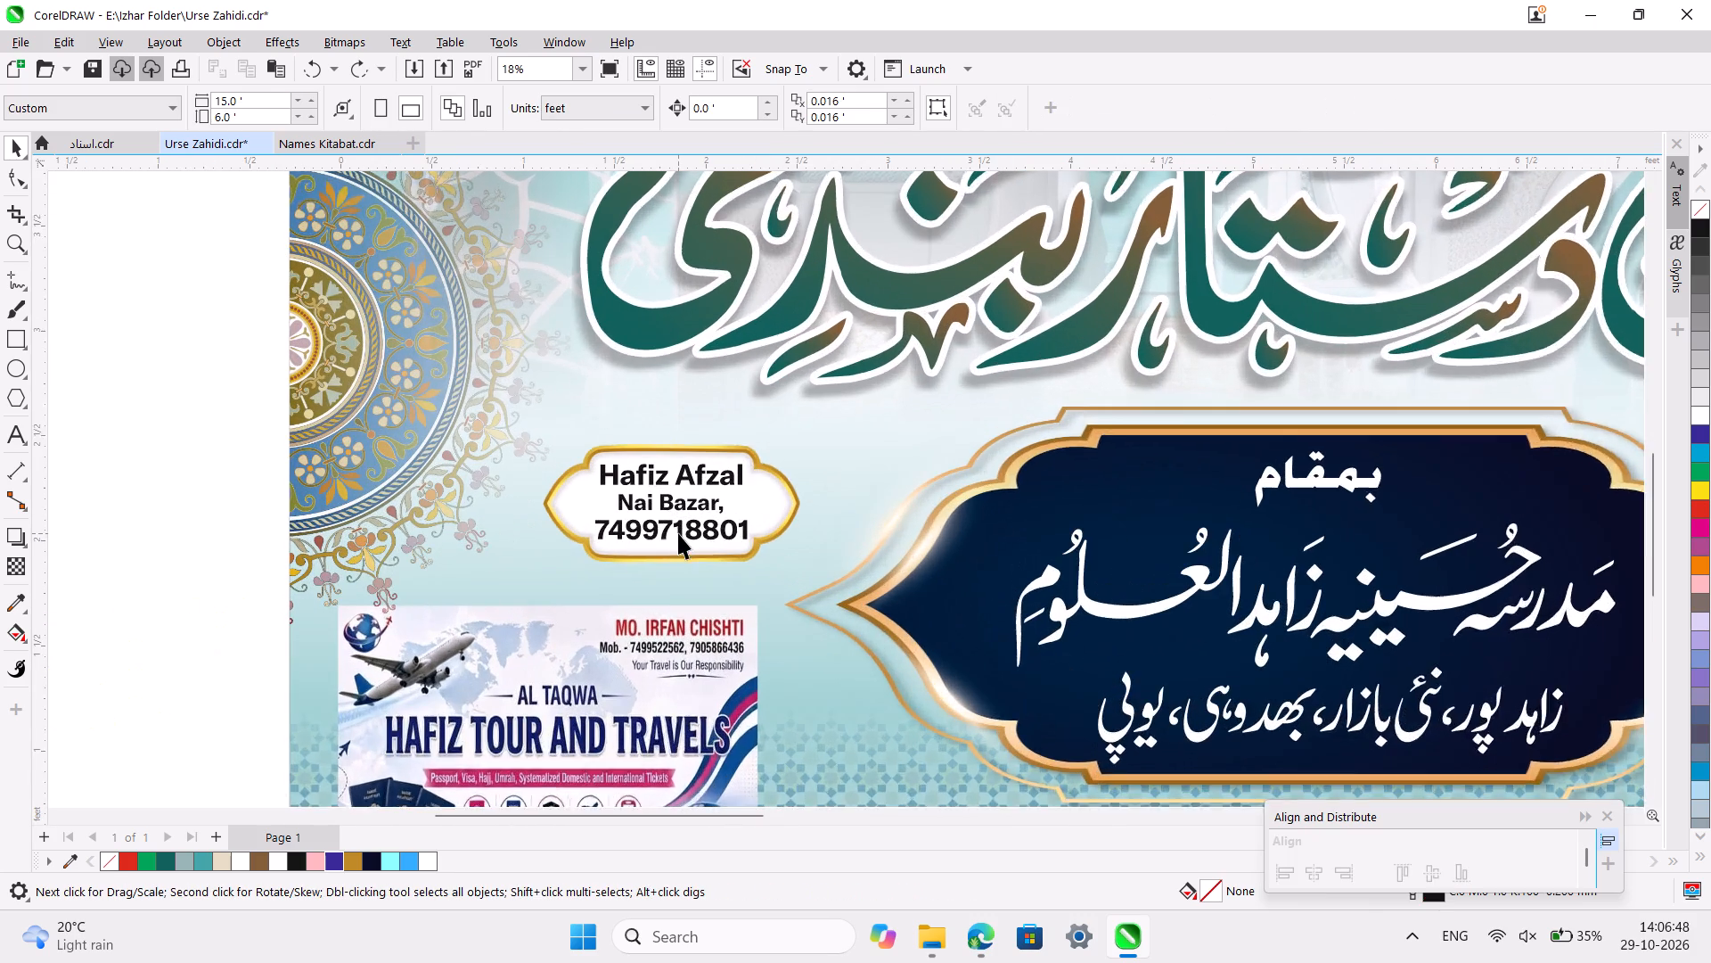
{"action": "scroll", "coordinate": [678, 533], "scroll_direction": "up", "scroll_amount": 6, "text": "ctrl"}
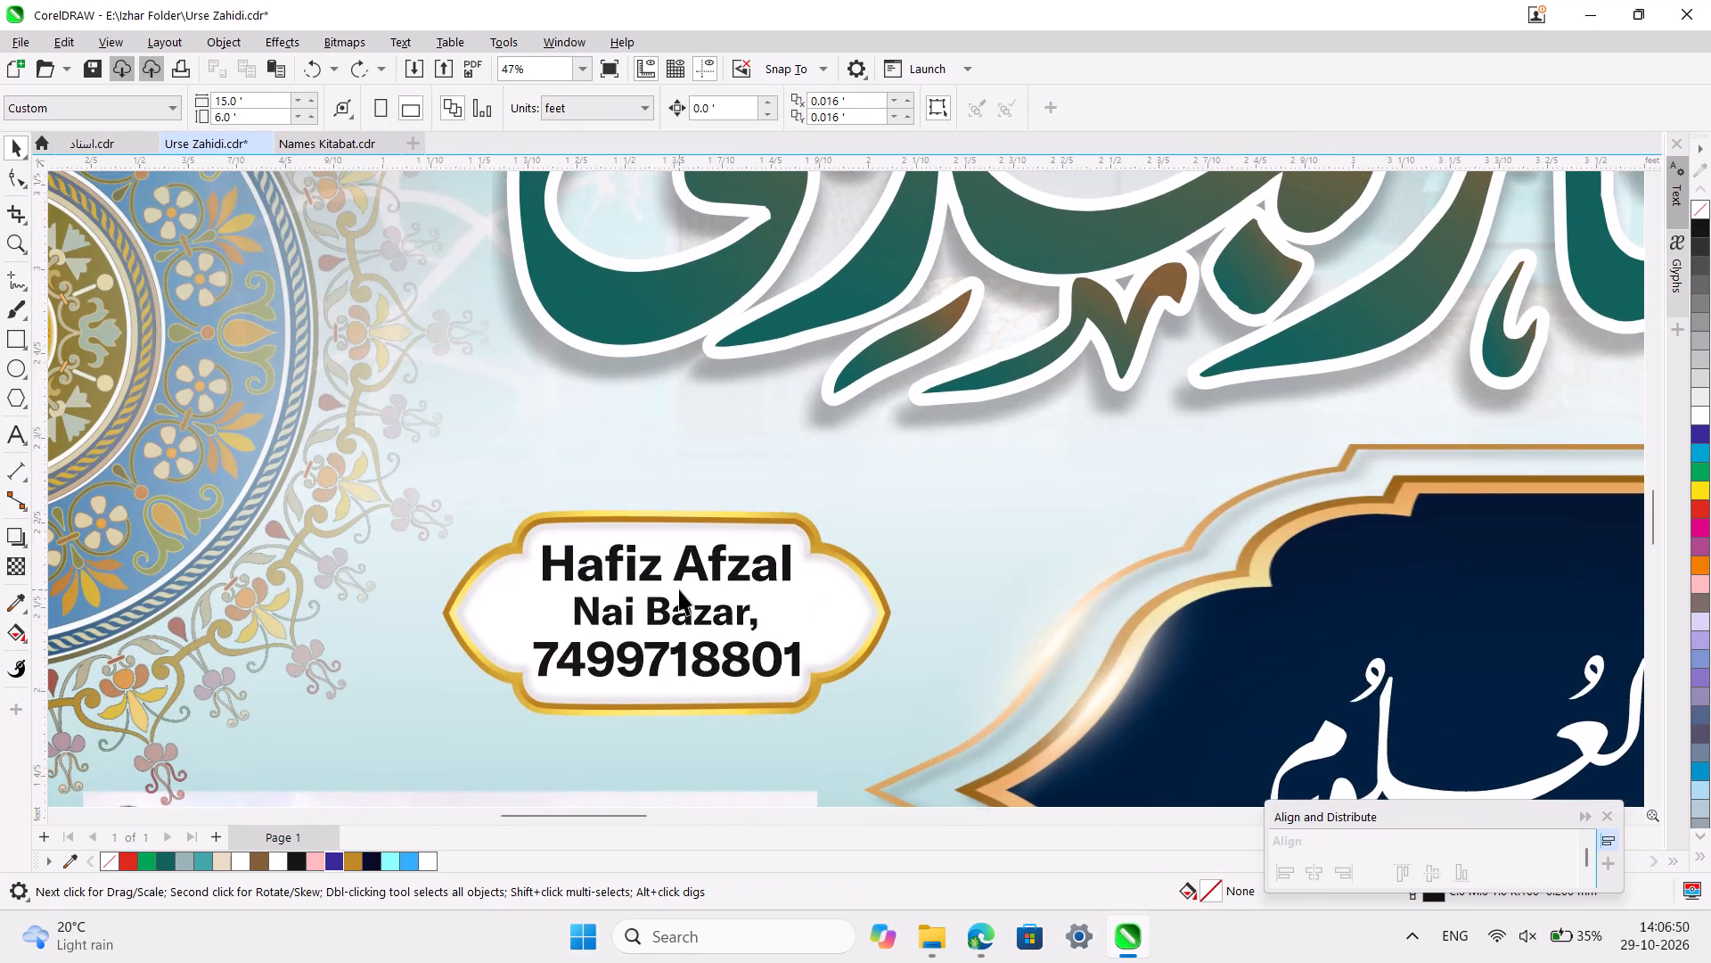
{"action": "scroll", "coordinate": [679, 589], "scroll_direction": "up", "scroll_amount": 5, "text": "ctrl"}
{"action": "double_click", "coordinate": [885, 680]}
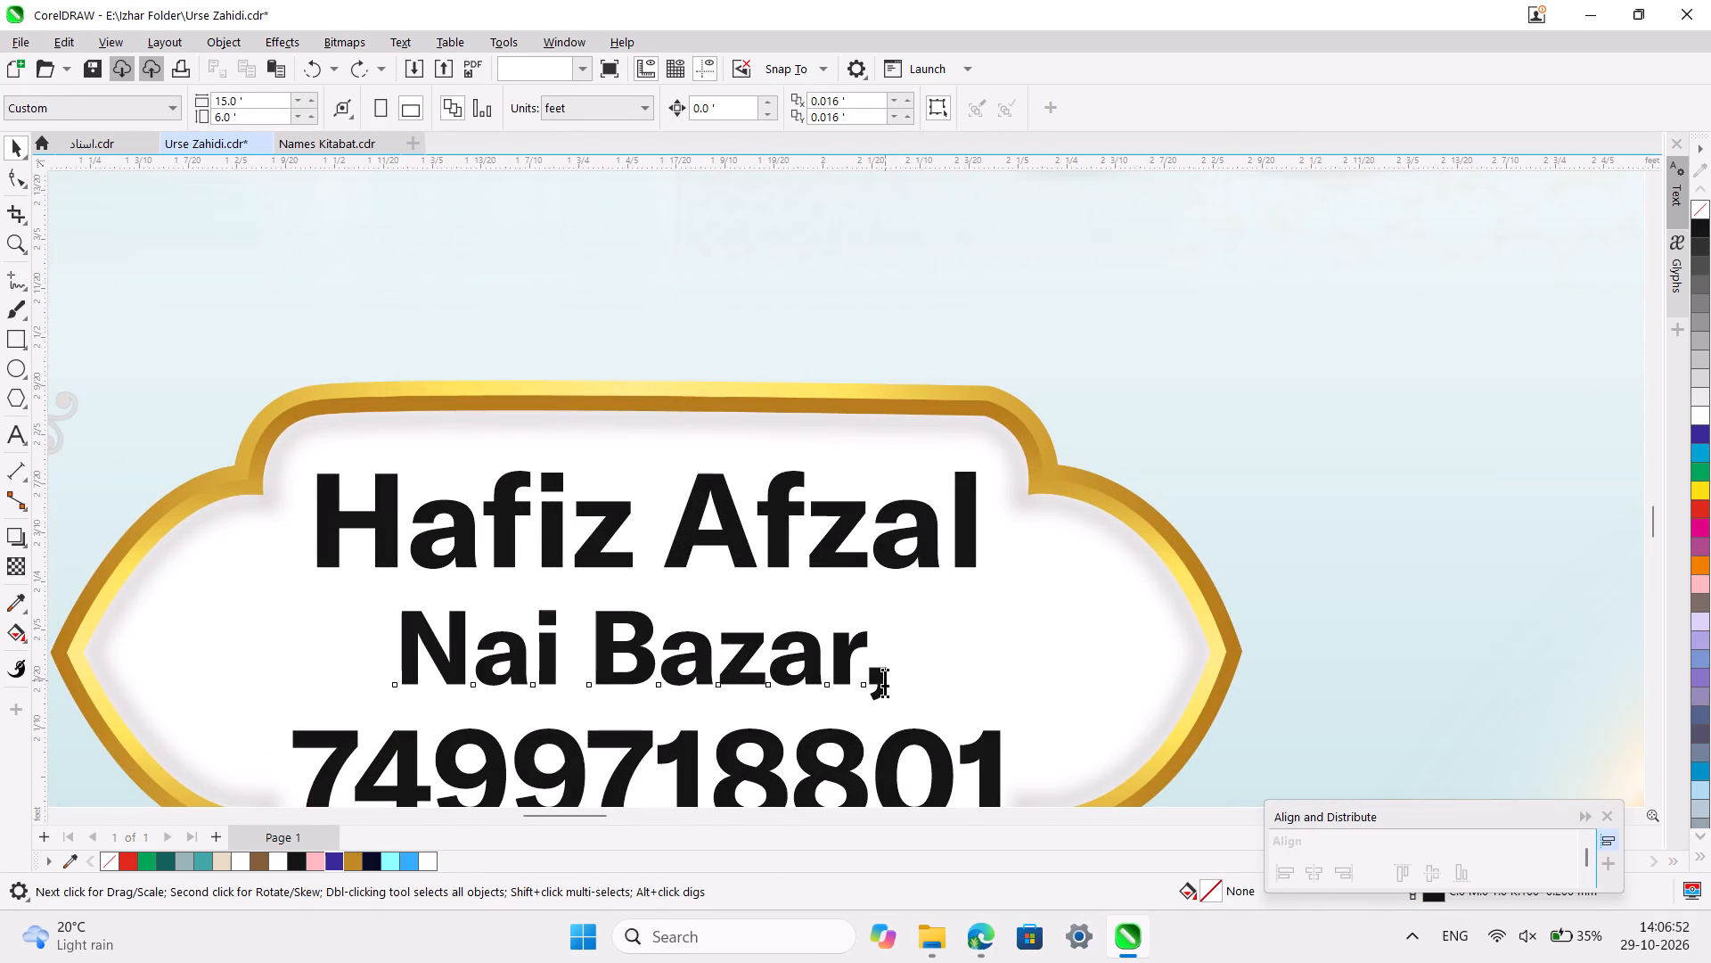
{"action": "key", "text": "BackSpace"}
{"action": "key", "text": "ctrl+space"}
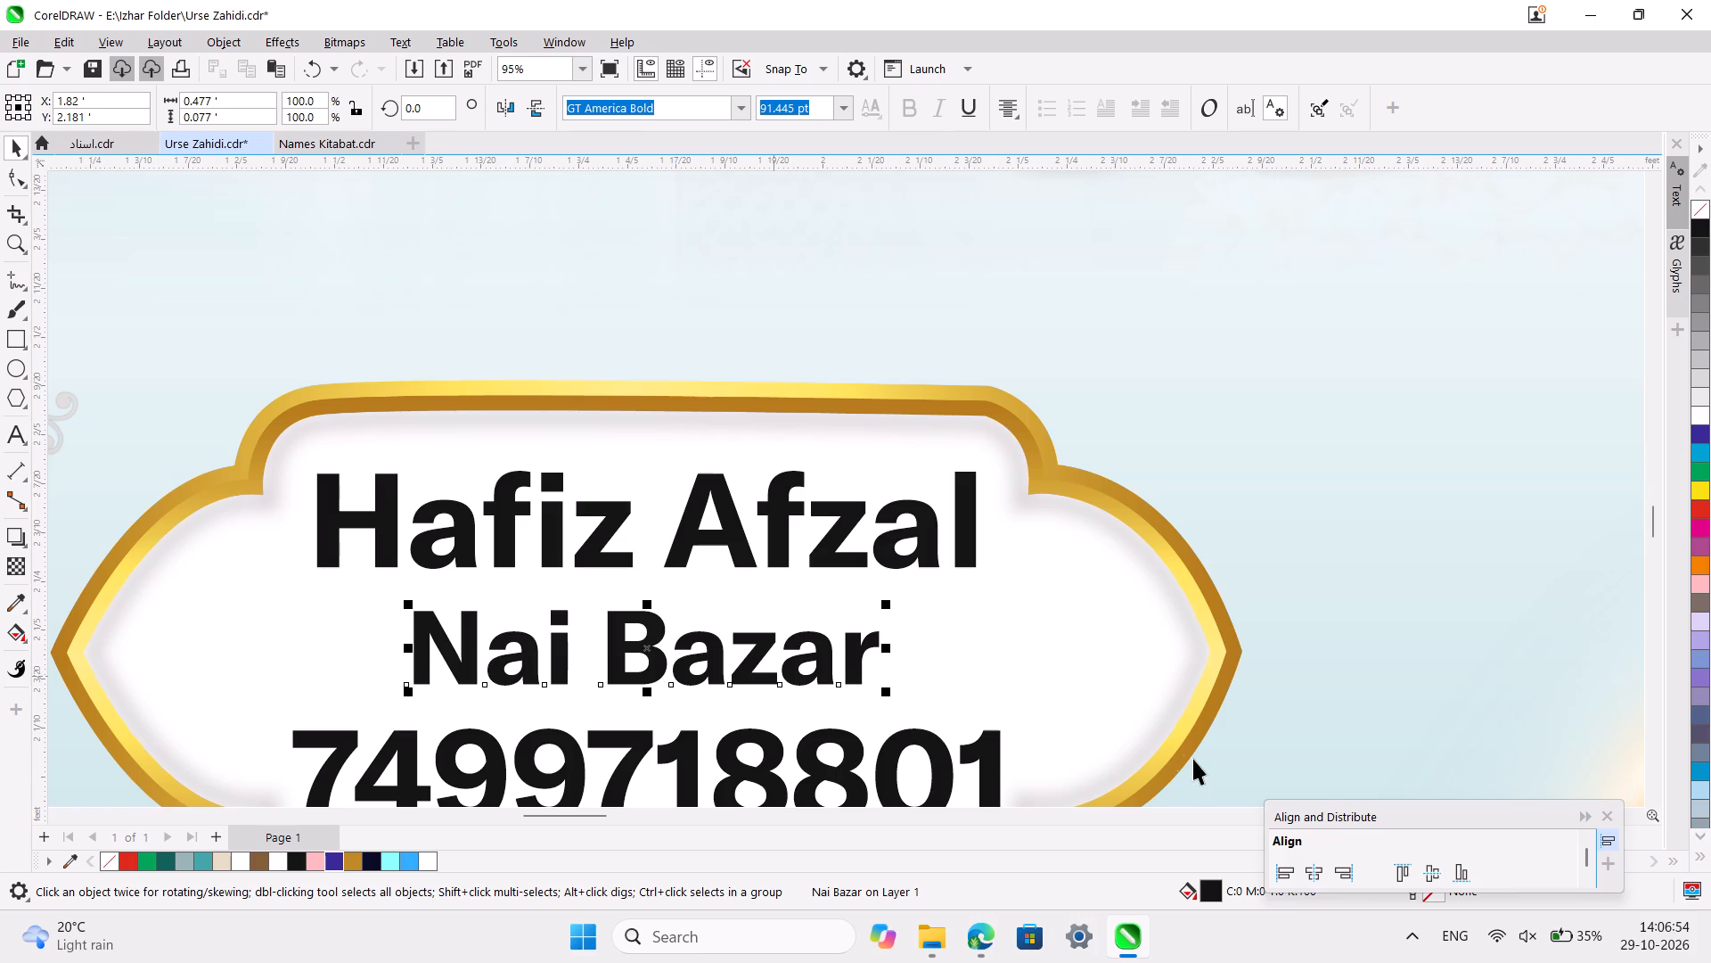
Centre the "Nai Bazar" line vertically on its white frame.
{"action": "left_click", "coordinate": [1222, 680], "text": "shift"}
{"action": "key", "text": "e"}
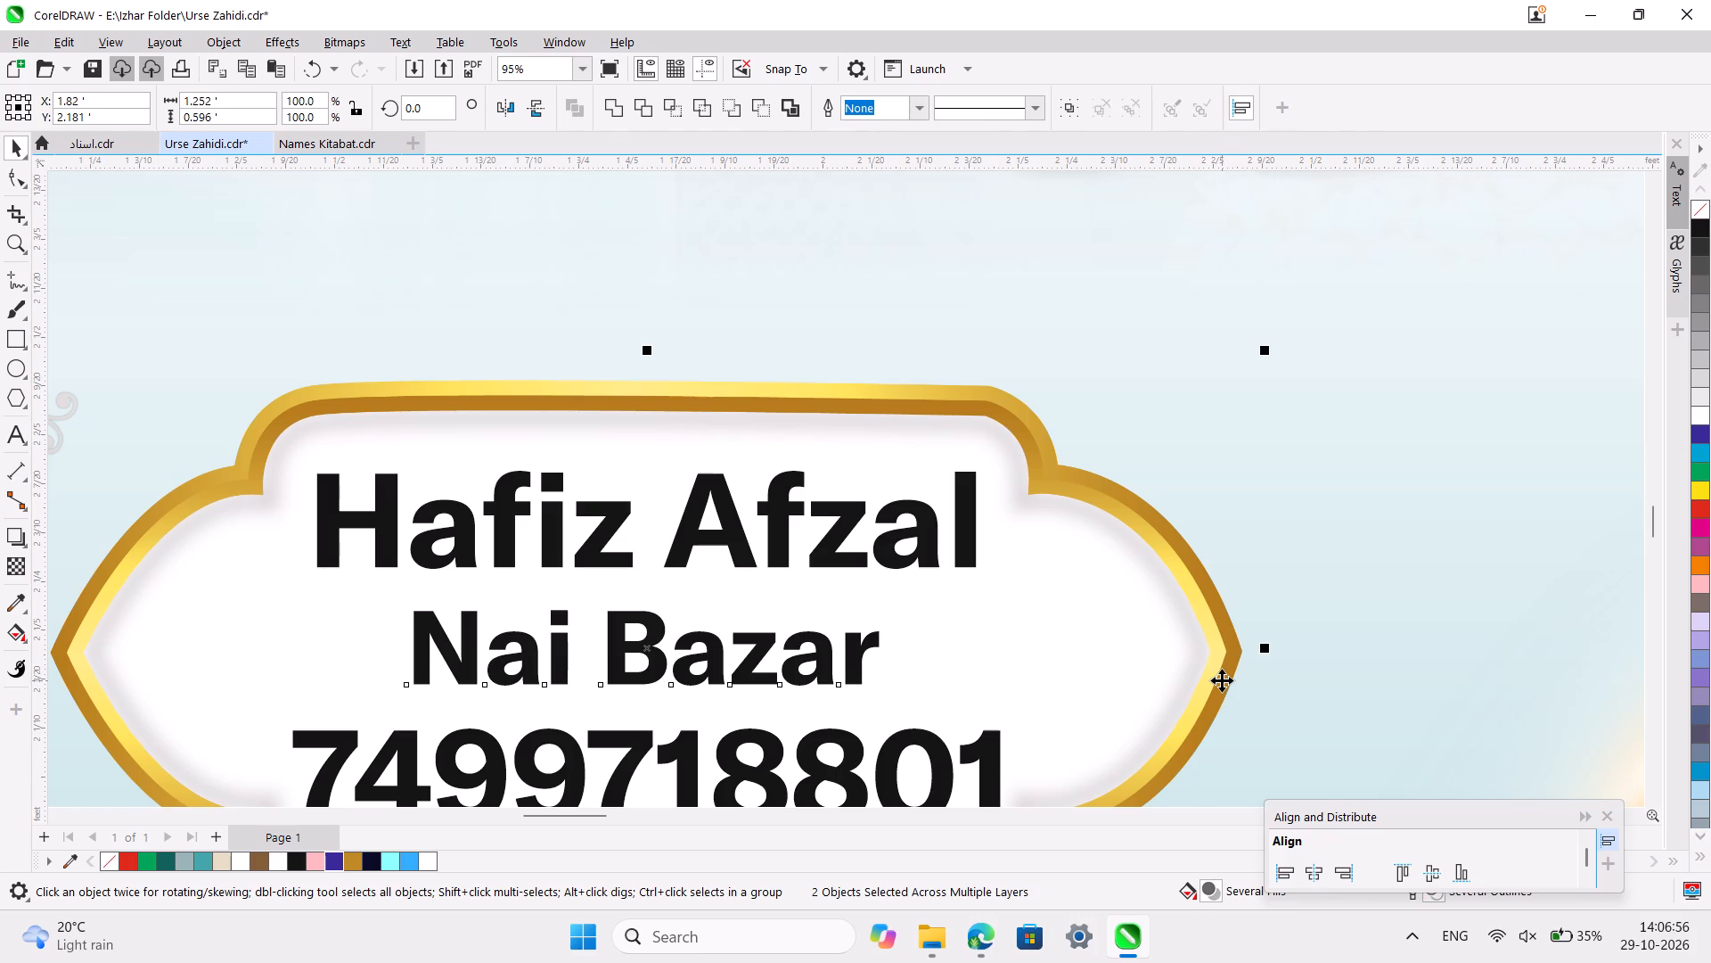
Enlarge the contact's name to about 120.8 pt and centre it horizontally over the "Nai Bazar" line.
{"action": "left_click", "coordinate": [929, 520]}
{"action": "scroll", "coordinate": [929, 520], "scroll_direction": "down", "scroll_amount": 1}
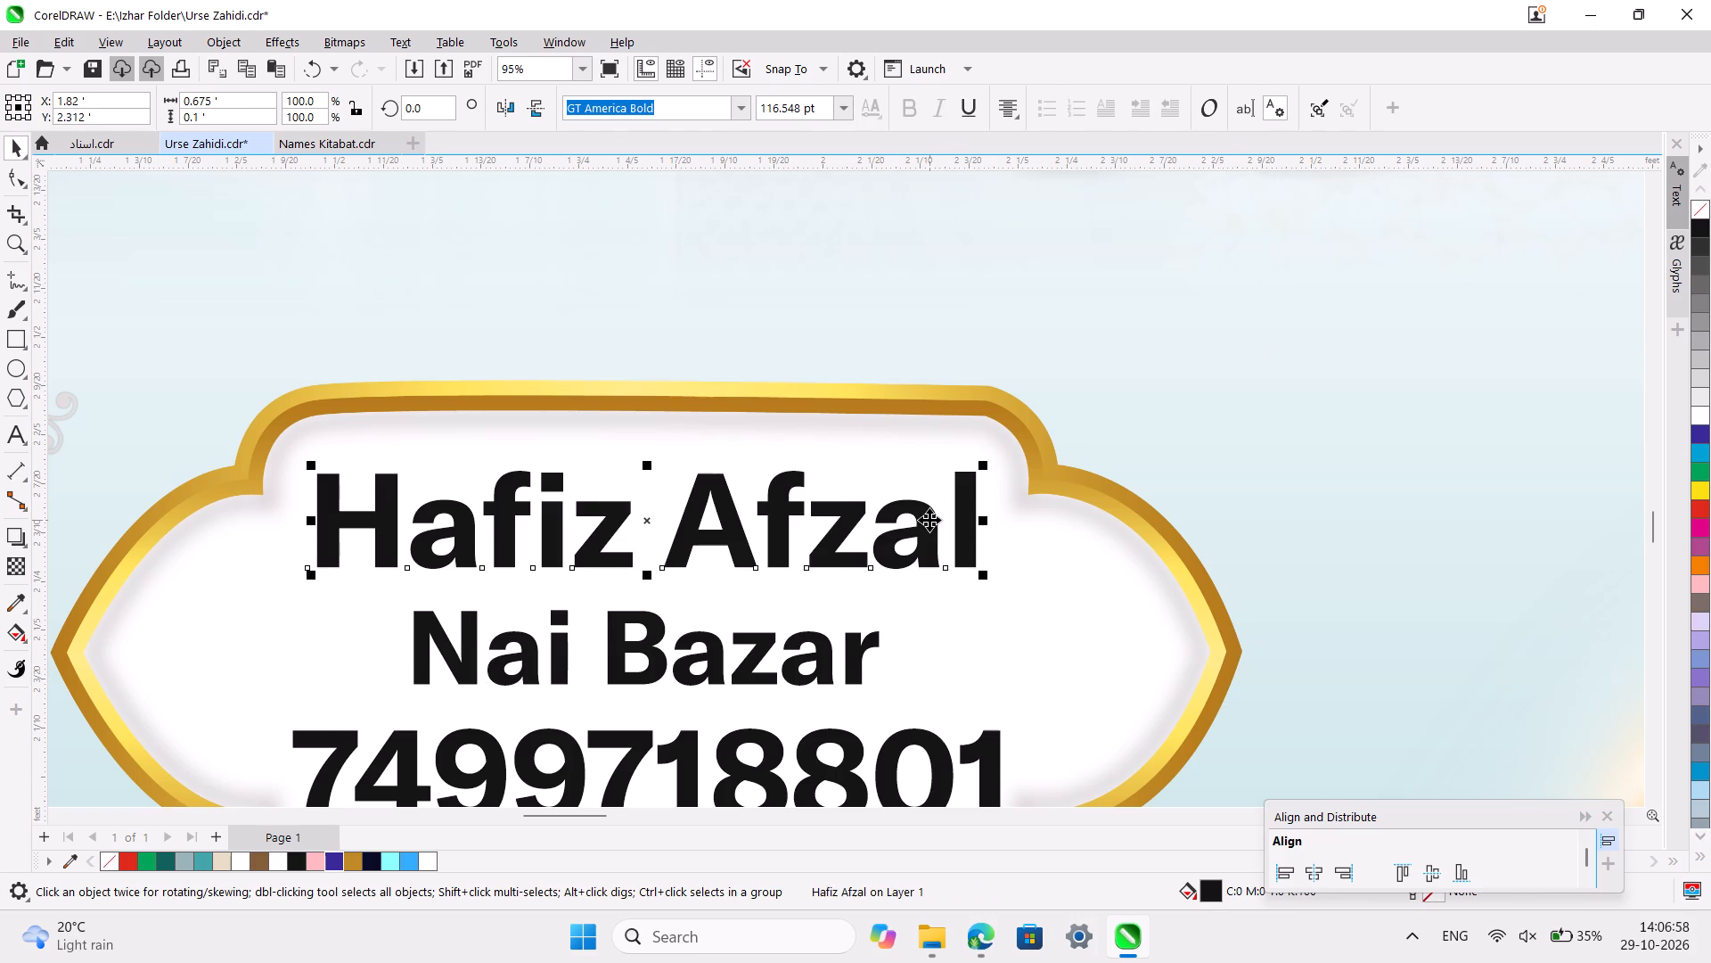
{"action": "scroll", "coordinate": [929, 520], "scroll_direction": "down", "scroll_amount": 1}
{"action": "left_click_drag", "start_coordinate": [986, 415], "coordinate": [1008, 436]}
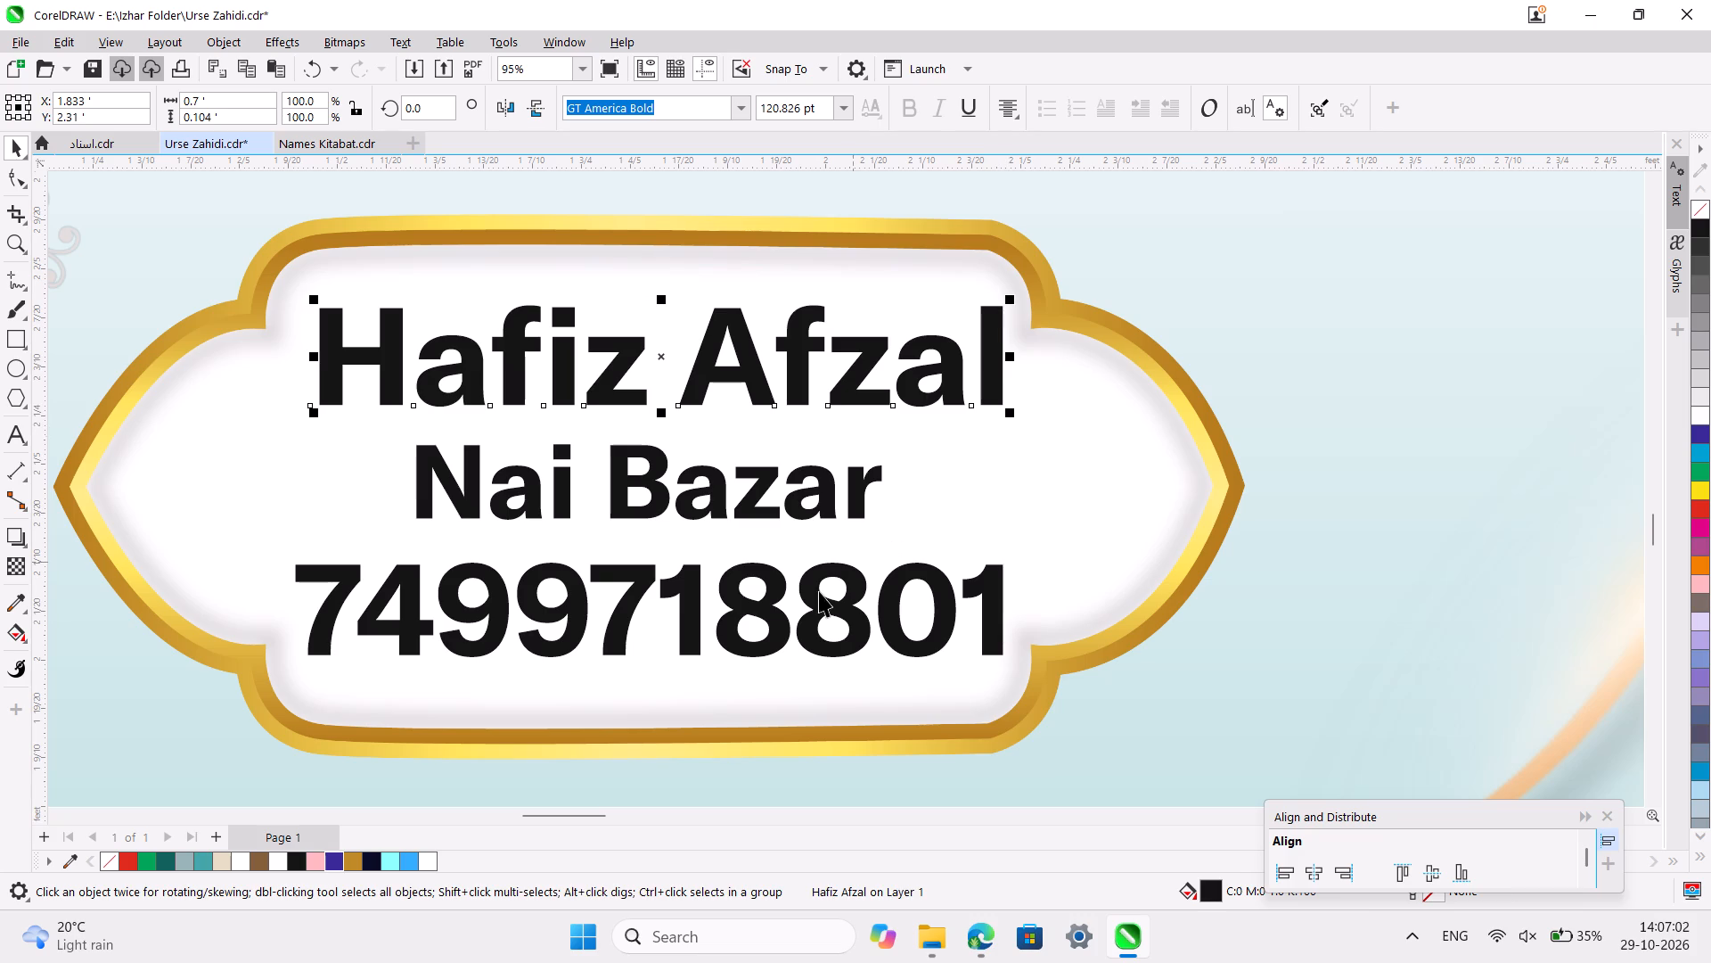
{"action": "left_click", "coordinate": [769, 514], "text": "shift"}
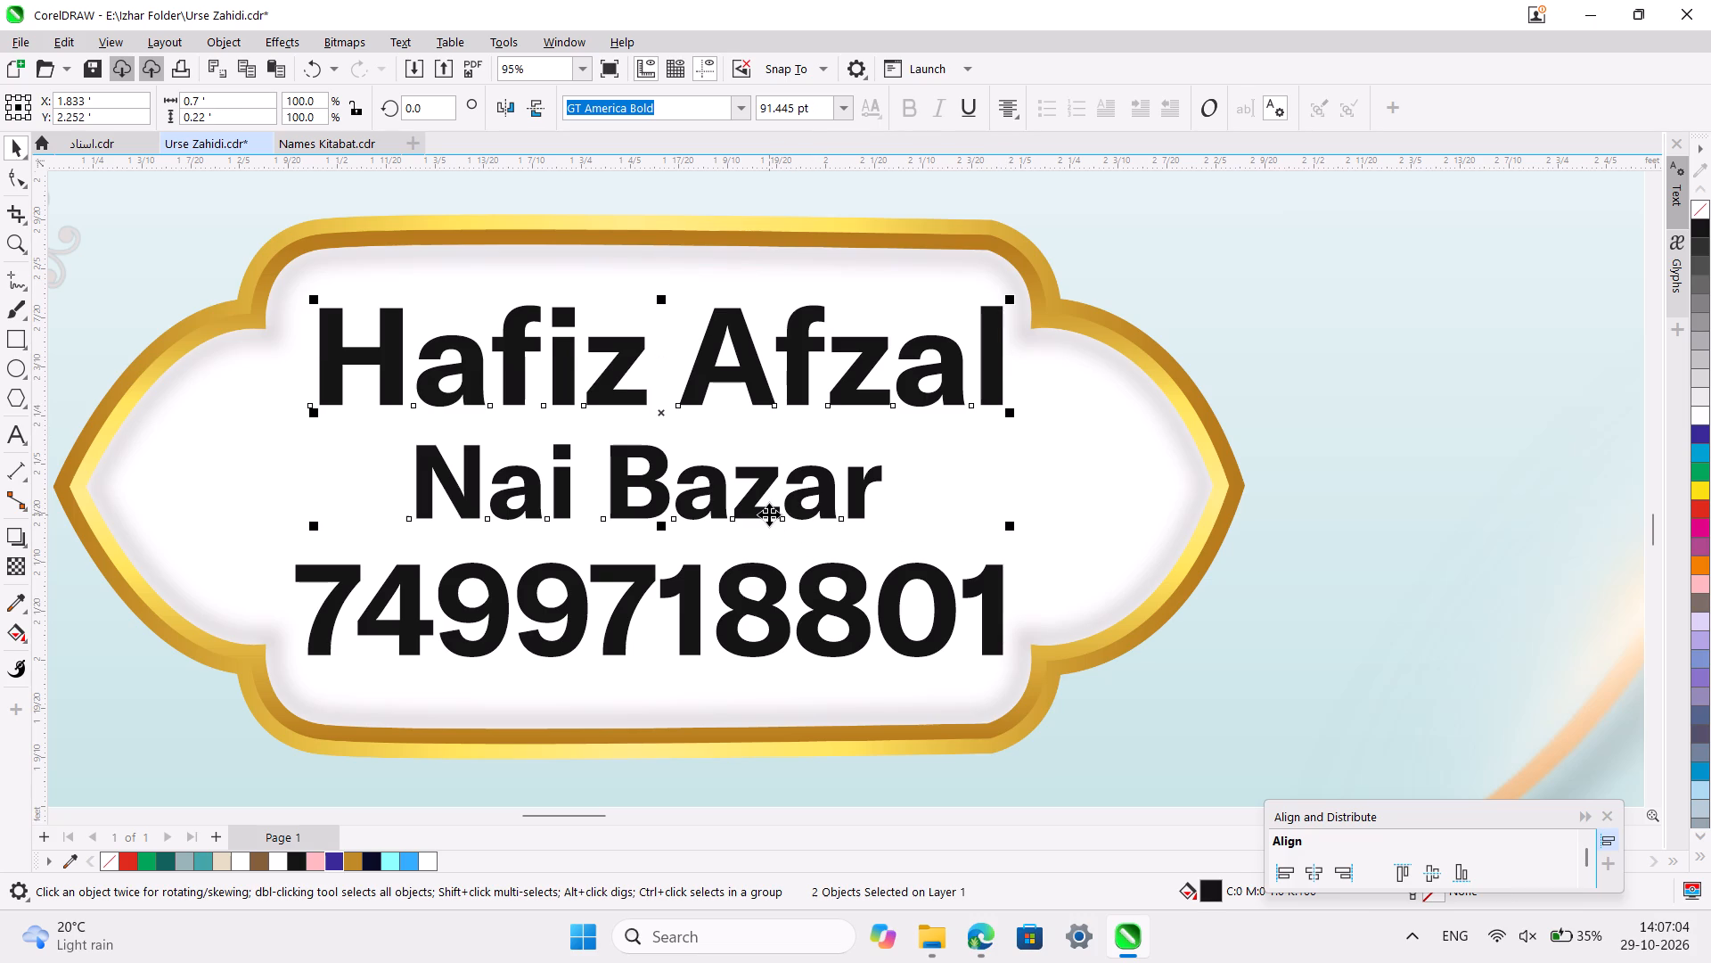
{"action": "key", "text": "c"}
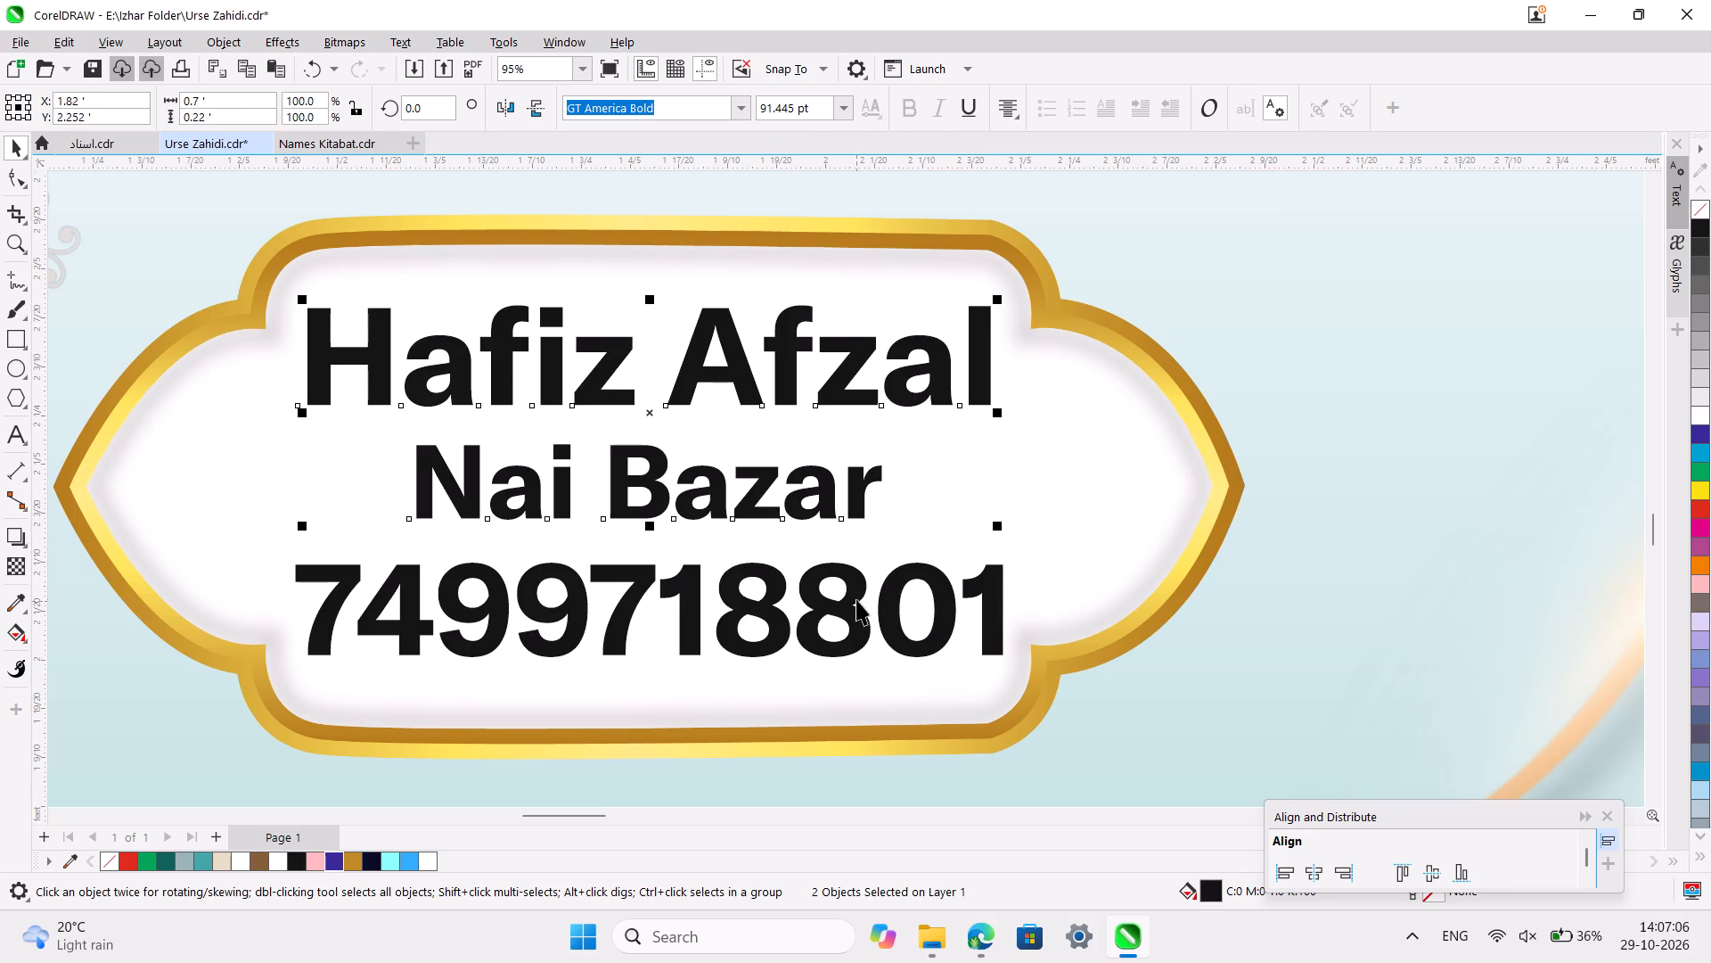
Nudge the contact's phone number down to about Y 2.041 ft and centre it horizontally with the "Nai Bazar" line.
{"action": "left_click", "coordinate": [856, 599]}
{"action": "key", "text": "Down"}
{"action": "key", "text": "Down"}
{"action": "key", "text": "Down"}
{"action": "key", "text": "Down"}
{"action": "key", "text": "Down"}
{"action": "key", "text": "Down"}
{"action": "key", "text": "Down"}
{"action": "key", "text": "Down"}
{"action": "key", "text": "Down"}
{"action": "key", "text": "Down"}
{"action": "key", "text": "Down"}
{"action": "key", "text": "Down"}
{"action": "key", "text": "Down"}
{"action": "key", "text": "Down"}
{"action": "key", "text": "Down"}
{"action": "key", "text": "Down"}
{"action": "key", "text": "Down"}
{"action": "key", "text": "Down"}
{"action": "key", "text": "Down"}
{"action": "key", "text": "Down"}
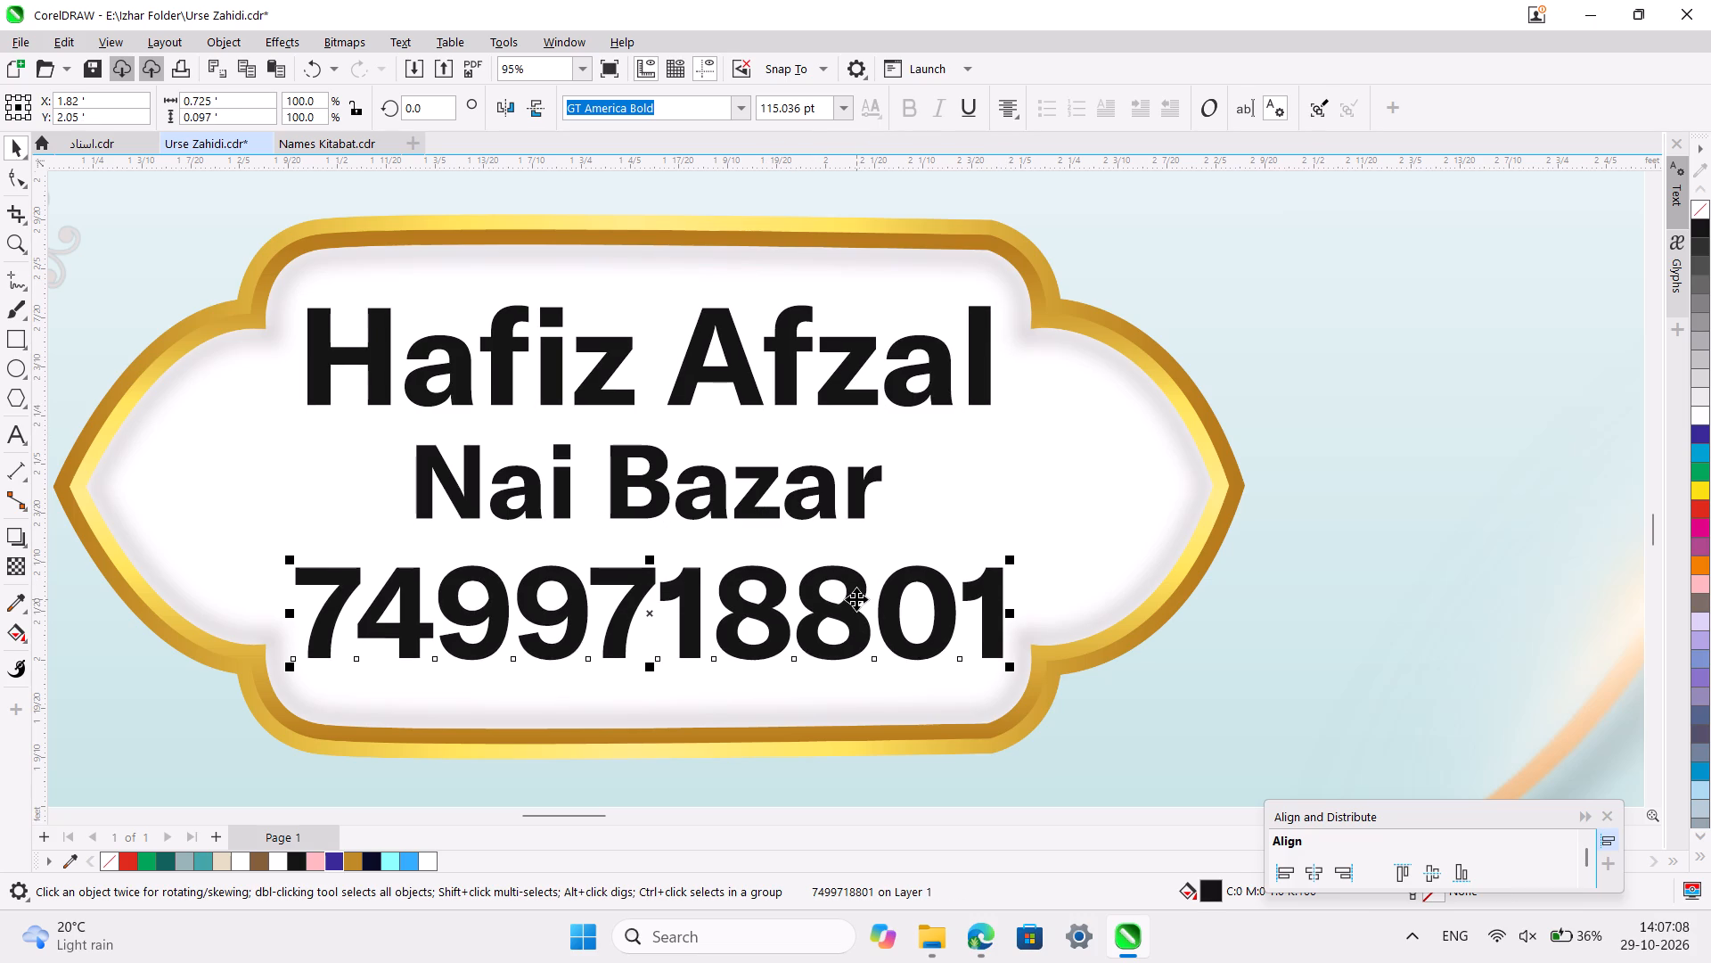
{"action": "key", "text": "Right"}
{"action": "key", "text": "Right"}
{"action": "key", "text": "Right"}
{"action": "key", "text": "Right"}
{"action": "key", "text": "Right"}
{"action": "key", "text": "Right"}
{"action": "key", "text": "Right"}
{"action": "key", "text": "Right"}
{"action": "key", "text": "Right"}
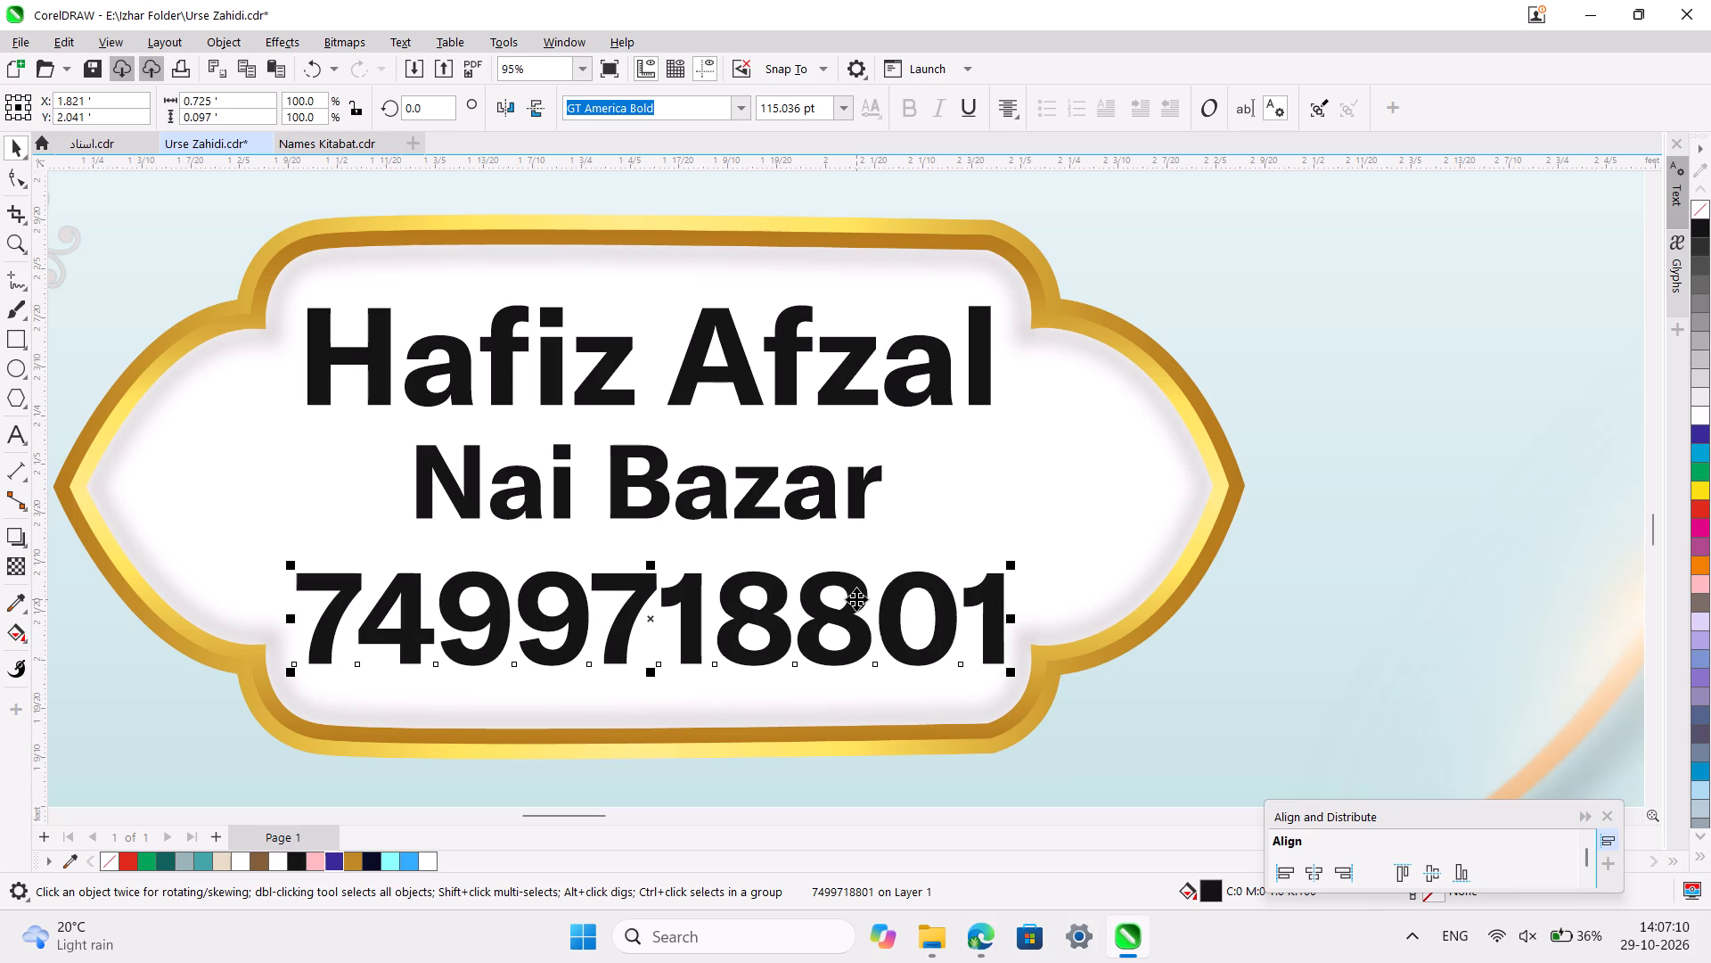
{"action": "left_click", "coordinate": [855, 493], "text": "shift"}
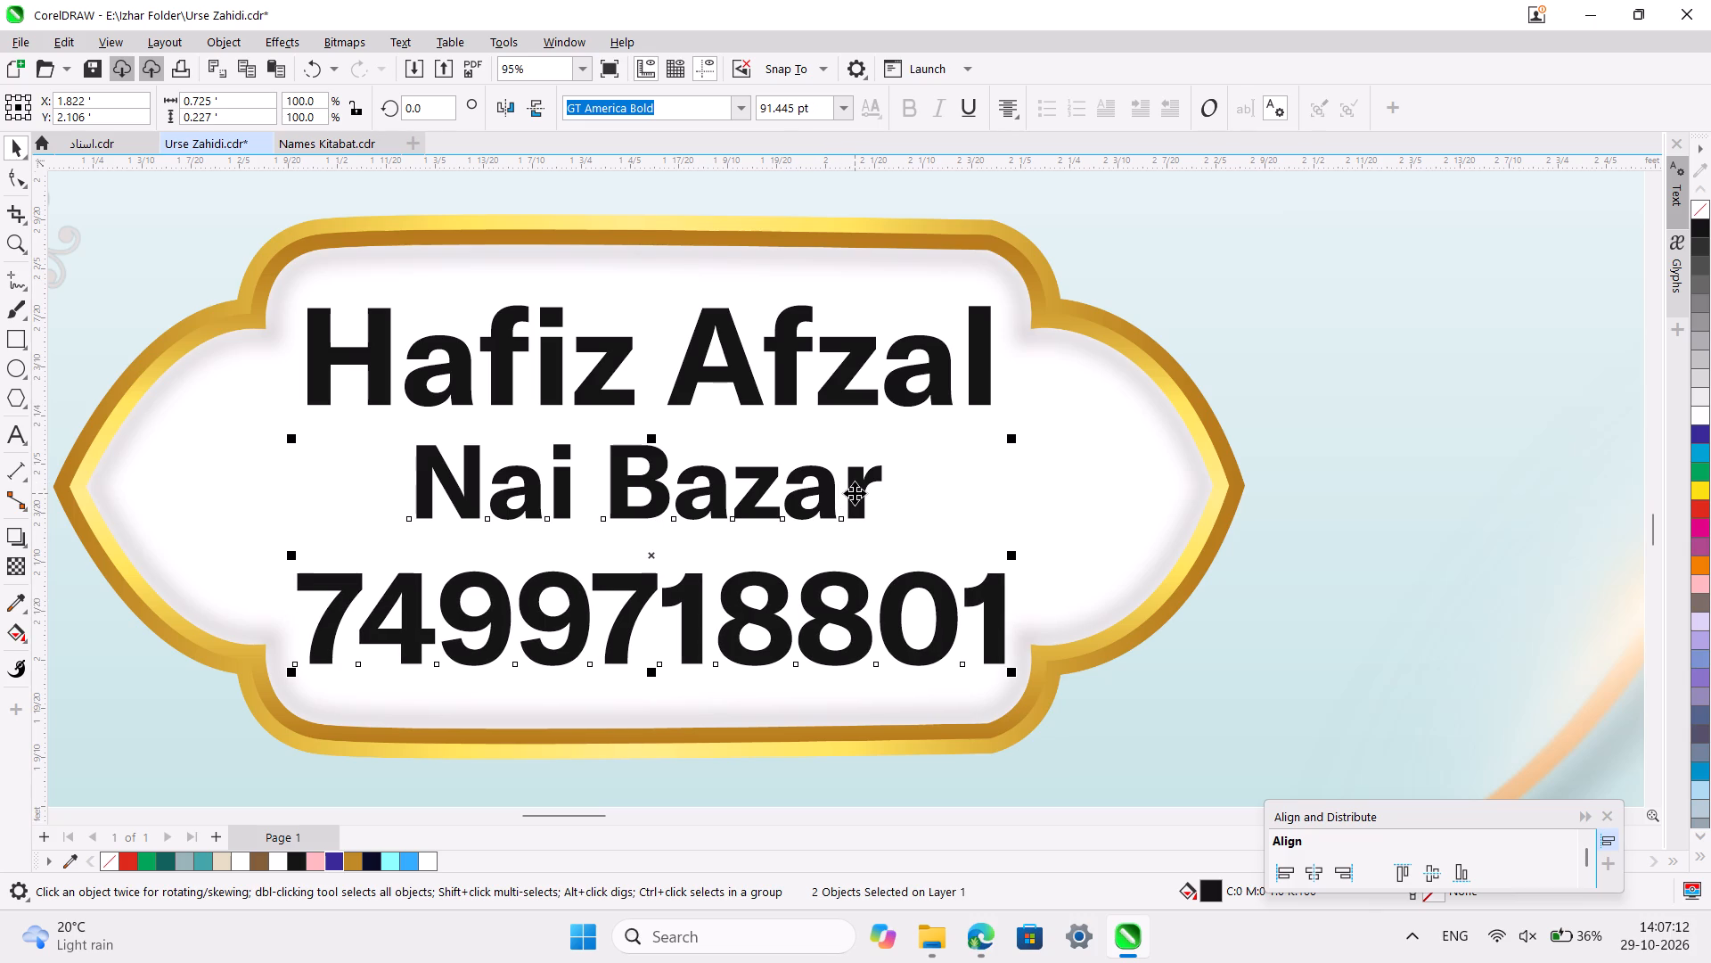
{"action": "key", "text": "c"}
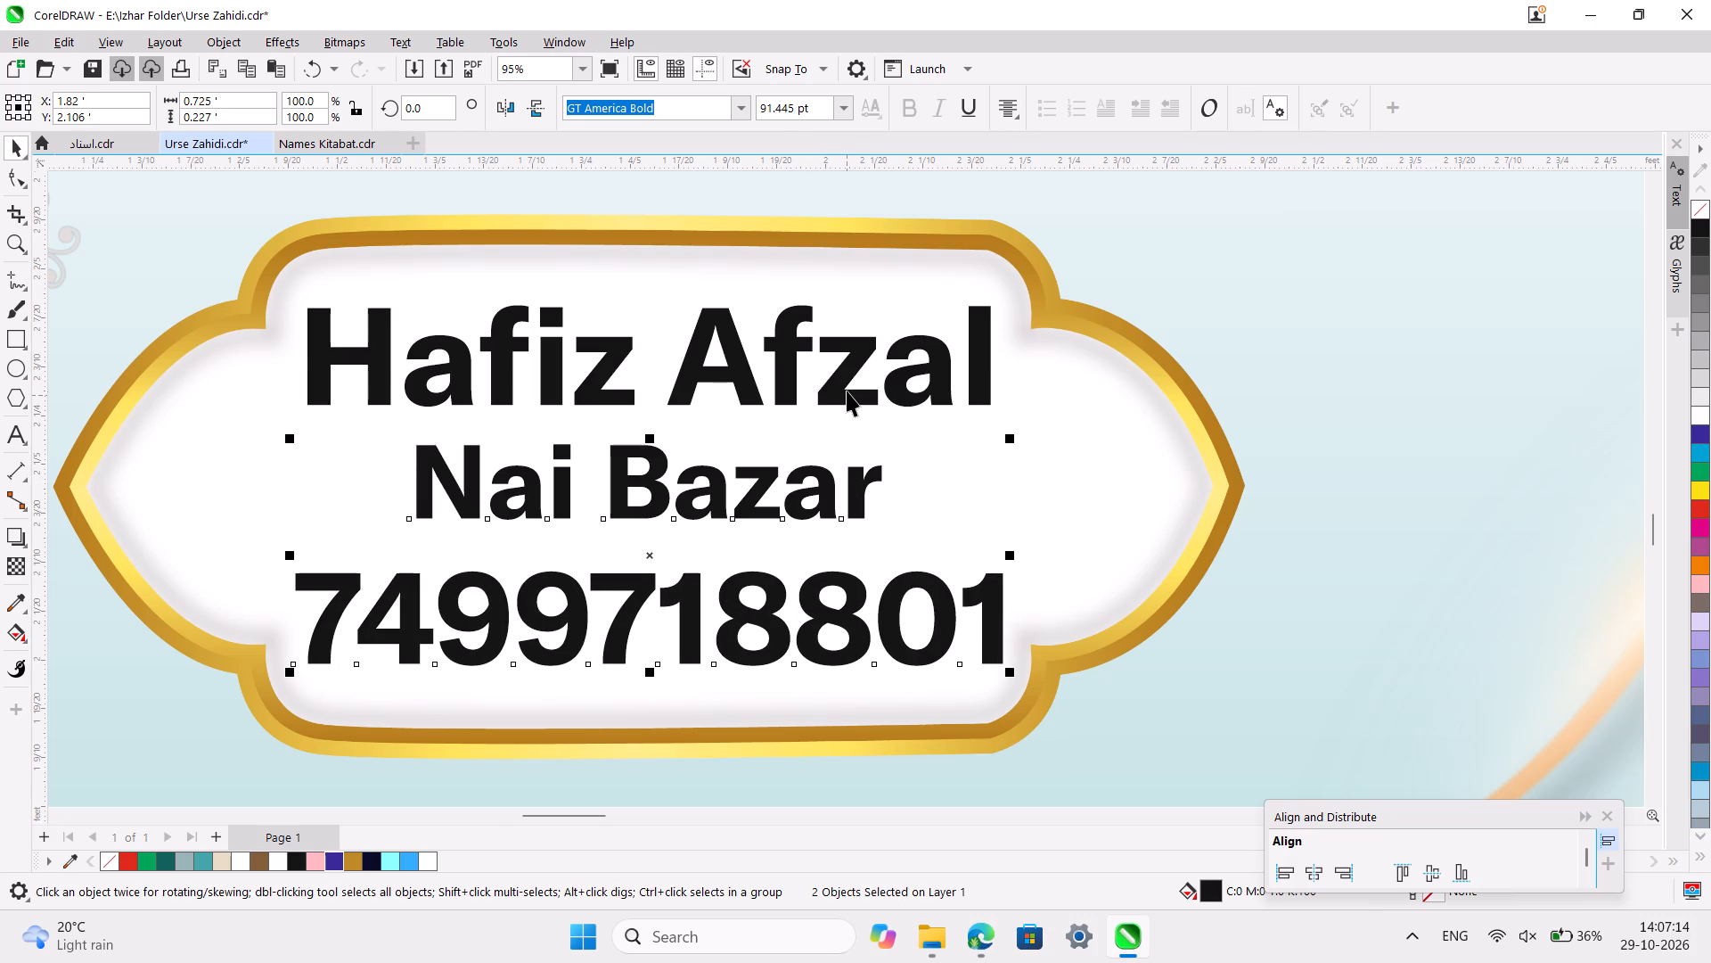
Nudge the "Nai Bazar" line to about Y 2.171 ft, between the contact's name and phone number.
{"action": "left_click", "coordinate": [847, 391]}
{"action": "left_click", "coordinate": [824, 488]}
{"action": "key", "text": "Down"}
{"action": "key", "text": "Down"}
{"action": "key", "text": "Down"}
{"action": "key", "text": "Down"}
{"action": "key", "text": "Down"}
{"action": "key", "text": "Down"}
{"action": "key", "text": "Down"}
{"action": "key", "text": "Down"}
{"action": "key", "text": "Down"}
{"action": "key", "text": "Down"}
{"action": "key", "text": "Down"}
{"action": "key", "text": "Down"}
{"action": "key", "text": "Down"}
{"action": "key", "text": "Down"}
{"action": "key", "text": "Down"}
{"action": "key", "text": "Down"}
{"action": "key", "text": "Down"}
{"action": "key", "text": "Down"}
{"action": "key", "text": "Down"}
{"action": "key", "text": "Down"}
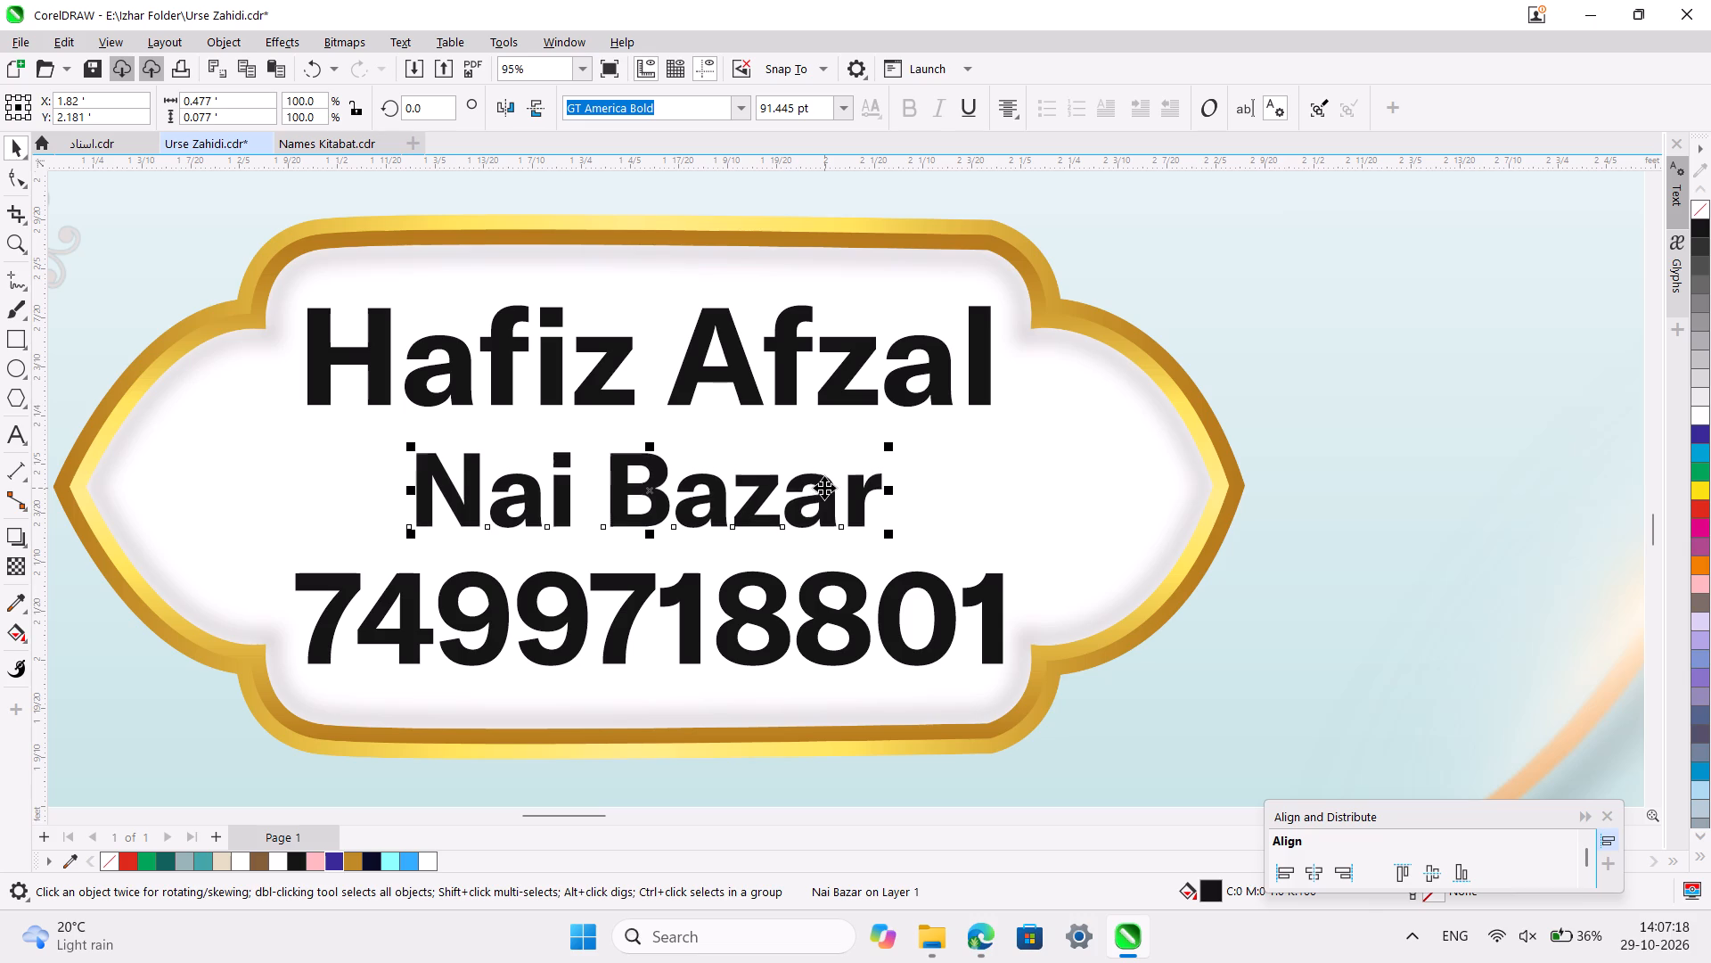
{"action": "key", "text": "Up"}
{"action": "key", "text": "Up"}
{"action": "key", "text": "Up"}
{"action": "key", "text": "Up"}
{"action": "key", "text": "Up"}
{"action": "key", "text": "Up"}
{"action": "key", "text": "Up"}
{"action": "key", "text": "Up"}
{"action": "key", "text": "Up"}
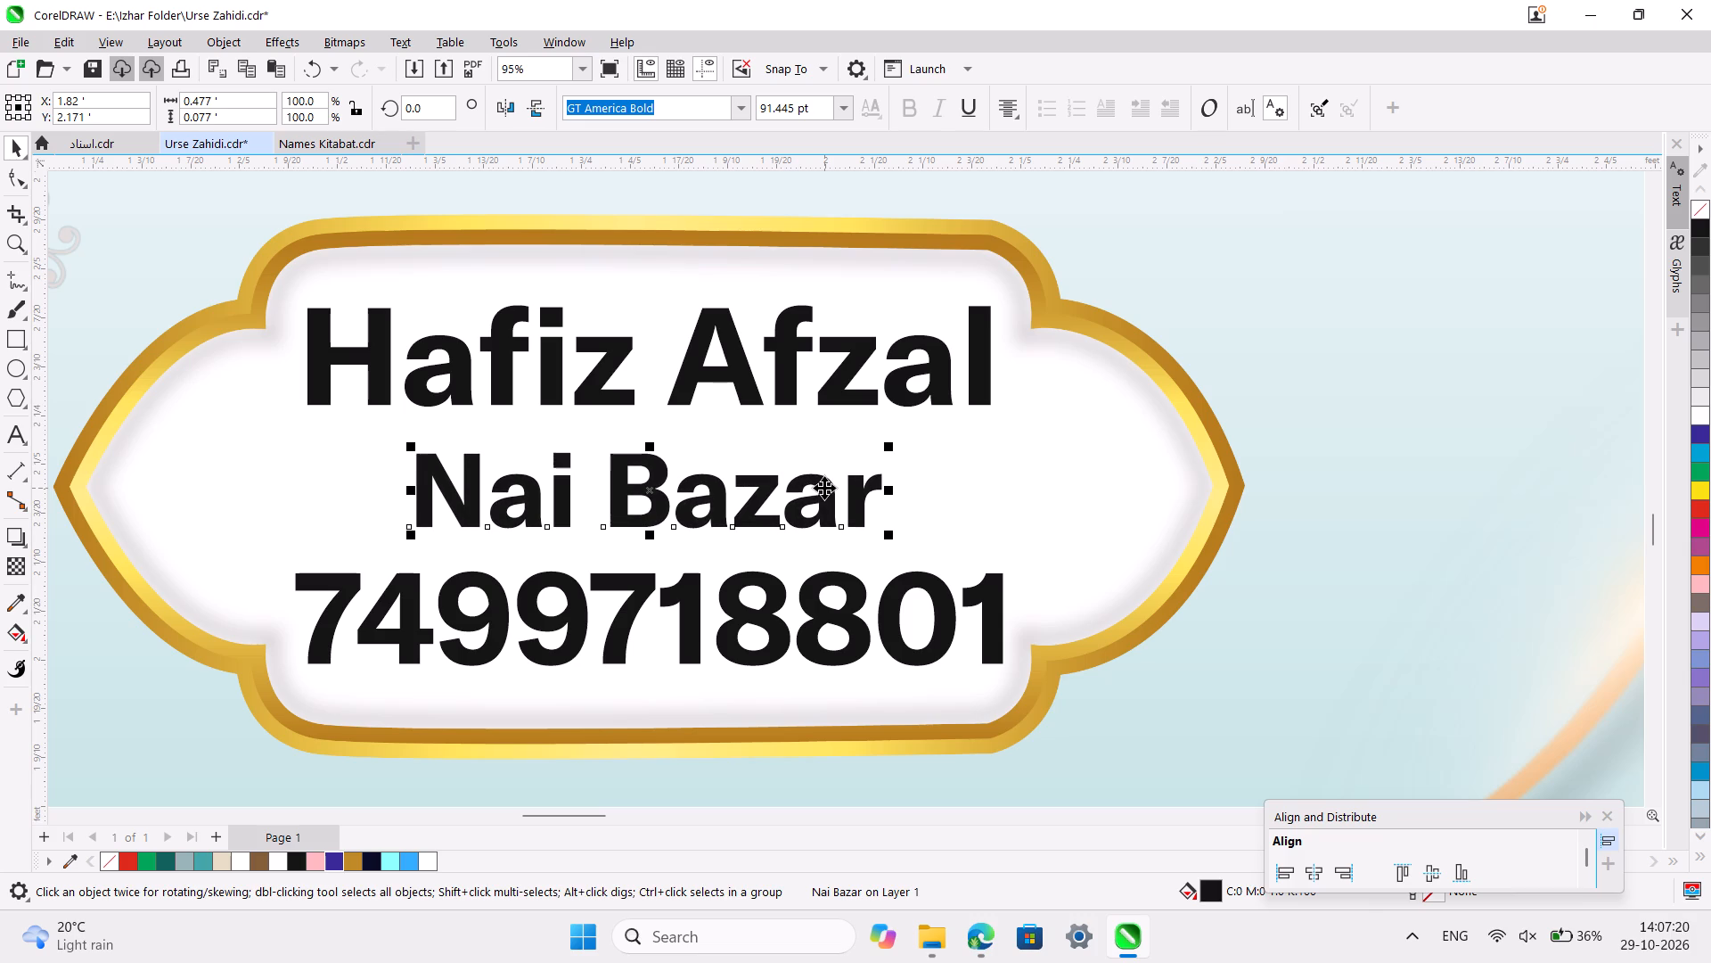
Fill the contact's name with blue.
{"action": "left_click", "coordinate": [752, 385]}
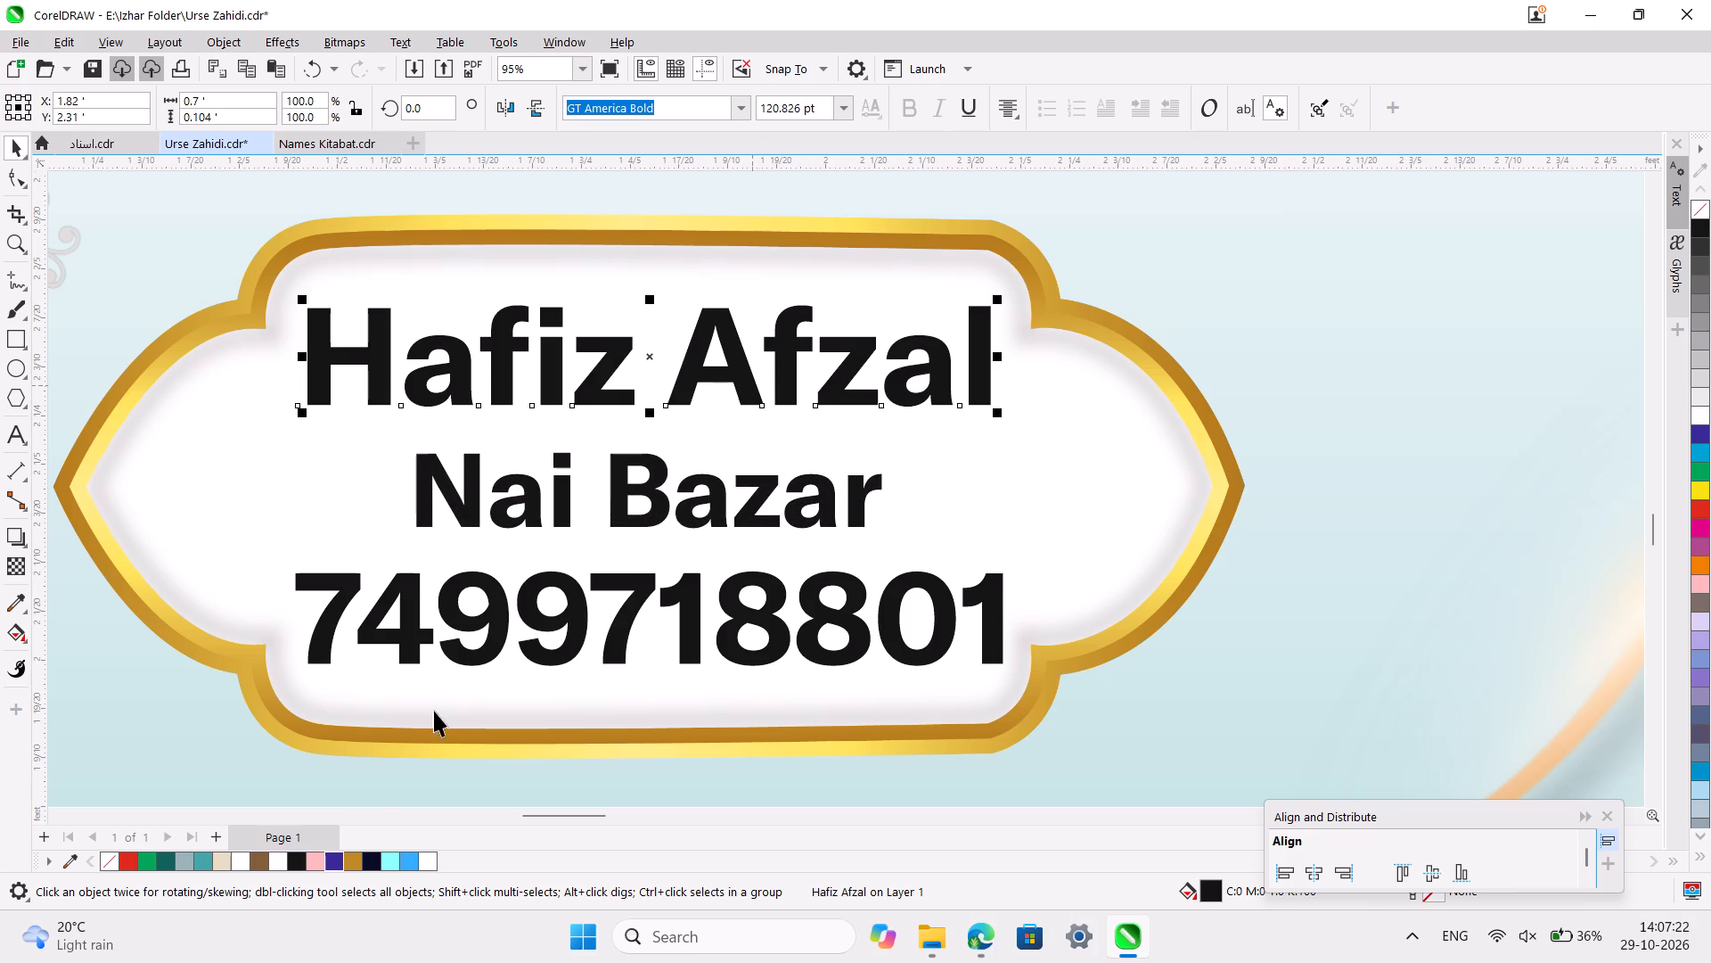
{"action": "left_click", "coordinate": [332, 864]}
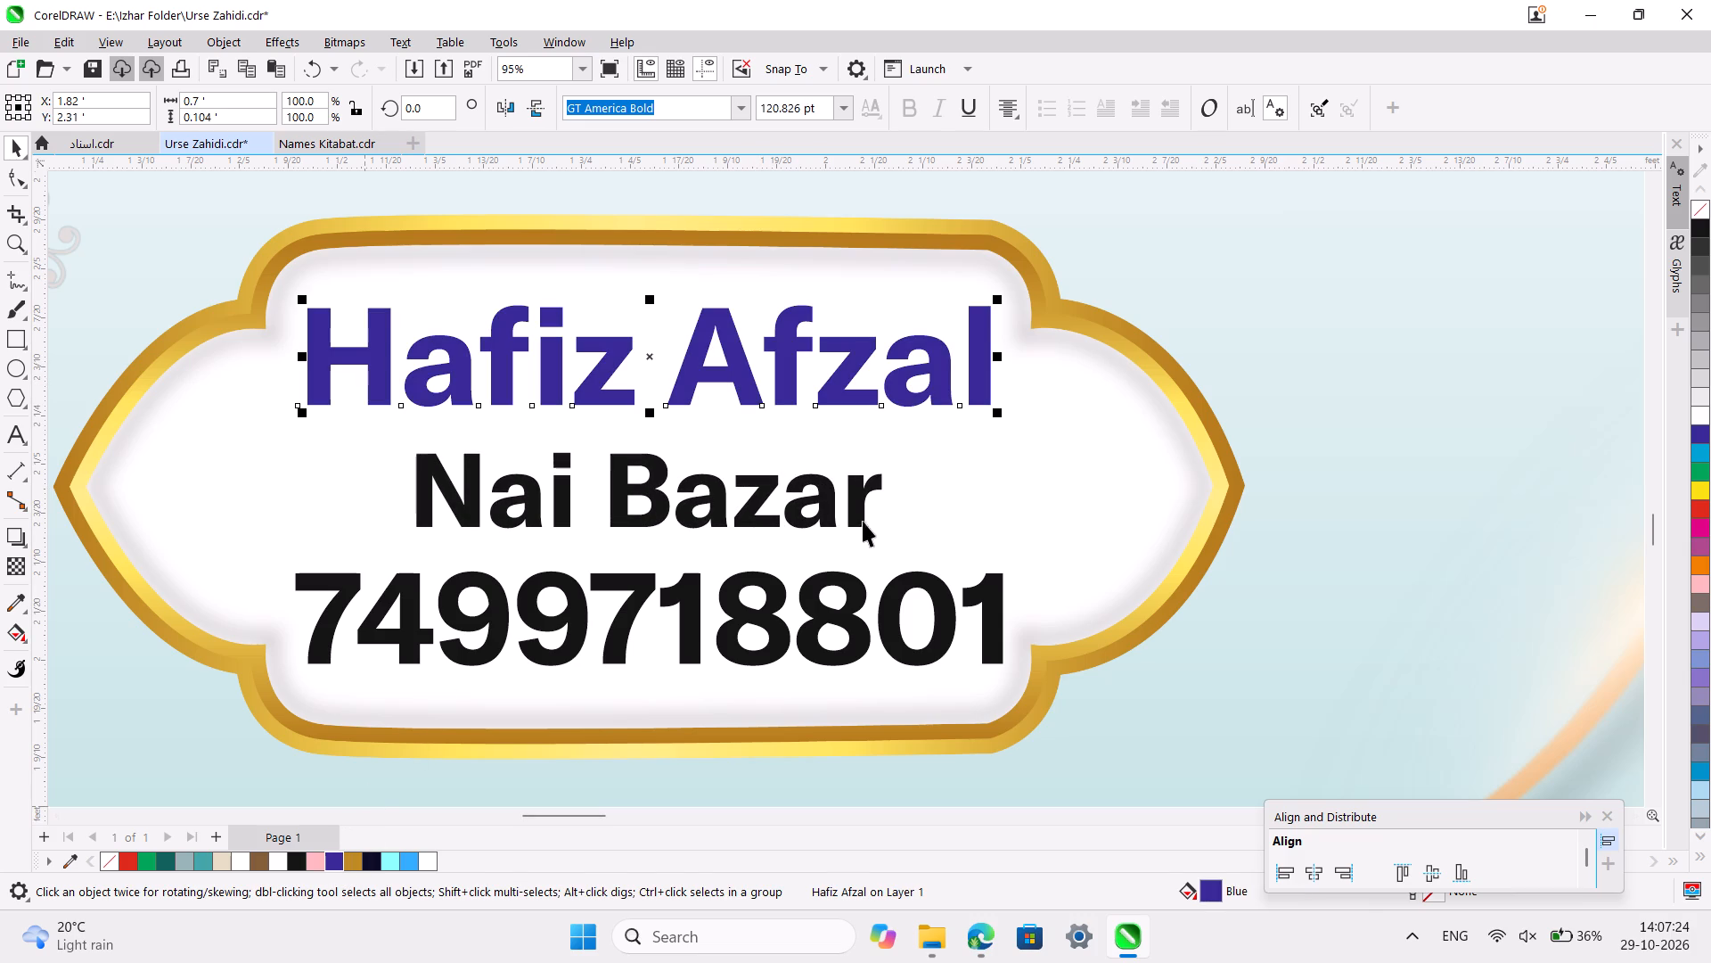
Fill the contact's phone number with pink.
{"action": "left_click", "coordinate": [757, 623]}
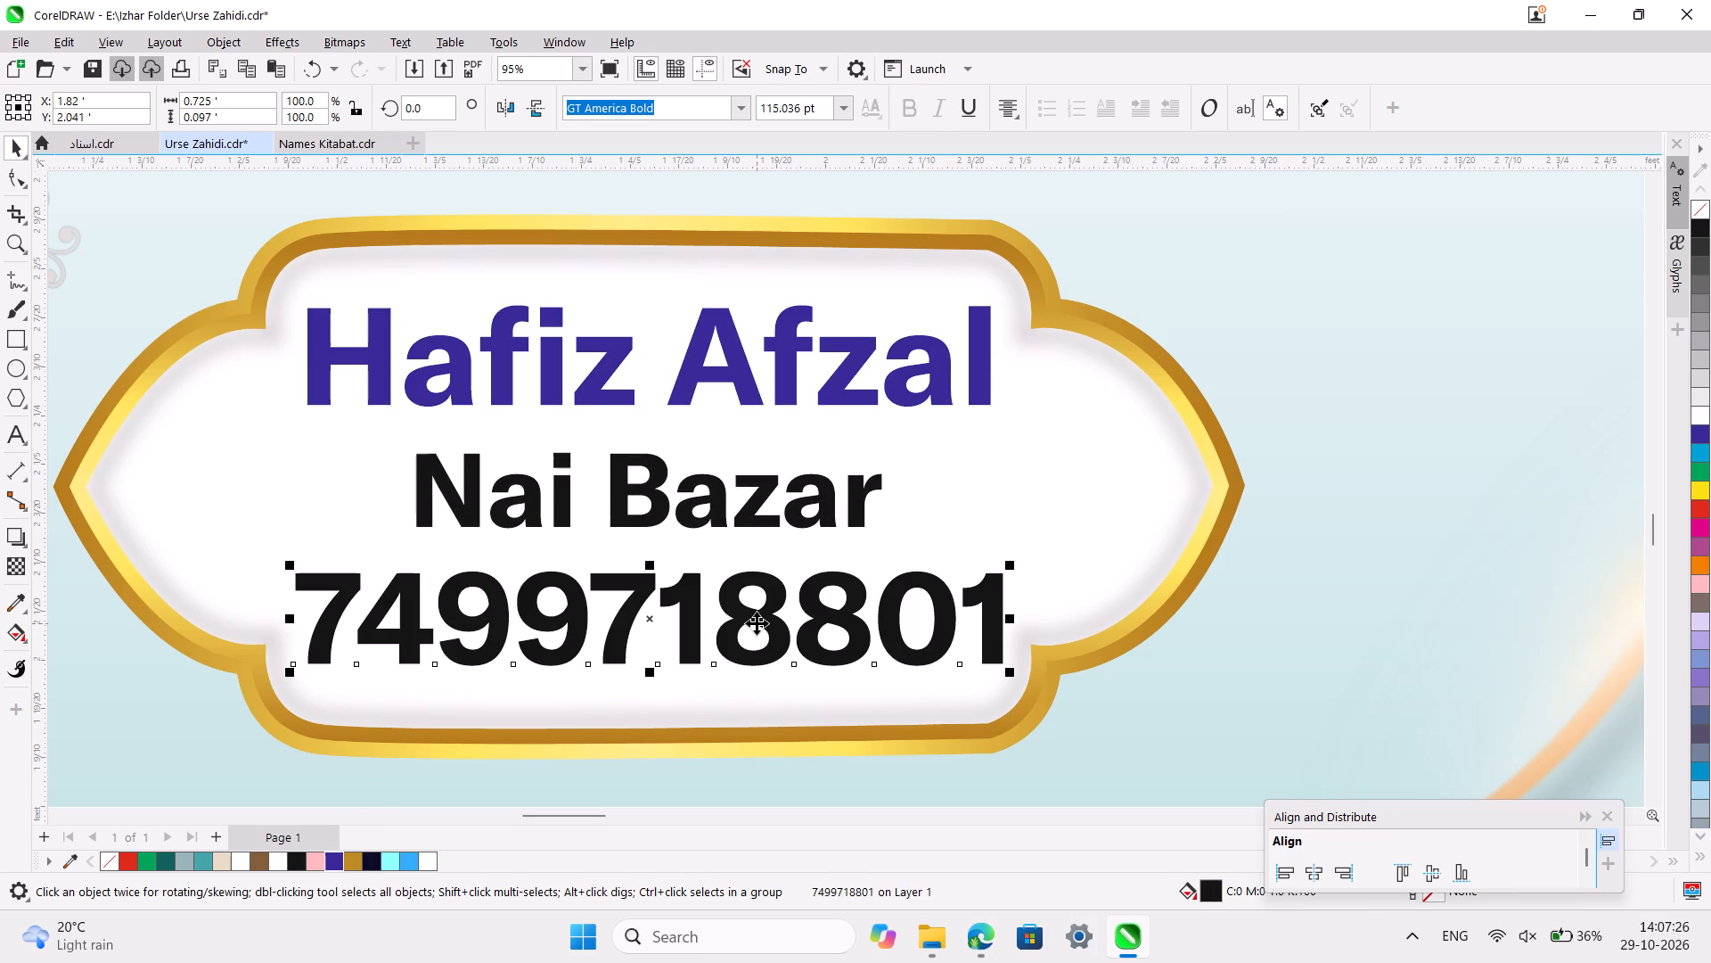
{"action": "left_click", "coordinate": [324, 864]}
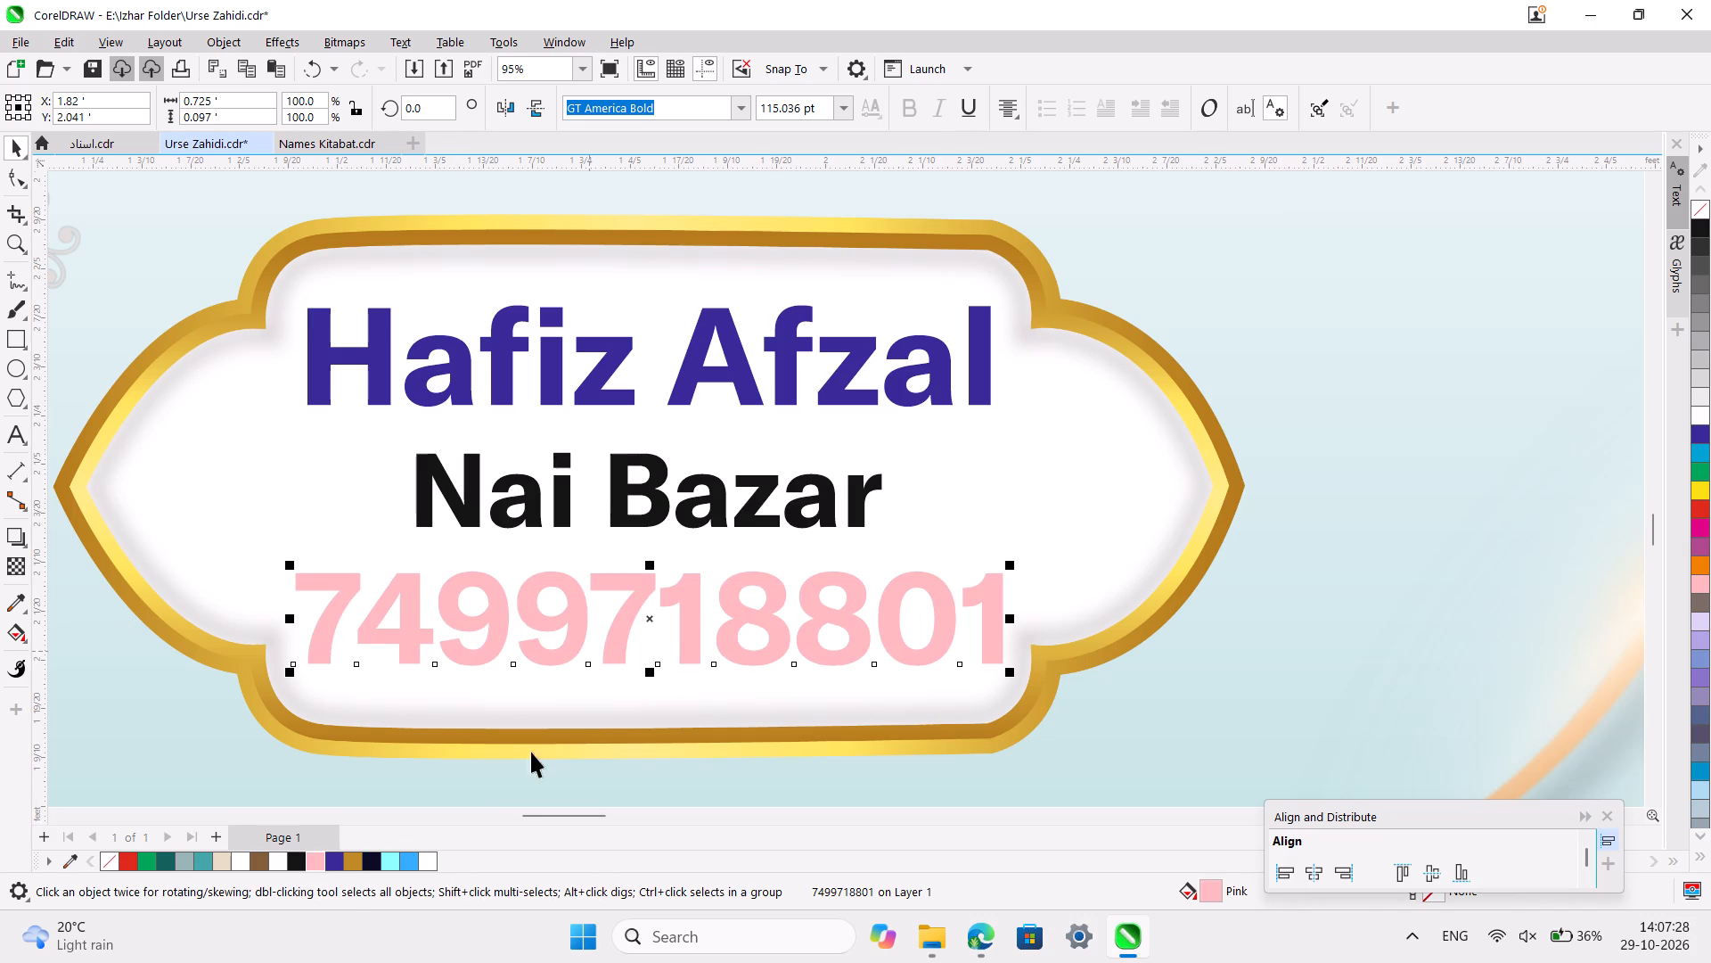
Fill the contact's phone number below "Nai Bazar" with blue.
{"action": "left_click", "coordinate": [327, 868]}
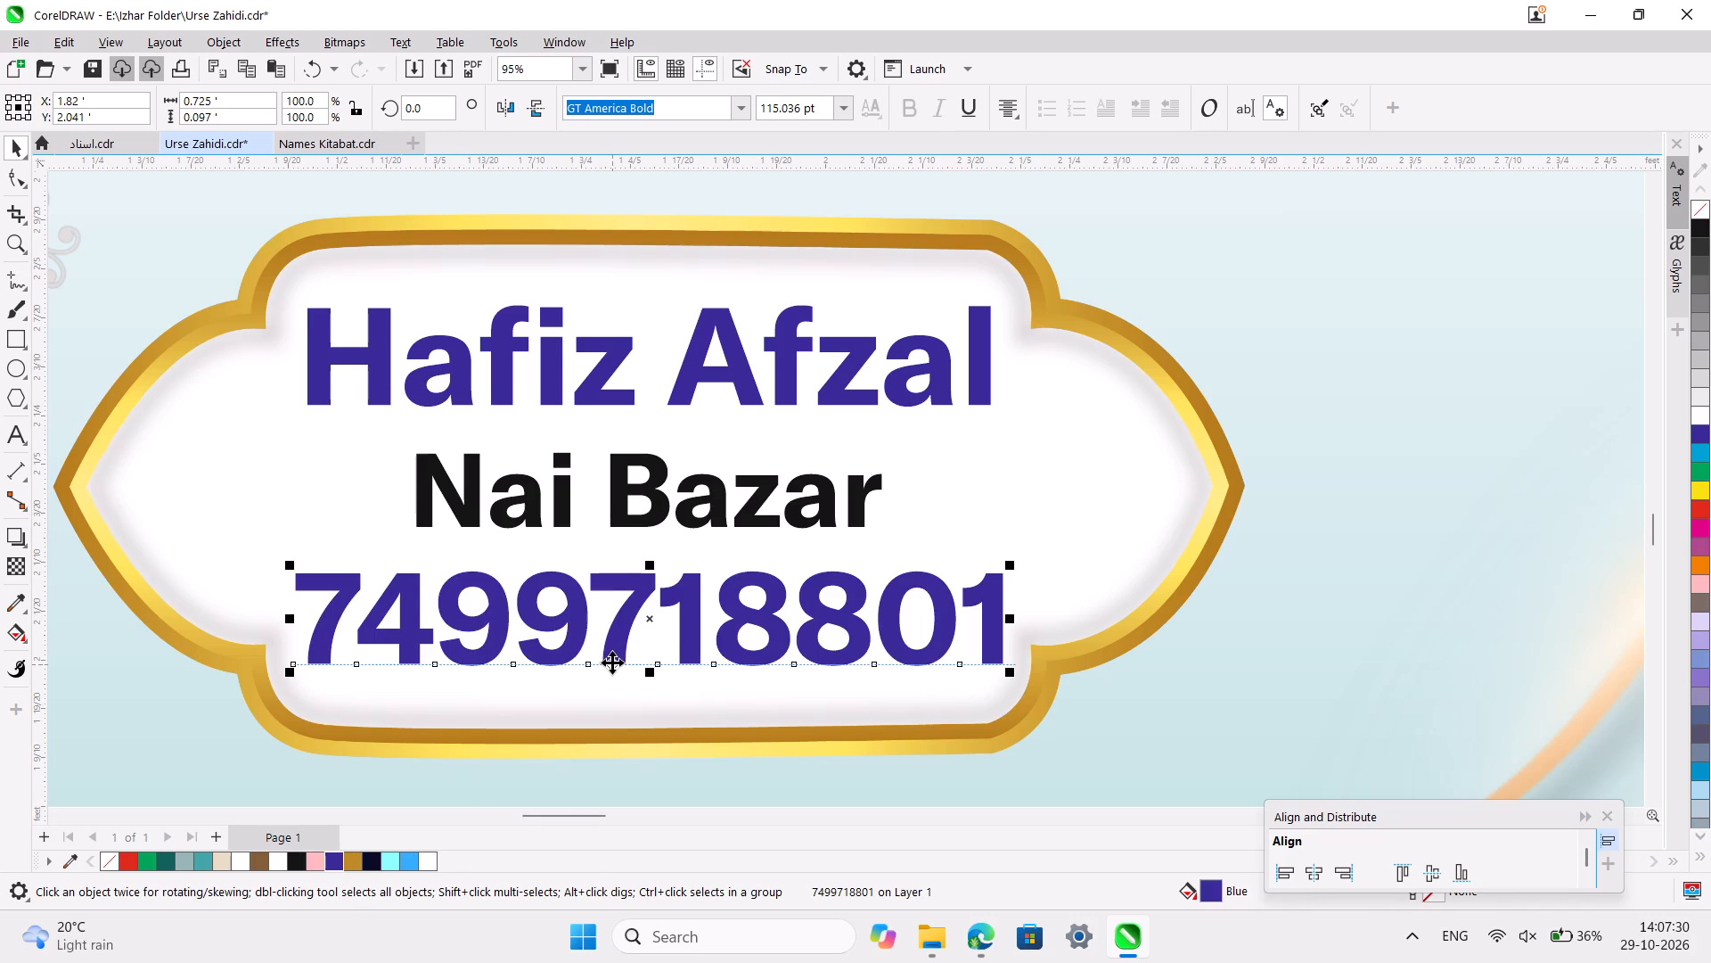
{"action": "scroll", "coordinate": [612, 663], "scroll_direction": "down", "scroll_amount": 16, "text": "ctrl"}
{"action": "left_click", "coordinate": [286, 619]}
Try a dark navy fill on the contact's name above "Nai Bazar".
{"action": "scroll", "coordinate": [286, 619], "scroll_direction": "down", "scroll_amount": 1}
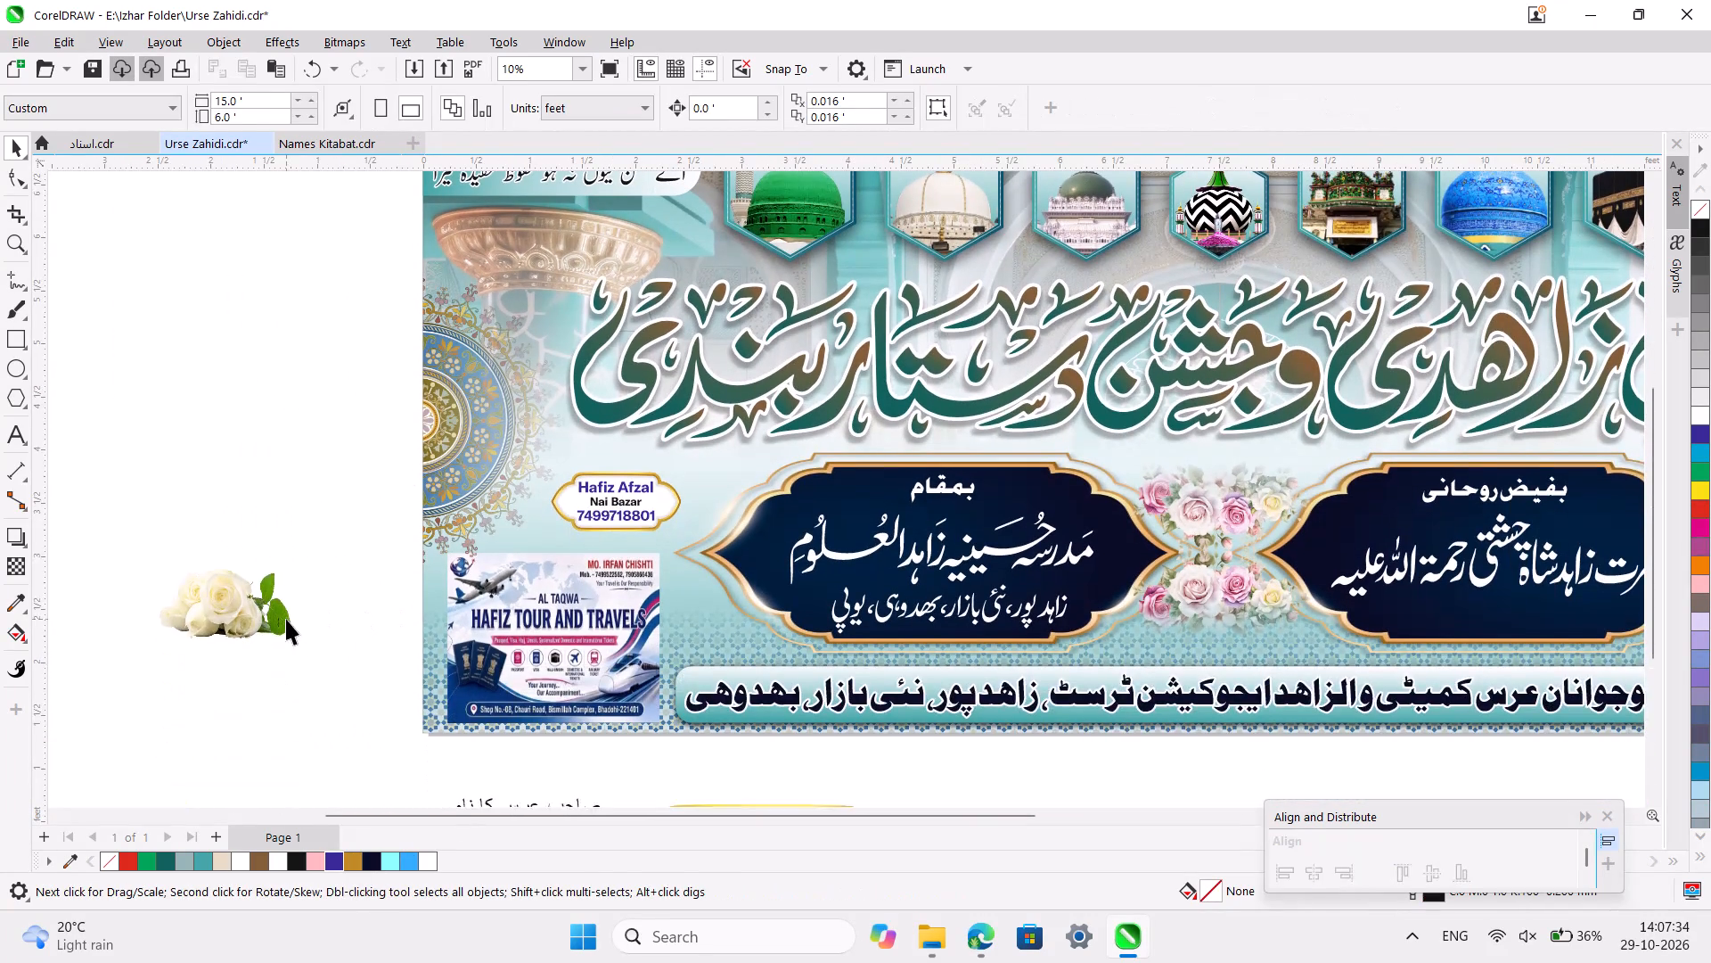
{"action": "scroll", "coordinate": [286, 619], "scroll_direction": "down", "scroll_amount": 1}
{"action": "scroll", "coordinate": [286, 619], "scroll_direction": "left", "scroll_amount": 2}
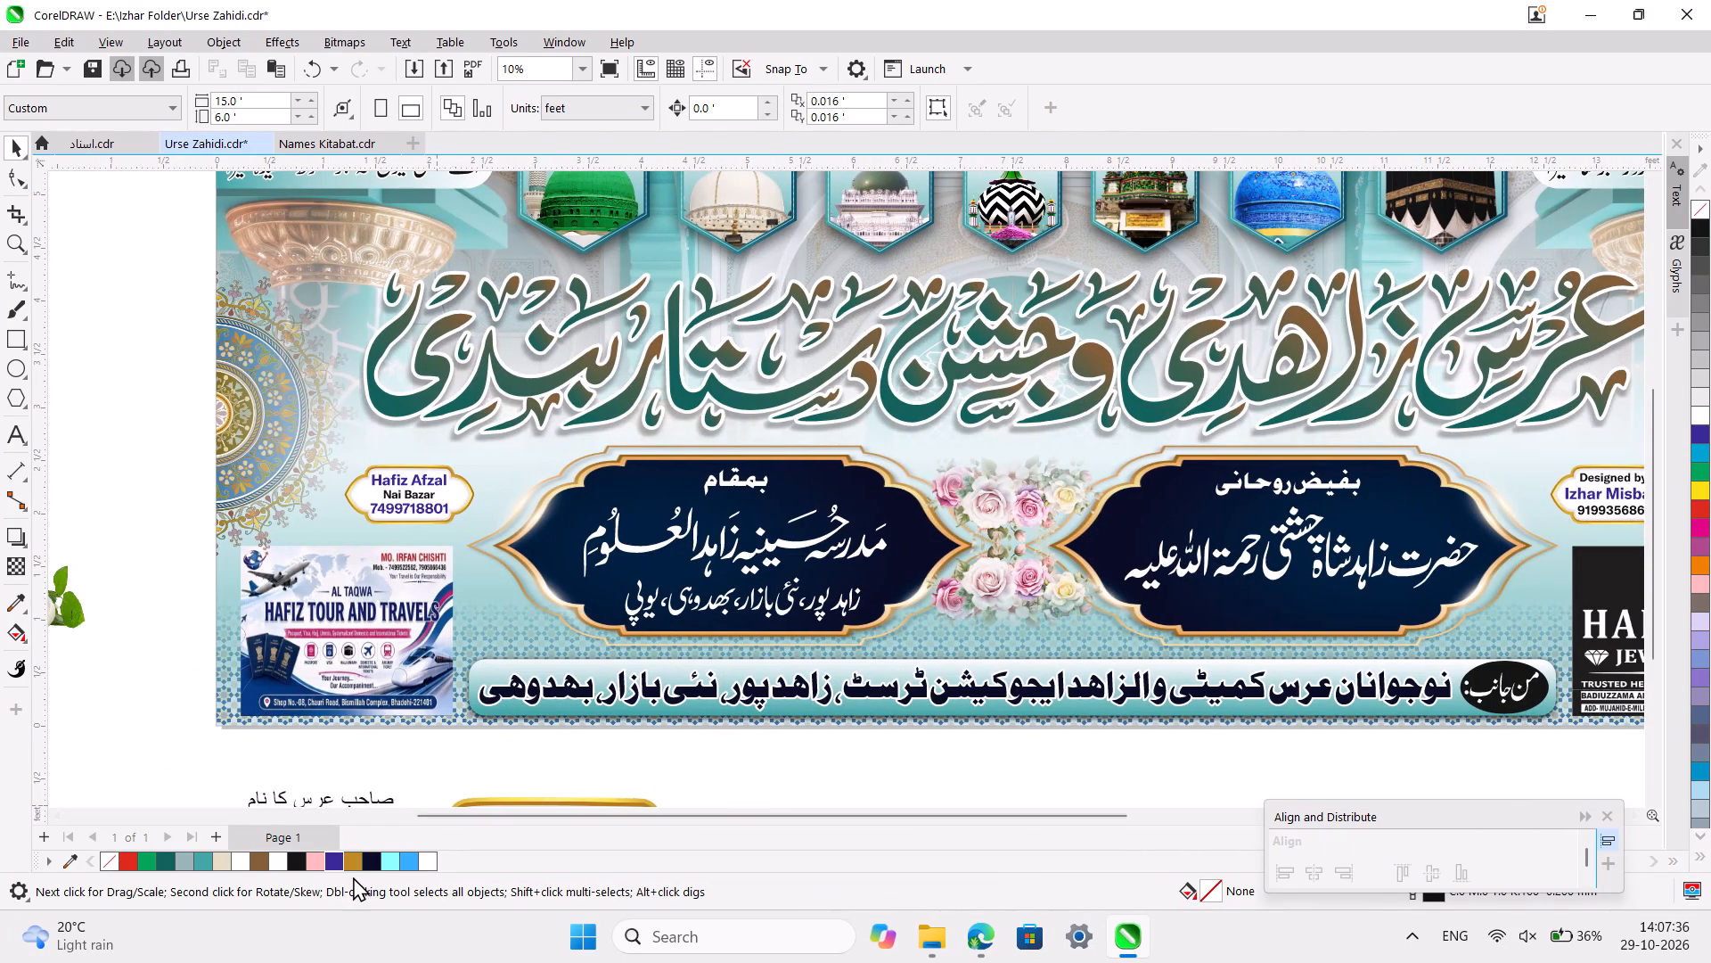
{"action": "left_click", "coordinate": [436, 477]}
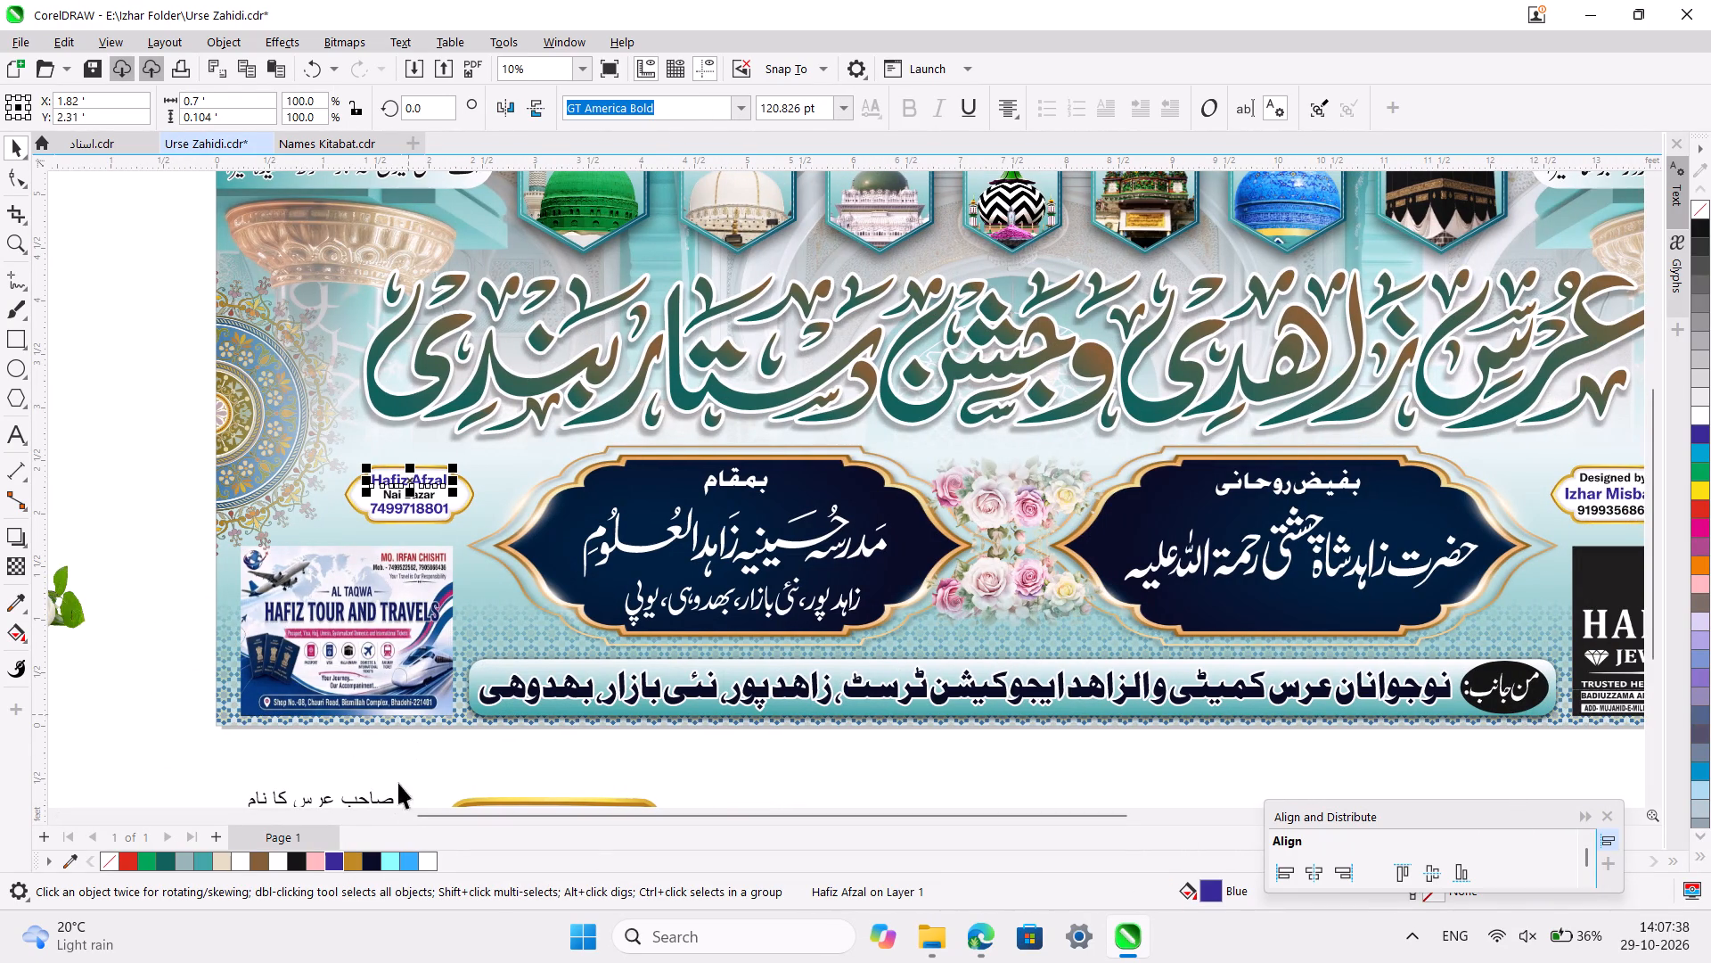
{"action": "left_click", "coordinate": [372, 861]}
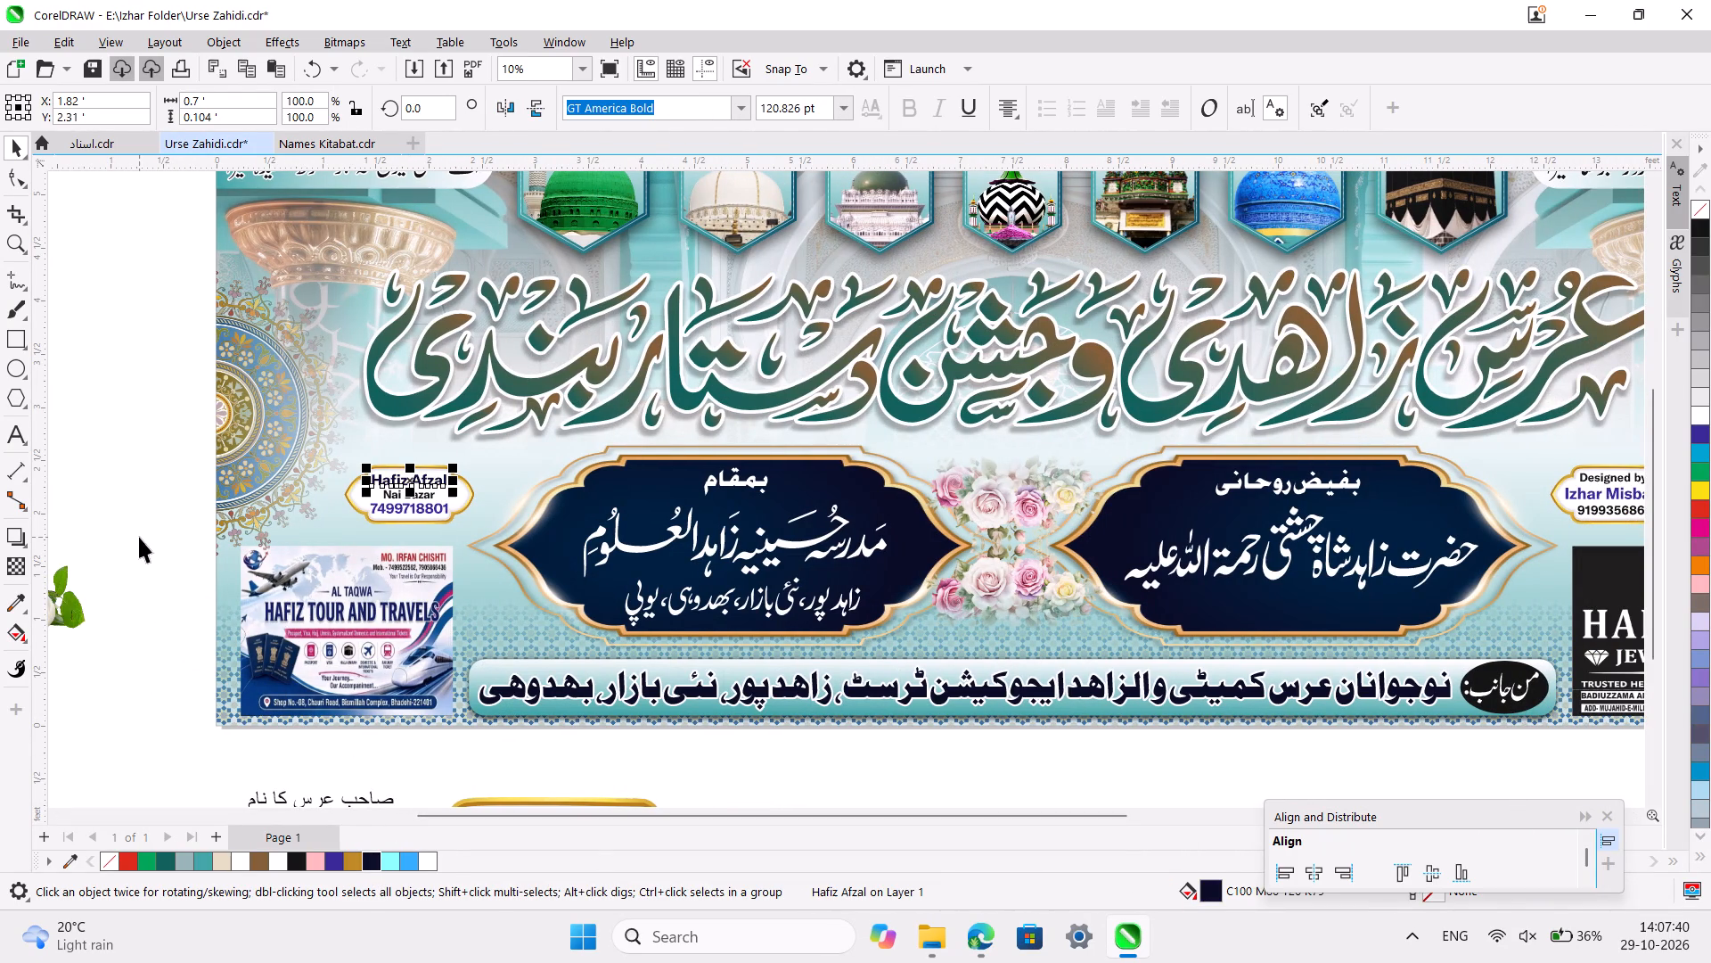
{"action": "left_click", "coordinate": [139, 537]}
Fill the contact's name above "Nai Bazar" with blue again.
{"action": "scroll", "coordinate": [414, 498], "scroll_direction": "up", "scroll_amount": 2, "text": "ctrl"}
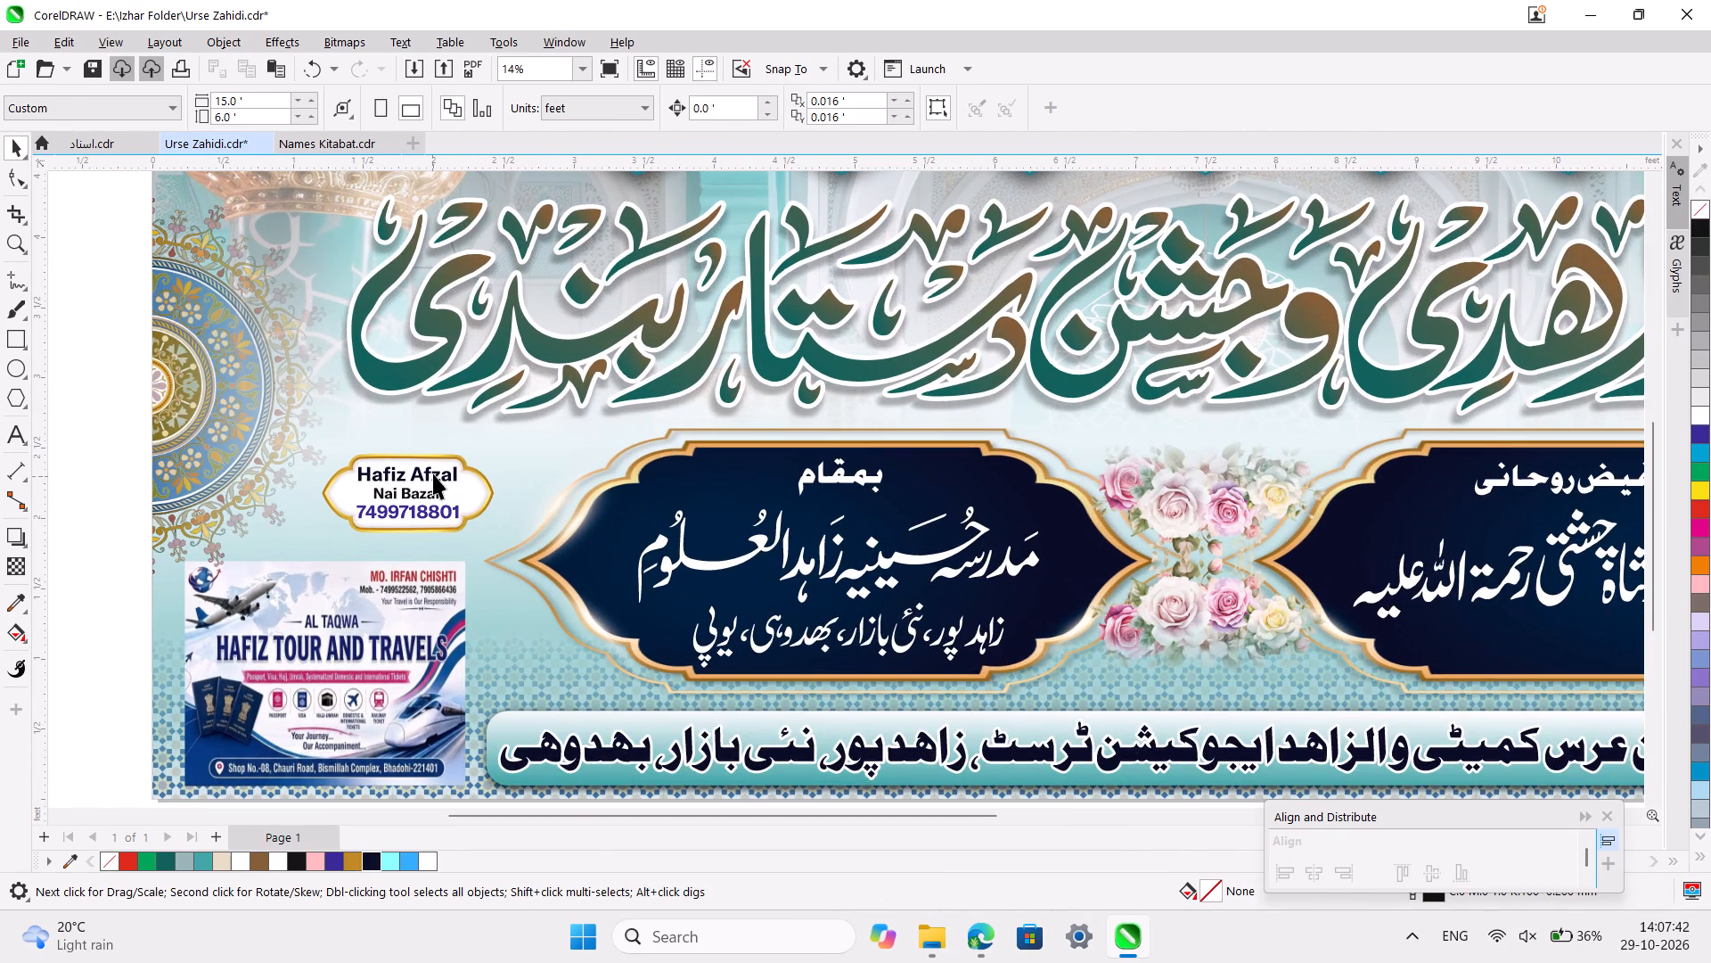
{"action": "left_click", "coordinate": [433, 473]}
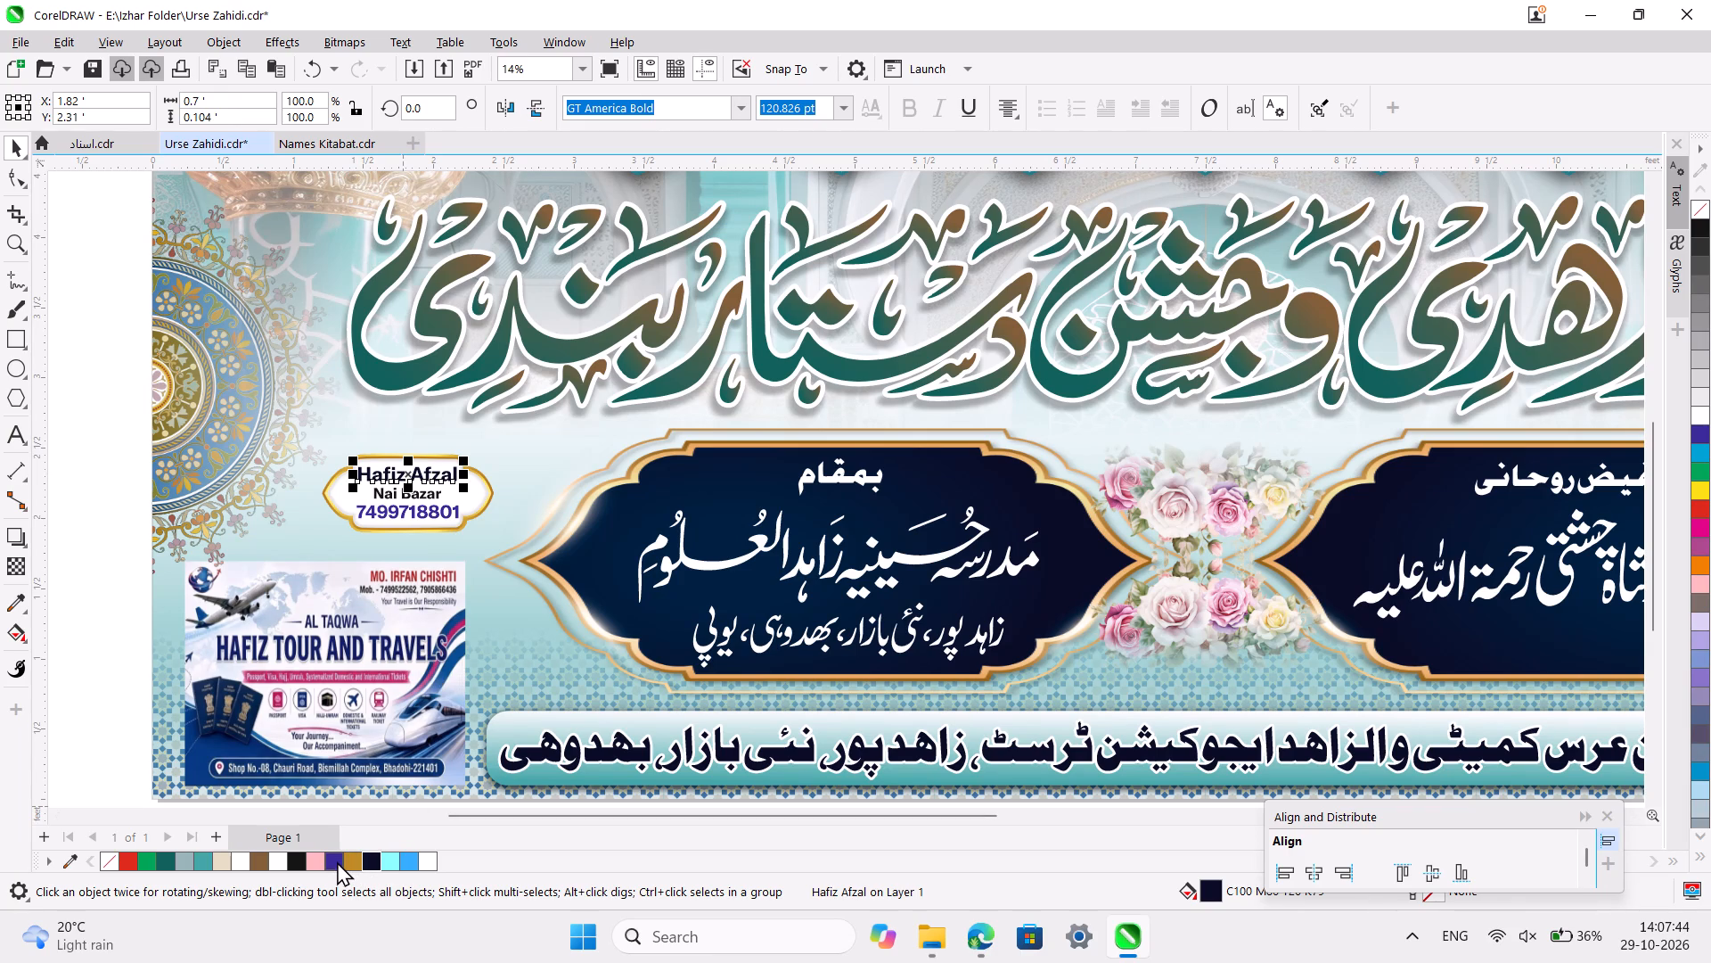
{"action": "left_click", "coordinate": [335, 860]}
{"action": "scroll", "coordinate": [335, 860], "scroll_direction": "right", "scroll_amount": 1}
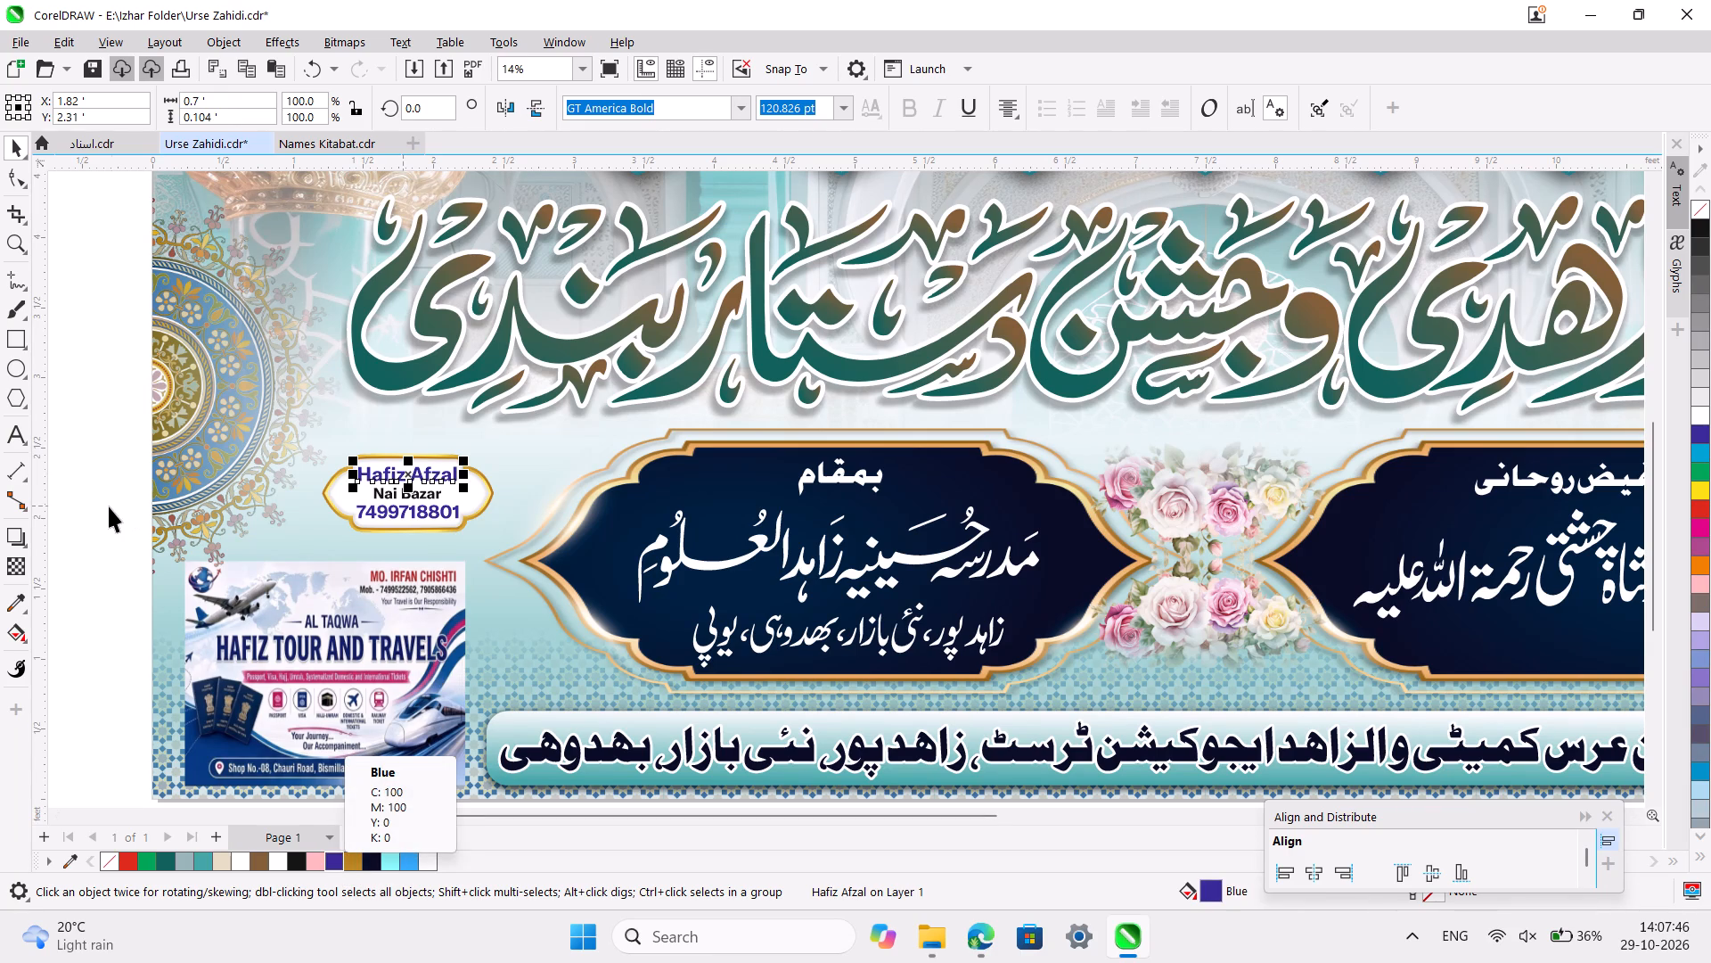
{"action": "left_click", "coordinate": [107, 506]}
Examine the whole banner and compare the white contact frames on its two sides.
{"action": "scroll", "coordinate": [409, 630], "scroll_direction": "down", "scroll_amount": 5, "text": "ctrl"}
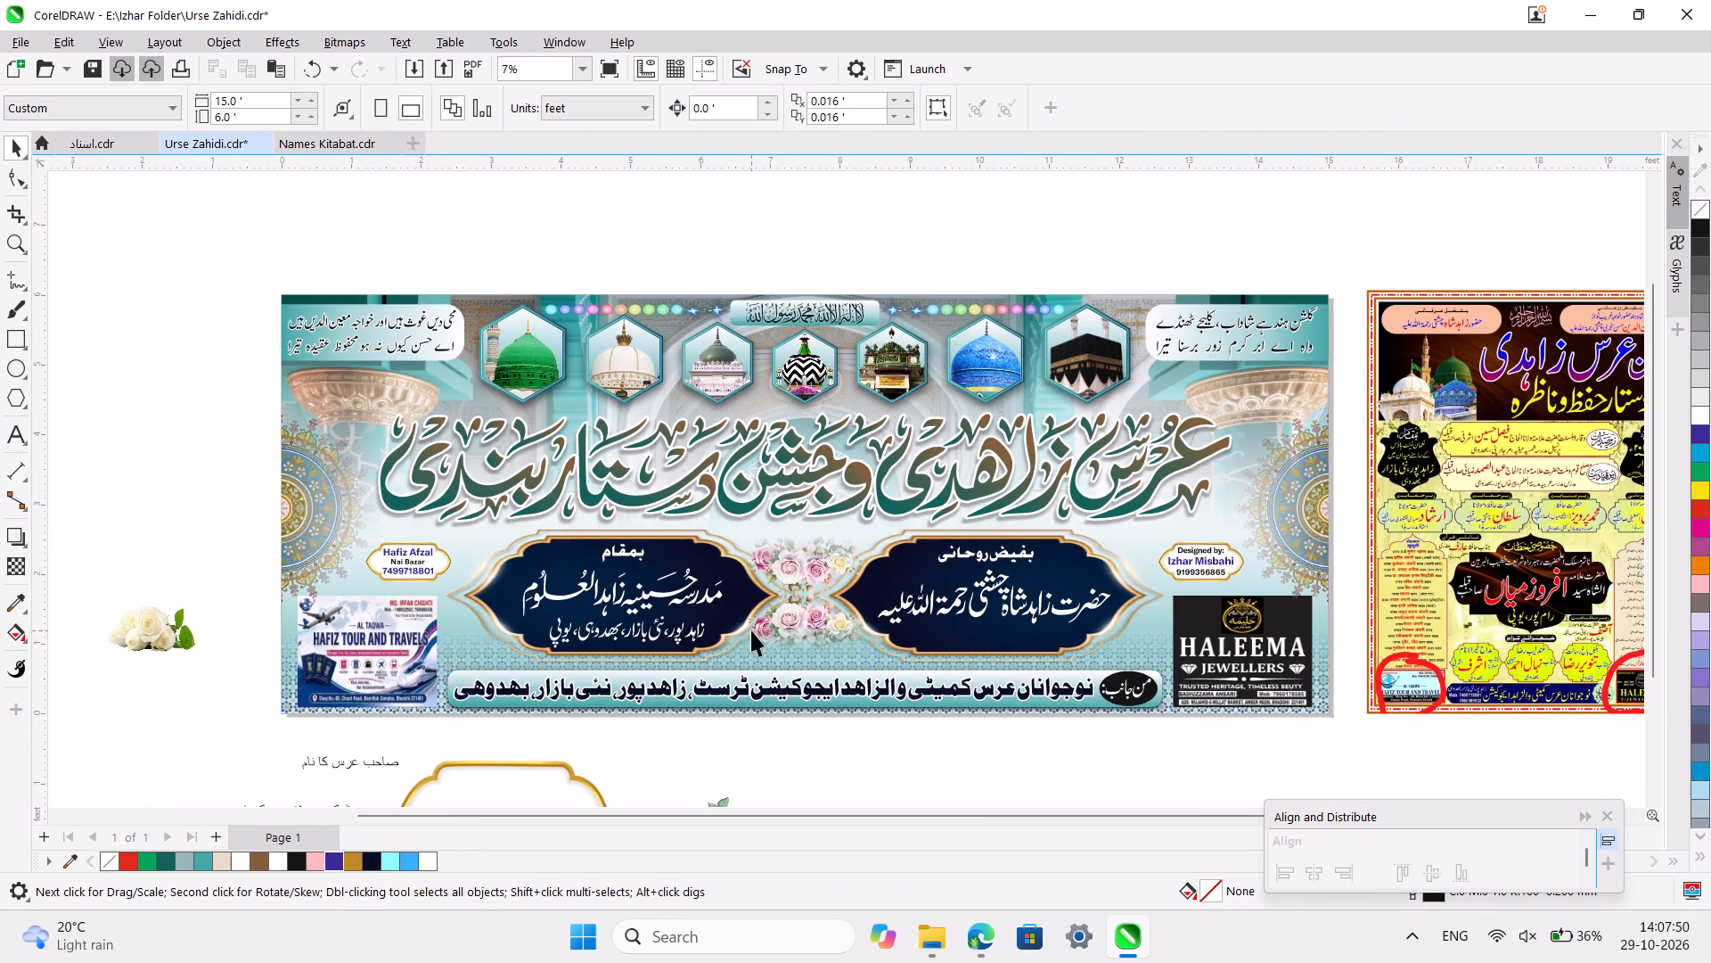
{"action": "scroll", "coordinate": [751, 630], "scroll_direction": "up", "scroll_amount": 4, "text": "ctrl"}
{"action": "scroll", "coordinate": [751, 630], "scroll_direction": "left", "scroll_amount": 3}
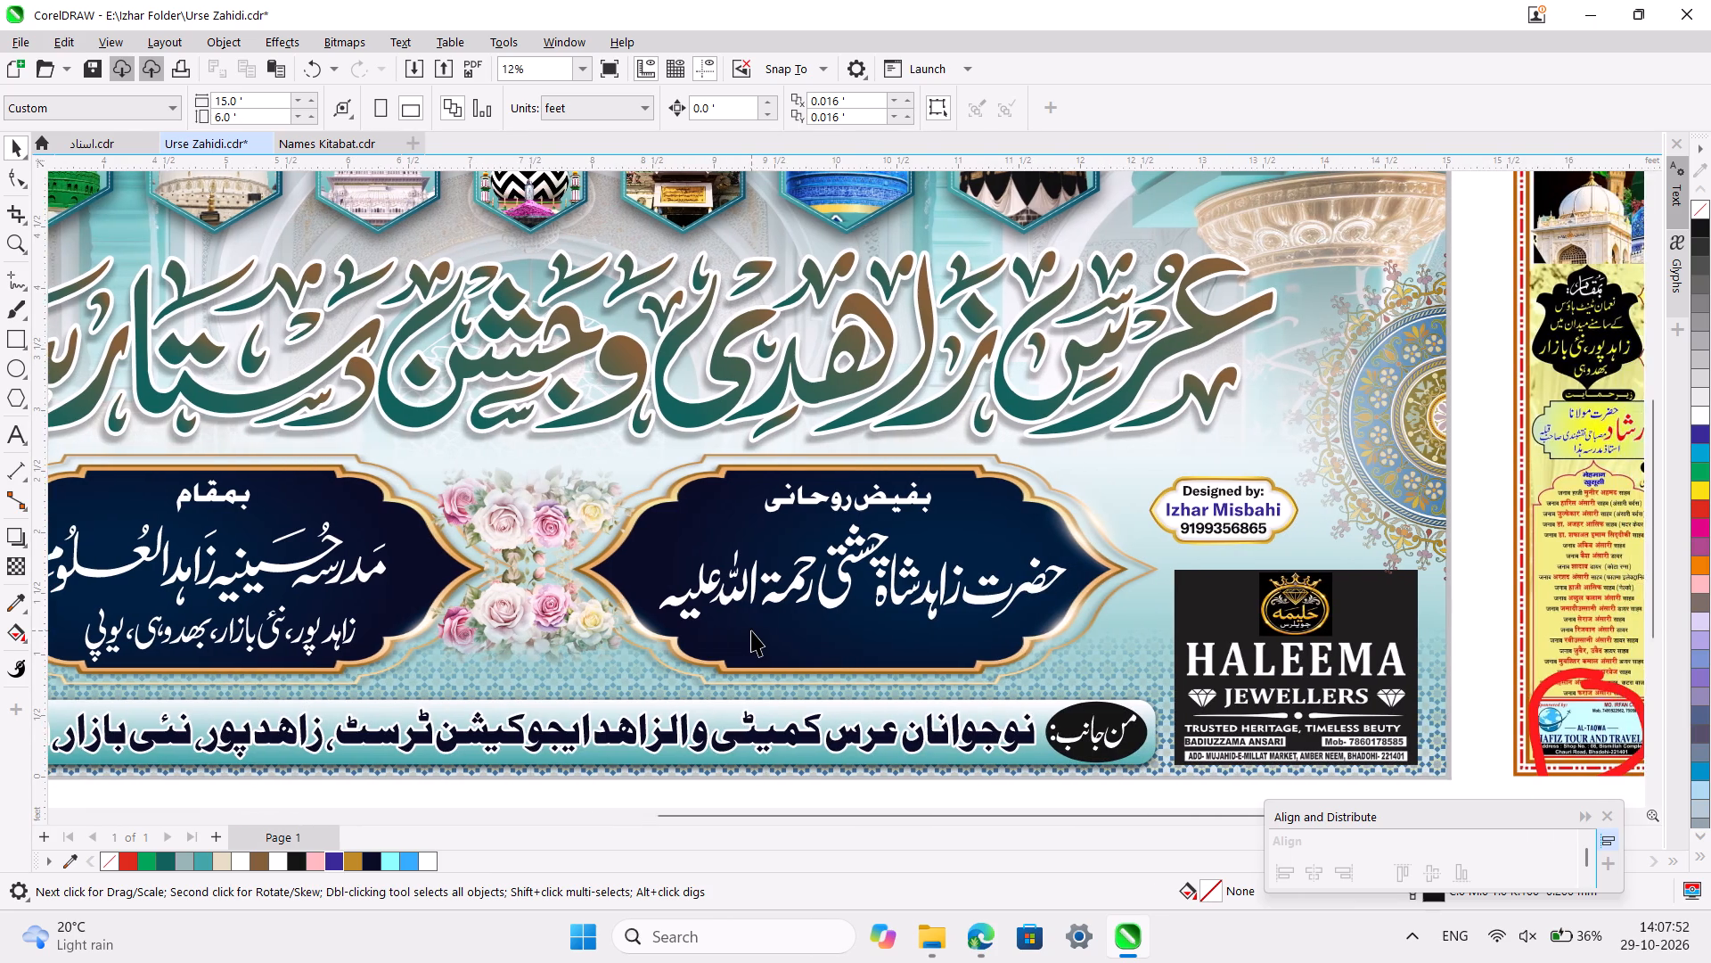
{"action": "scroll", "coordinate": [751, 630], "scroll_direction": "right", "scroll_amount": 4}
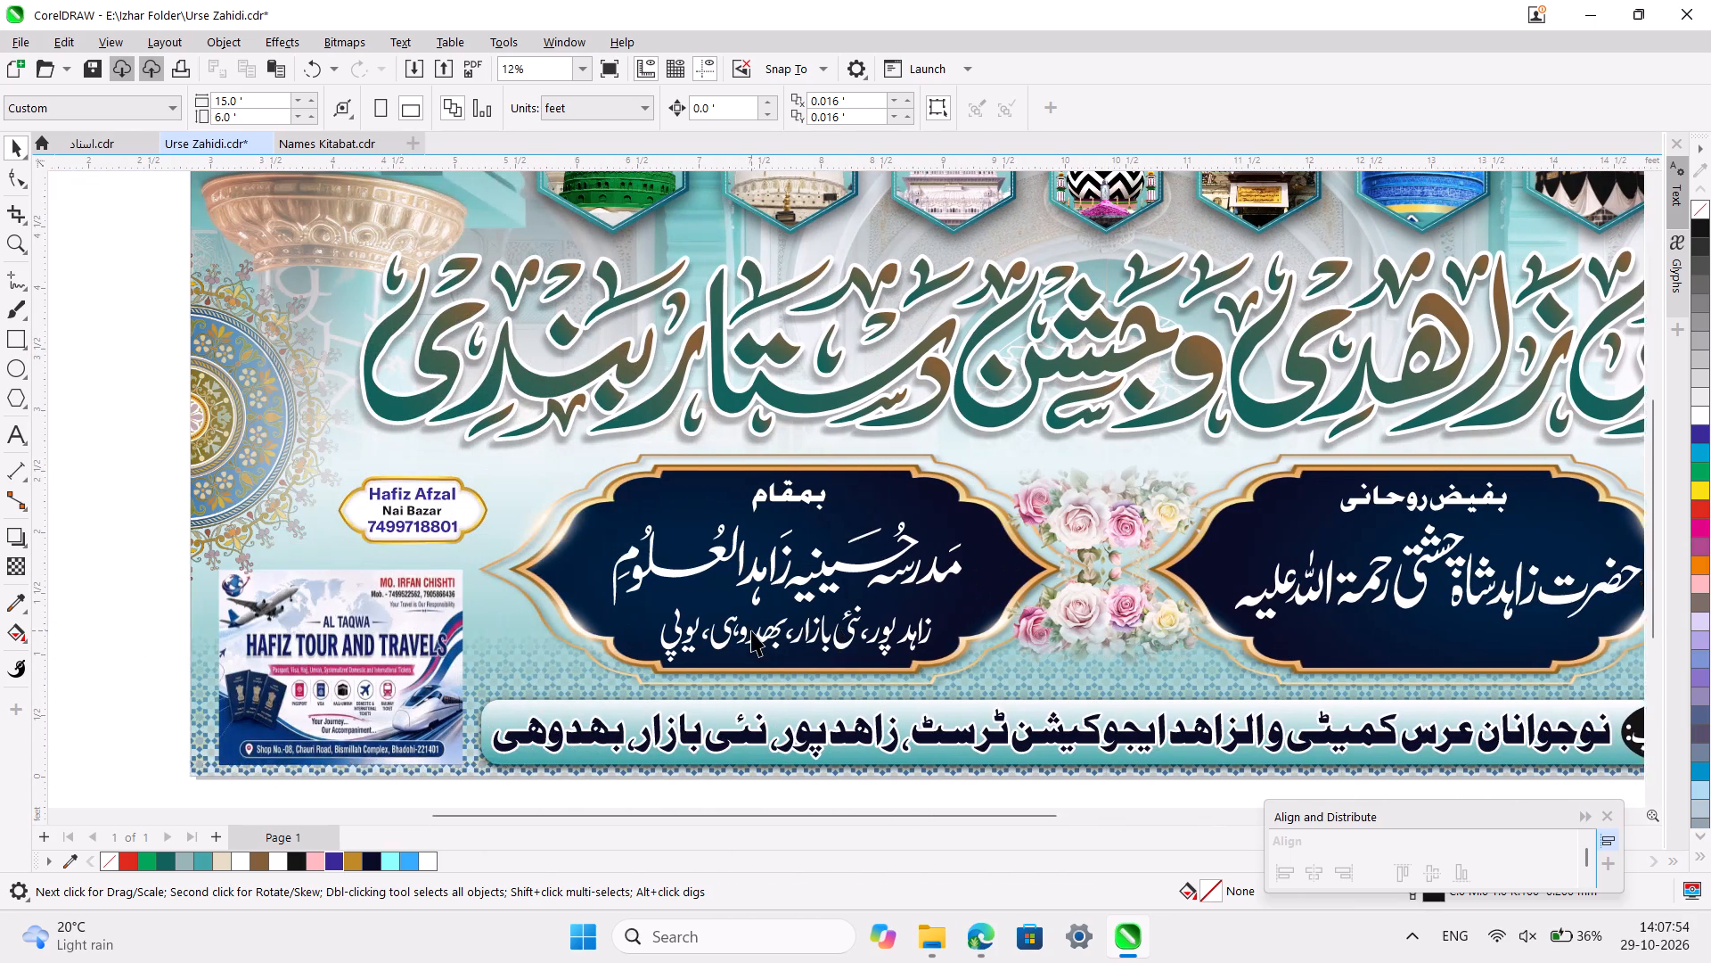
{"action": "scroll", "coordinate": [751, 630], "scroll_direction": "right", "scroll_amount": 1}
{"action": "scroll", "coordinate": [751, 630], "scroll_direction": "up", "scroll_amount": 3, "text": "ctrl"}
{"action": "scroll", "coordinate": [751, 630], "scroll_direction": "right", "scroll_amount": 1}
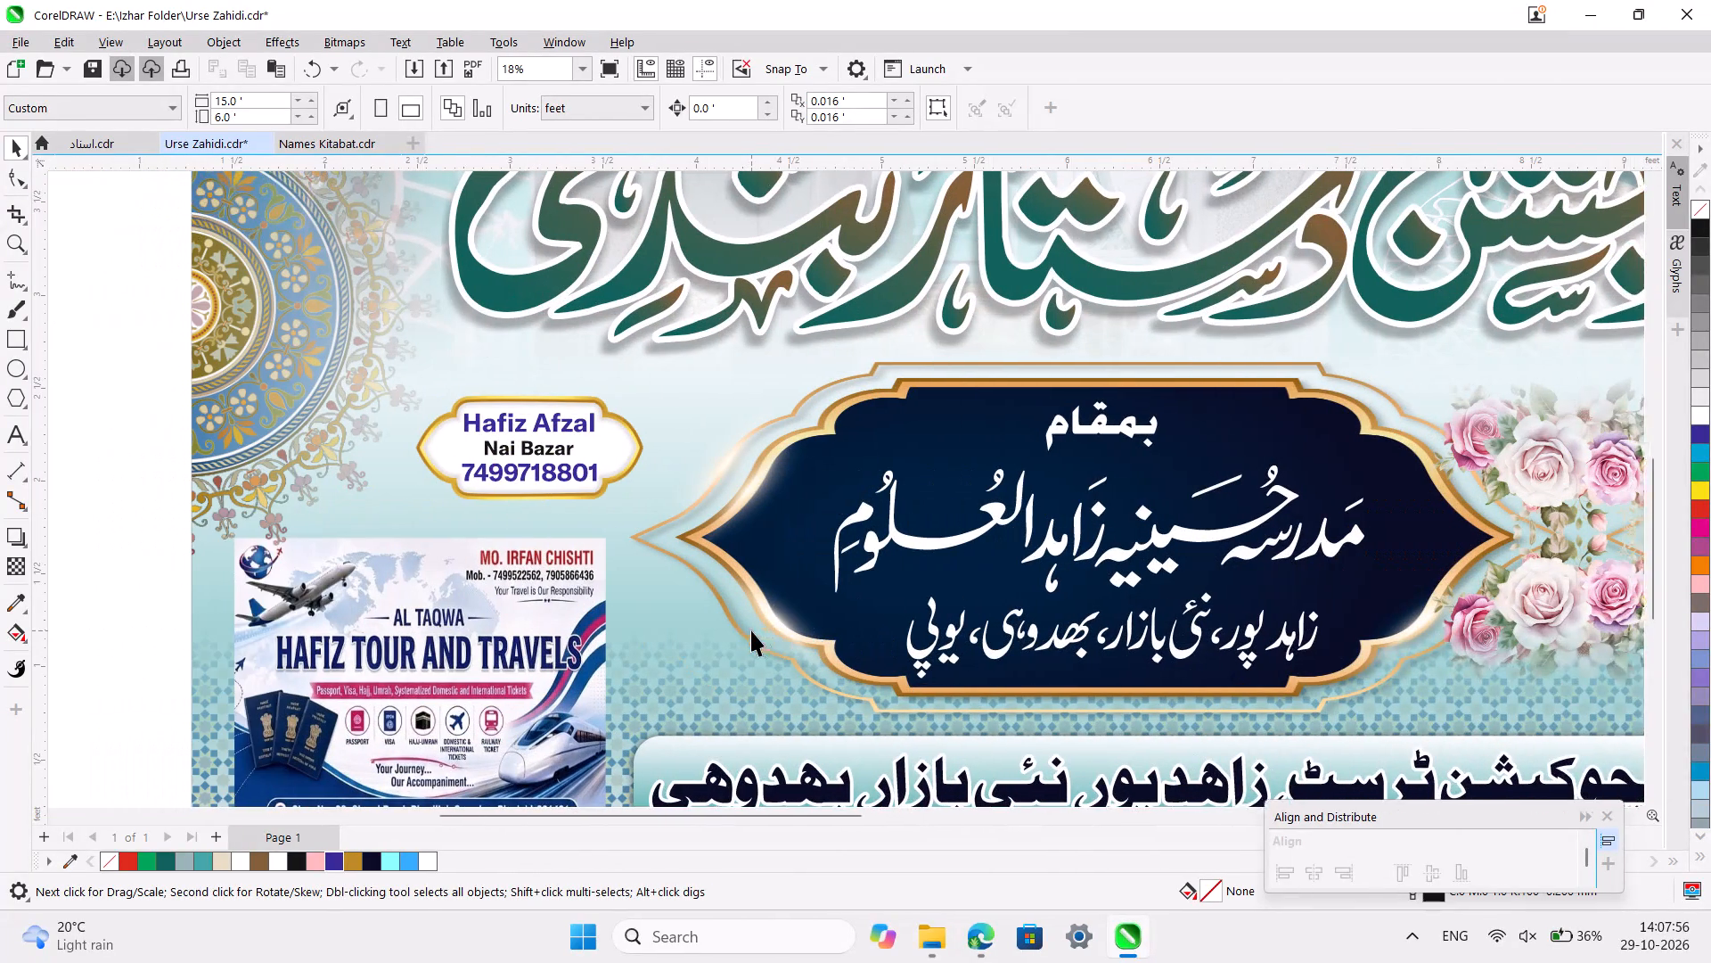
{"action": "scroll", "coordinate": [751, 630], "scroll_direction": "right", "scroll_amount": 1}
{"action": "scroll", "coordinate": [751, 630], "scroll_direction": "up", "scroll_amount": 1}
{"action": "scroll", "coordinate": [601, 530], "scroll_direction": "up", "scroll_amount": 5, "text": "ctrl"}
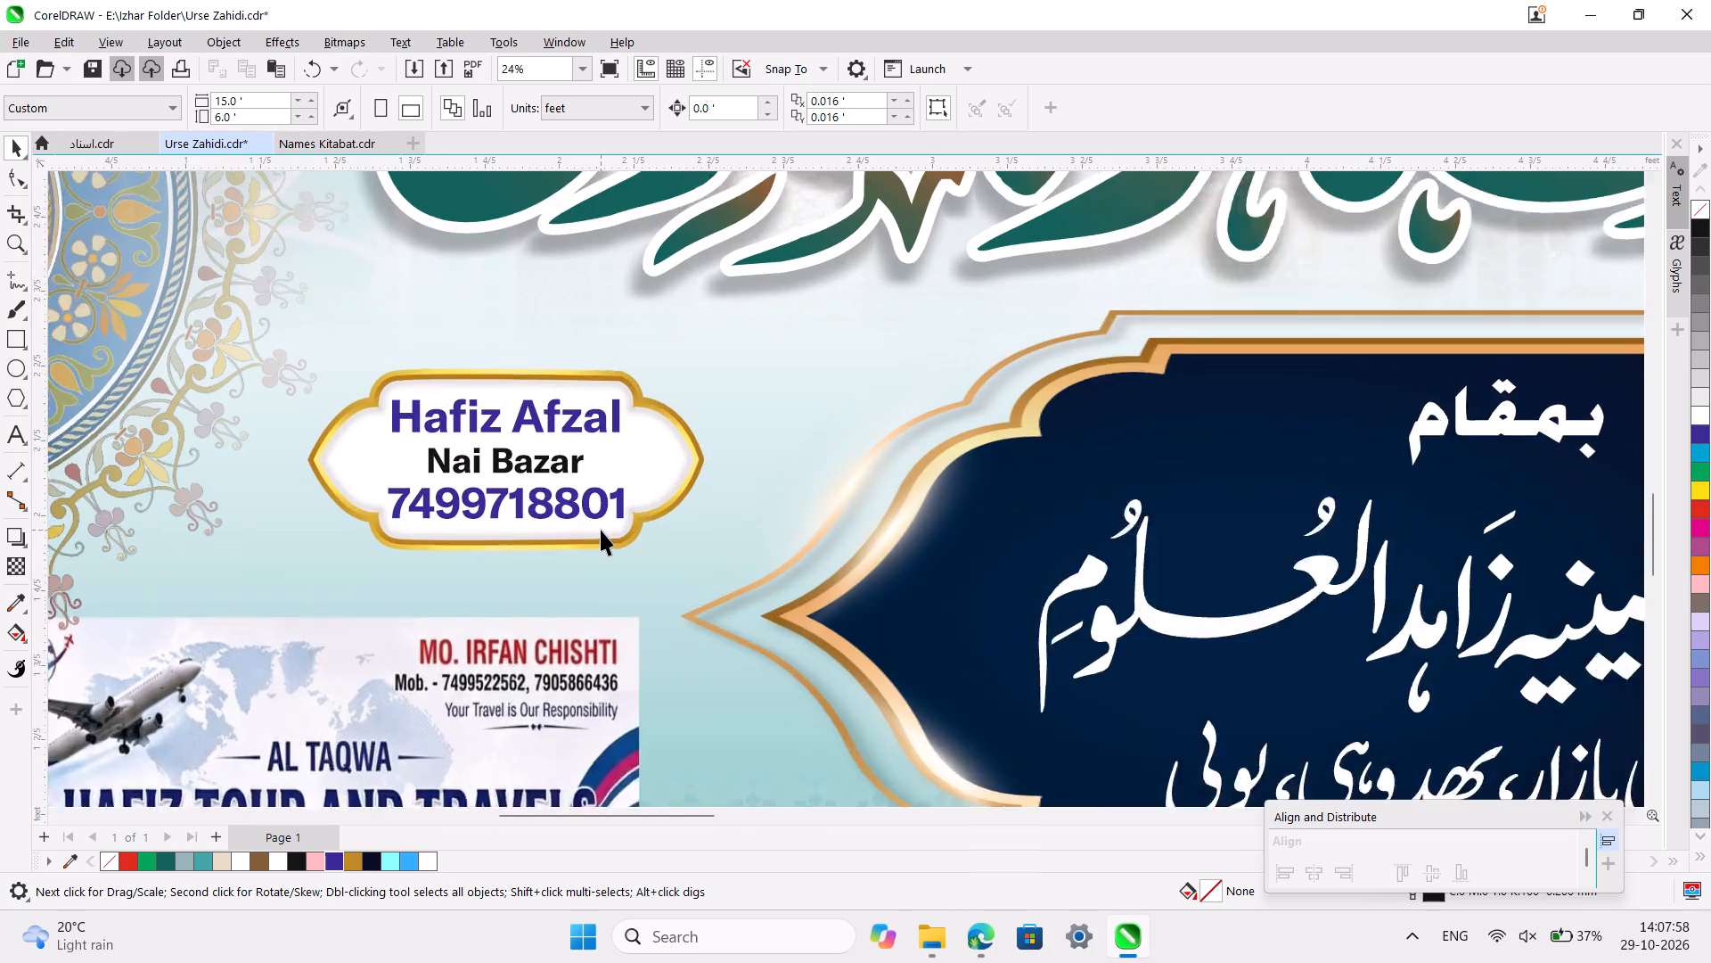
{"action": "scroll", "coordinate": [601, 530], "scroll_direction": "right", "scroll_amount": 1}
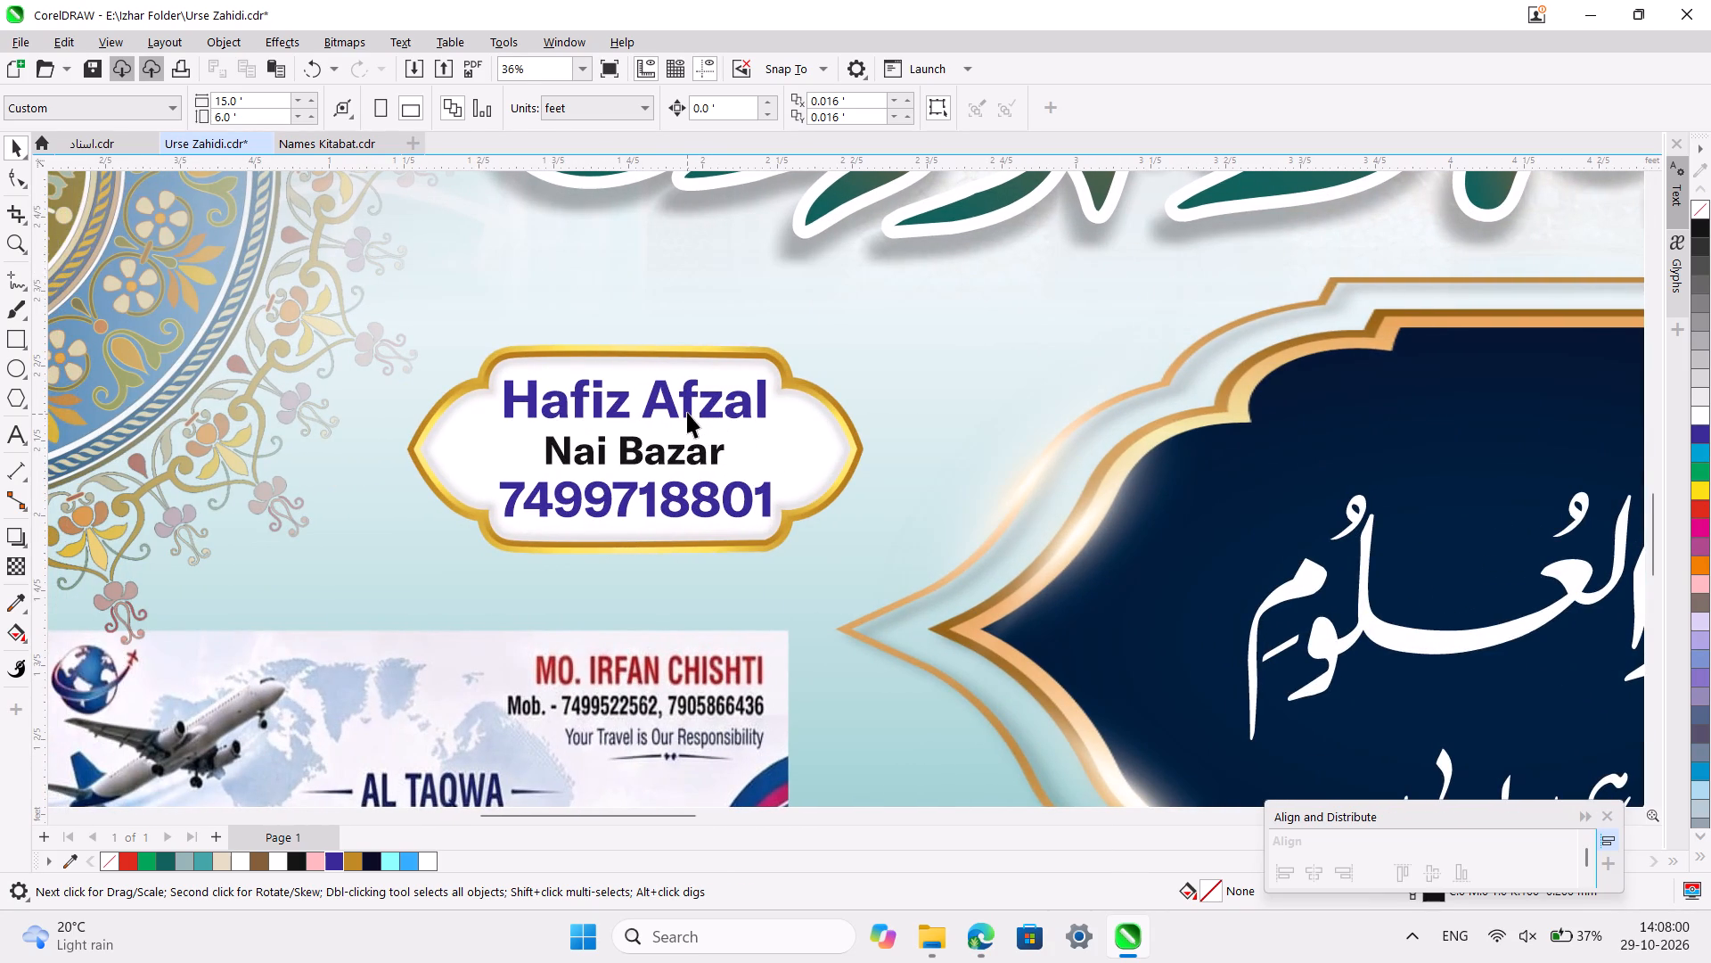
Centre the contact's name horizontally with its gold-edged white frame.
{"action": "left_click", "coordinate": [687, 412]}
{"action": "scroll", "coordinate": [687, 412], "scroll_direction": "up", "scroll_amount": 3, "text": "ctrl"}
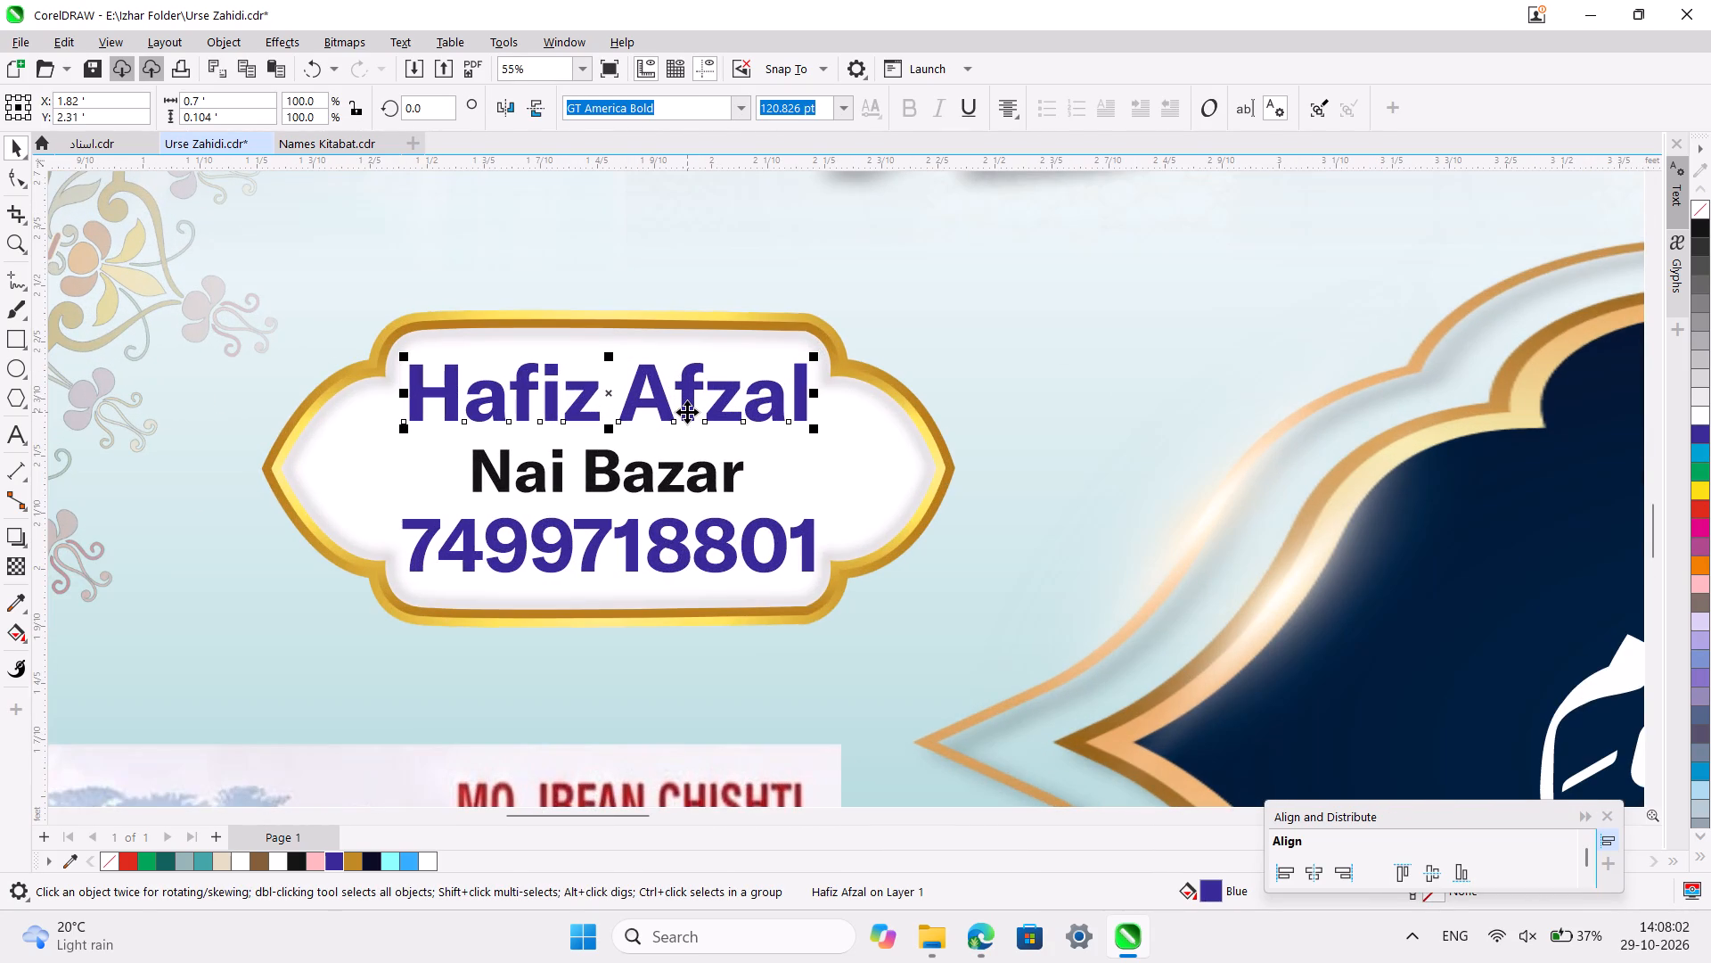
{"action": "left_click", "coordinate": [902, 513], "text": "shift"}
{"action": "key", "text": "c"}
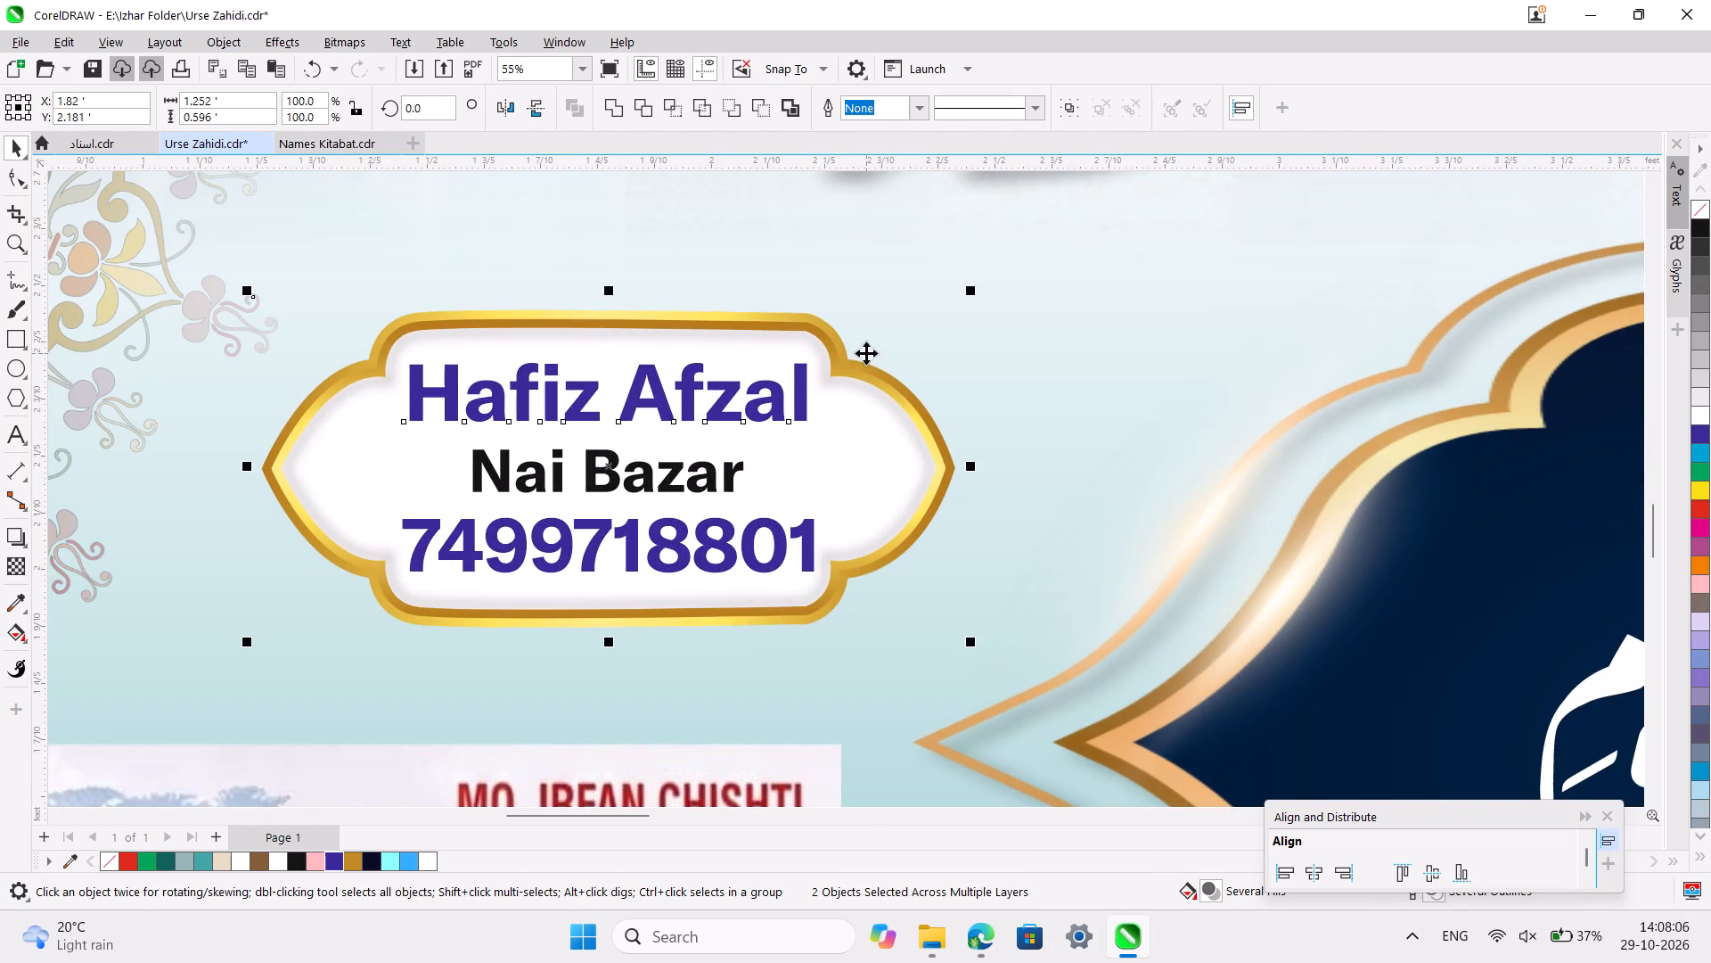
{"action": "left_click", "coordinate": [1193, 668]}
Fill the contact's name above "Nai Bazar" with a custom dark red, #A5232F (C7 M100 Y78 K33).
{"action": "scroll", "coordinate": [585, 778], "scroll_direction": "down", "scroll_amount": 2}
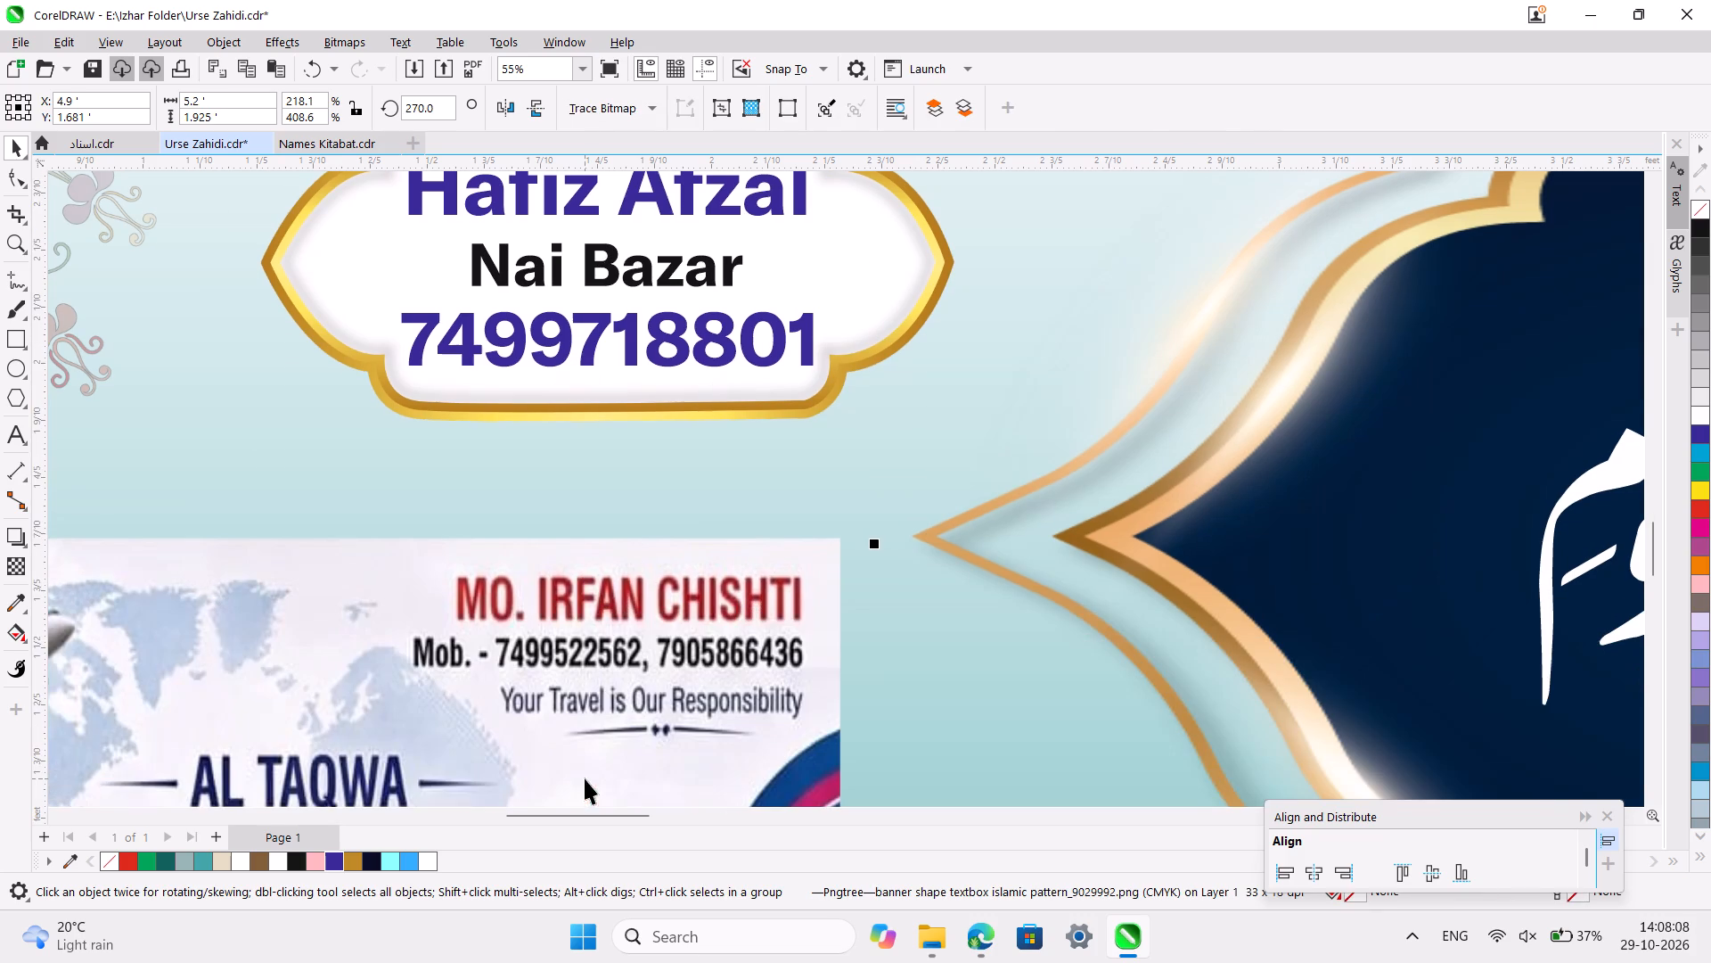
{"action": "scroll", "coordinate": [527, 367], "scroll_direction": "up", "scroll_amount": 1}
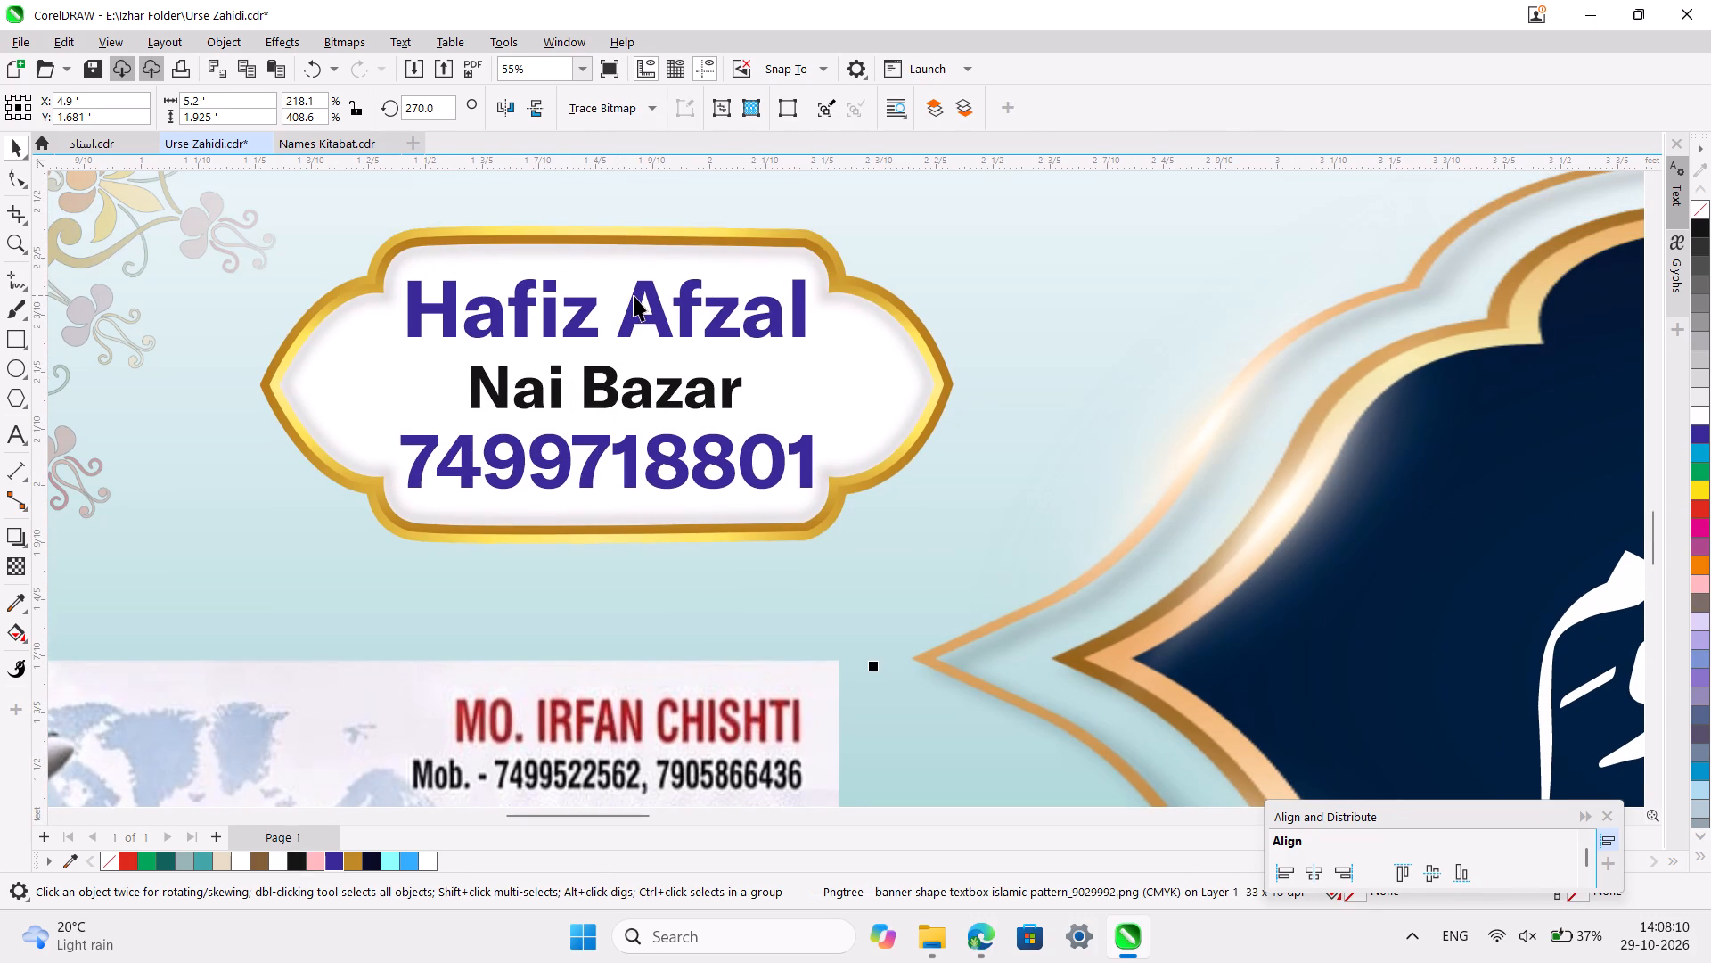
{"action": "left_click", "coordinate": [632, 297]}
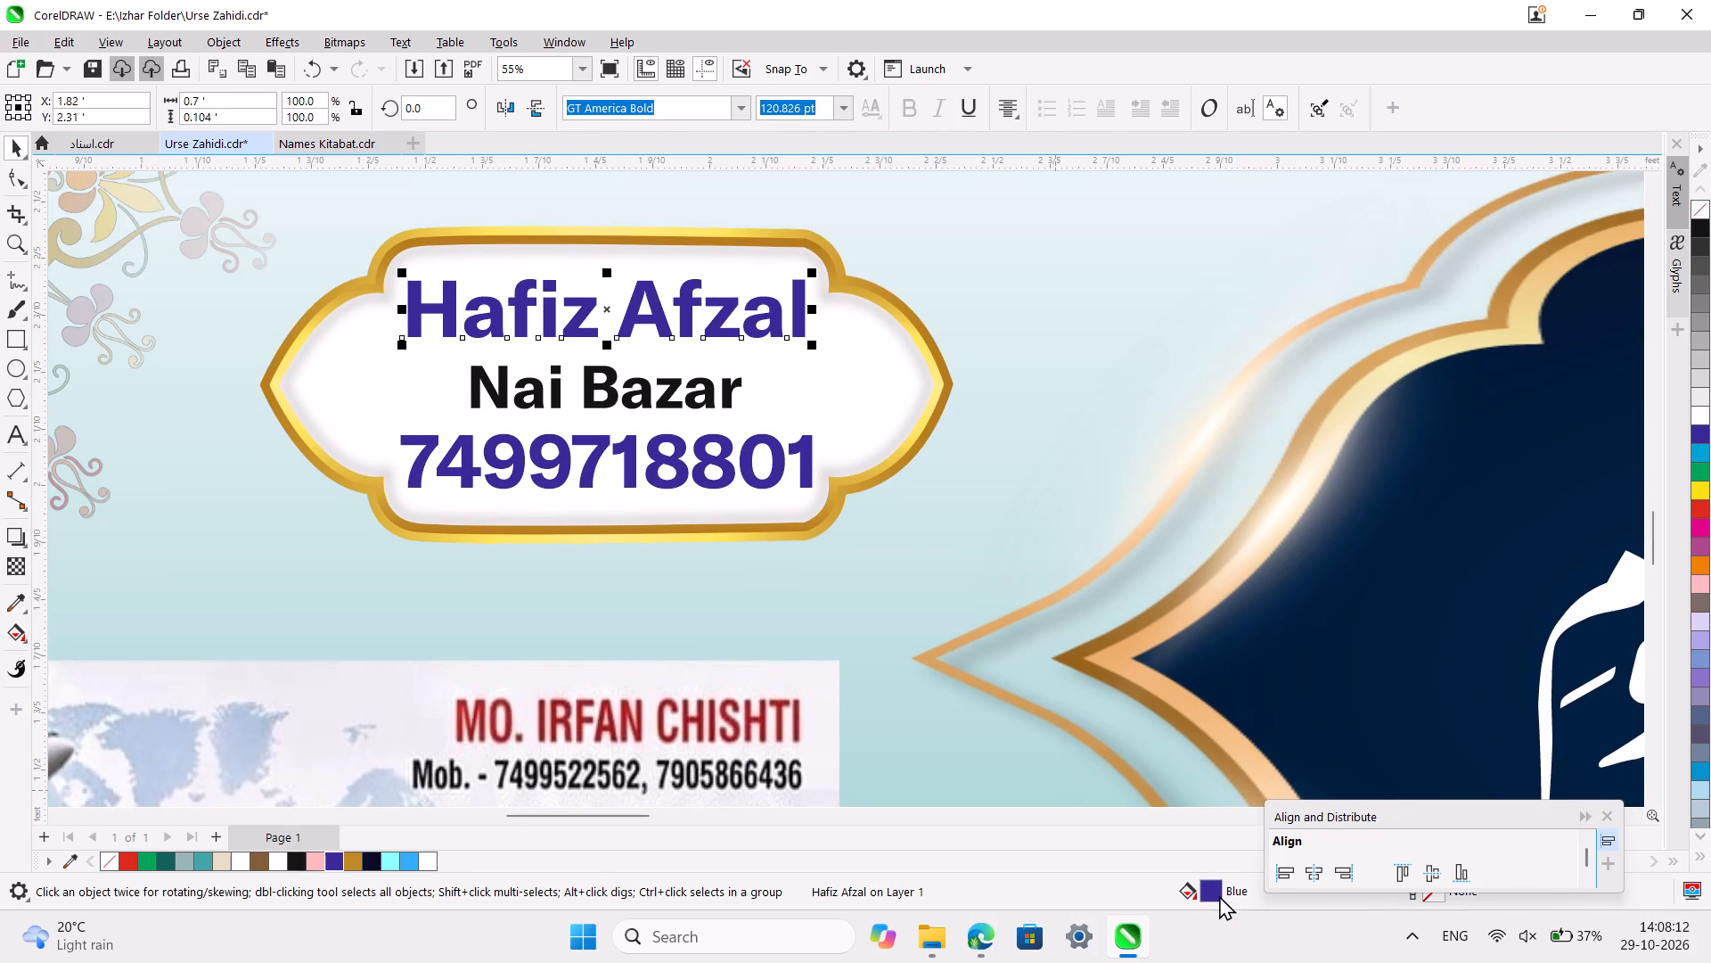
{"action": "double_click", "coordinate": [1219, 893]}
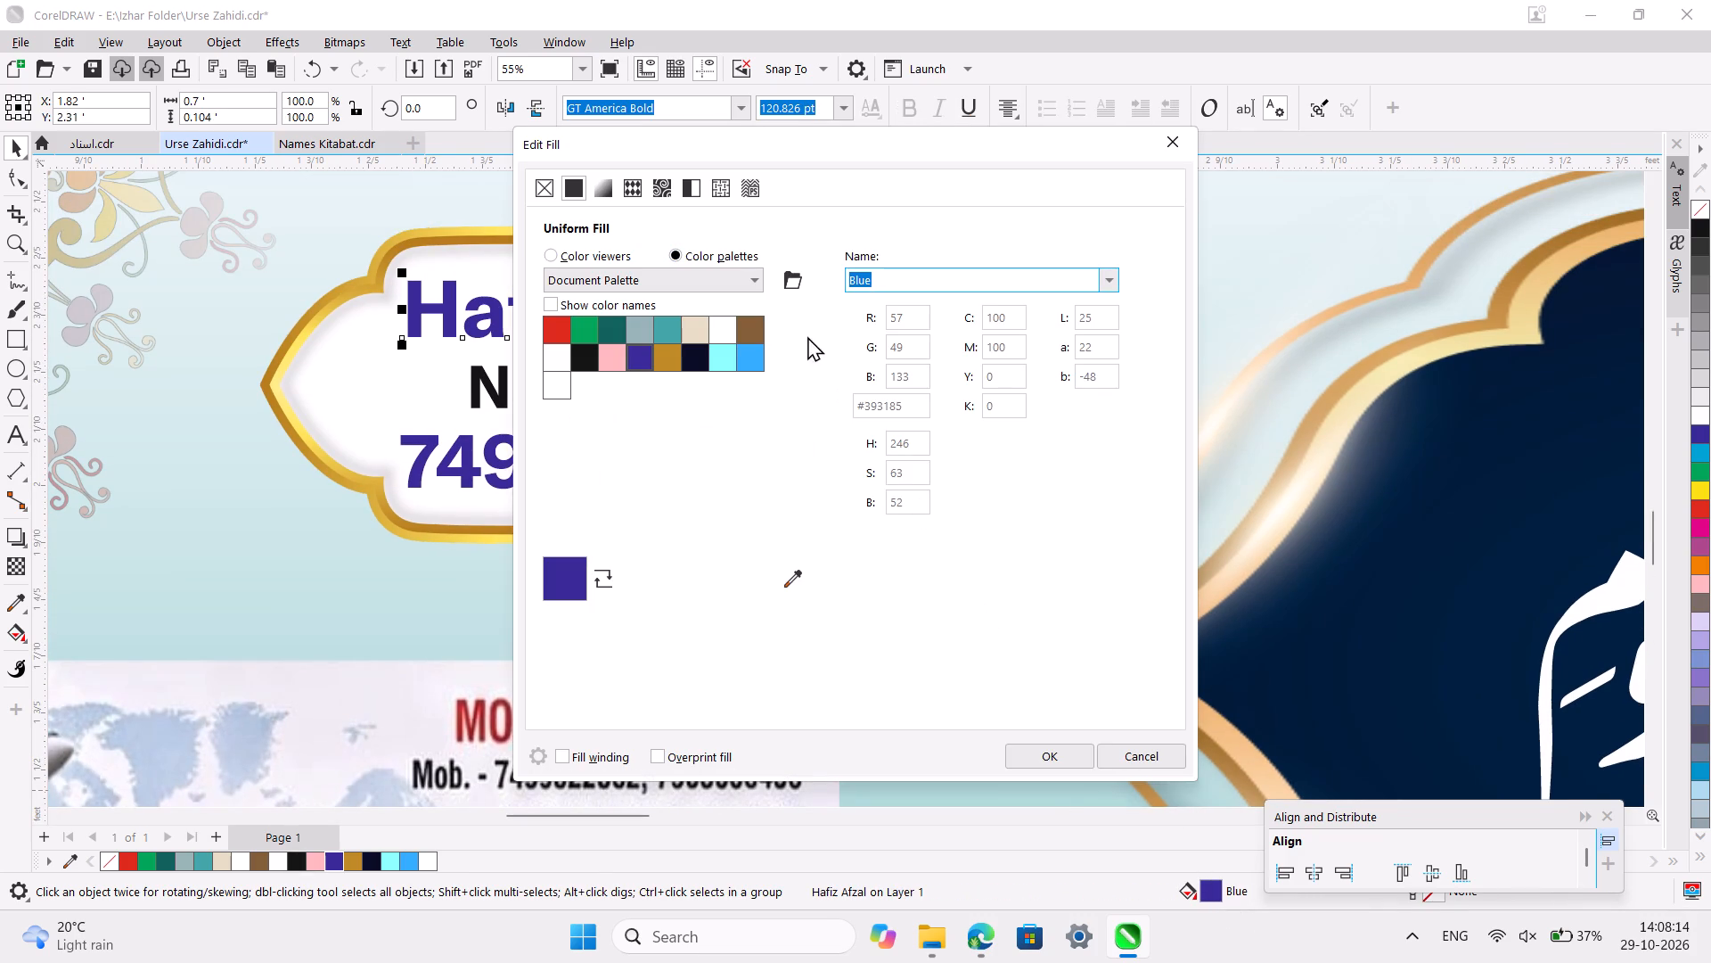
{"action": "left_click_drag", "start_coordinate": [794, 138], "coordinate": [1016, 146]}
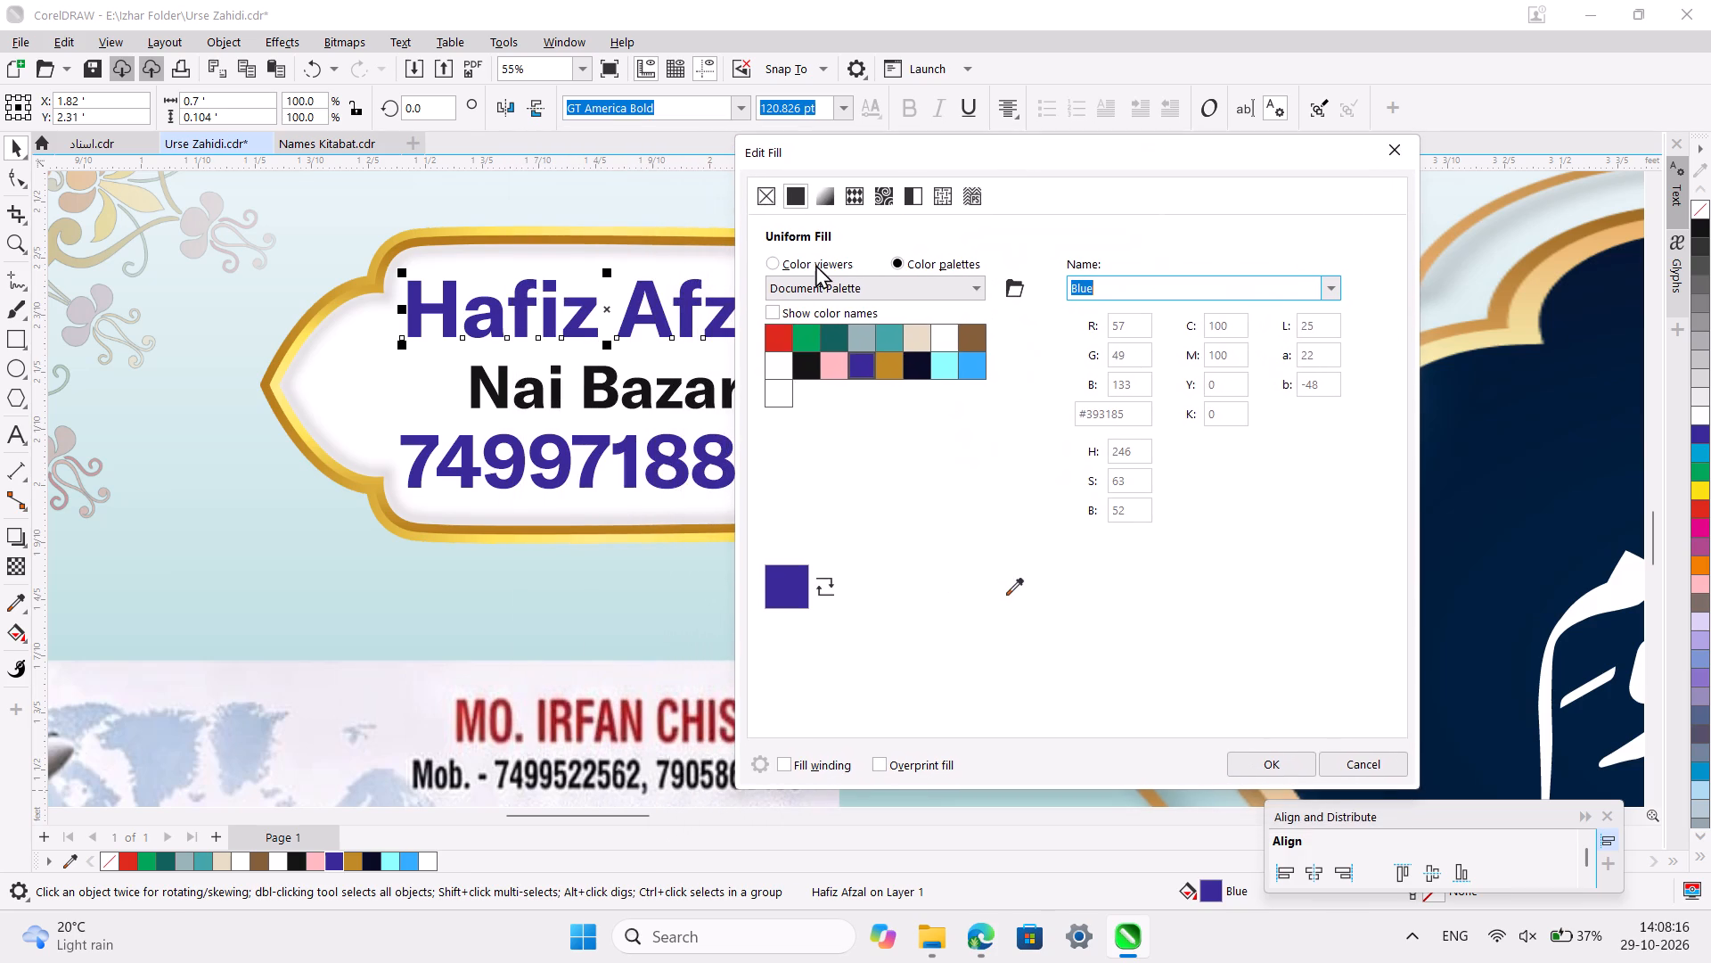
{"action": "left_click", "coordinate": [808, 259]}
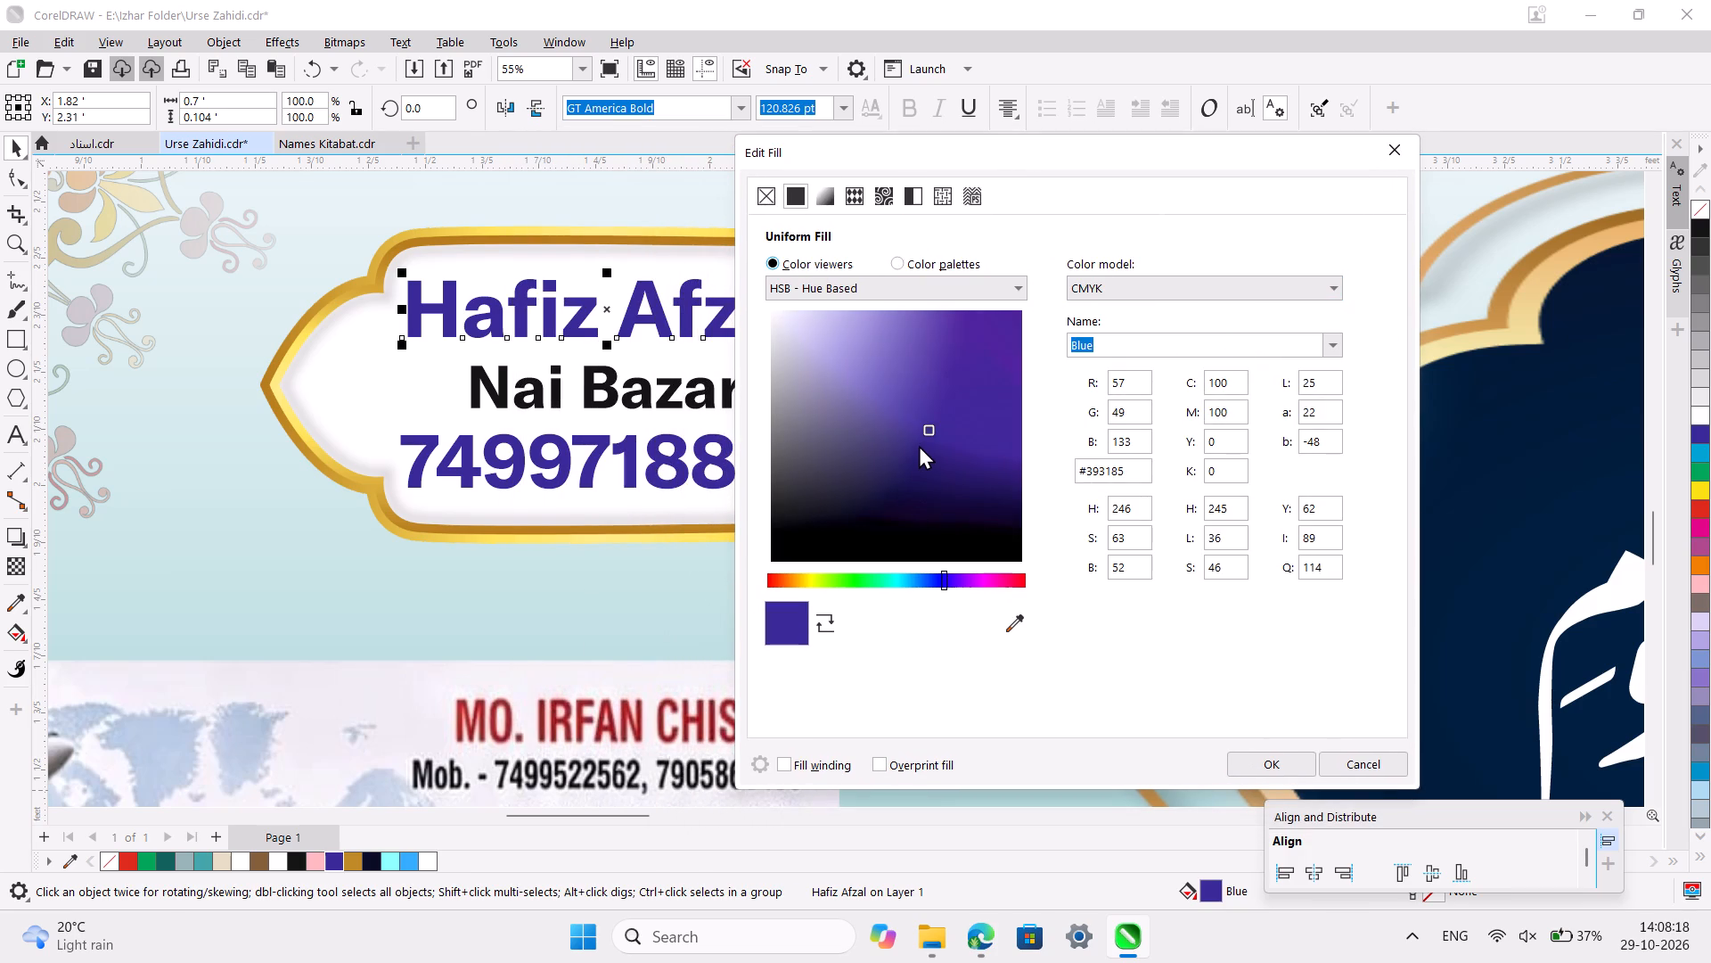
{"action": "left_click", "coordinate": [919, 445]}
{"action": "left_click", "coordinate": [954, 481]}
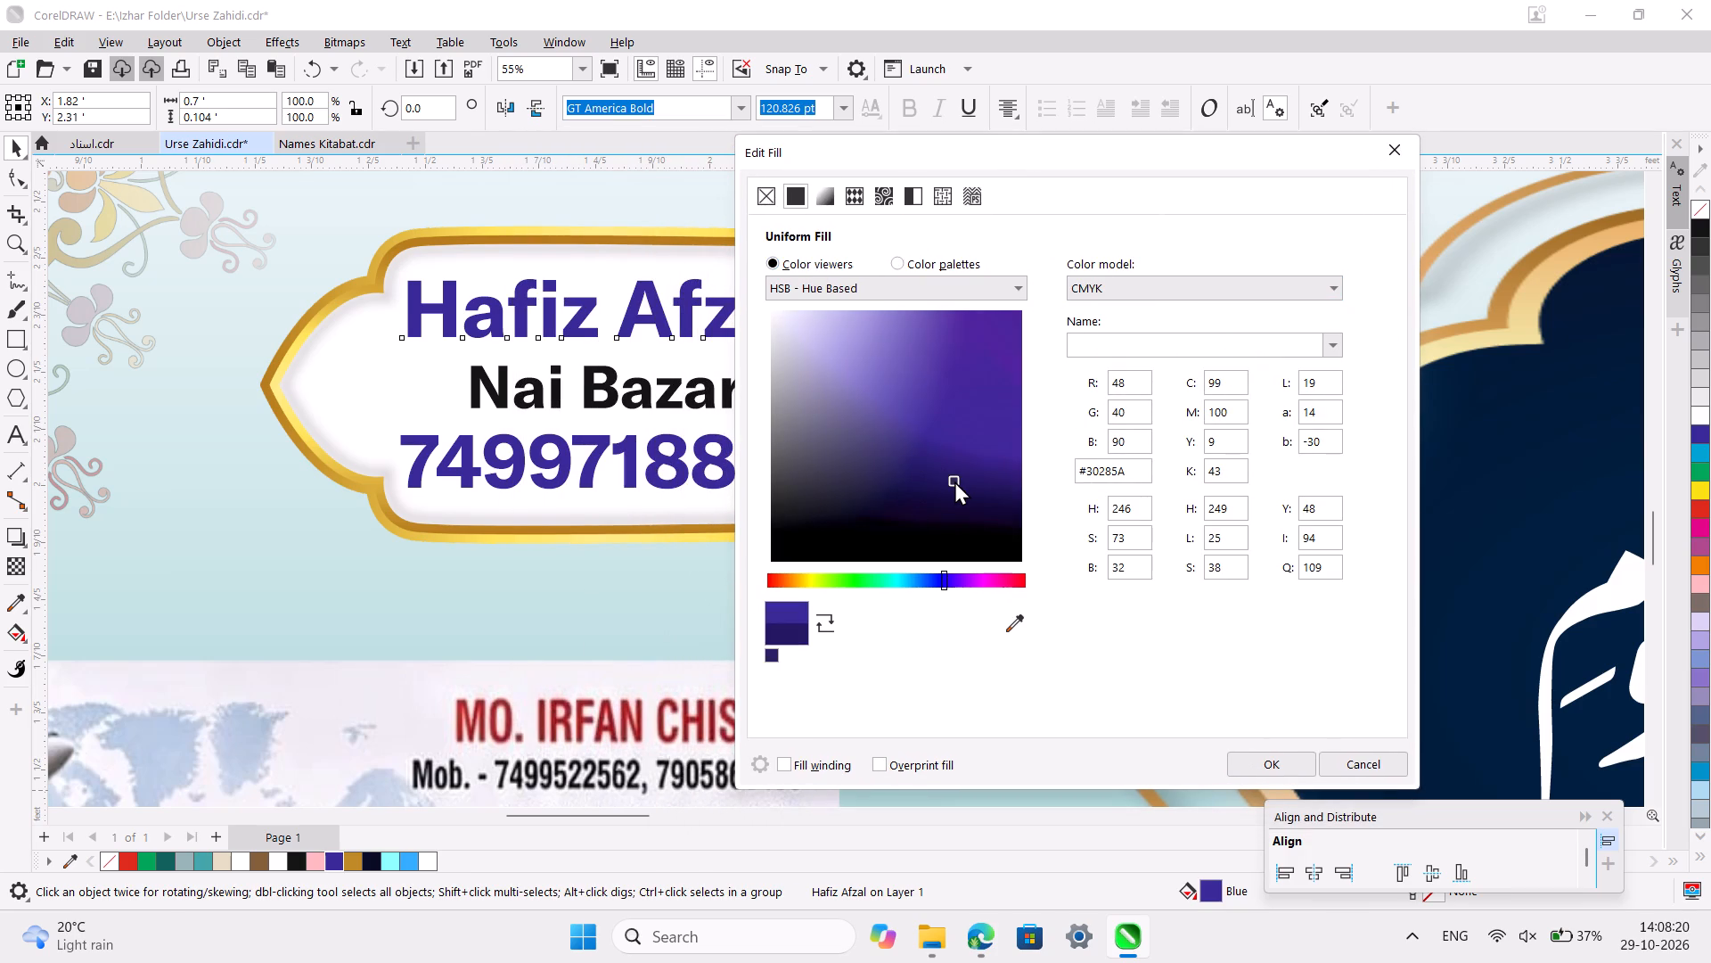
{"action": "left_click", "coordinate": [1012, 359]}
{"action": "left_click", "coordinate": [1004, 337]}
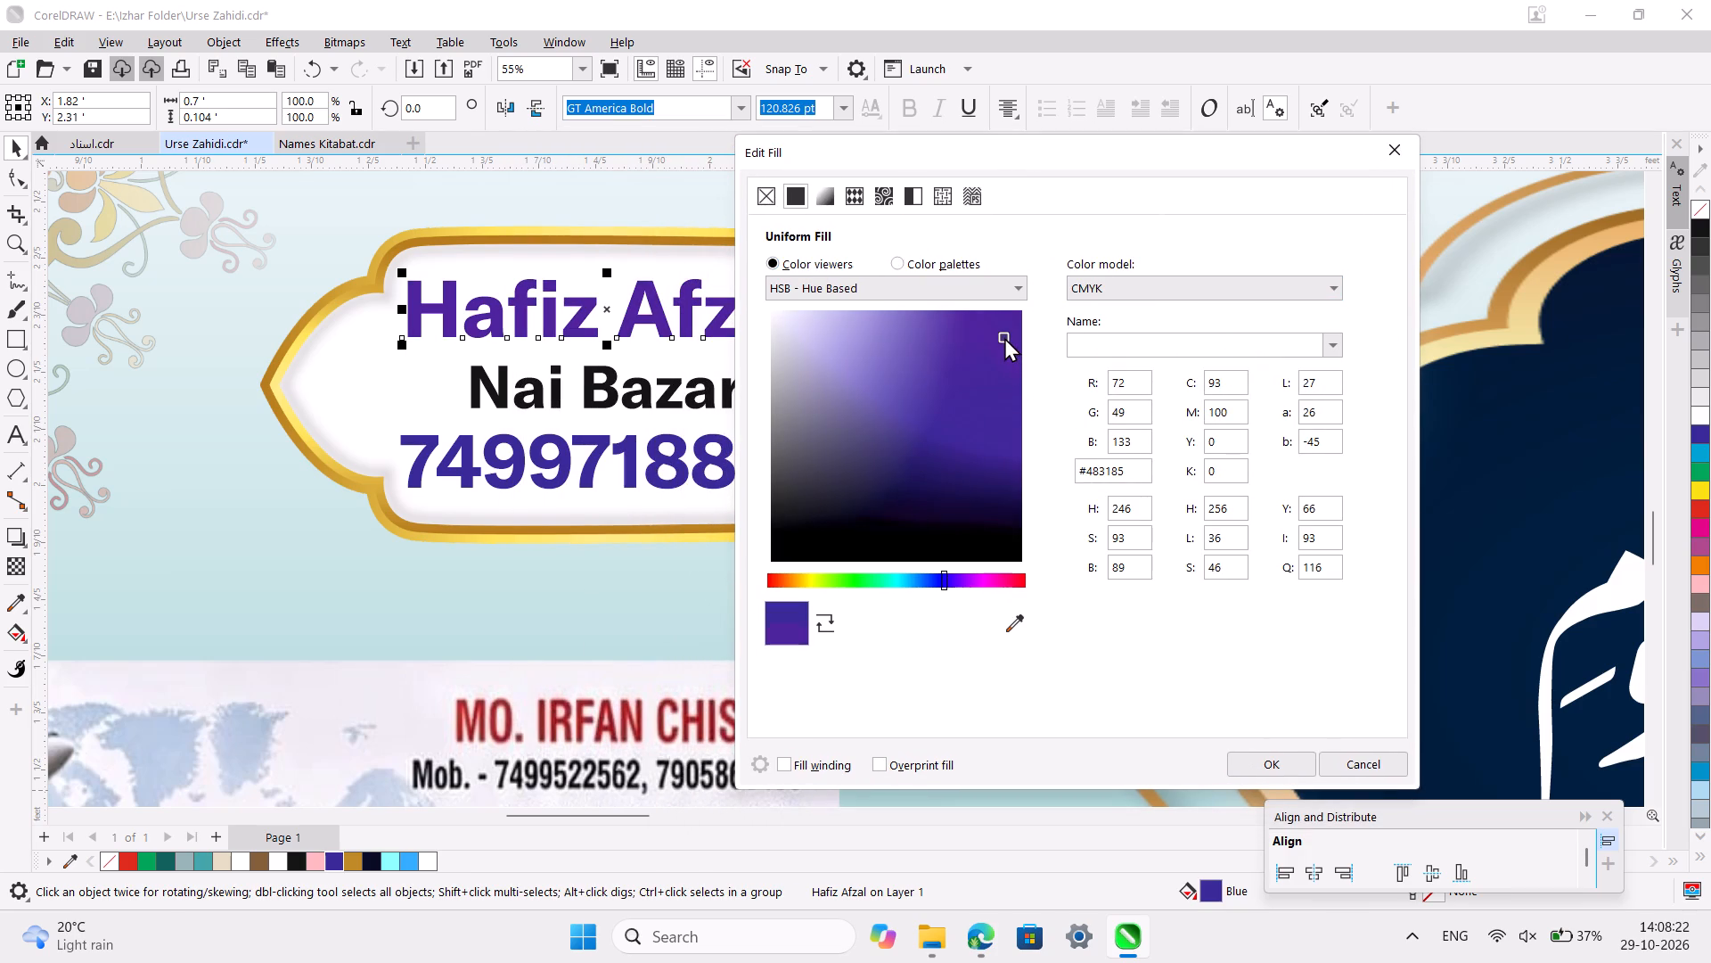
{"action": "left_click", "coordinate": [925, 440]}
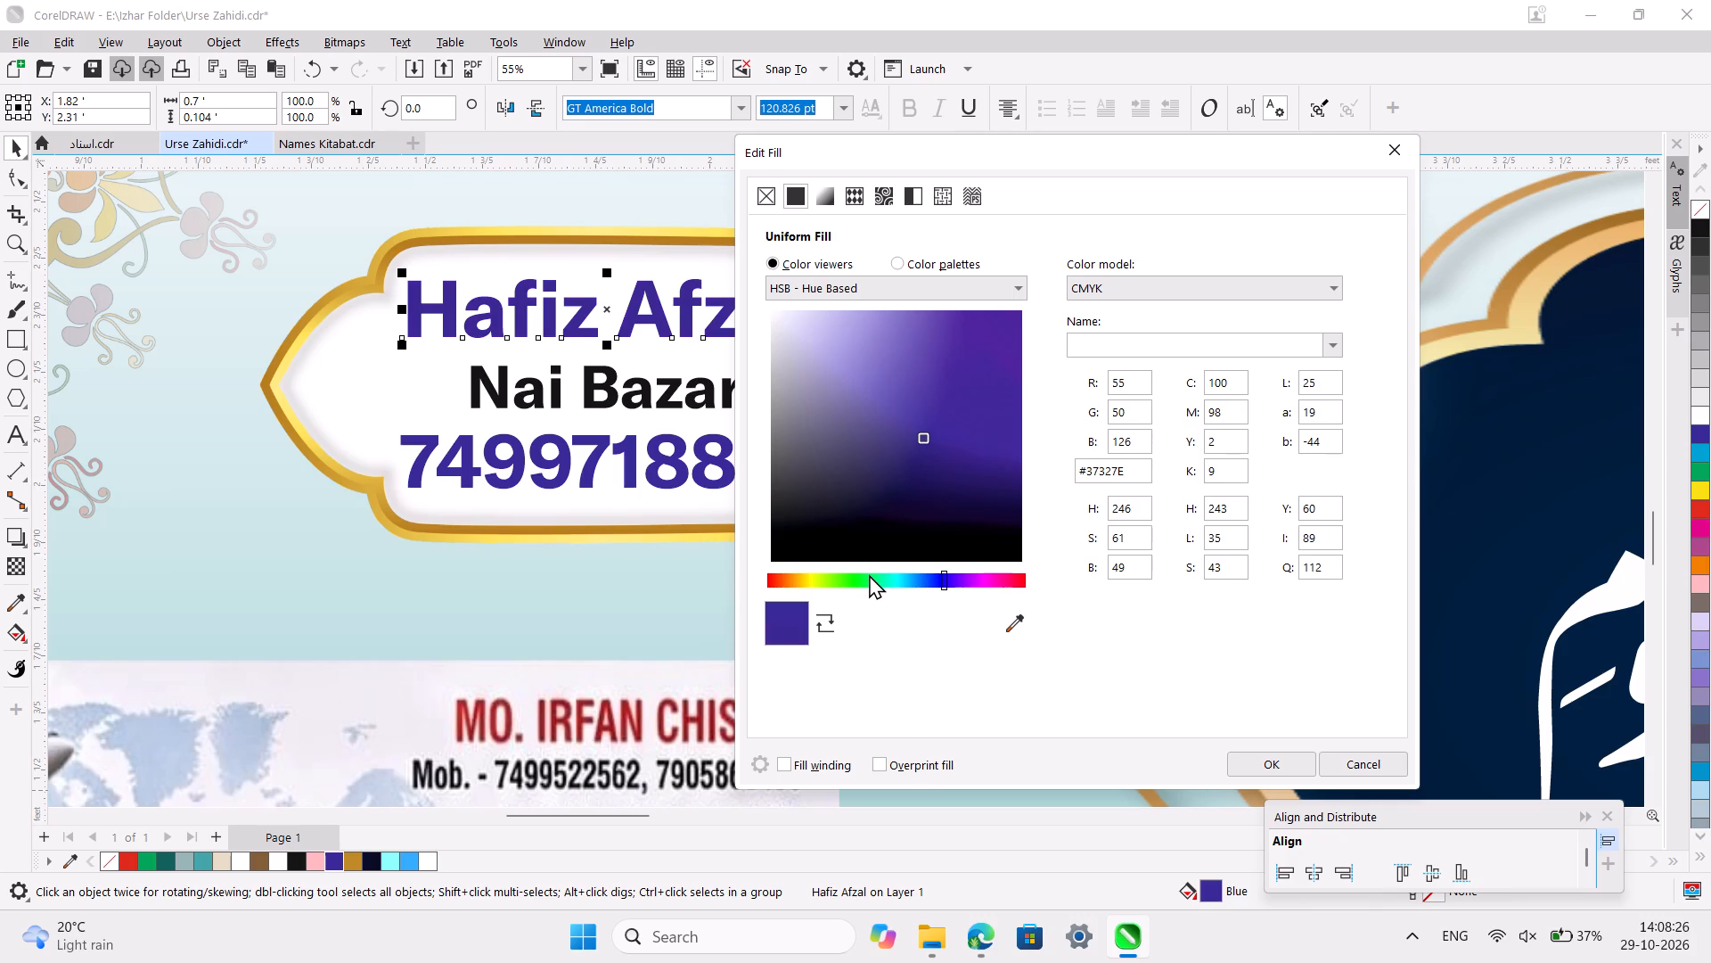
{"action": "left_click", "coordinate": [1018, 580]}
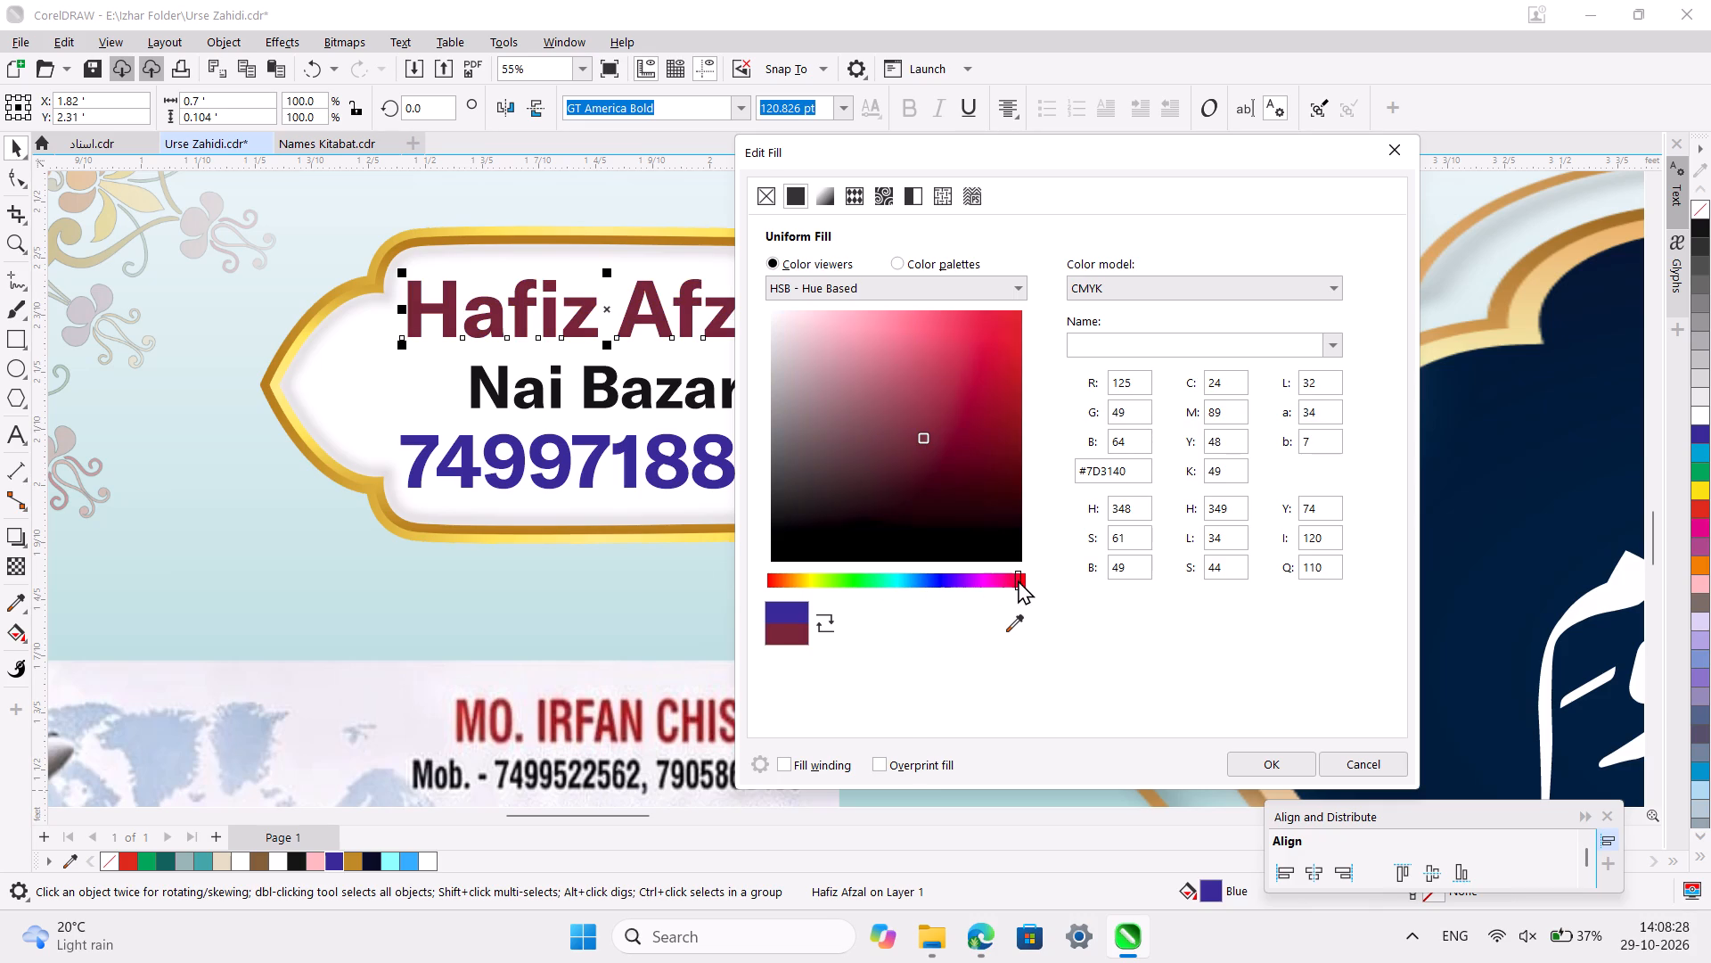
{"action": "left_click", "coordinate": [945, 385]}
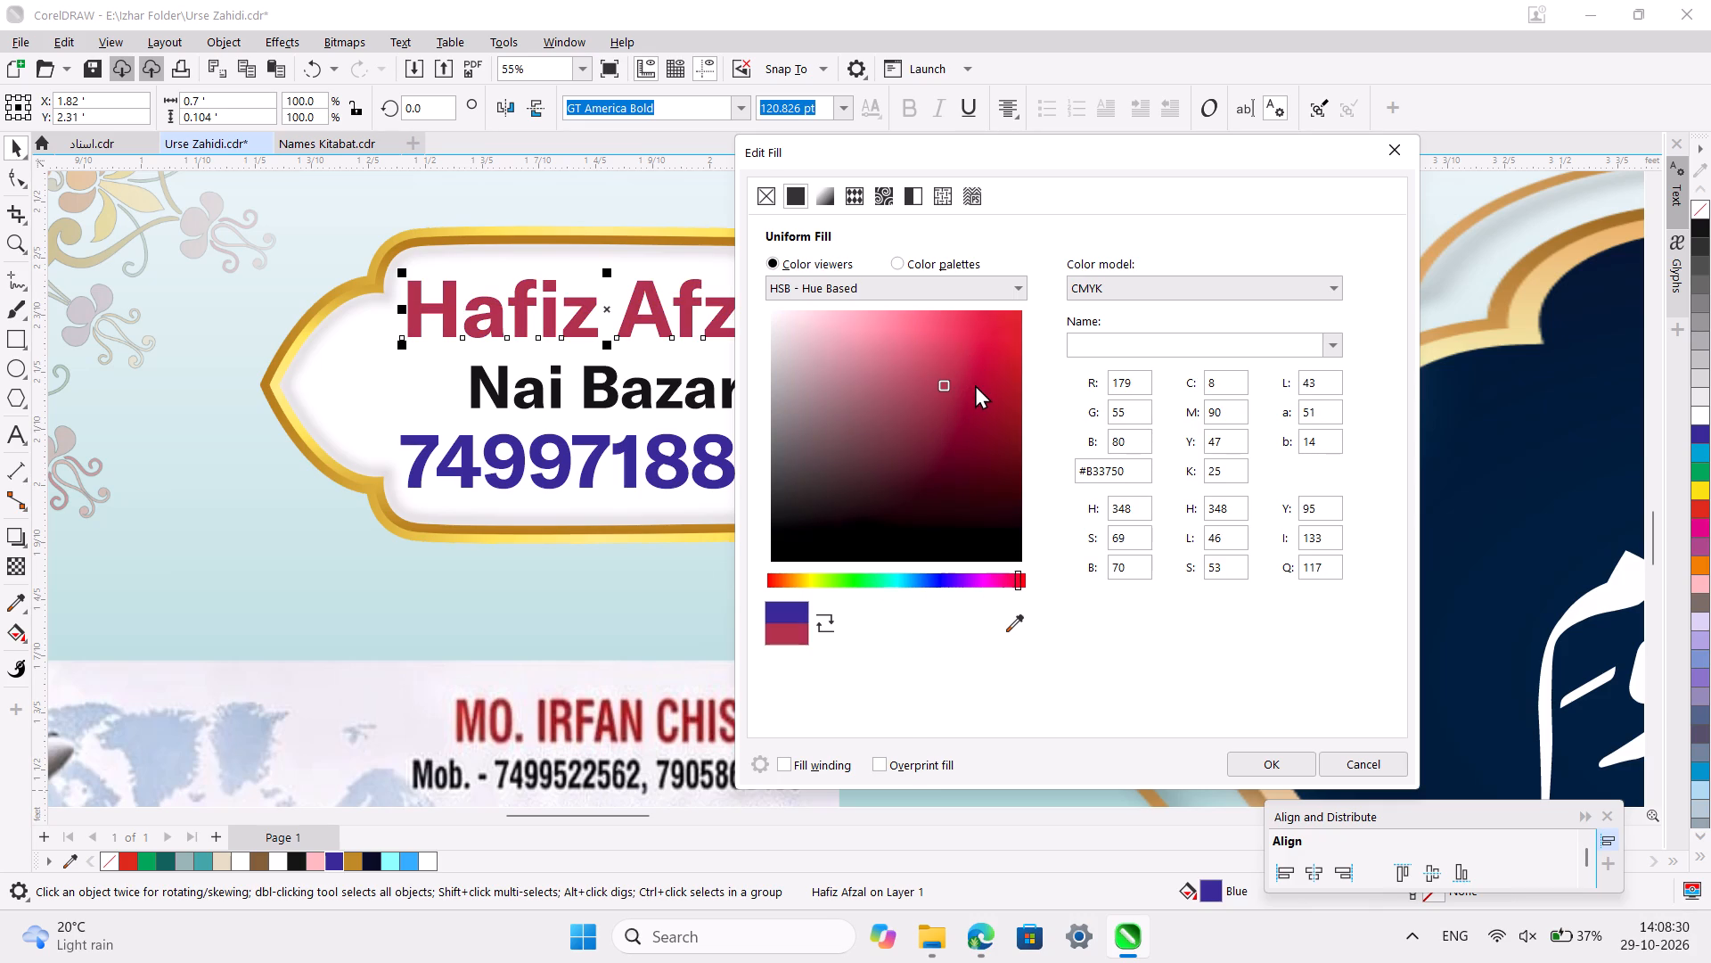
{"action": "left_click", "coordinate": [965, 379]}
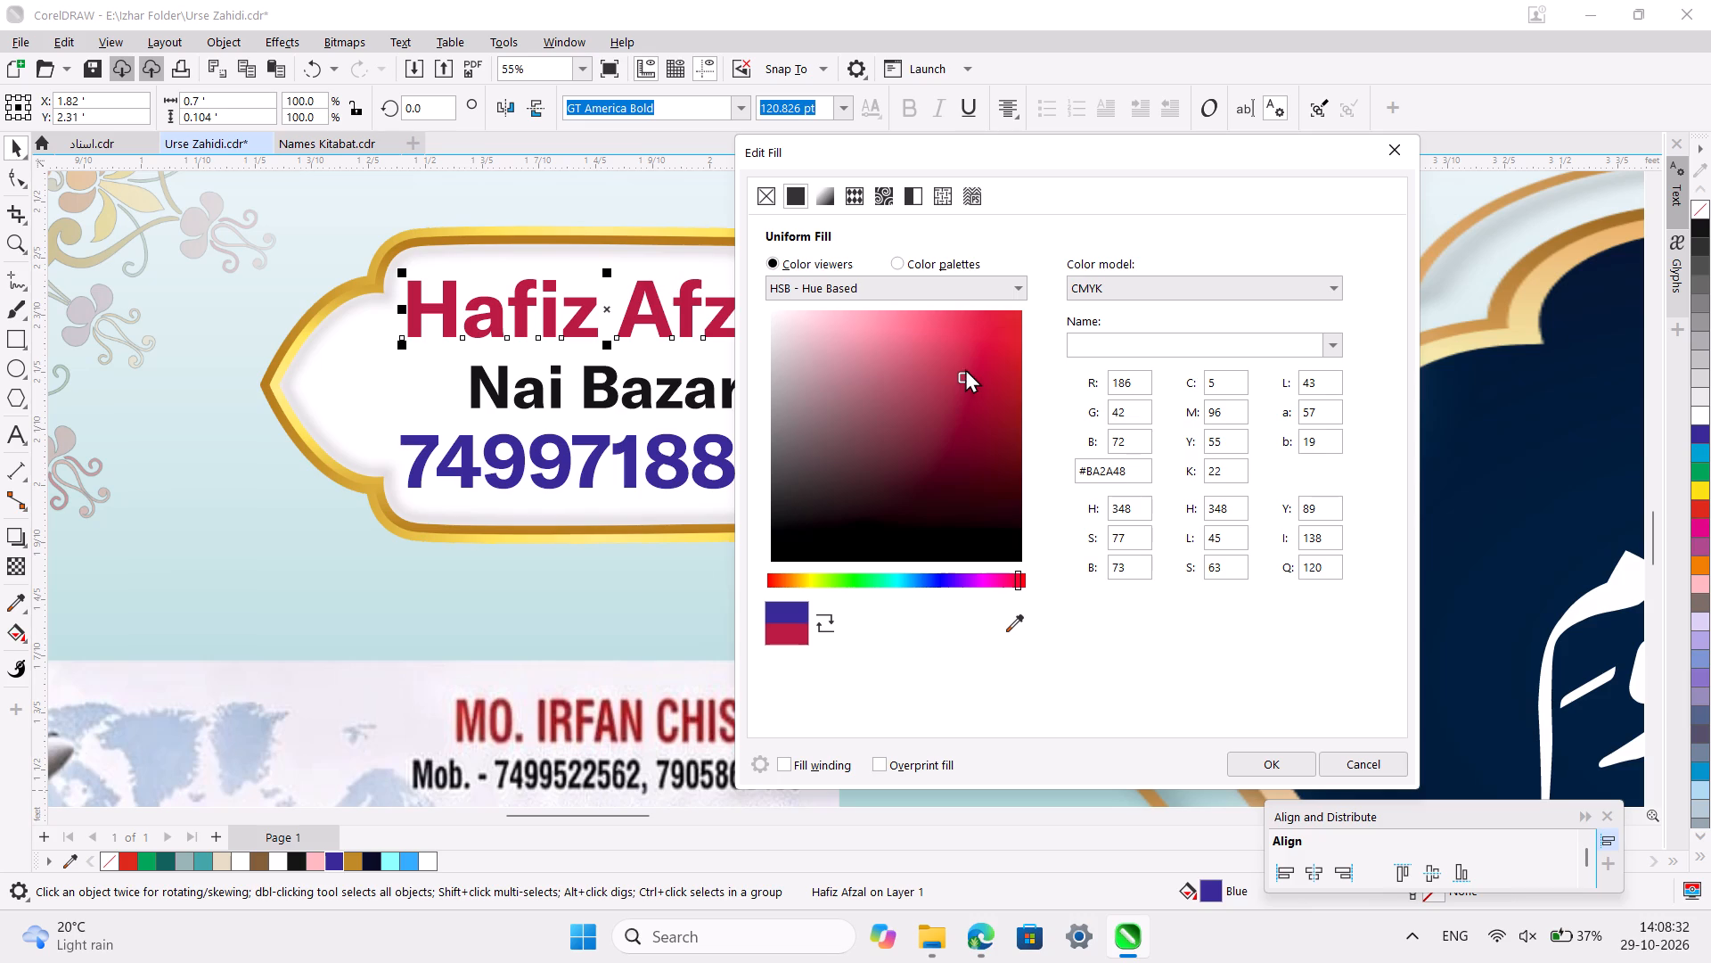
{"action": "left_click", "coordinate": [967, 363]}
{"action": "left_click", "coordinate": [965, 421]}
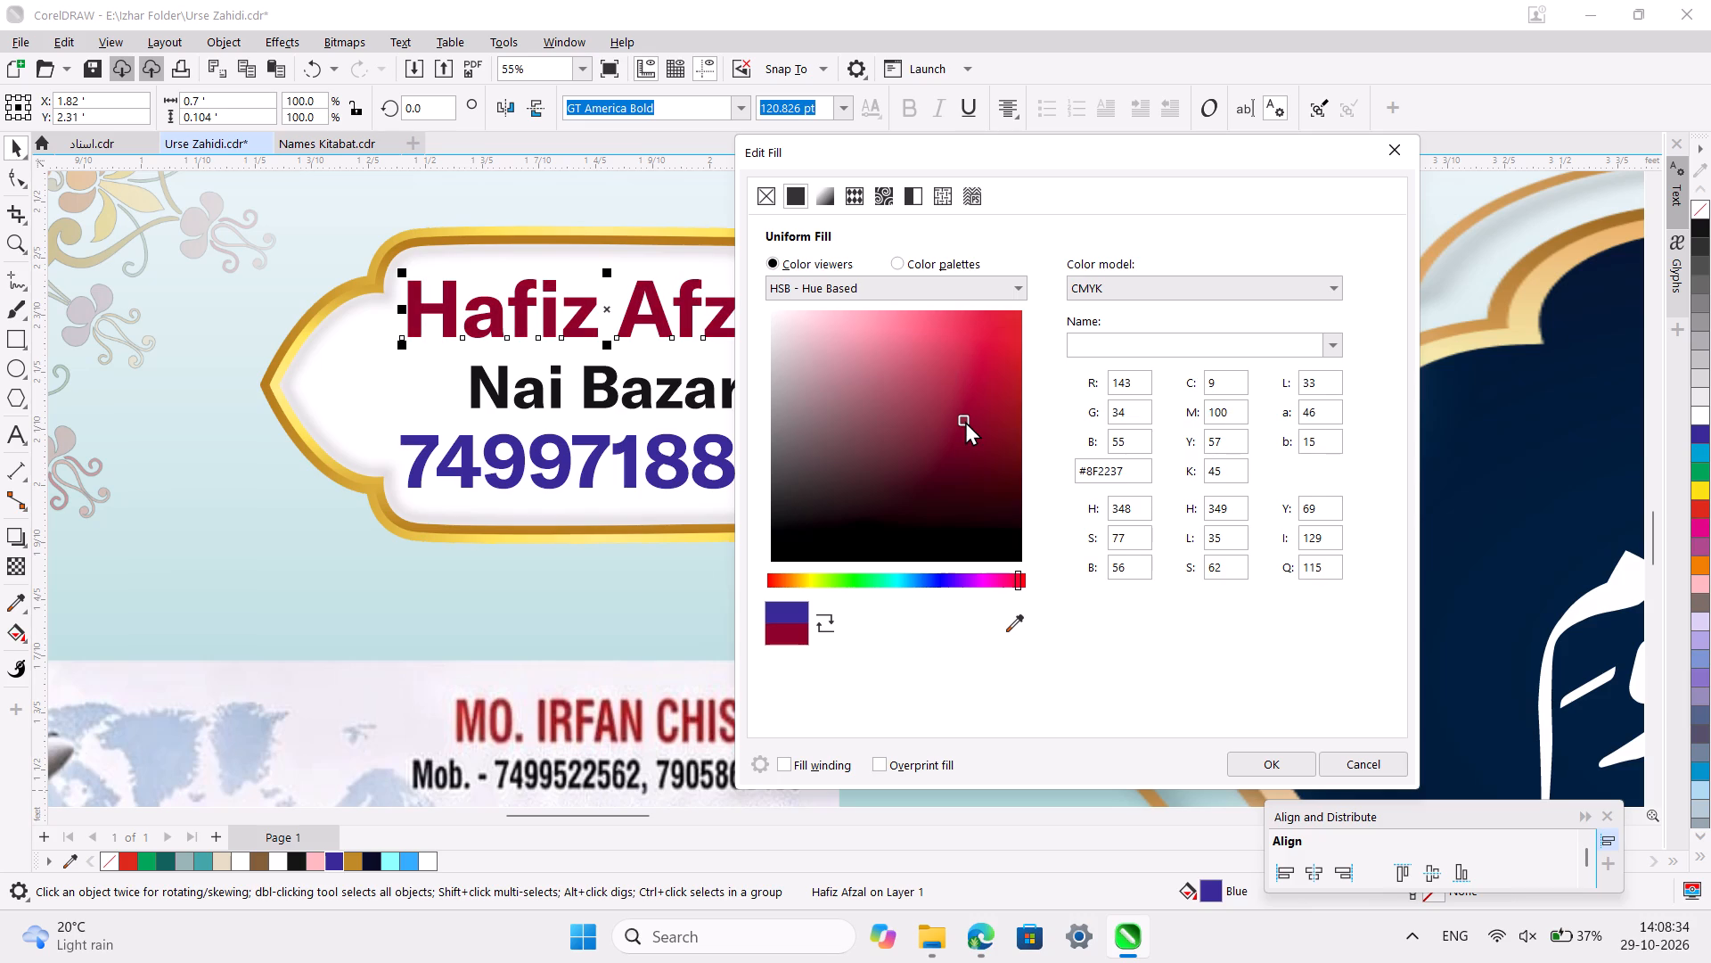
{"action": "left_click", "coordinate": [1006, 405]}
{"action": "left_click", "coordinate": [1006, 389]}
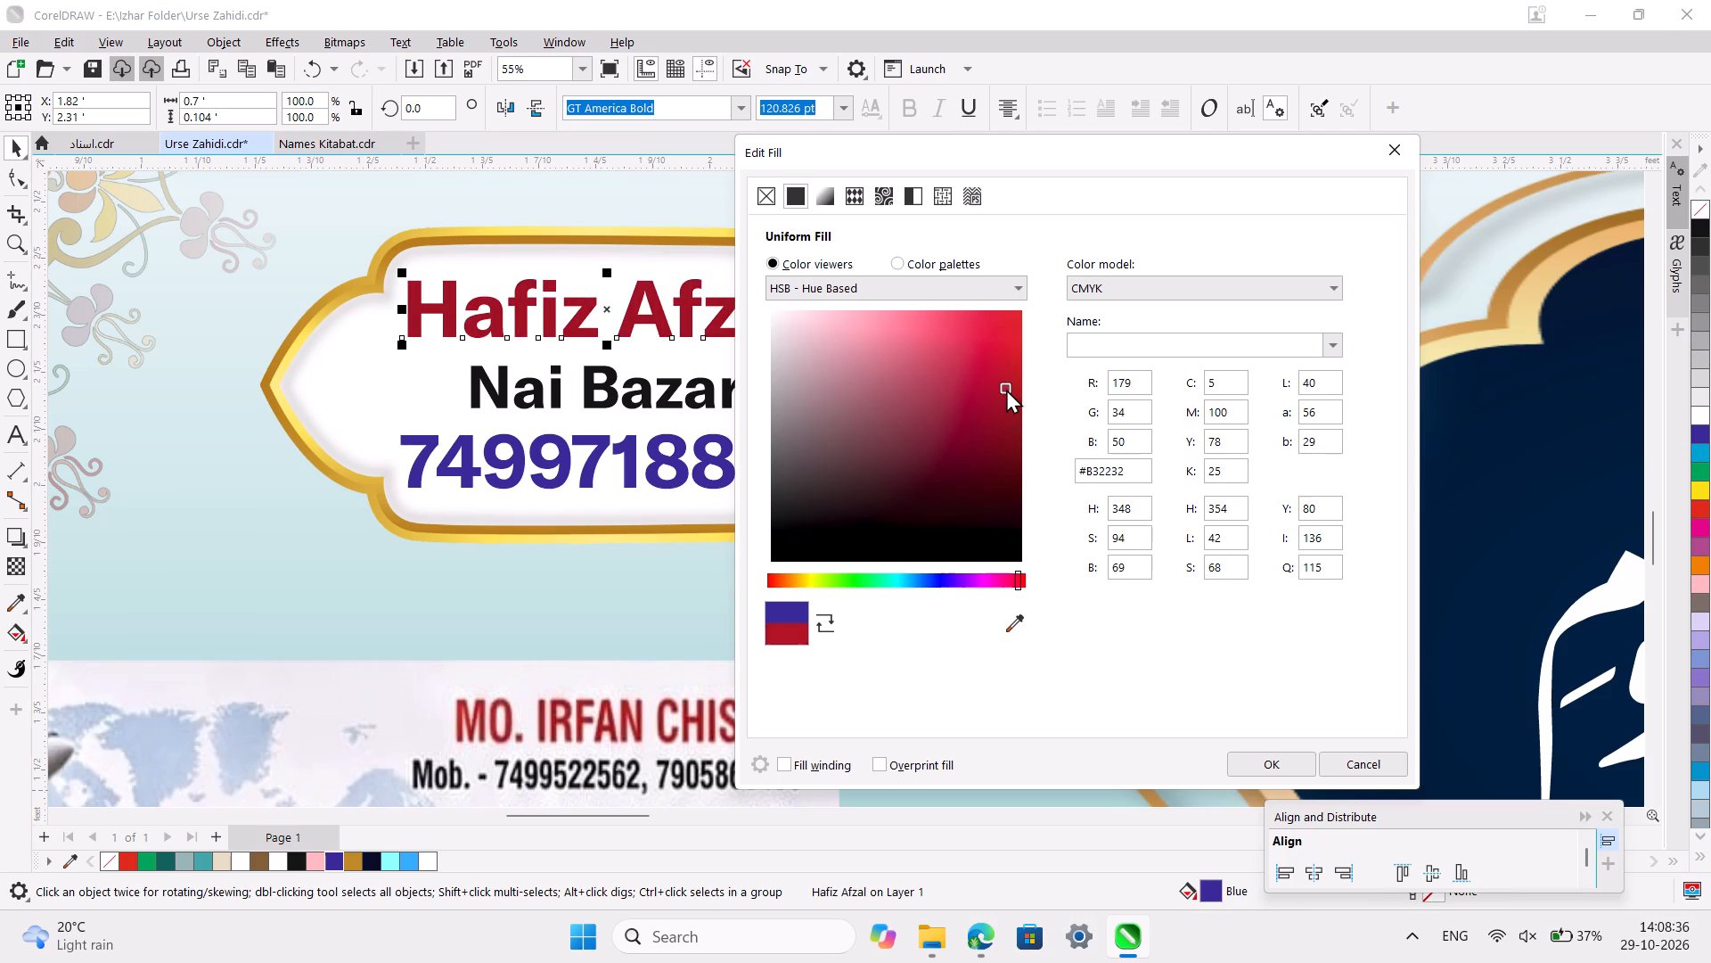
{"action": "left_click", "coordinate": [1006, 404]}
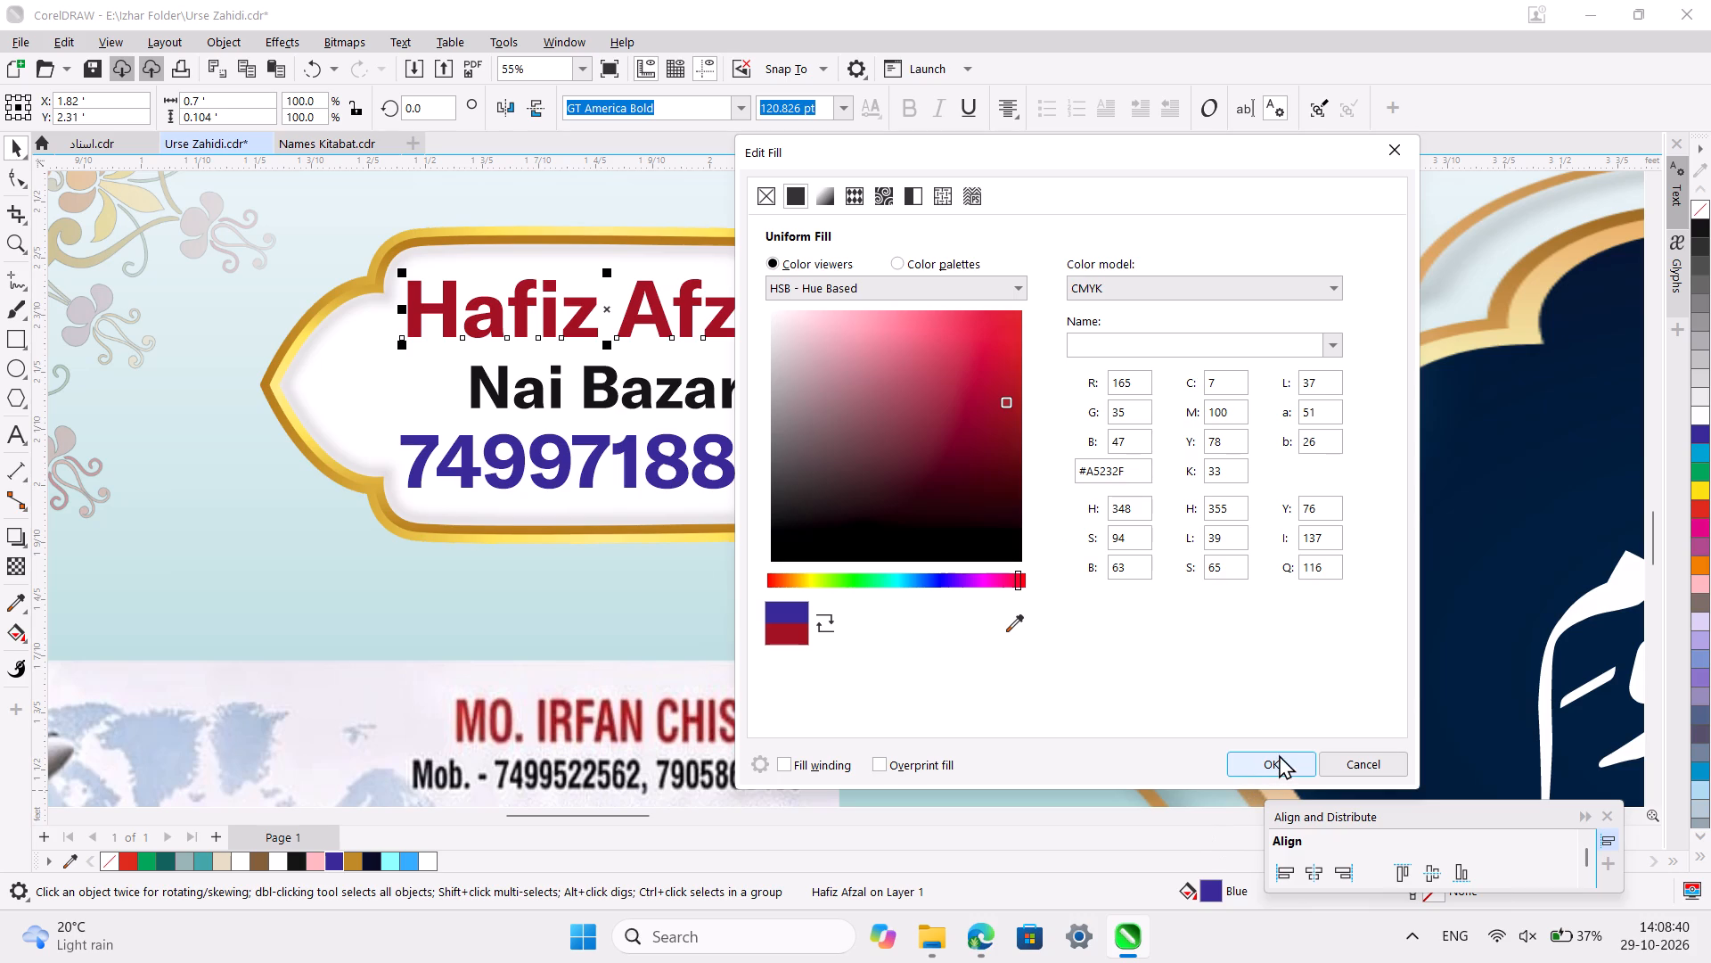
{"action": "left_click", "coordinate": [1258, 769]}
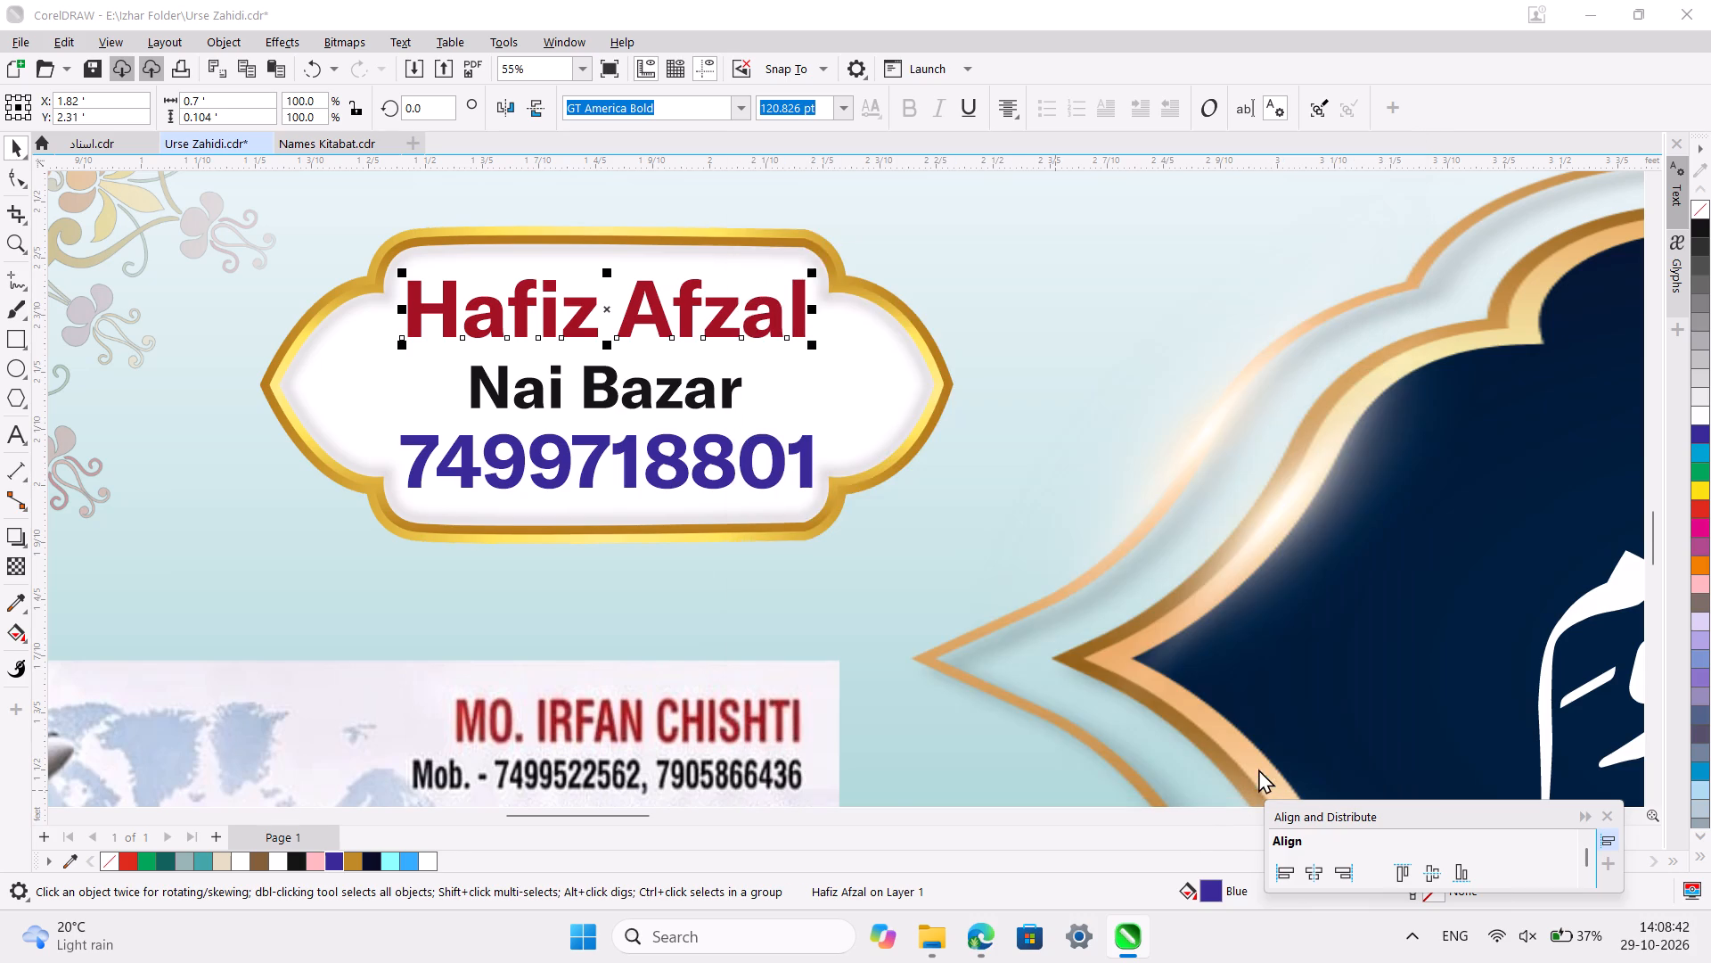
{"action": "scroll", "coordinate": [1258, 769], "scroll_direction": "down", "scroll_amount": 7, "text": "ctrl"}
{"action": "scroll", "coordinate": [1258, 769], "scroll_direction": "left", "scroll_amount": 2}
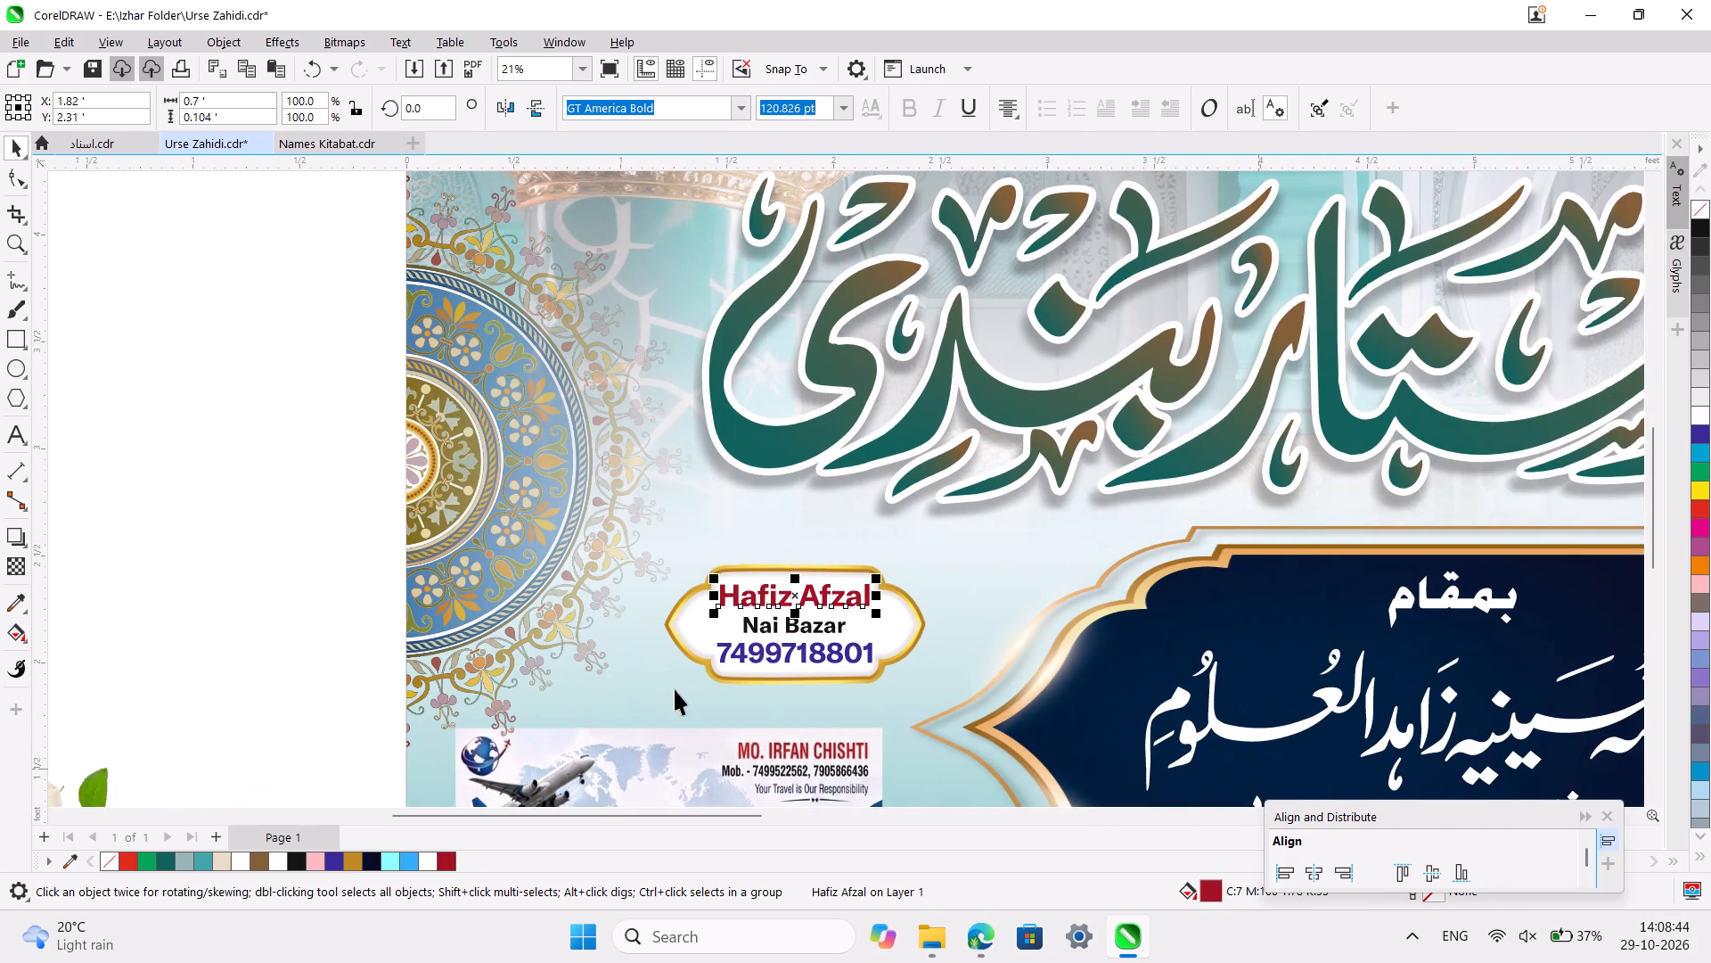
{"action": "left_click", "coordinate": [229, 617]}
Fill the phone number below "Nai Bazar" with the custom dark red, C7 M100 Y78 K33.
{"action": "left_click", "coordinate": [779, 654]}
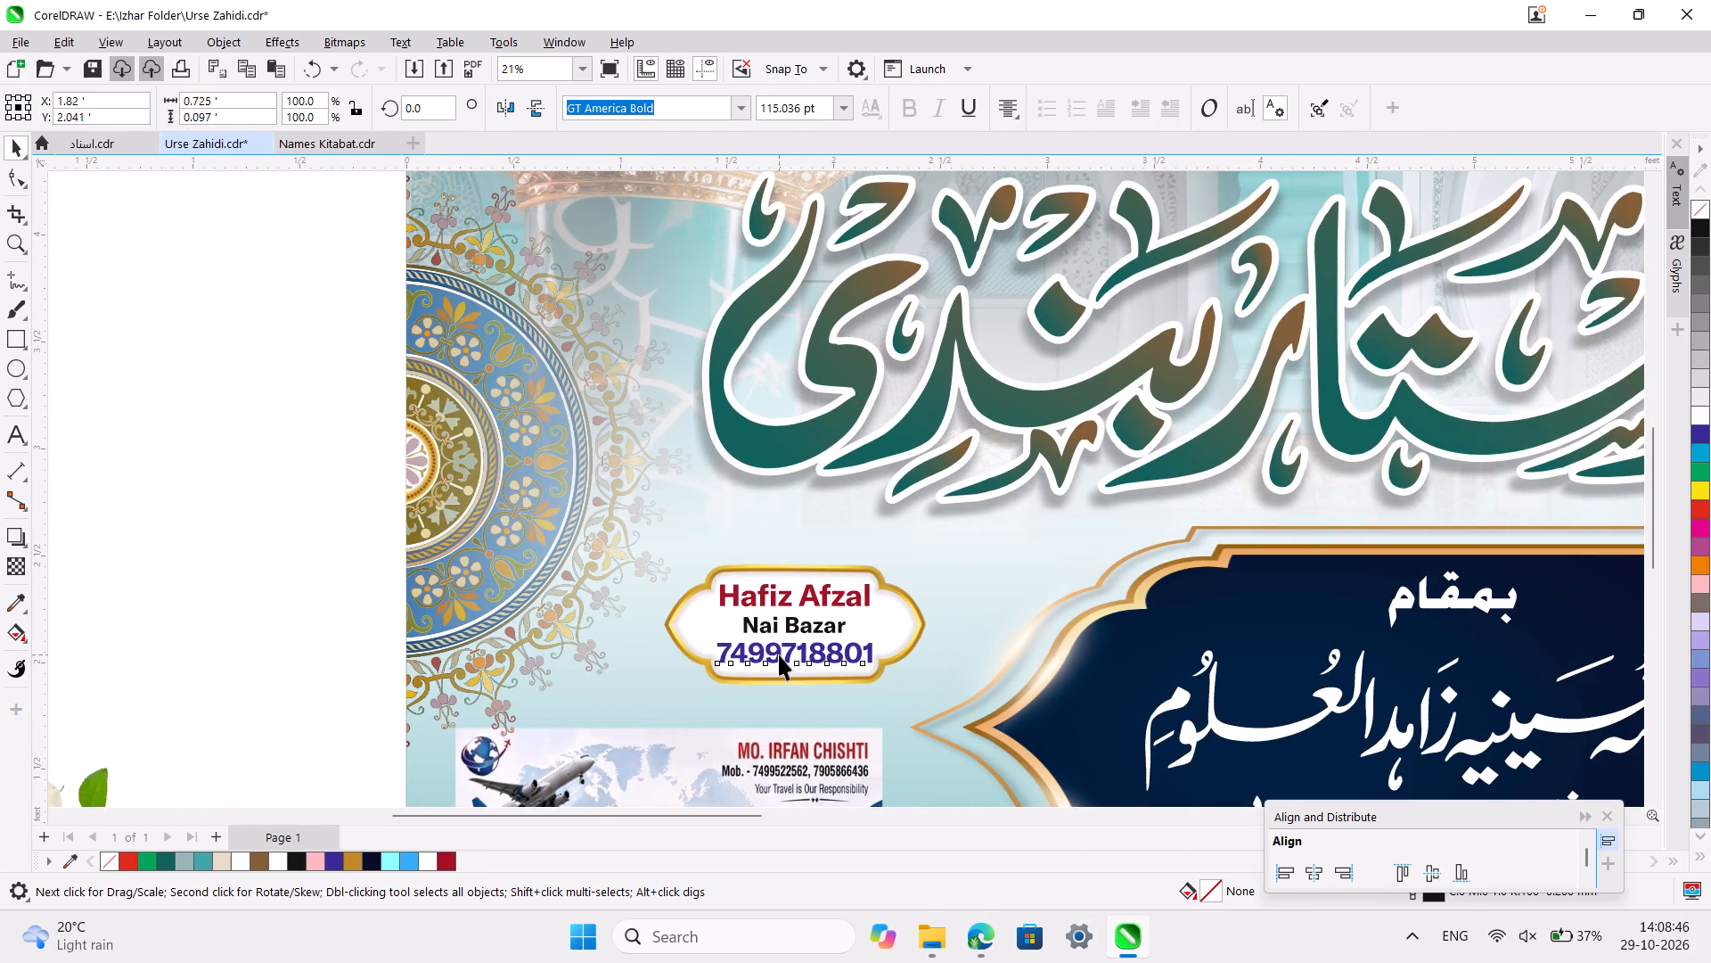
{"action": "left_click", "coordinate": [441, 857]}
{"action": "left_click", "coordinate": [260, 569]}
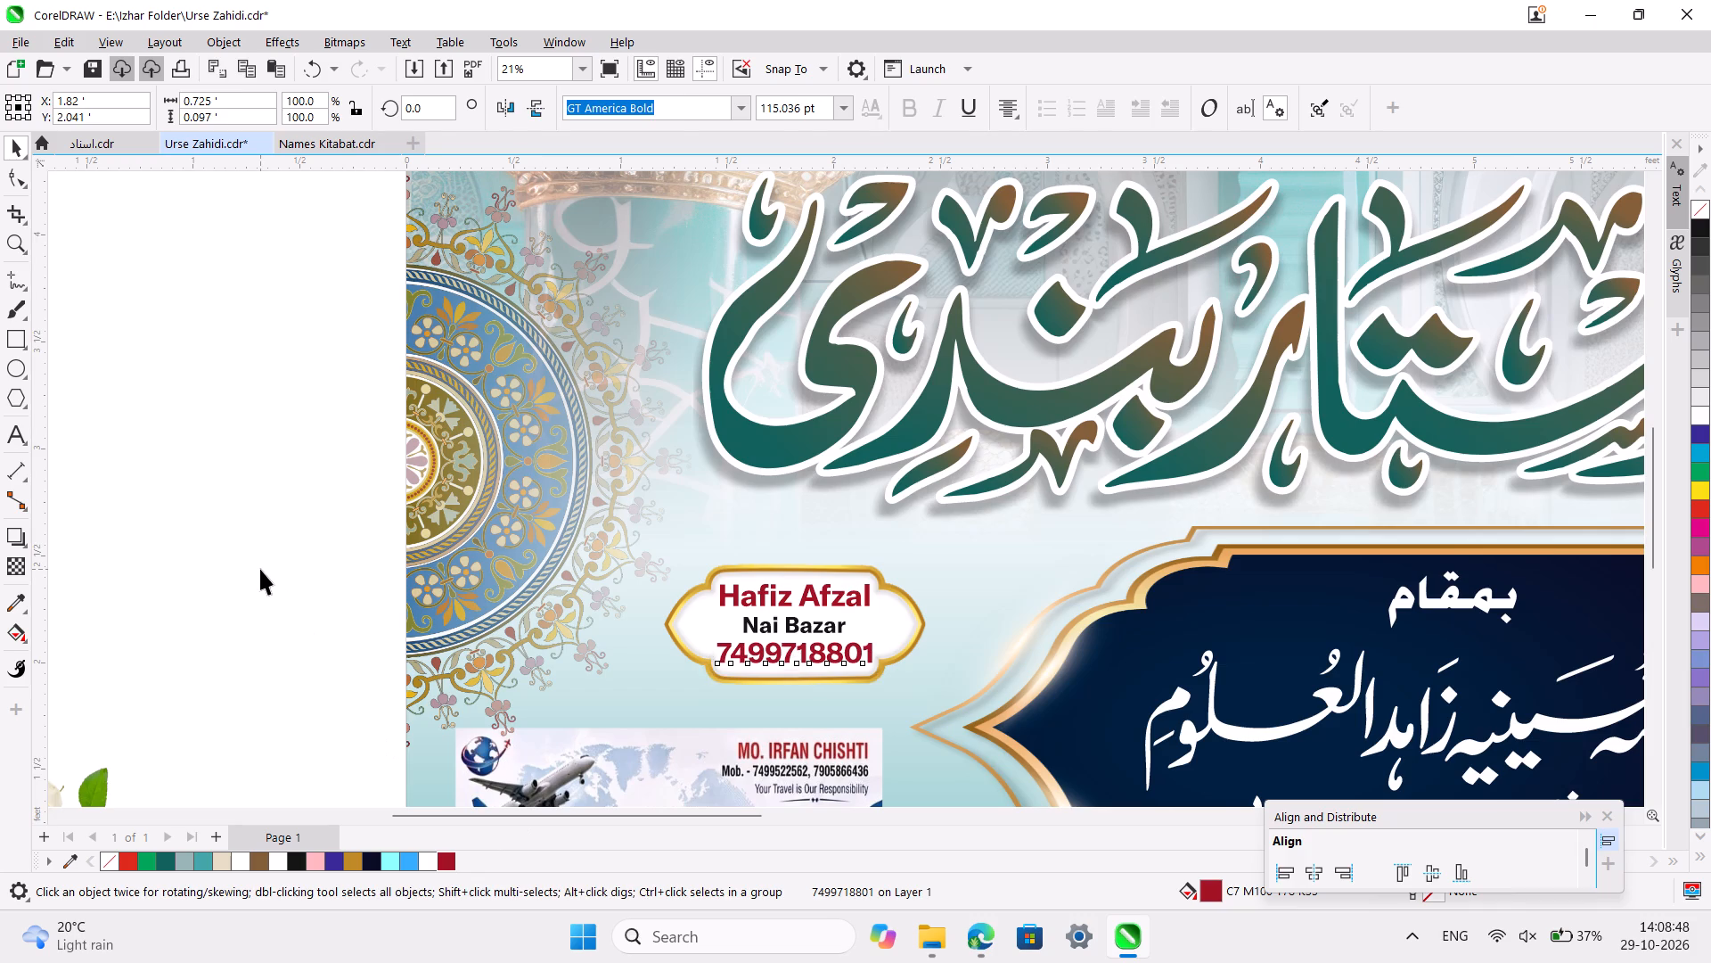
Fill the designer's name below "Designed by:" with the same custom dark red, C7 M100 Y78 K33.
{"action": "scroll", "coordinate": [260, 569], "scroll_direction": "down", "scroll_amount": 5, "text": "ctrl"}
{"action": "scroll", "coordinate": [638, 643], "scroll_direction": "left", "scroll_amount": 3}
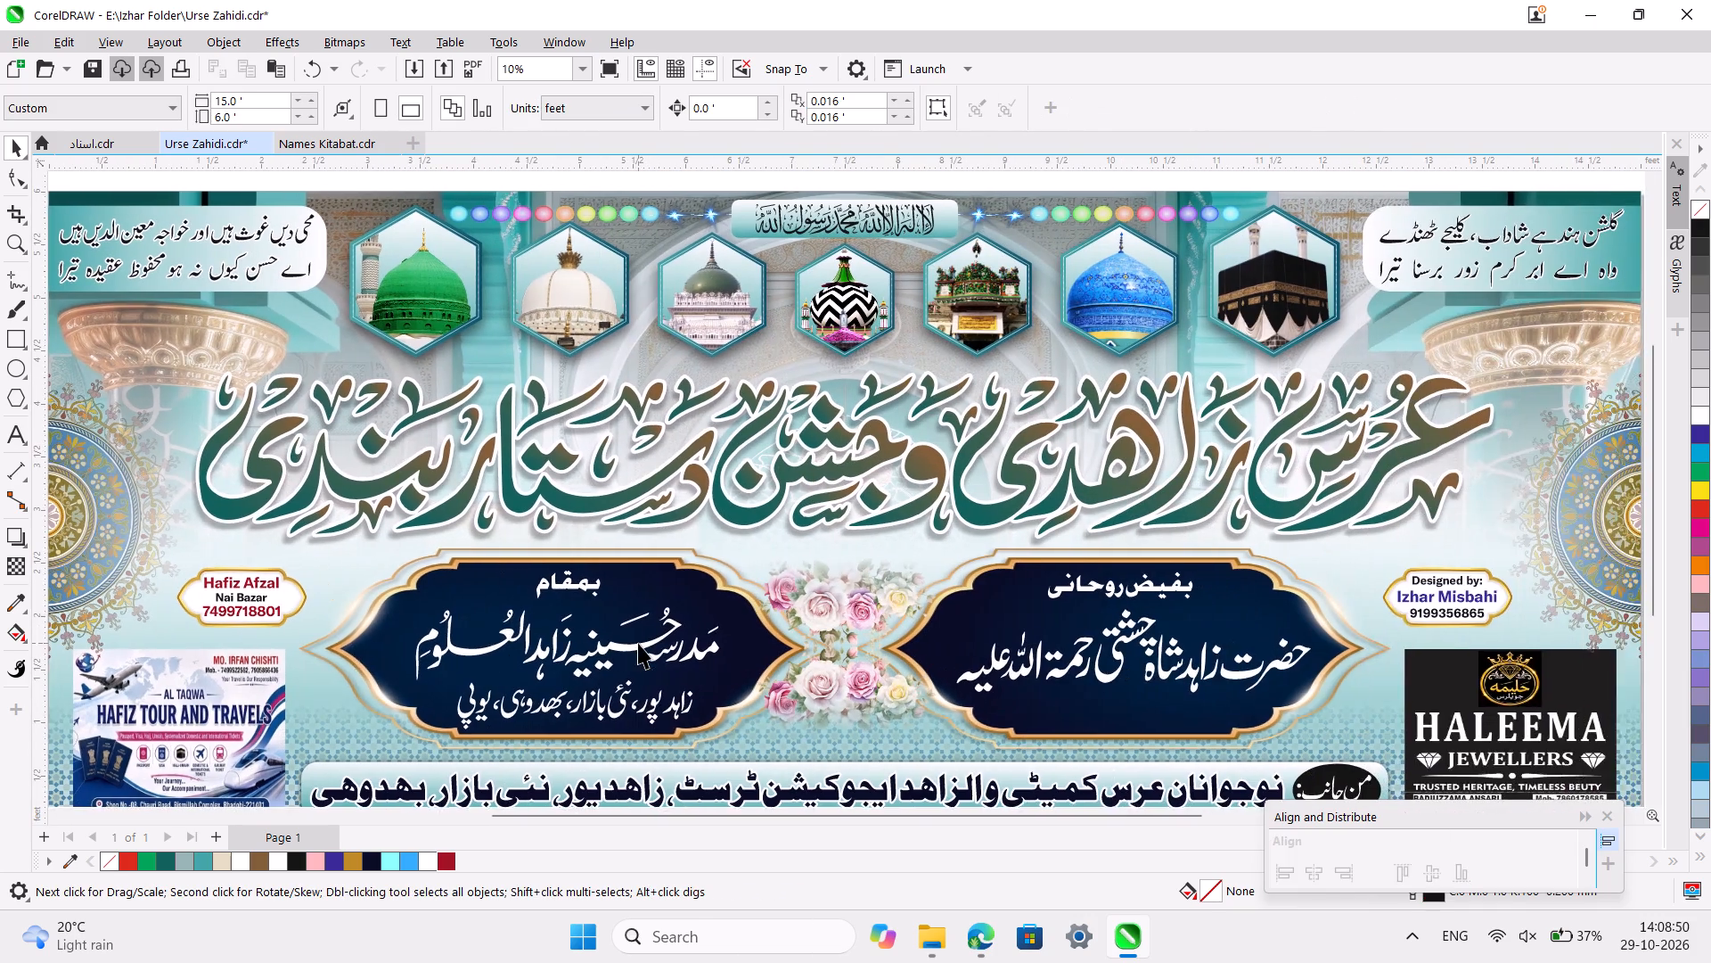
{"action": "scroll", "coordinate": [638, 643], "scroll_direction": "left", "scroll_amount": 2}
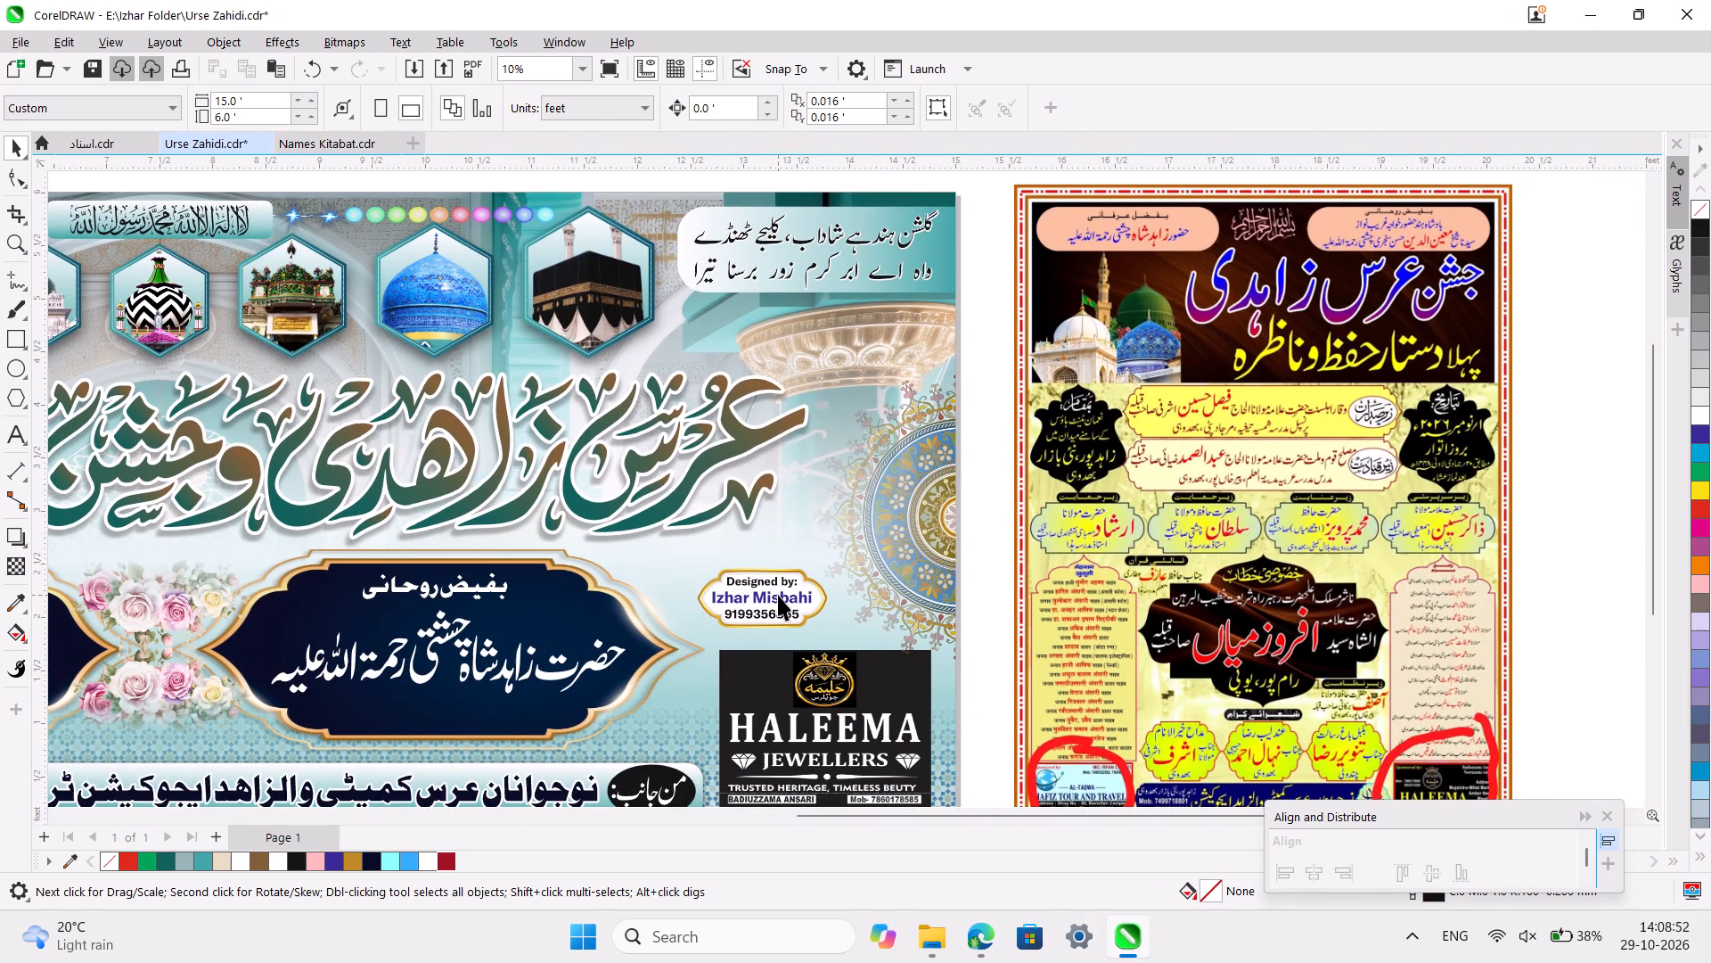
{"action": "left_click", "coordinate": [781, 599]}
{"action": "left_click", "coordinate": [445, 866]}
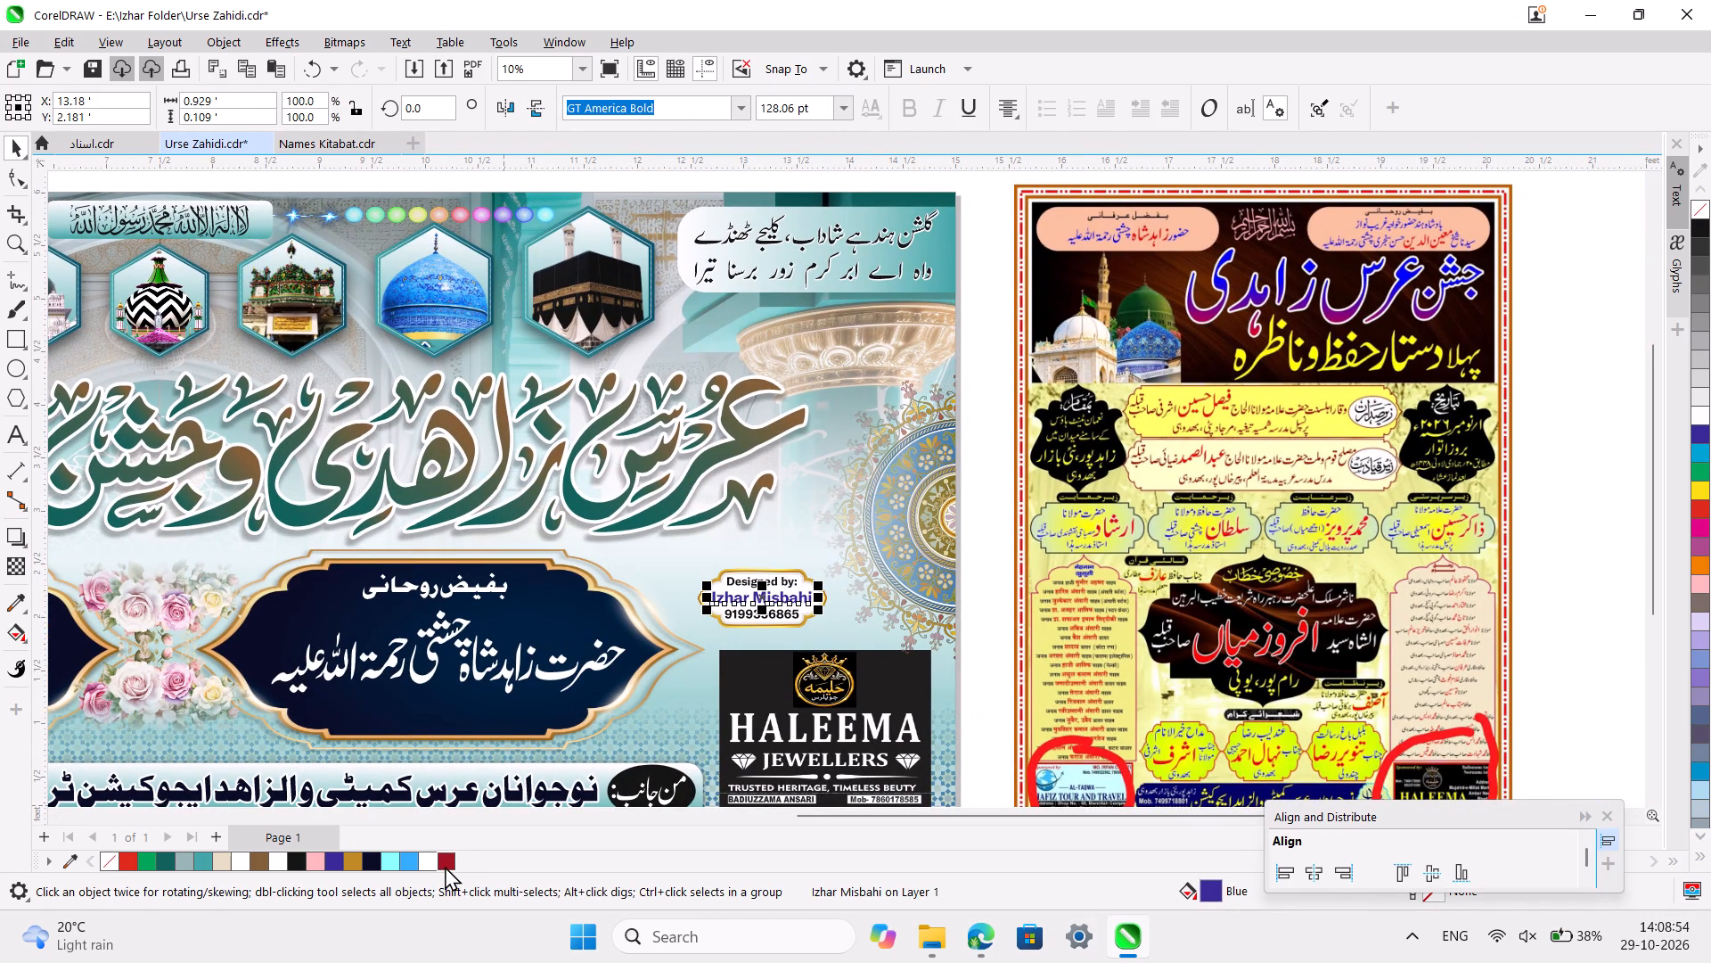
{"action": "scroll", "coordinate": [552, 676], "scroll_direction": "down", "scroll_amount": 3, "text": "ctrl"}
{"action": "scroll", "coordinate": [552, 676], "scroll_direction": "right", "scroll_amount": 2}
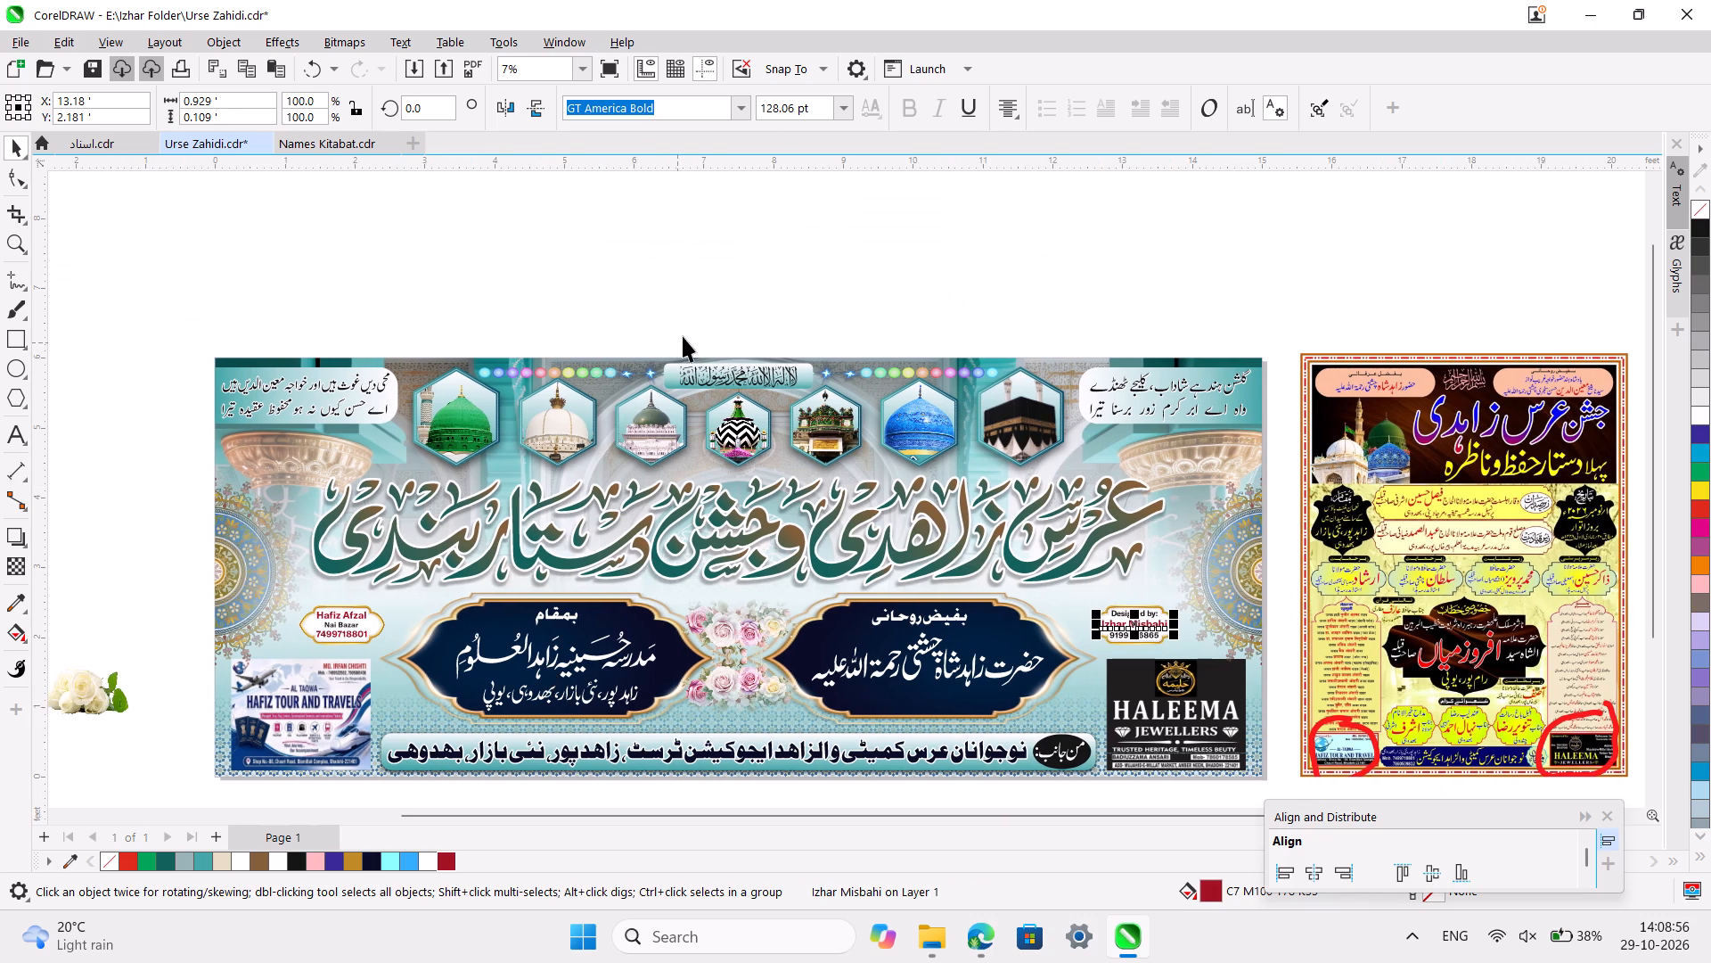
{"action": "left_click", "coordinate": [687, 333]}
Save the banner document Urse Zahidi.cdr.
{"action": "scroll", "coordinate": [687, 333], "scroll_direction": "down", "scroll_amount": 1}
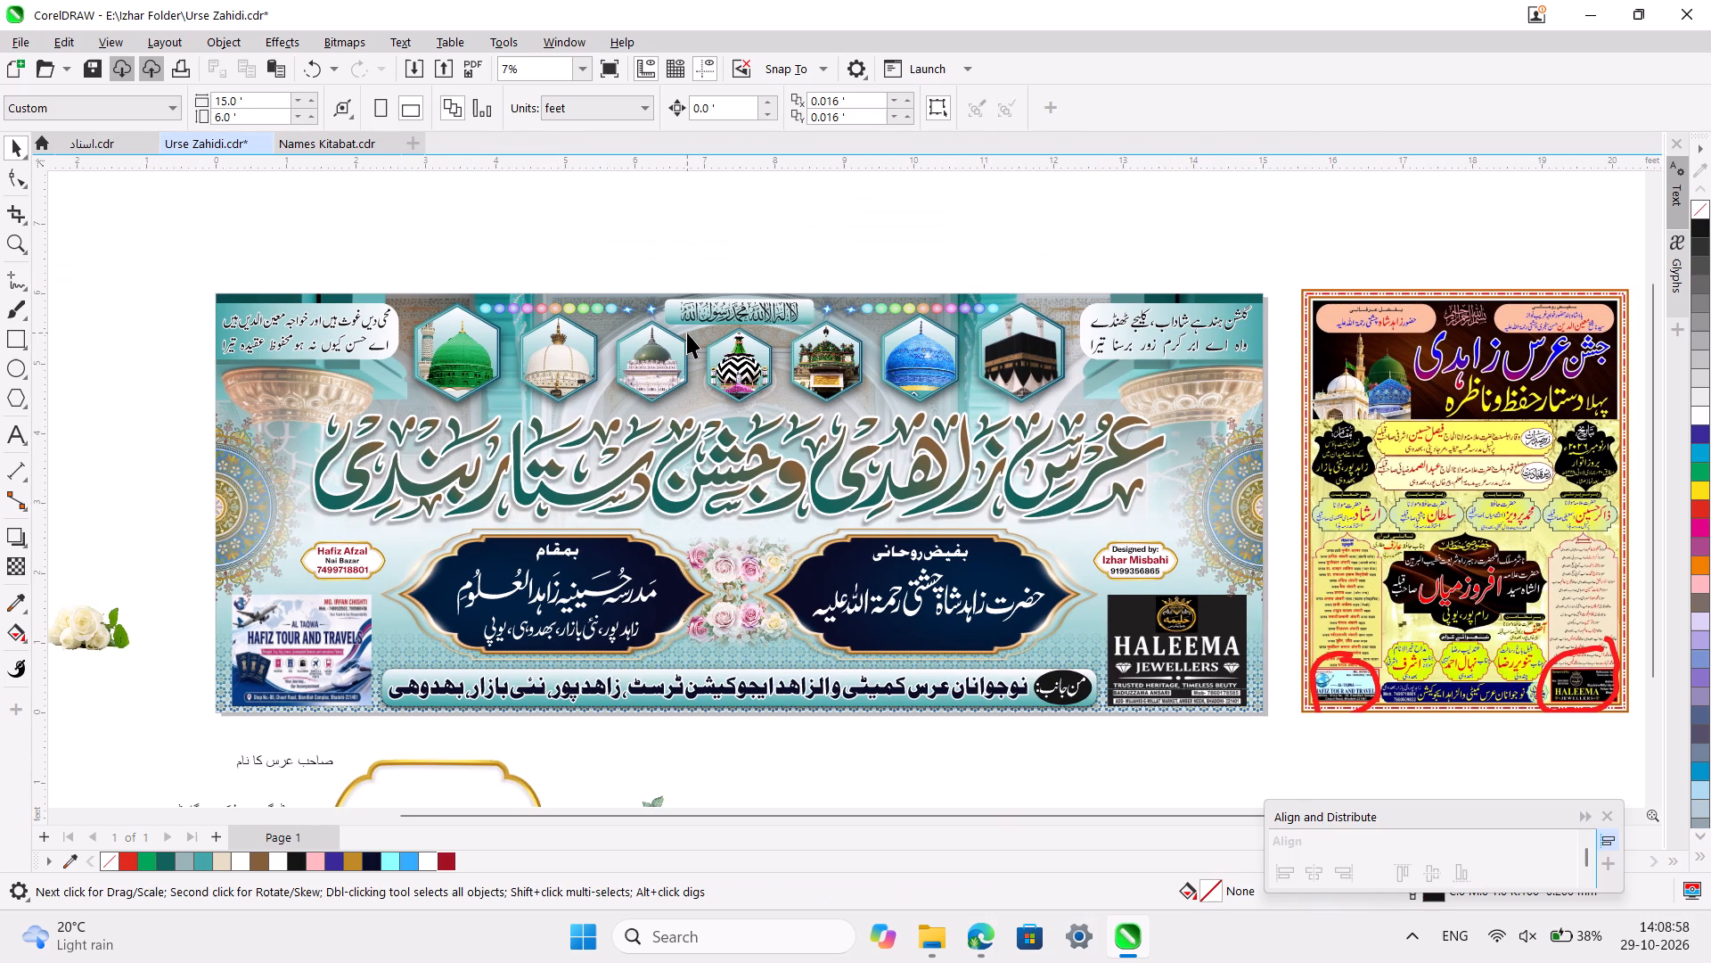
{"action": "key", "text": "ctrl+s"}
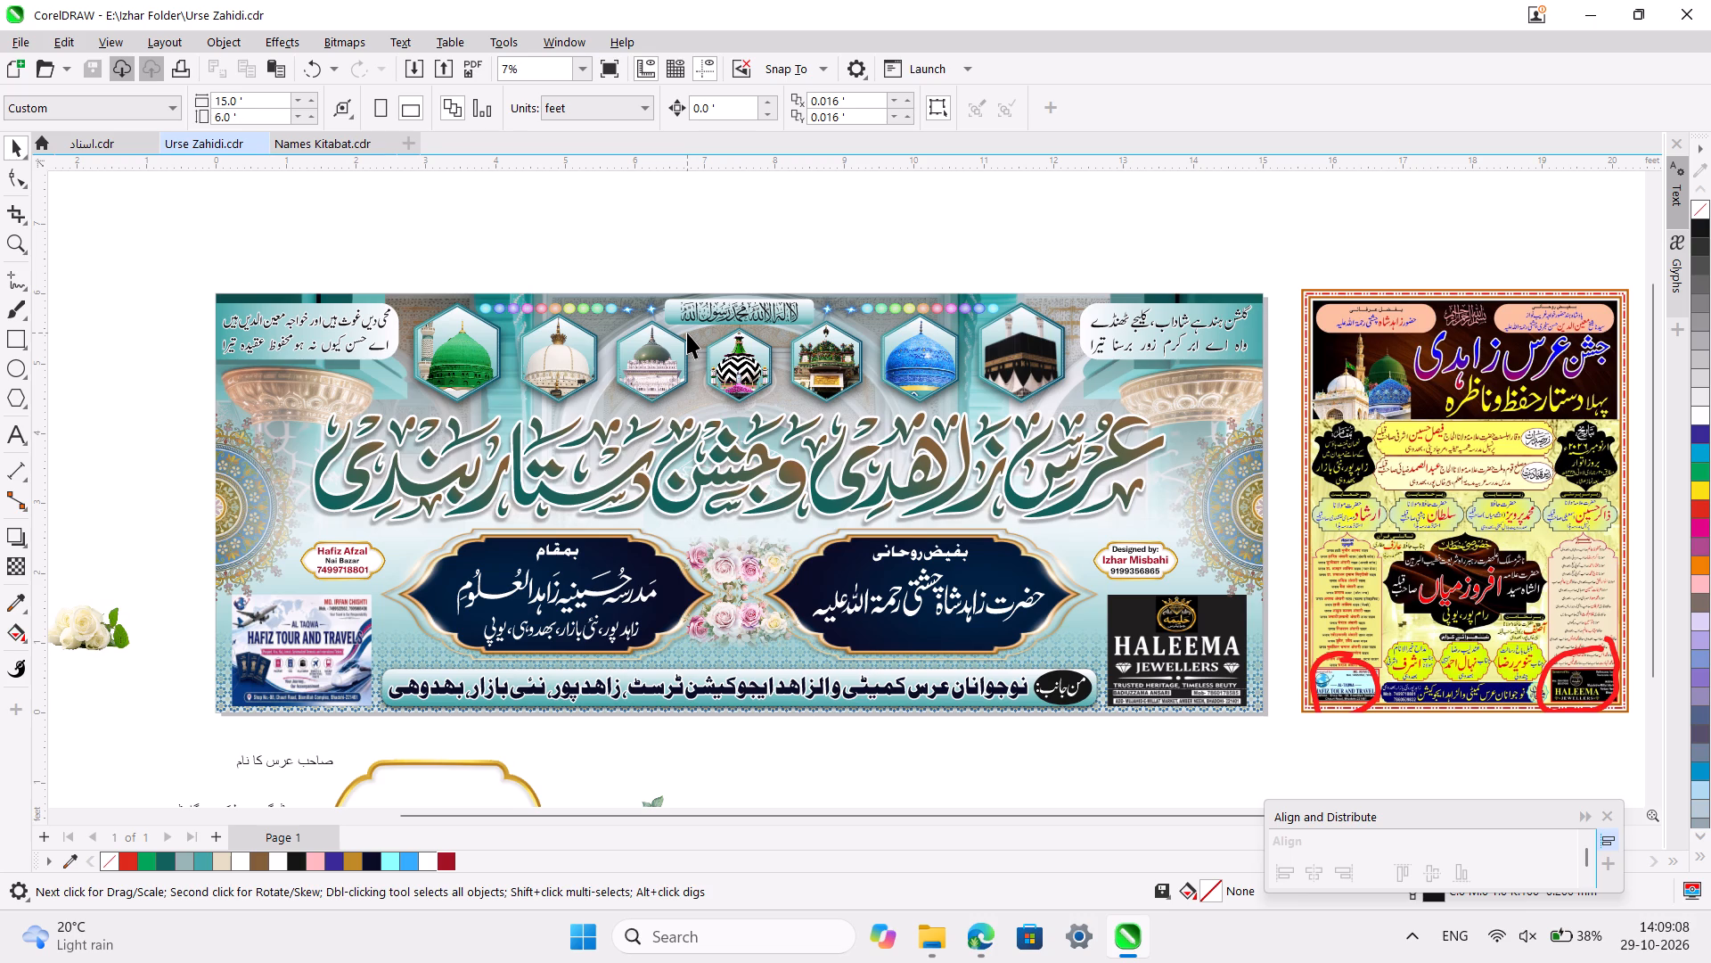
Examine the whole banner, checking the recoloured contact frames, the title, the navy panels and the adverts against the overall layout.
{"action": "scroll", "coordinate": [687, 333], "scroll_direction": "up", "scroll_amount": 3, "text": "ctrl"}
{"action": "scroll", "coordinate": [687, 333], "scroll_direction": "down", "scroll_amount": 1}
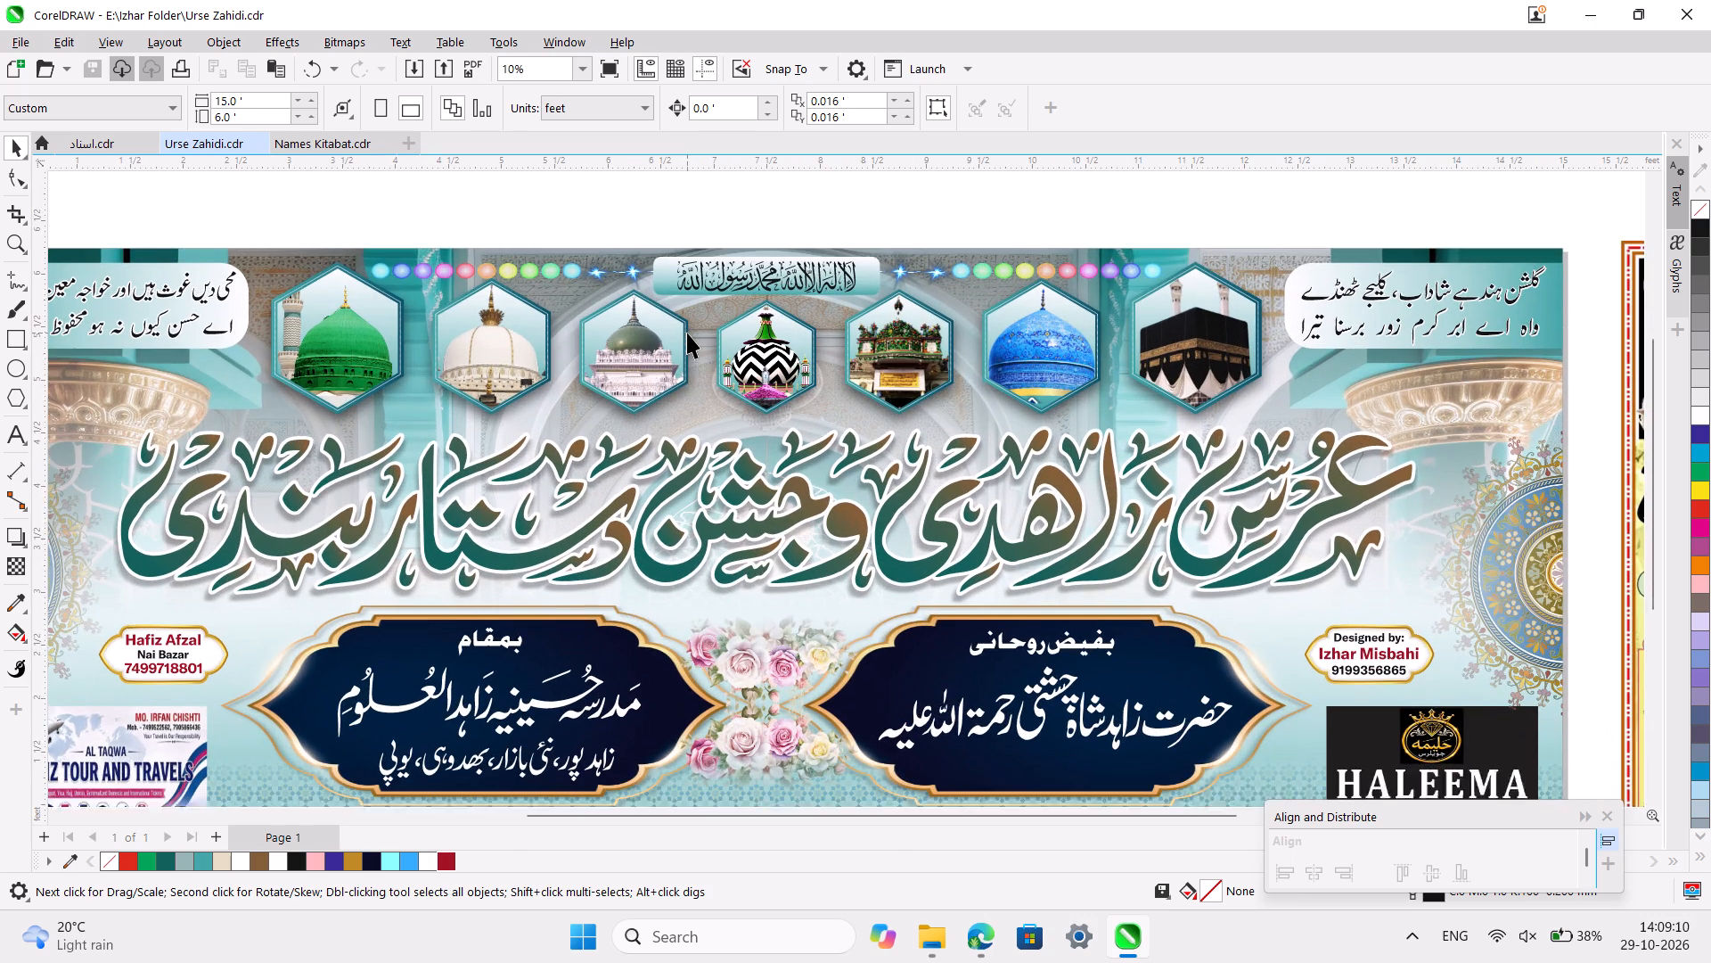
{"action": "scroll", "coordinate": [687, 333], "scroll_direction": "down", "scroll_amount": 1}
{"action": "scroll", "coordinate": [687, 333], "scroll_direction": "up", "scroll_amount": 1}
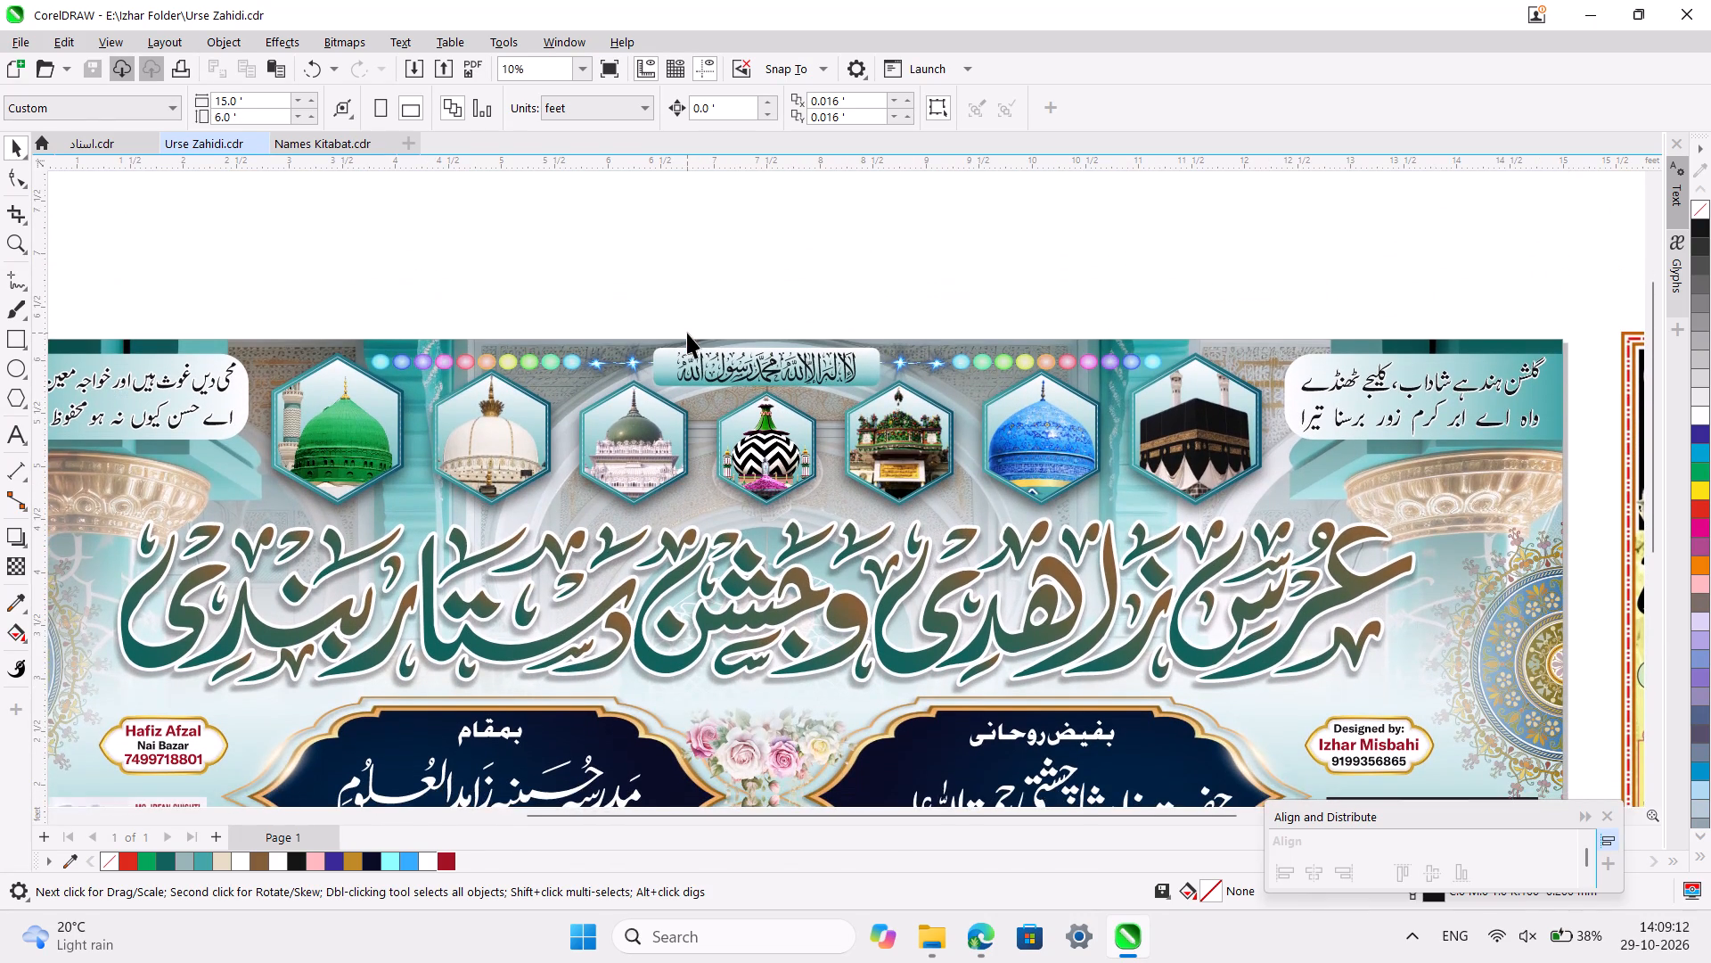
{"action": "scroll", "coordinate": [646, 410], "scroll_direction": "down", "scroll_amount": 3}
{"action": "scroll", "coordinate": [646, 410], "scroll_direction": "down", "scroll_amount": 2, "text": "ctrl"}
{"action": "scroll", "coordinate": [646, 410], "scroll_direction": "down", "scroll_amount": 1}
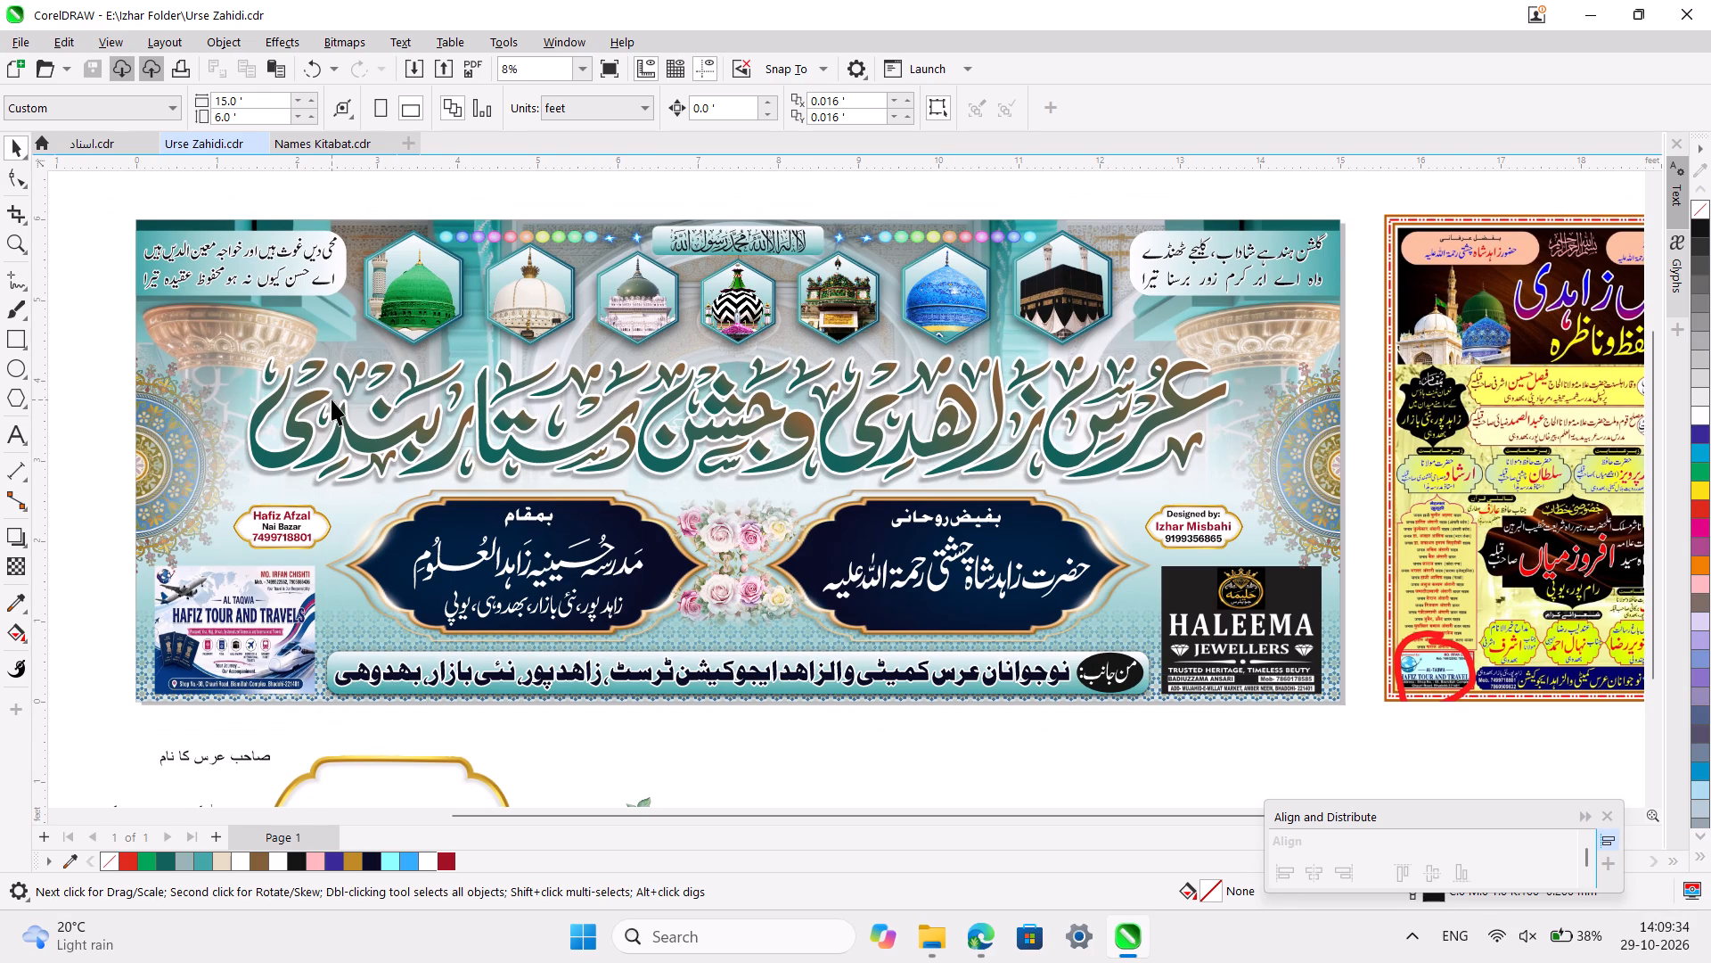
{"action": "scroll", "coordinate": [332, 399], "scroll_direction": "right", "scroll_amount": 2}
{"action": "scroll", "coordinate": [551, 498], "scroll_direction": "left", "scroll_amount": 1}
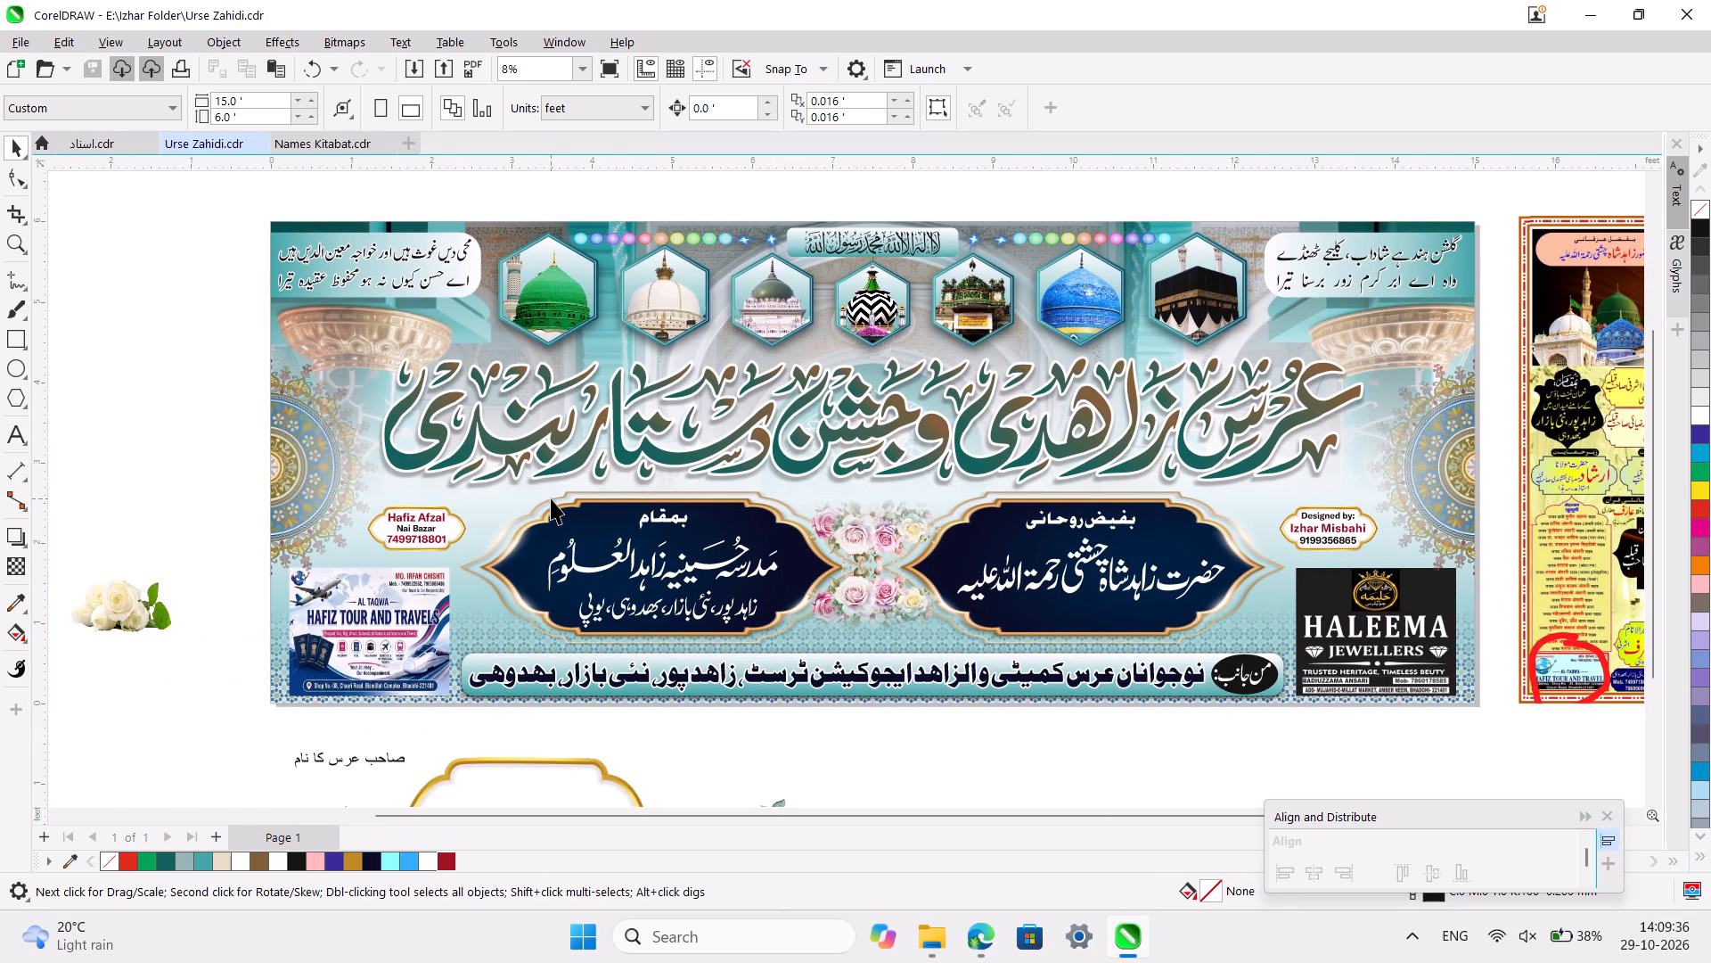
{"action": "scroll", "coordinate": [551, 498], "scroll_direction": "up", "scroll_amount": 3, "text": "ctrl"}
{"action": "scroll", "coordinate": [551, 498], "scroll_direction": "right", "scroll_amount": 2}
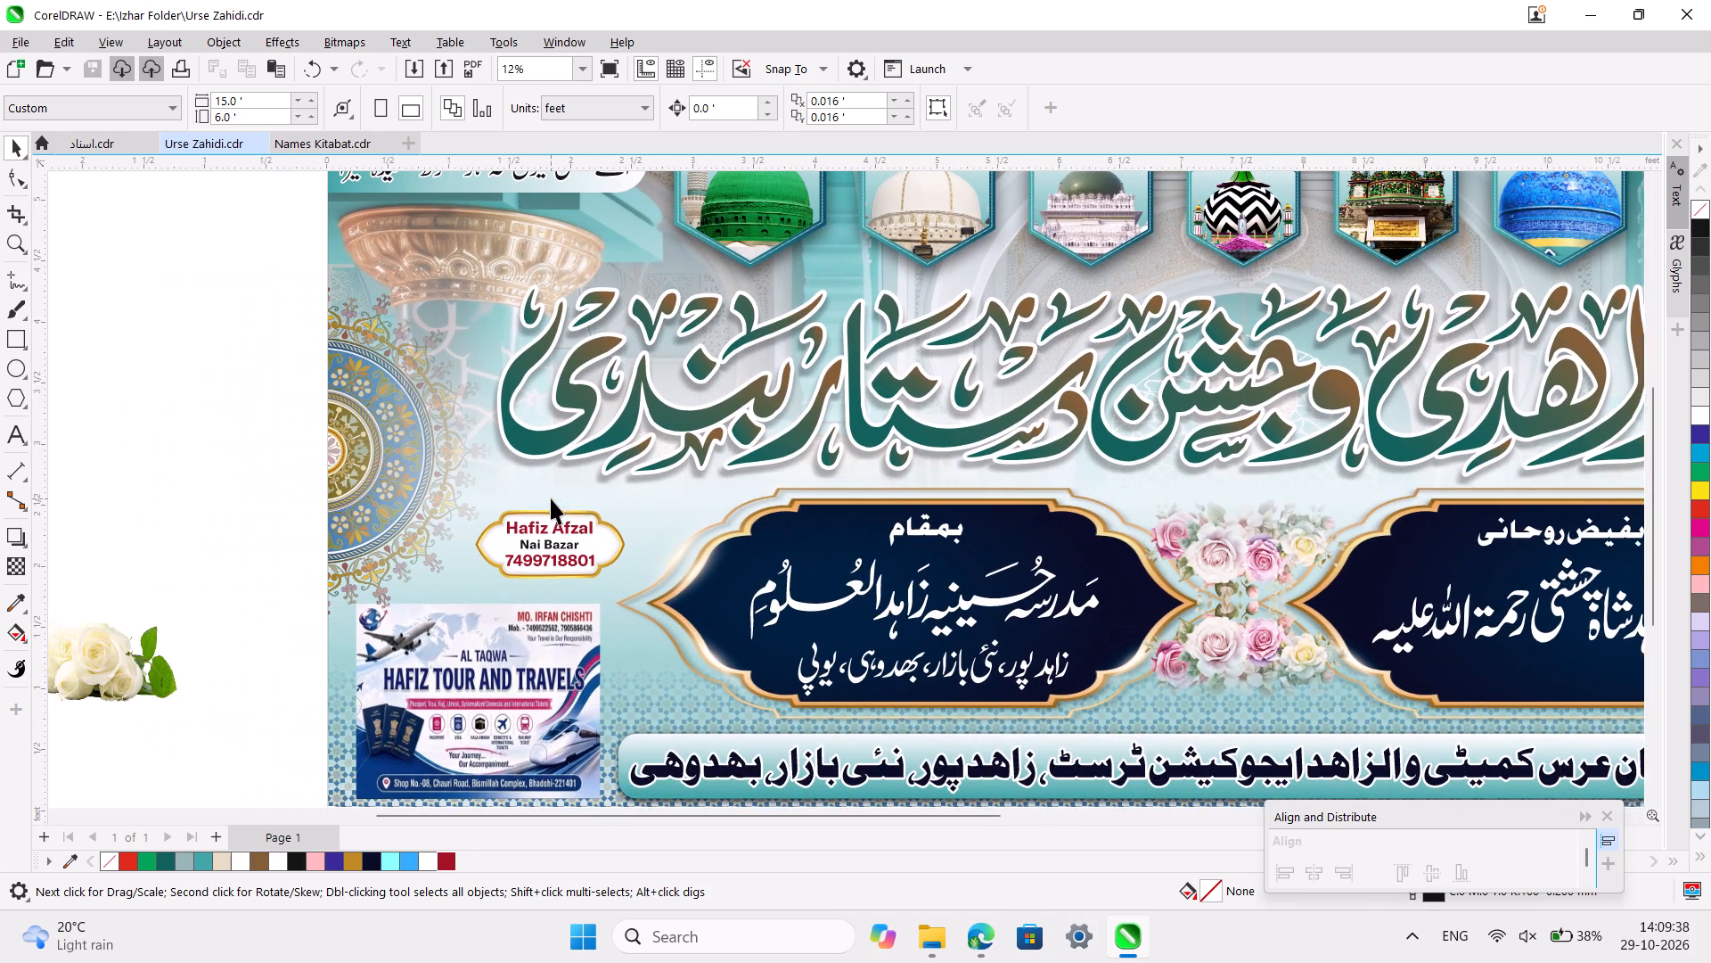
{"action": "scroll", "coordinate": [584, 554], "scroll_direction": "left", "scroll_amount": 2}
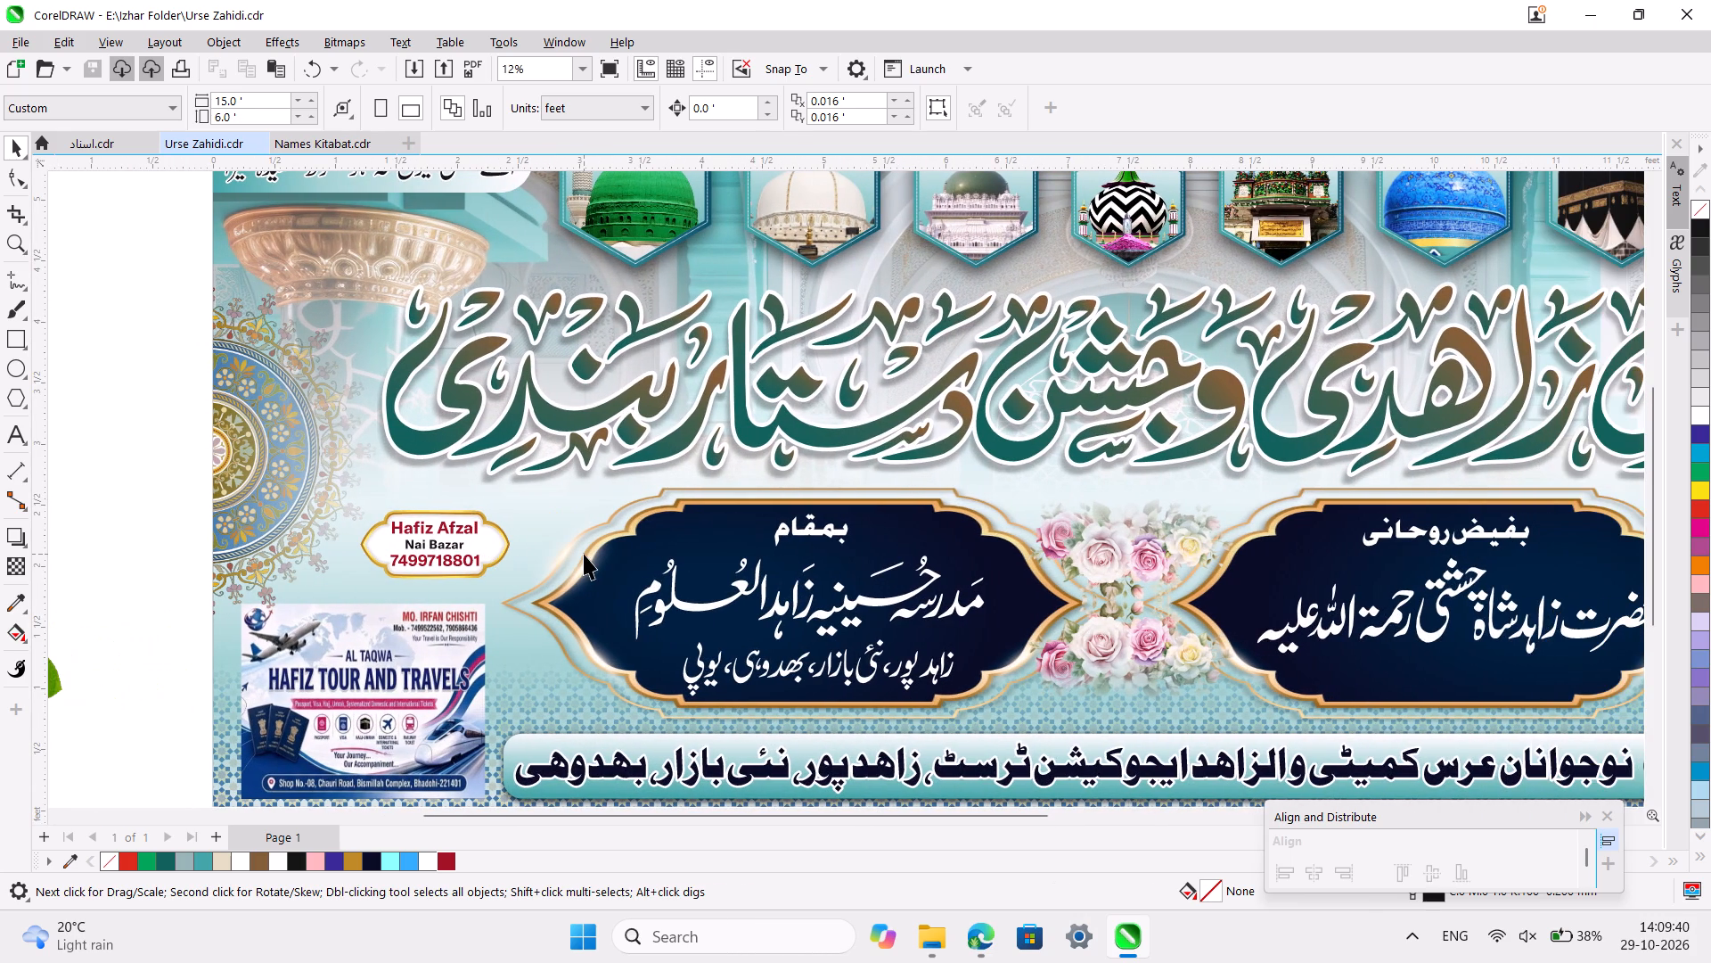
{"action": "scroll", "coordinate": [430, 562], "scroll_direction": "down", "scroll_amount": 4, "text": "ctrl"}
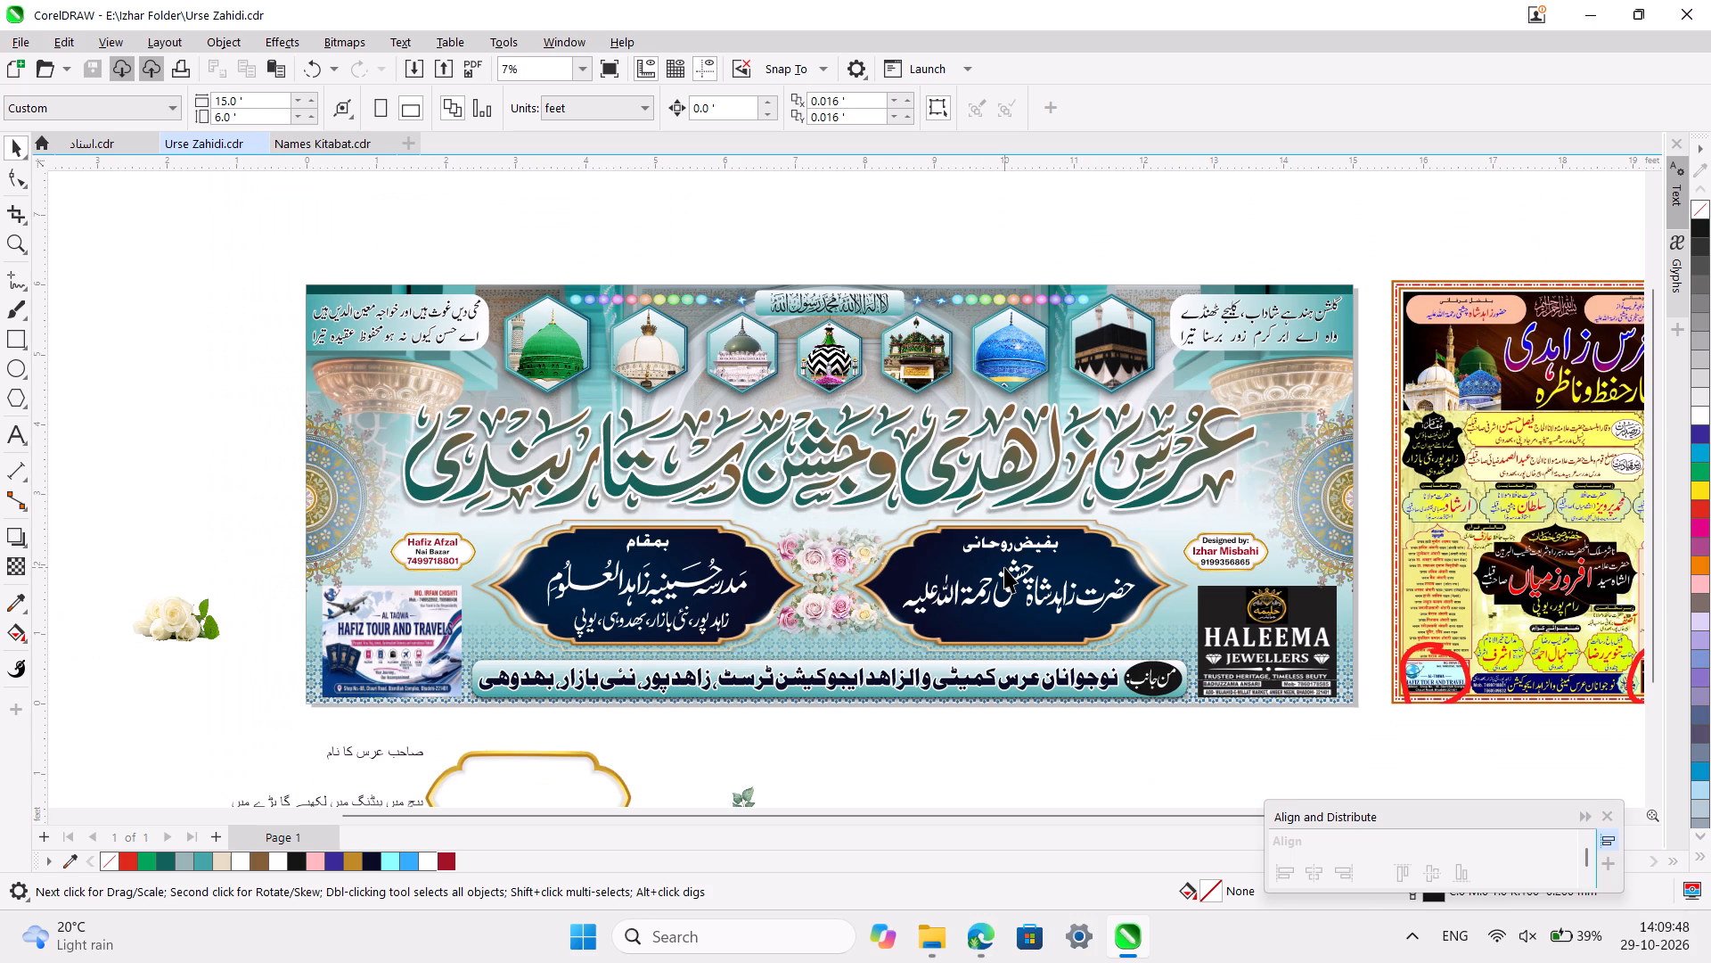
{"action": "scroll", "coordinate": [1004, 567], "scroll_direction": "down", "scroll_amount": 1}
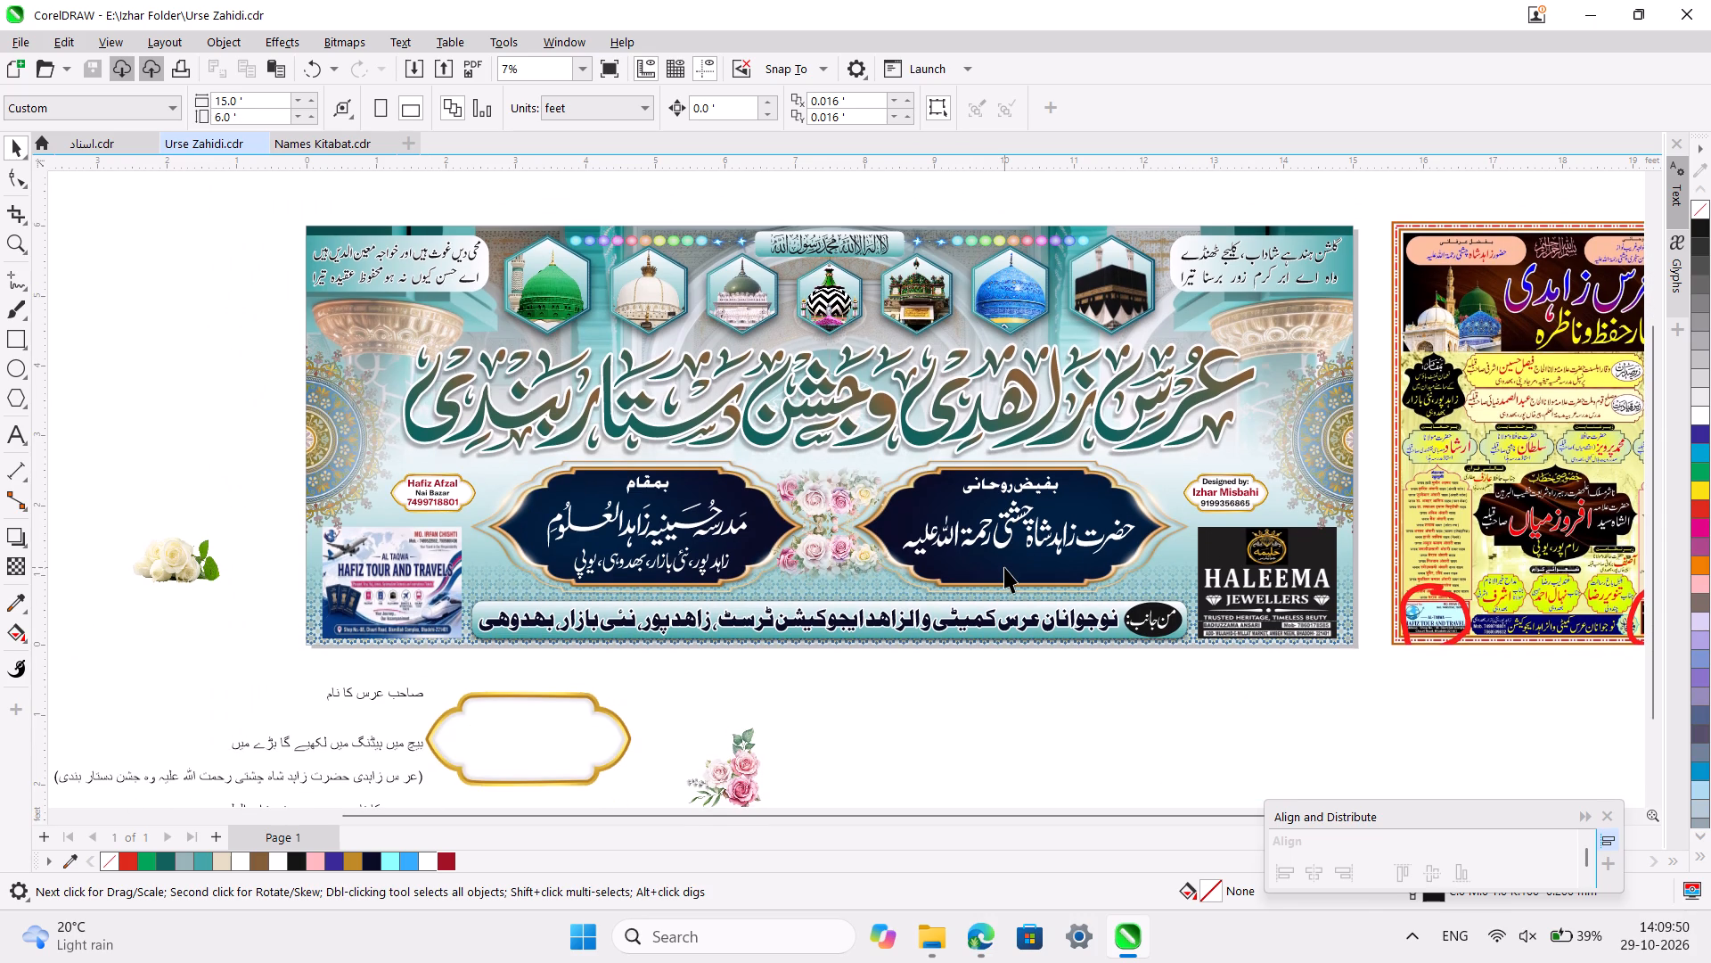
{"action": "scroll", "coordinate": [1004, 567], "scroll_direction": "up", "scroll_amount": 1}
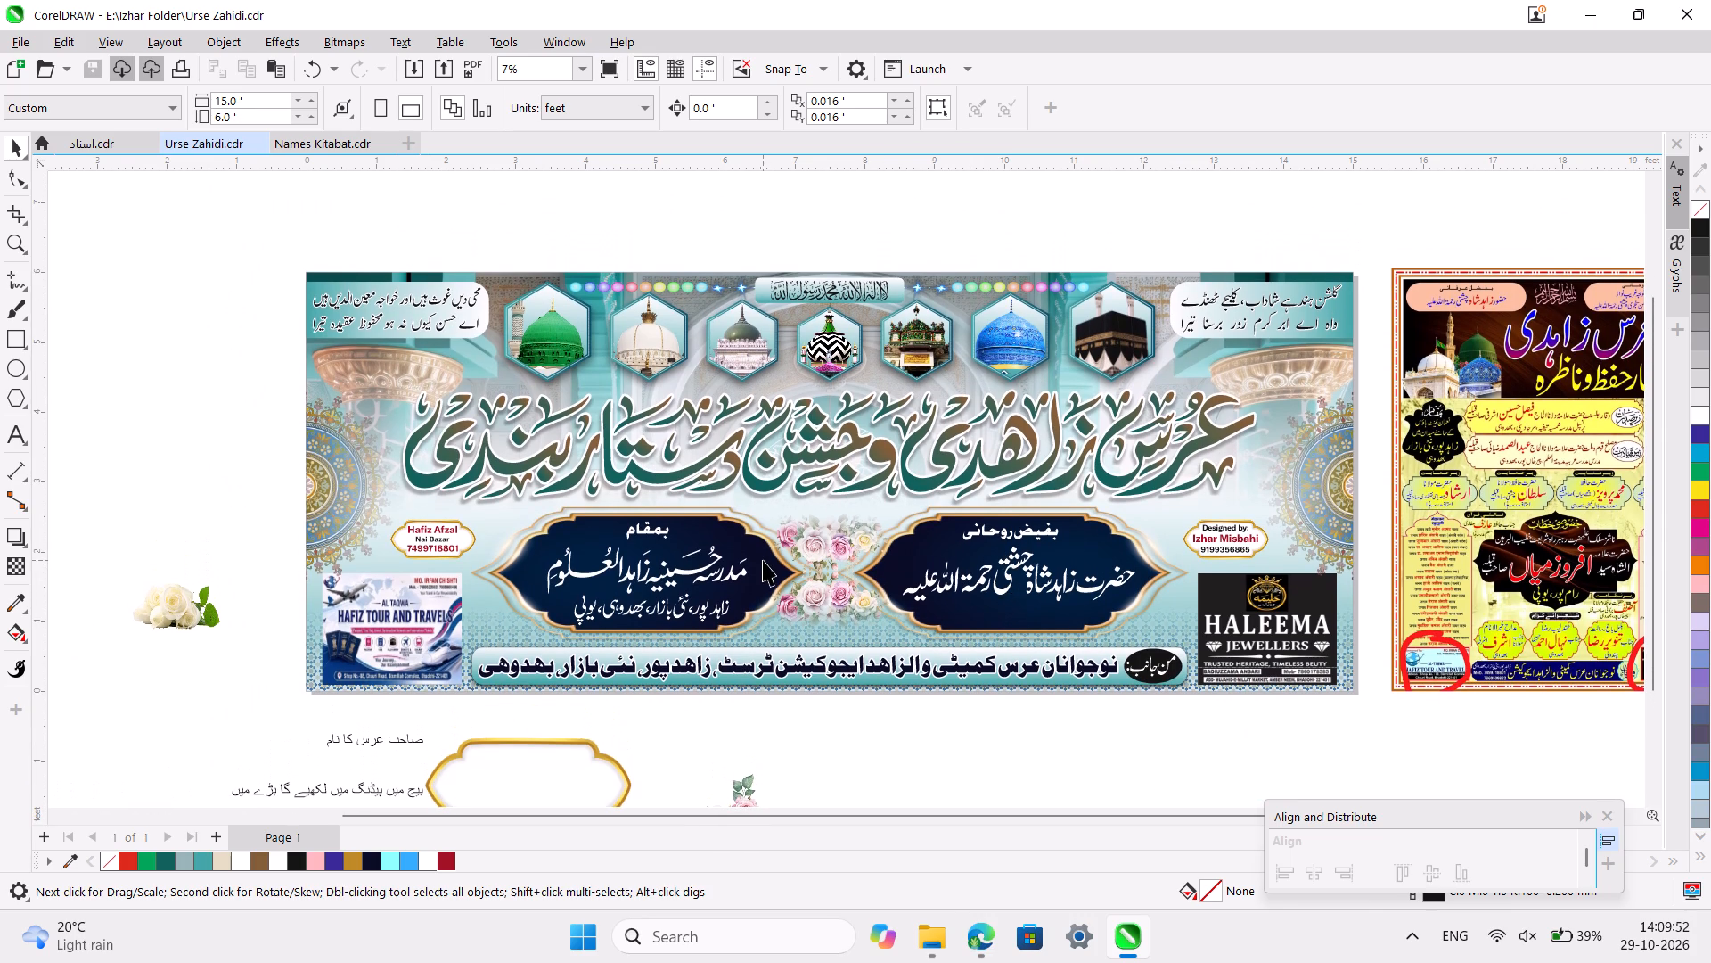
{"action": "scroll", "coordinate": [763, 560], "scroll_direction": "up", "scroll_amount": 1}
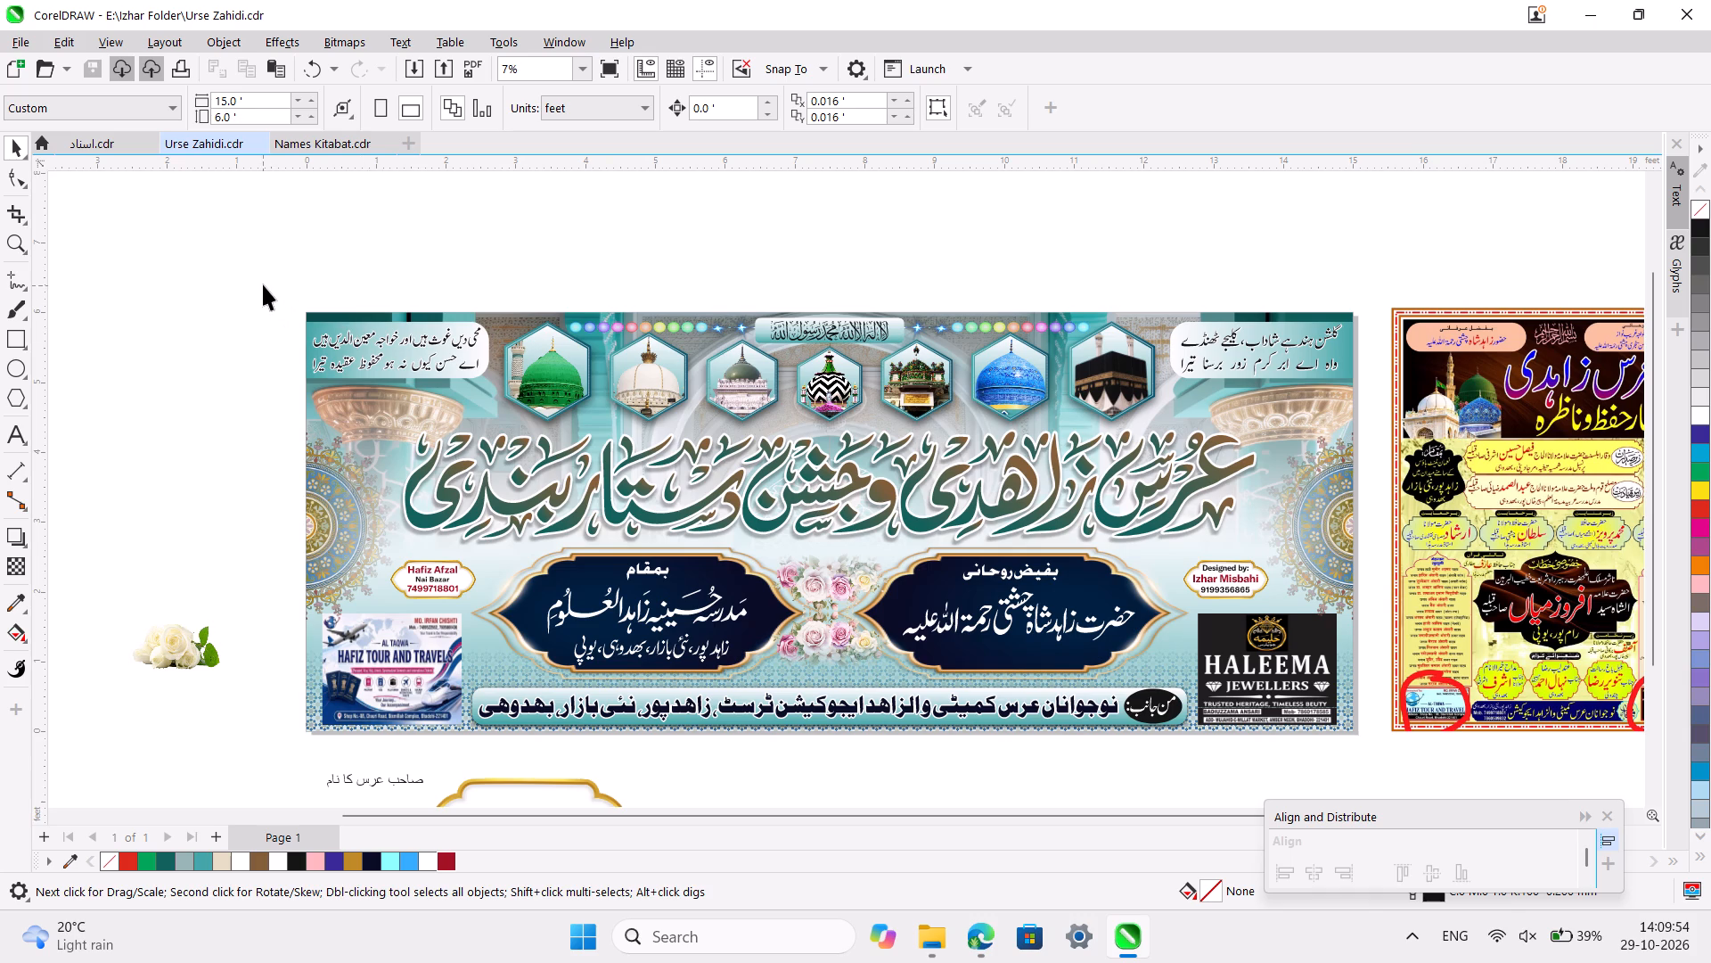
Save the banner document Urse Zahidi.cdr again.
{"action": "key", "text": "ctrl+s"}
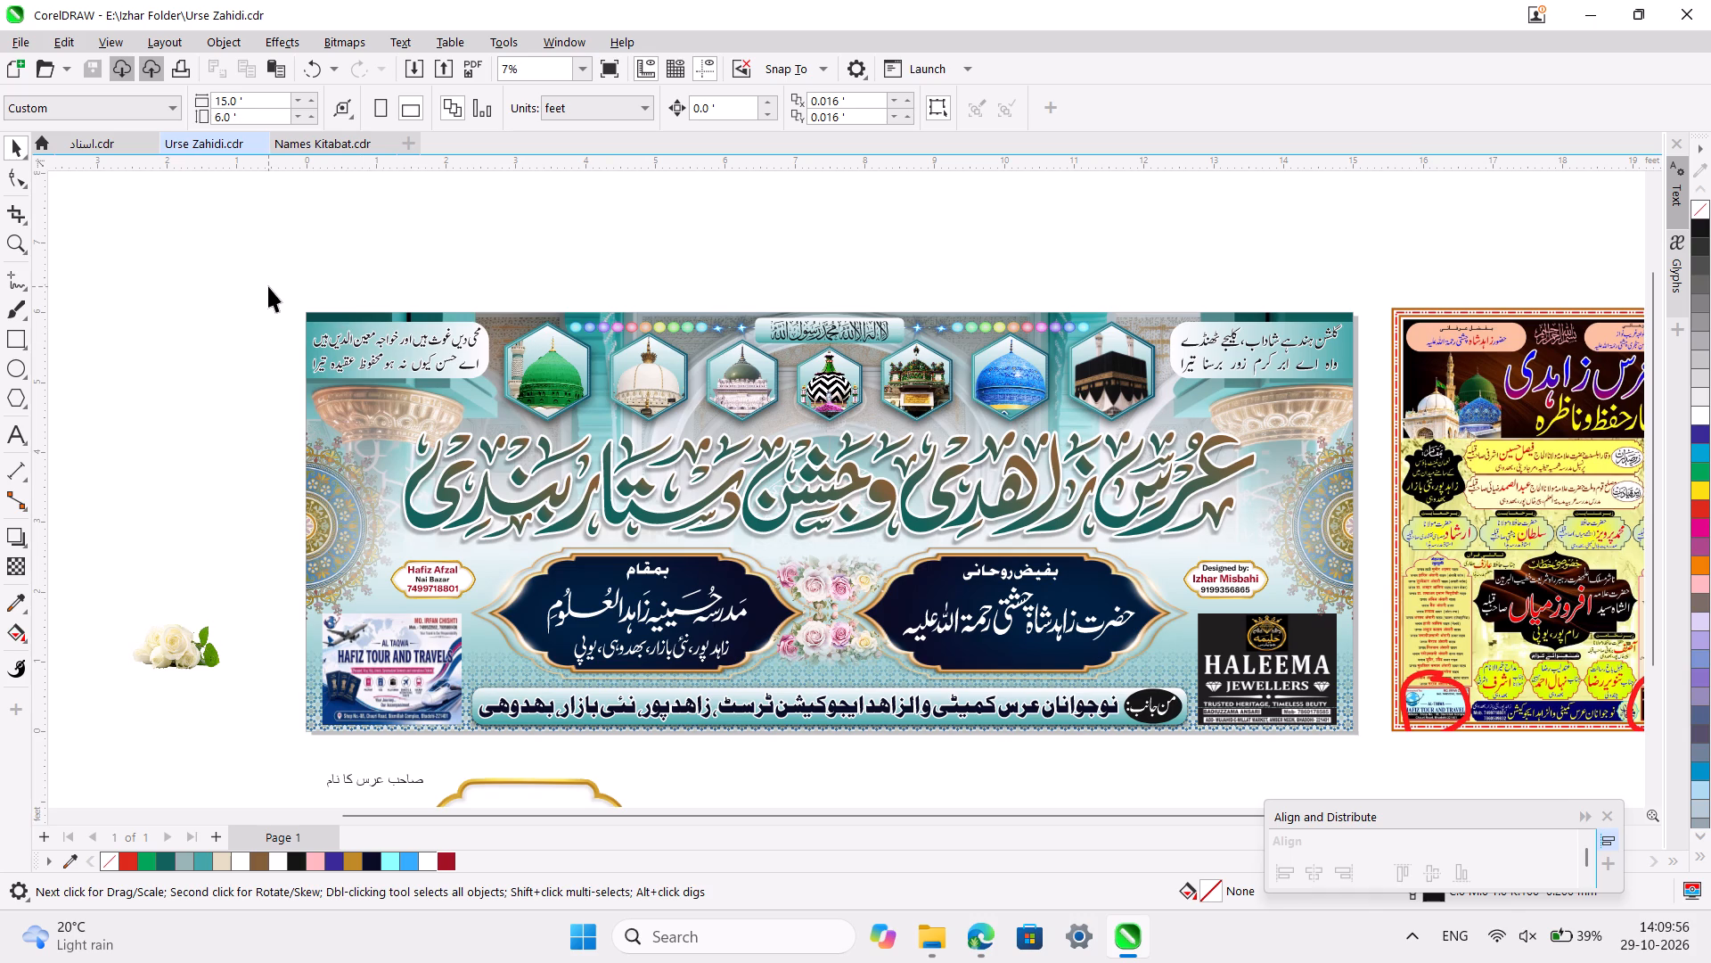